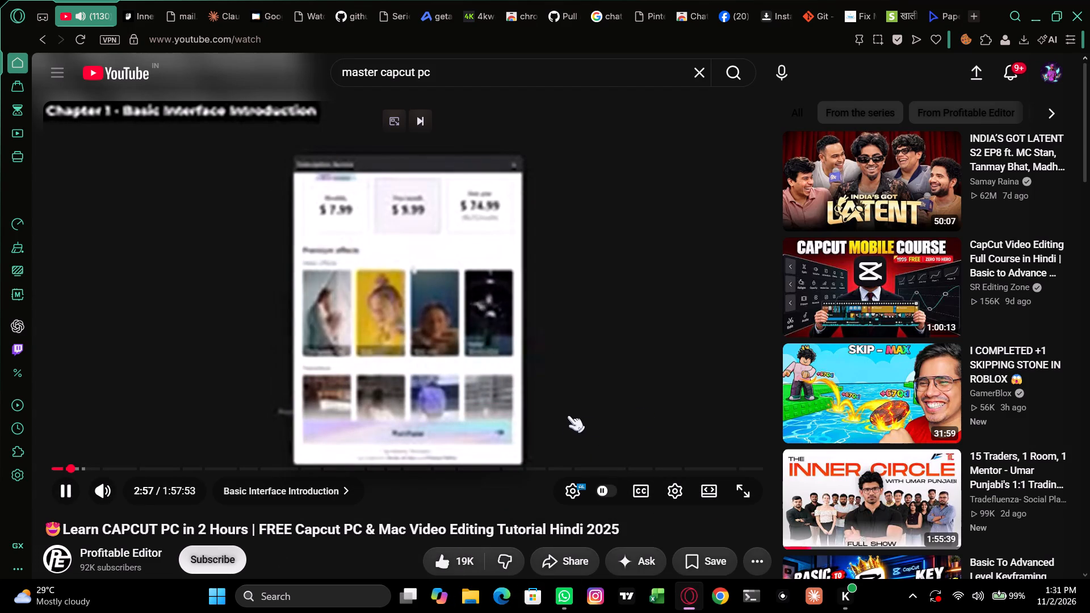
Pause the CapCut tutorial video and launch the CapCut desktop app.
left_click(584, 401)
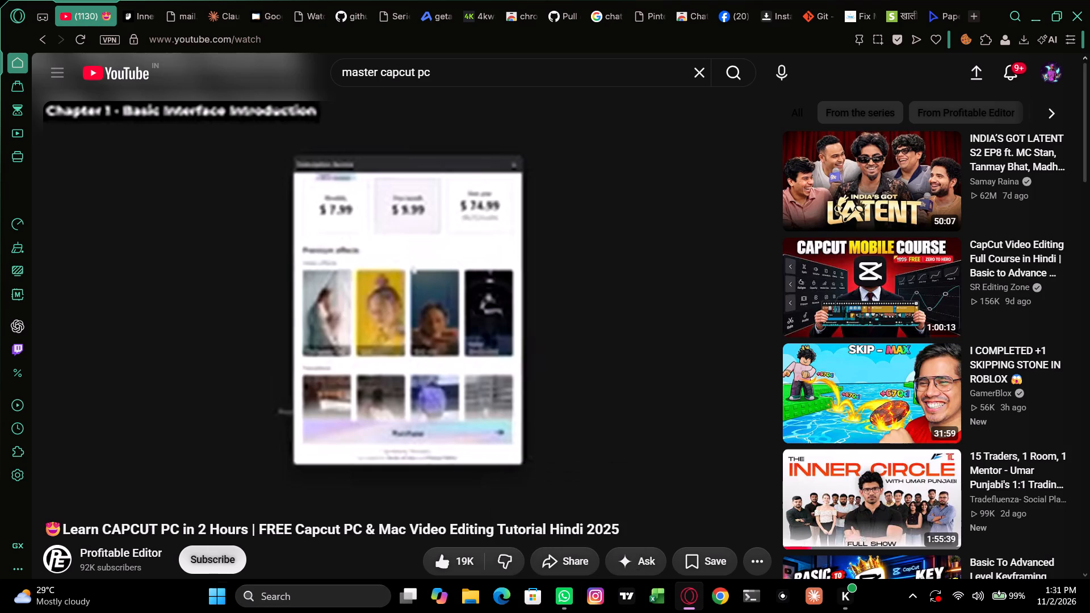
left_click(208, 598)
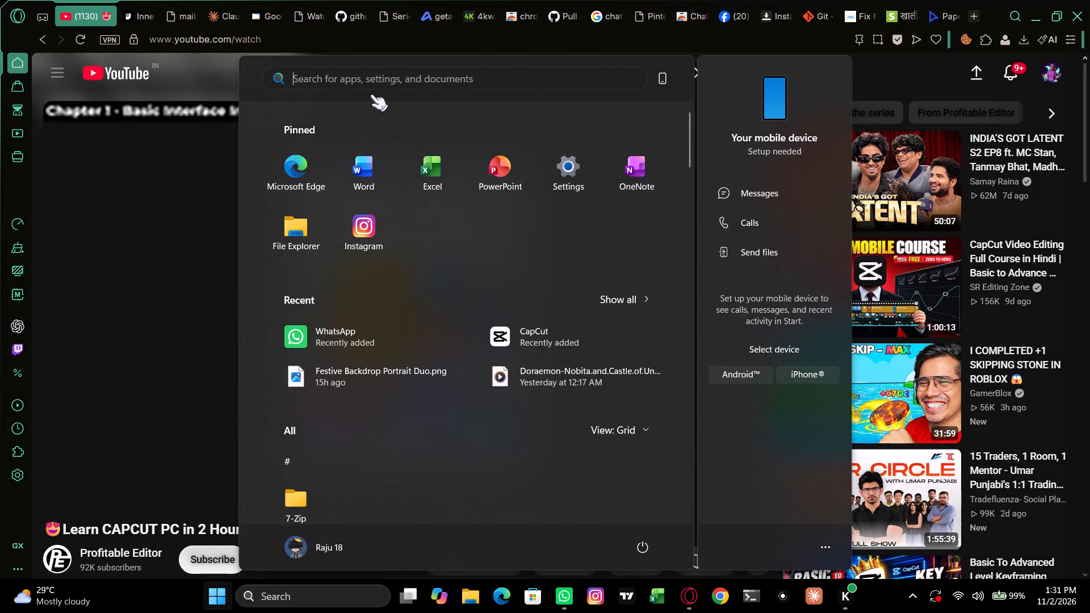
left_click(530, 344)
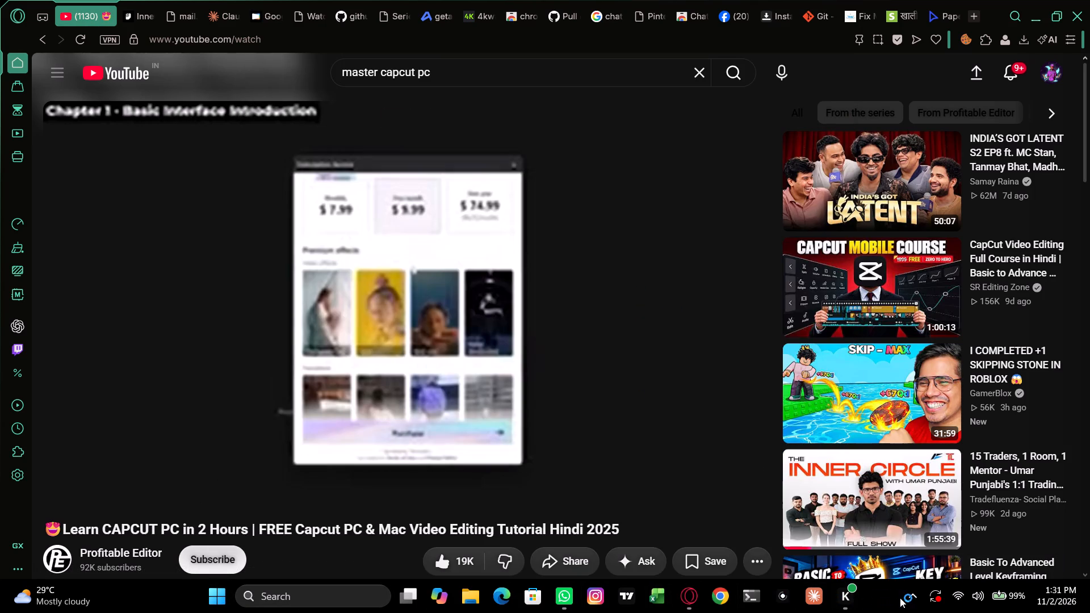
Remove the Bluetooth icon from the system tray and turn off Bluetooth.
left_click(907, 599)
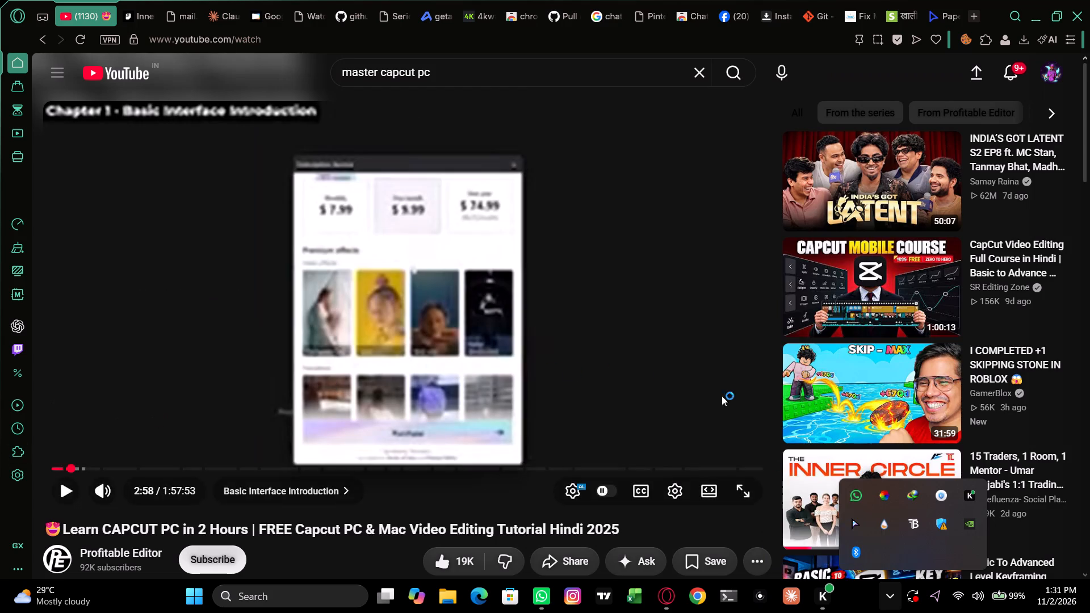
right_click(858, 559)
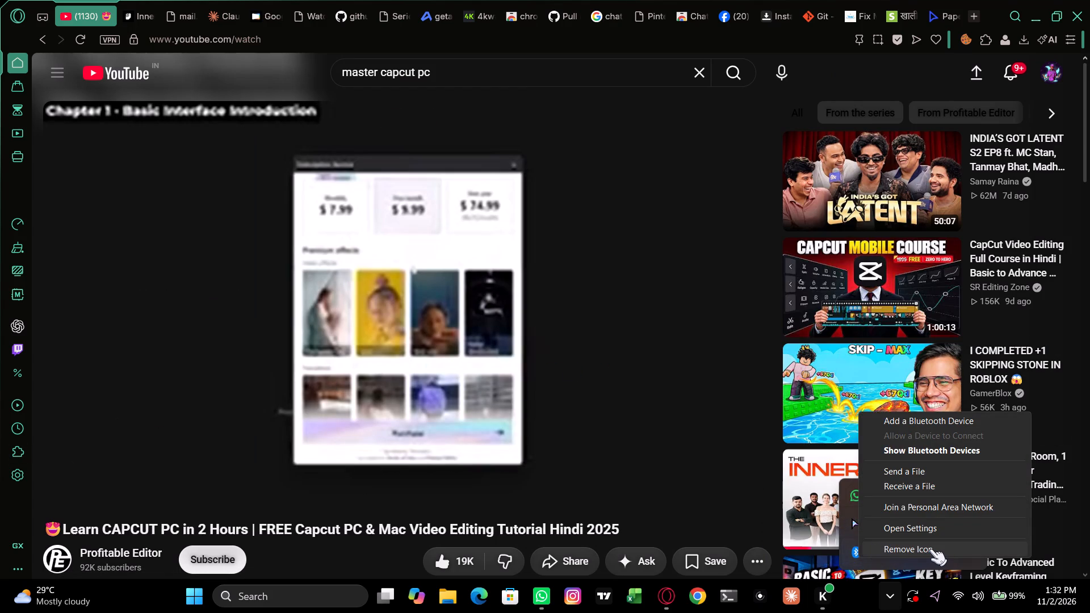
left_click(930, 549)
left_click(967, 600)
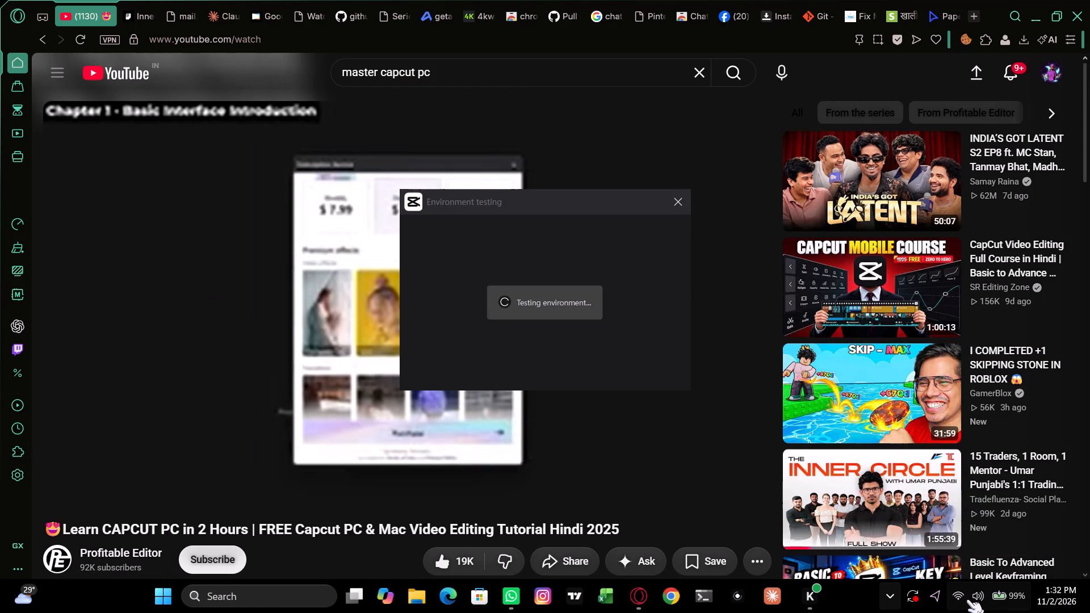
left_click(962, 594)
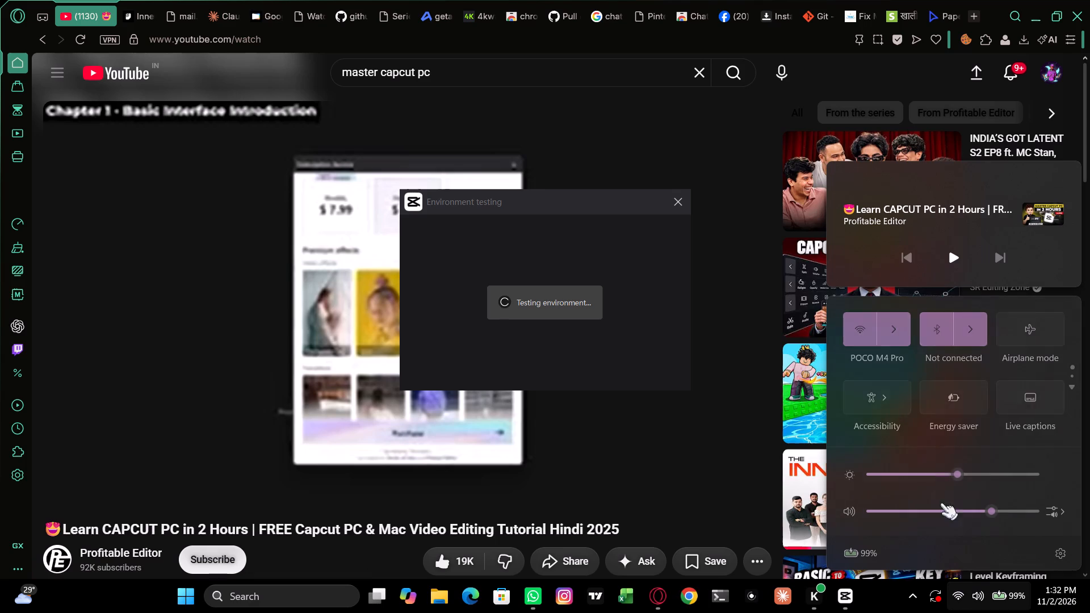
left_click(940, 338)
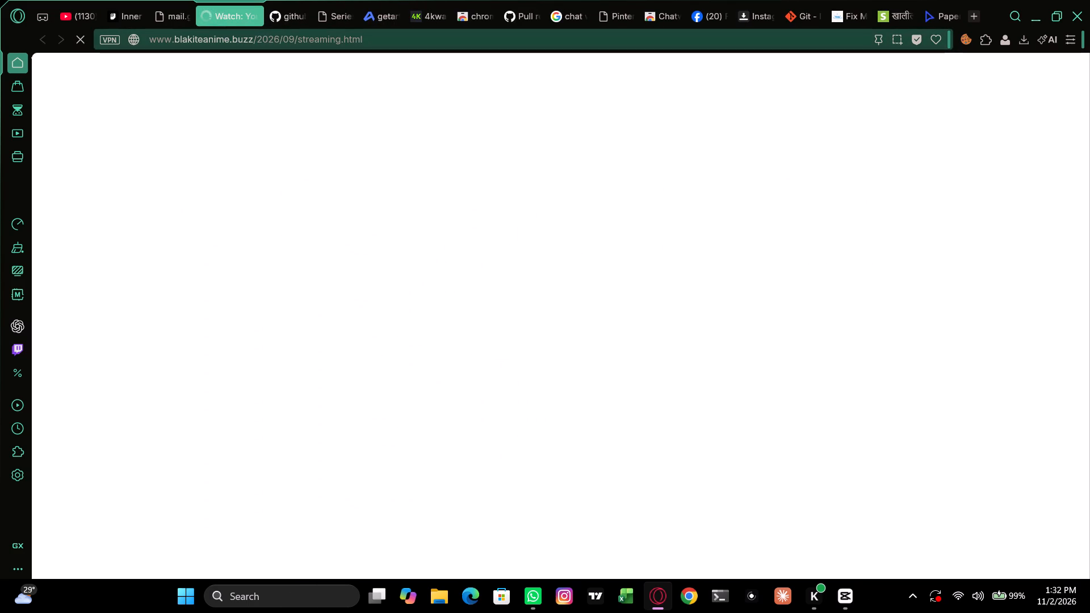
Move the blakiteanime.buzz streaming tab to the workspace with the video icon, restoring the tab if it gets closed.
key("ctrl+w")
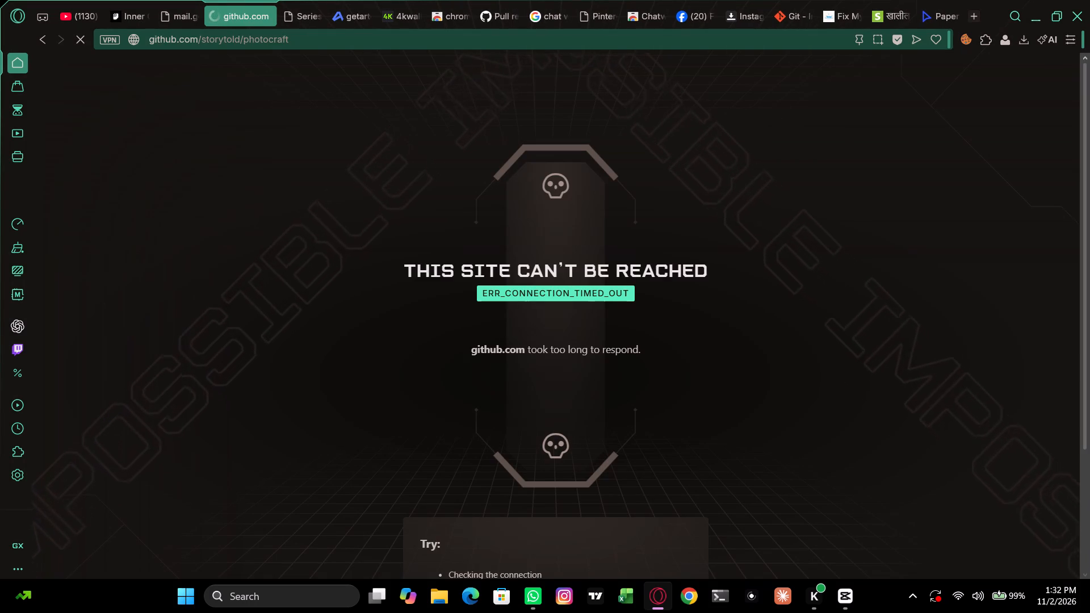
key("ctrl+shift+t")
right_click(228, 18)
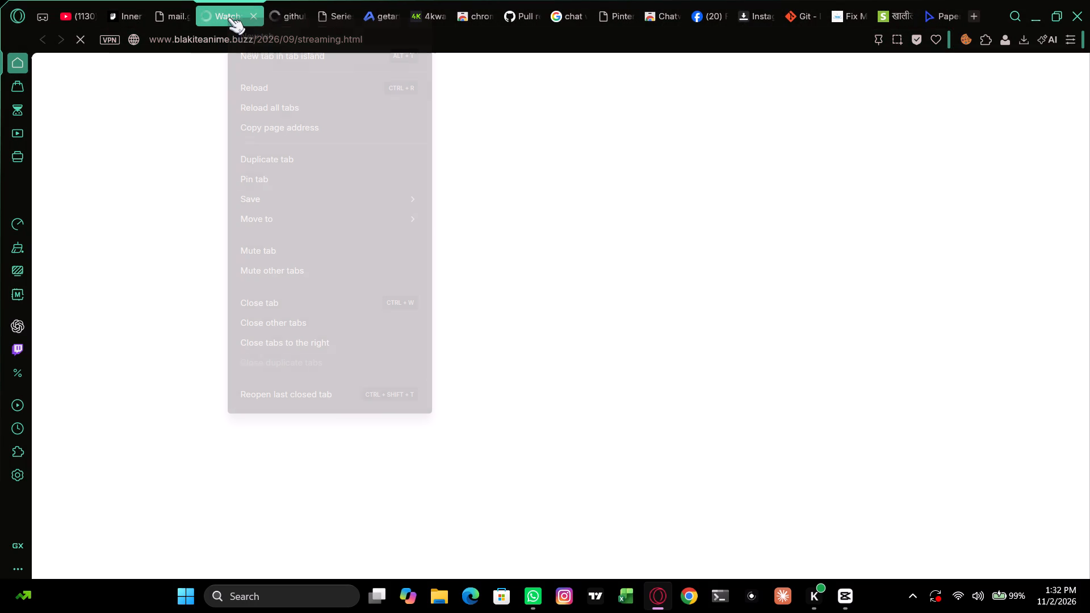
left_click(270, 211)
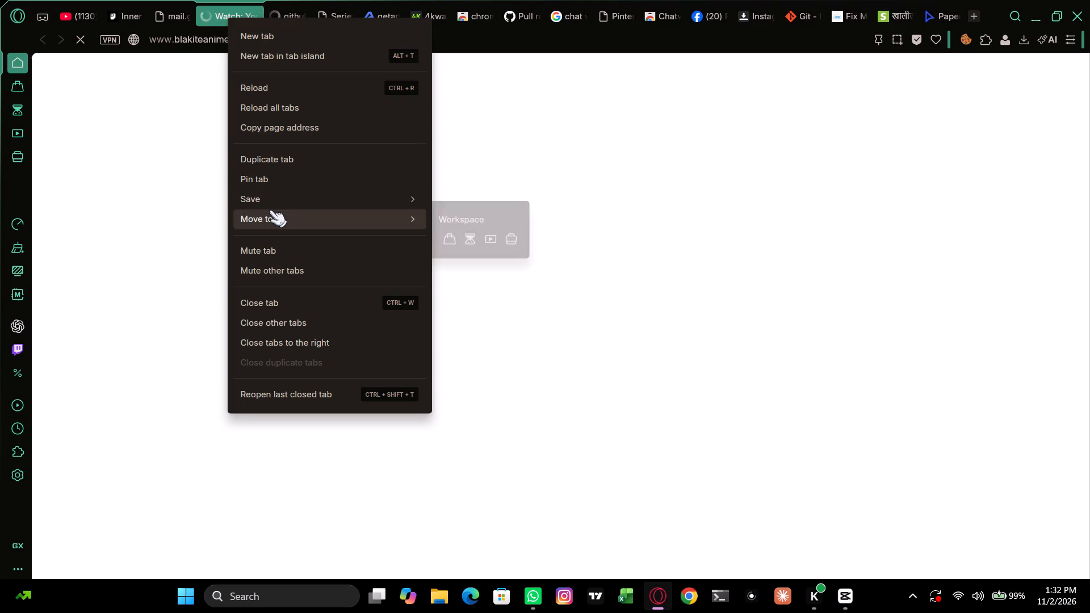
left_click(482, 237)
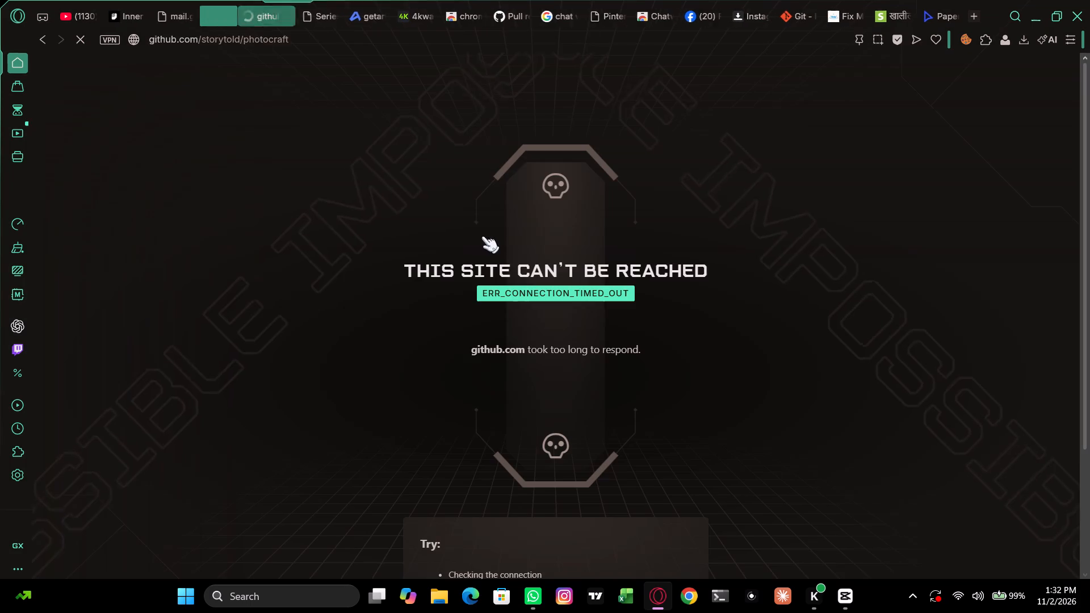
Close the github.com/storytold/photocraft tab.
left_click(262, 20)
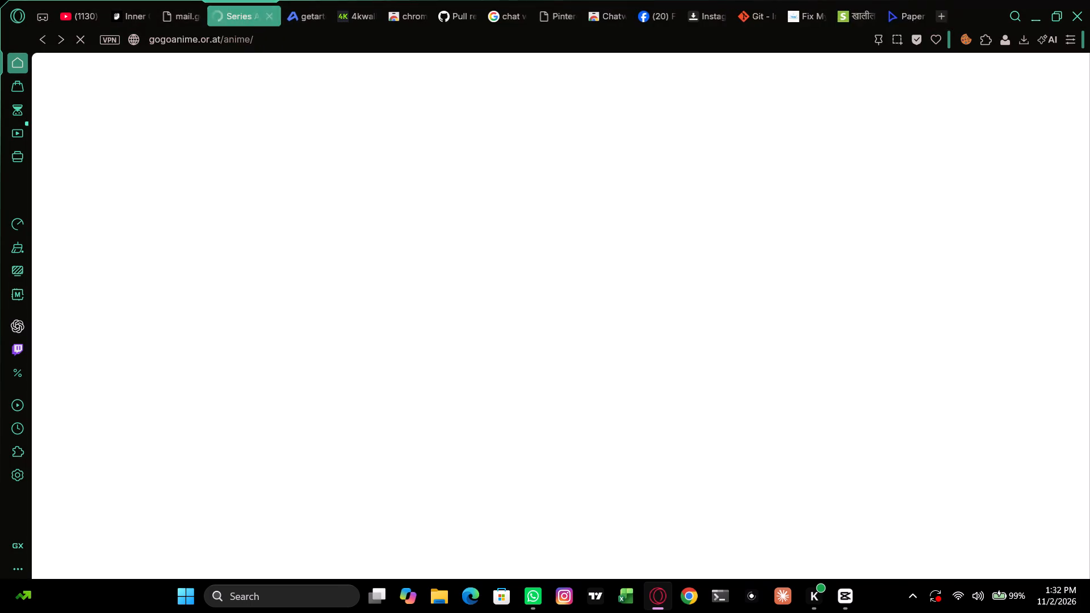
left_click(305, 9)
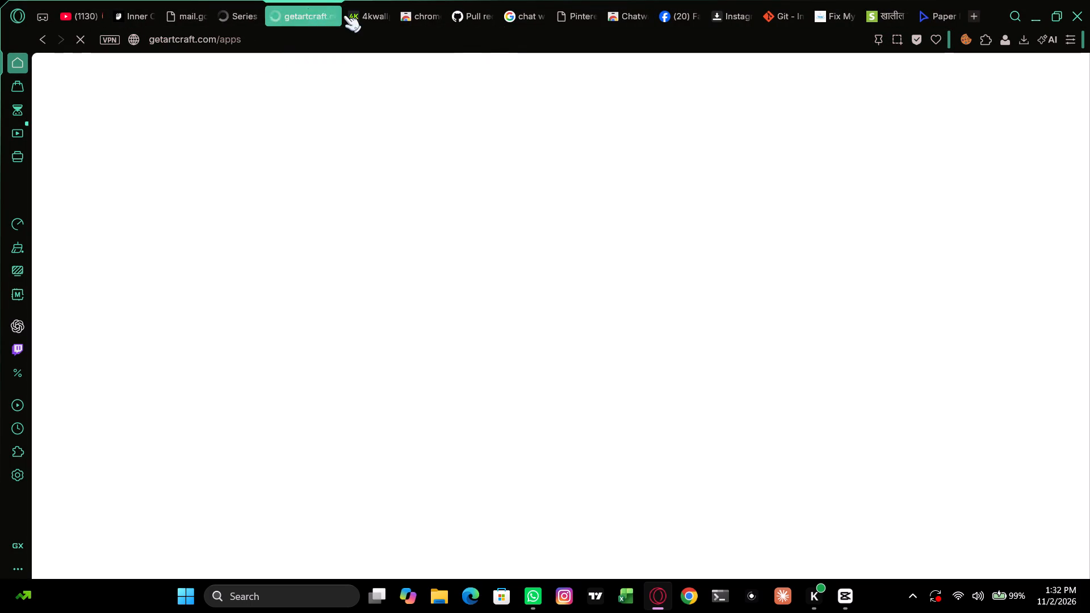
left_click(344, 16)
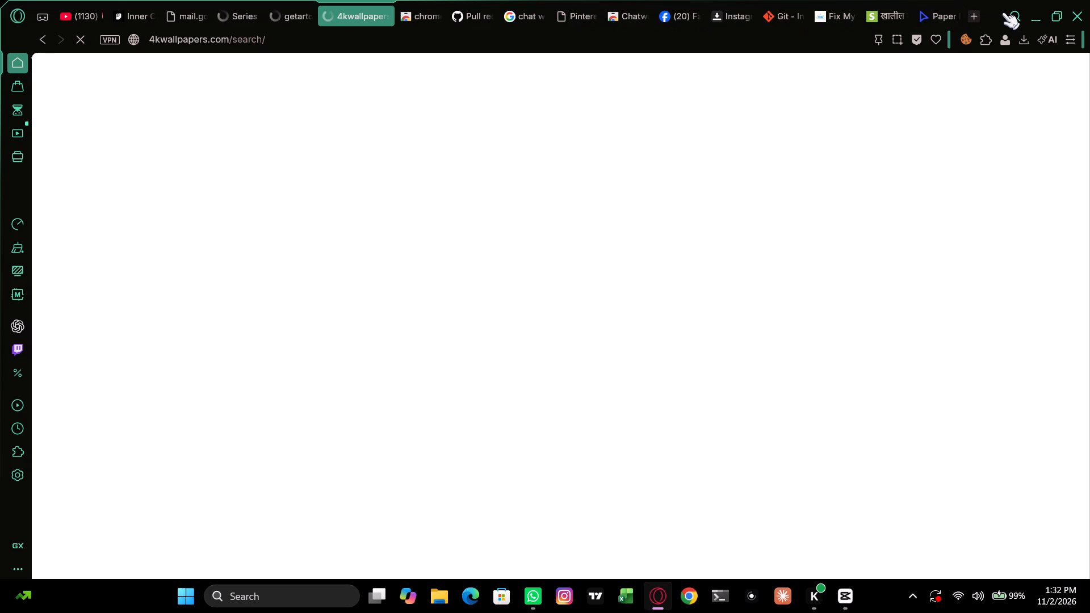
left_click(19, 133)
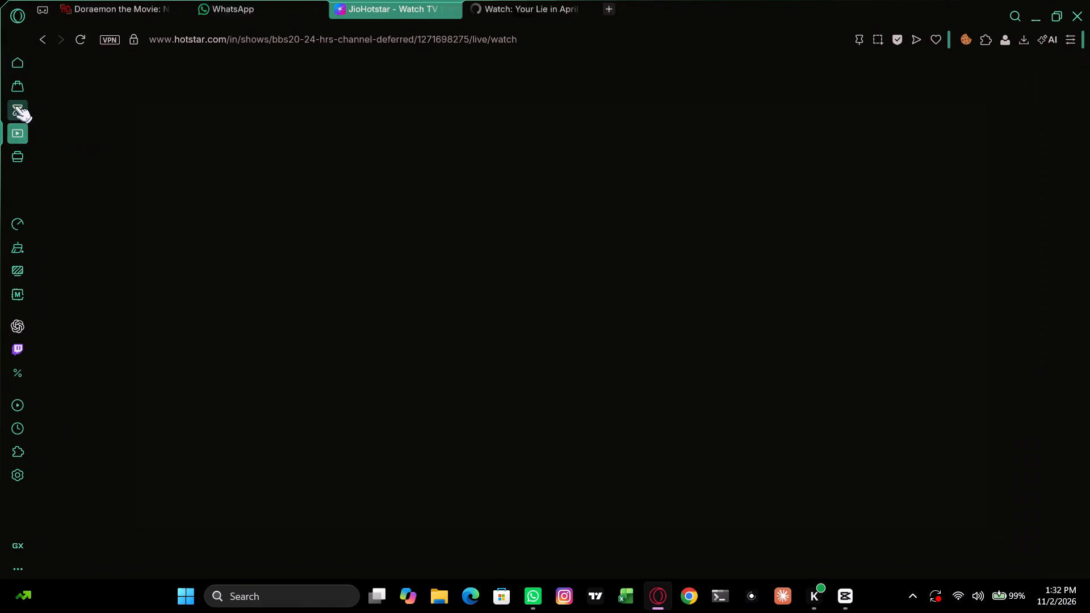
Switch to the shopping-bag workspace and examine the XAUUSD 15-minute chart with its open short position and price zones.
left_click(15, 83)
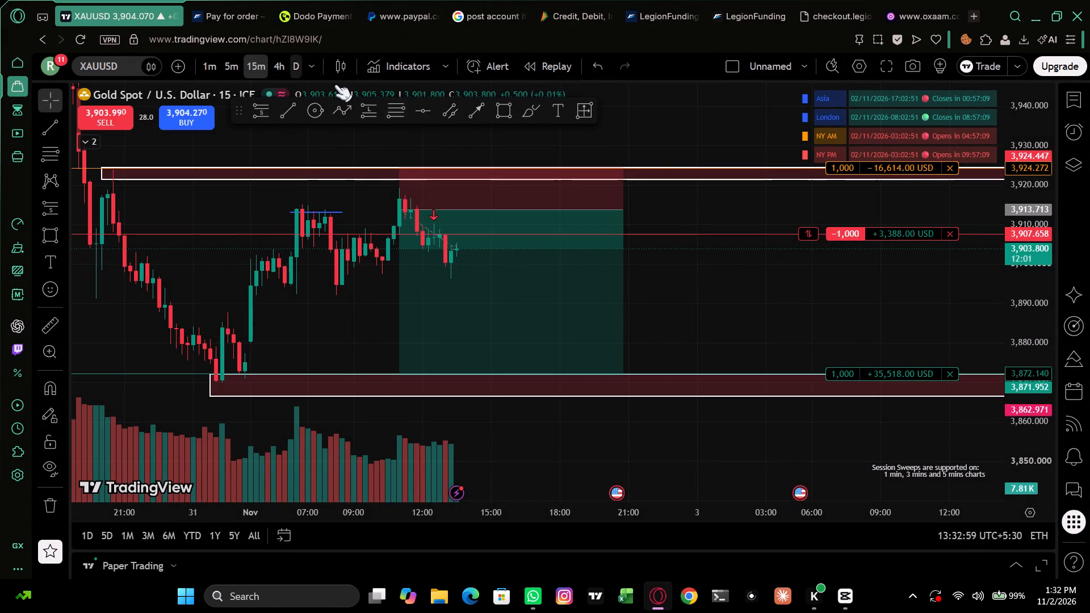
scroll(698, 329, "up", 2)
scroll(698, 329, "down", 1)
scroll(698, 329, "up", 4)
scroll(698, 329, "down", 3)
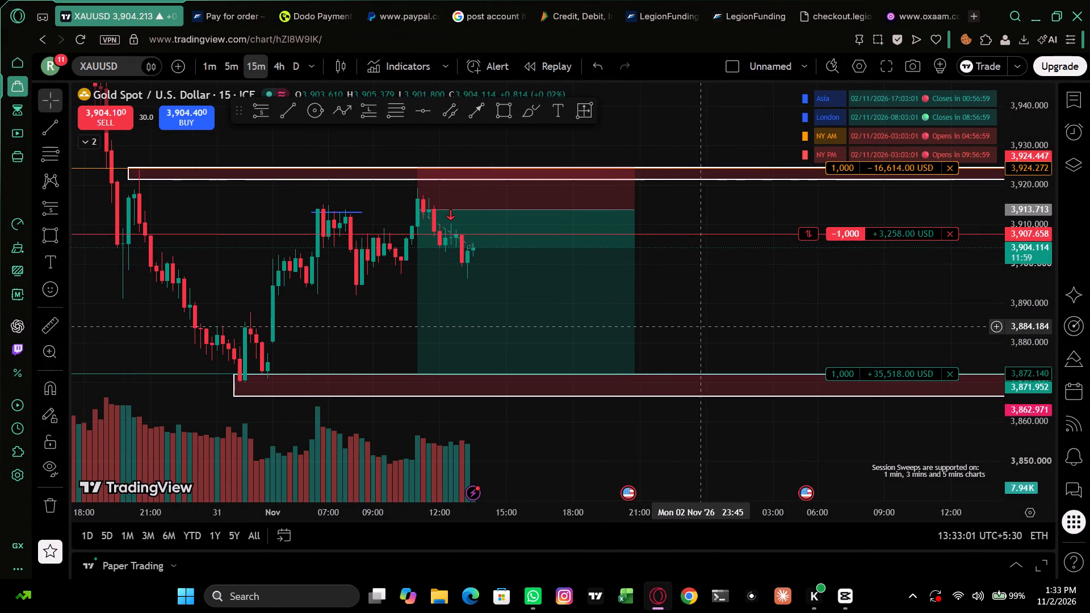
scroll(705, 325, "down", 4)
left_click_drag(835, 286, 726, 294)
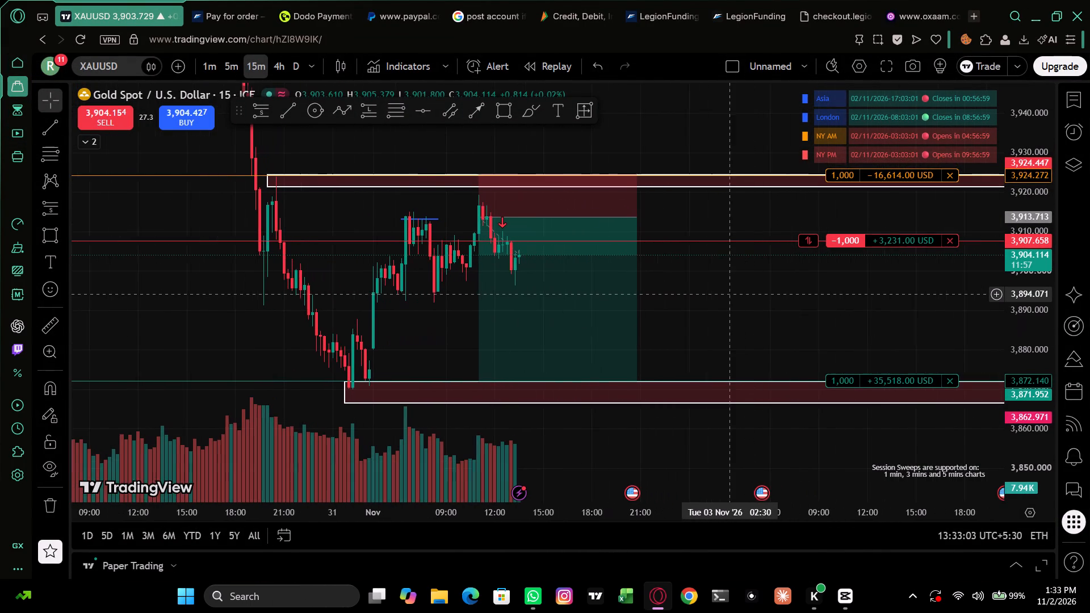
left_click_drag(726, 294, 727, 294)
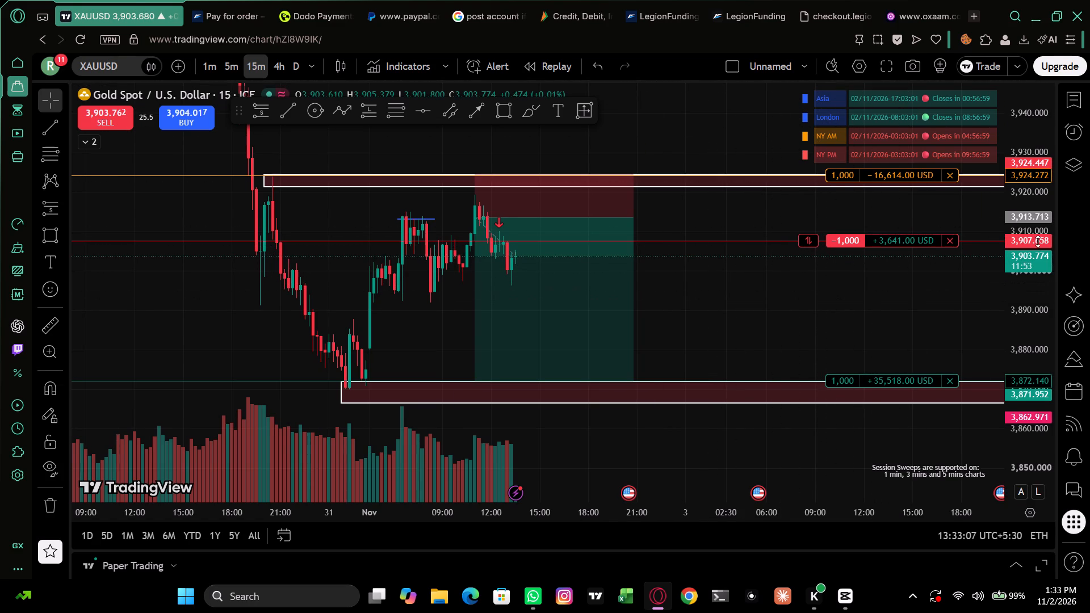
left_click_drag(1034, 230, 1033, 263)
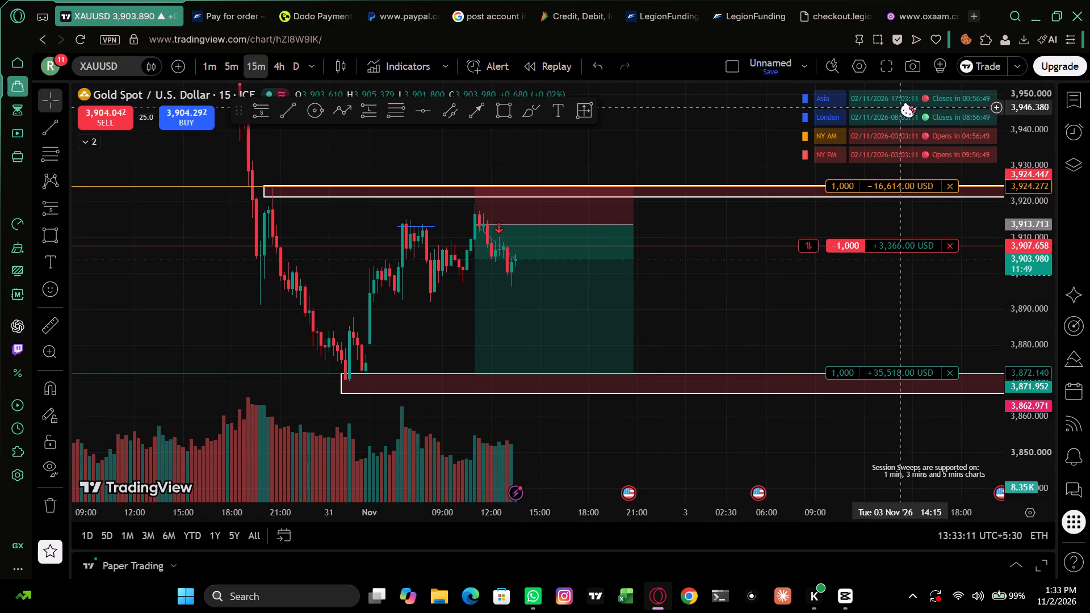
Search the web for "picksart" in a new tab.
left_click(977, 18)
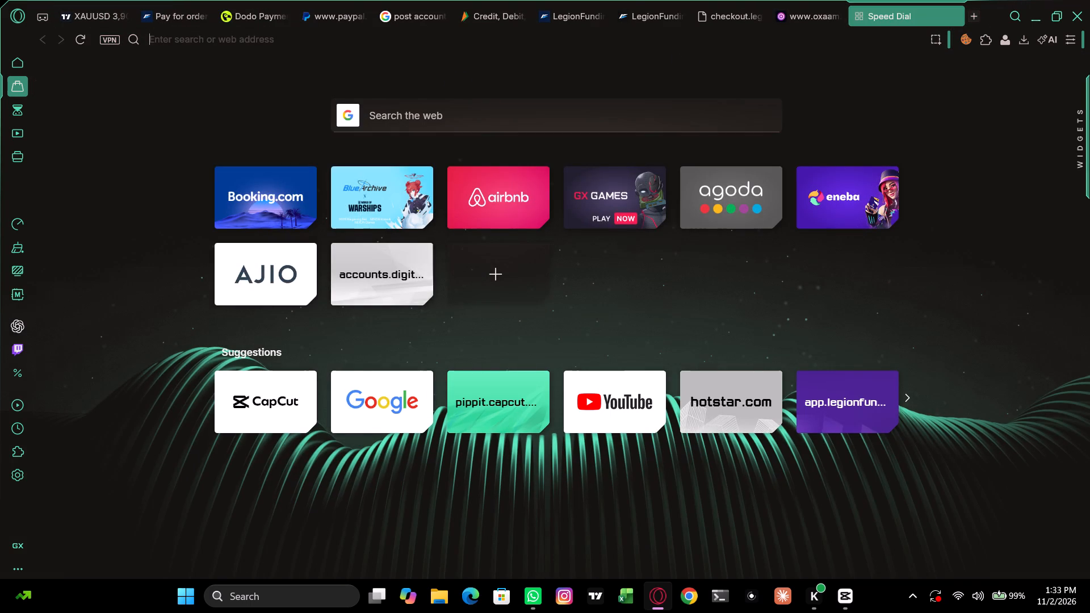
key("p")
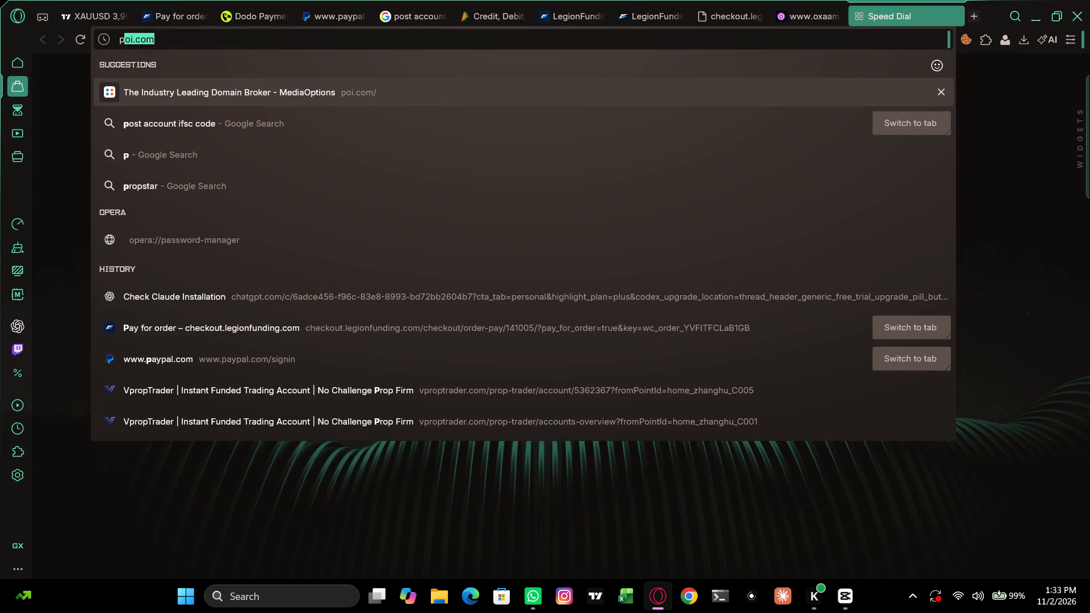
key("i")
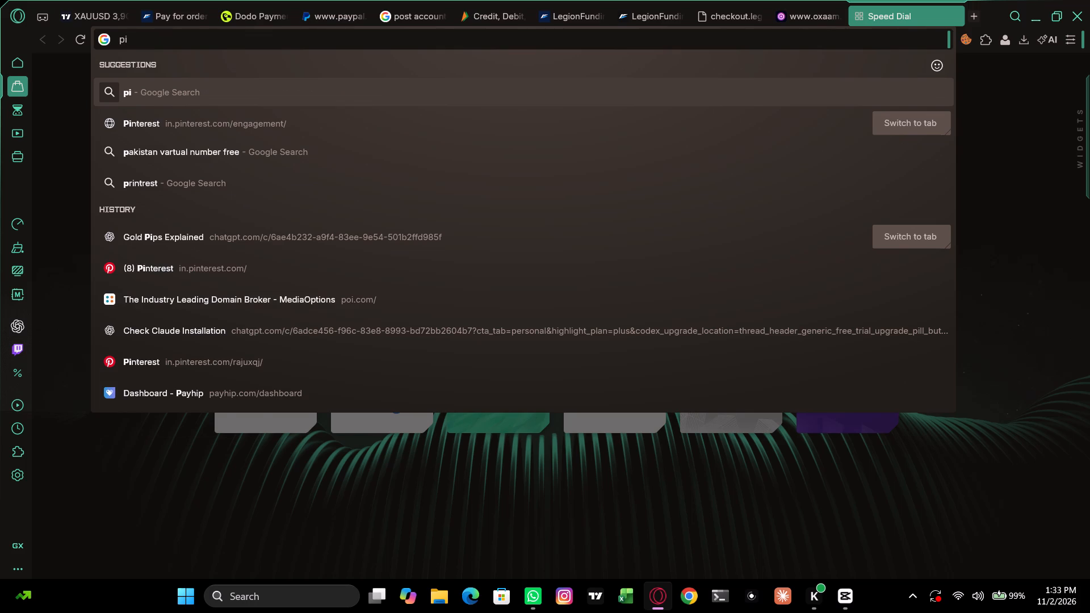
type("cks")
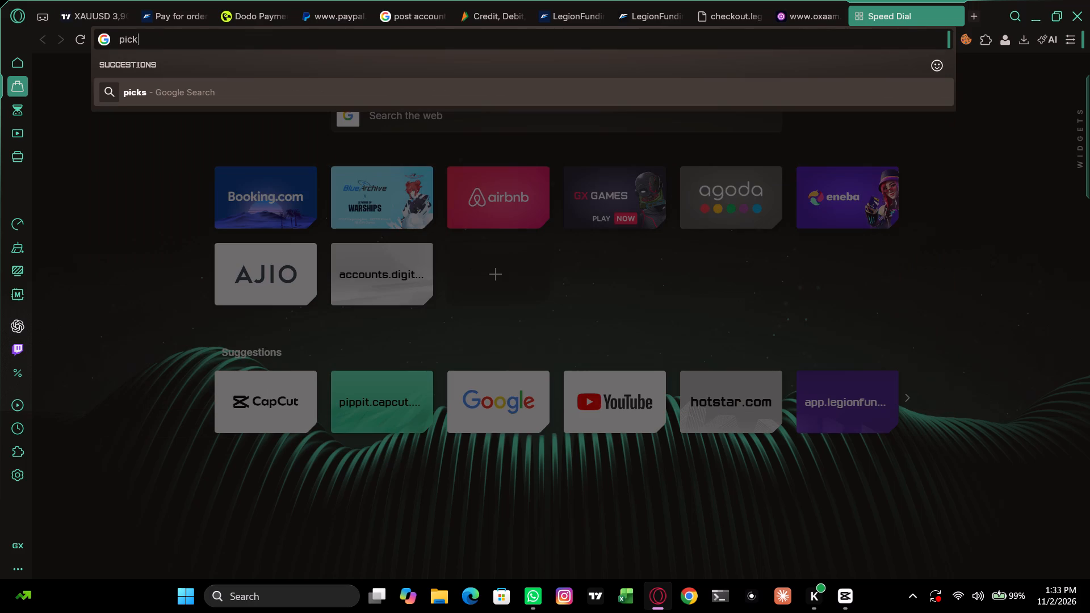
key("a")
type("rt")
key("Return")
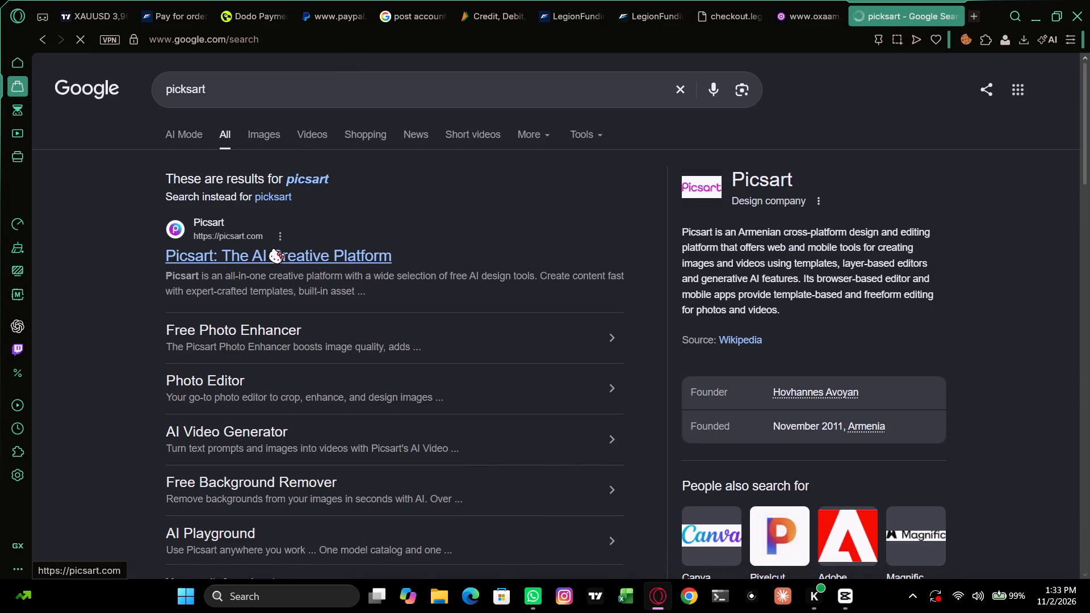
Open the search result "Picsart: The AI Creative Platform" and look over the other Picsart results while it loads.
left_click(274, 249)
scroll(280, 246, "down", 4)
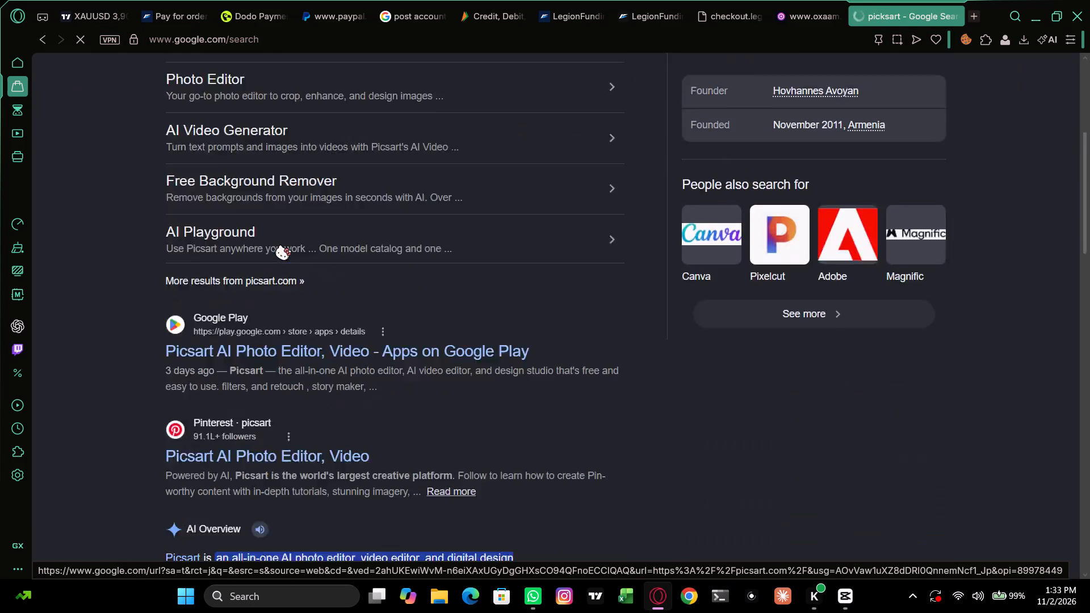
scroll(280, 246, "down", 6)
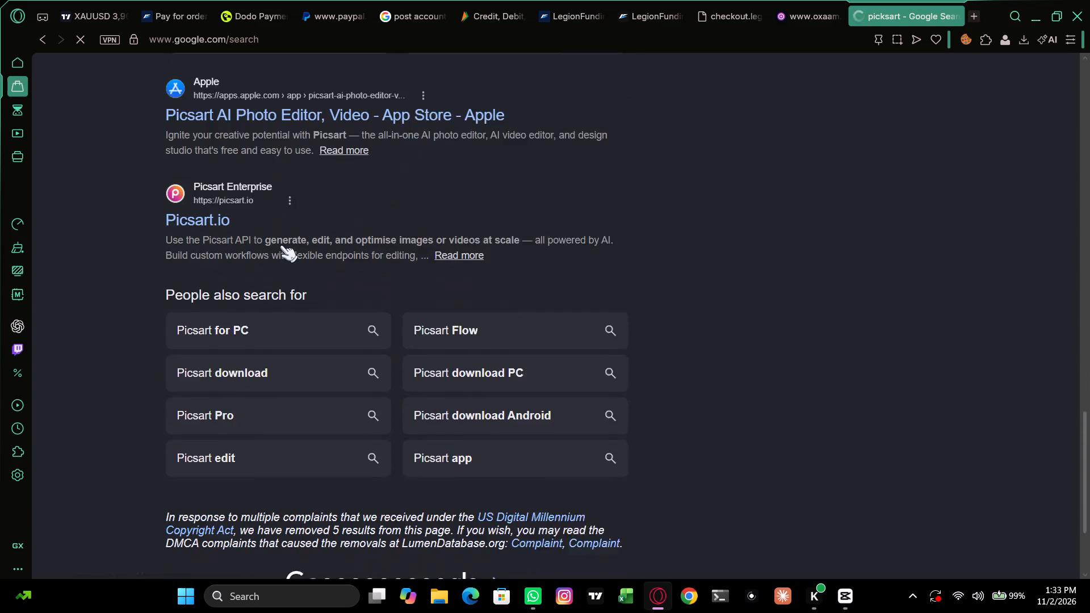
scroll(280, 246, "up", 8)
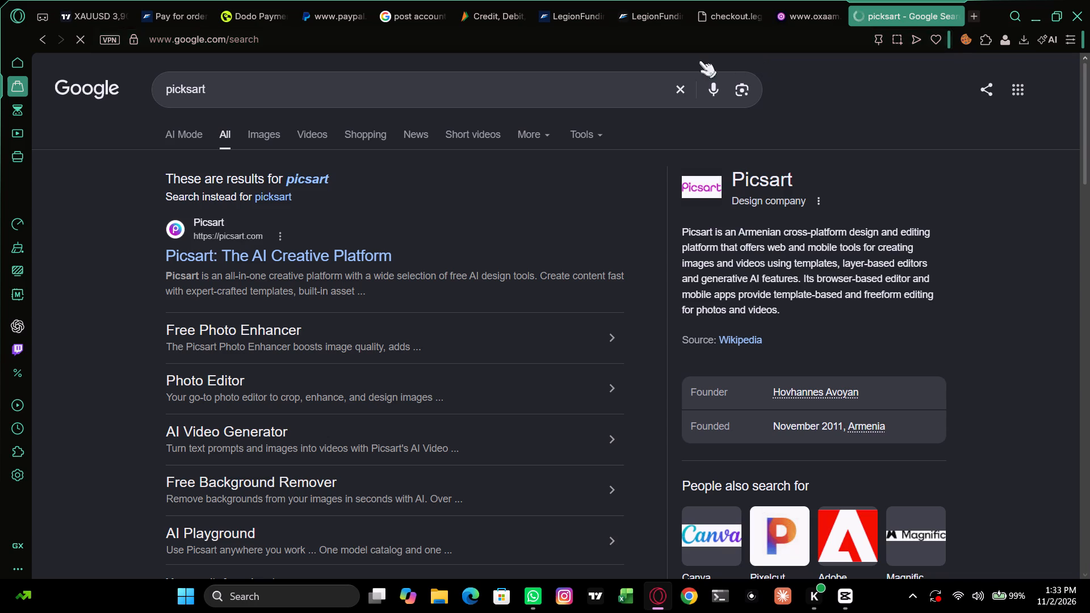
Search the web for "printrest" in the current tab and open the in.pinterest.com result "Pinterest".
left_click(530, 42)
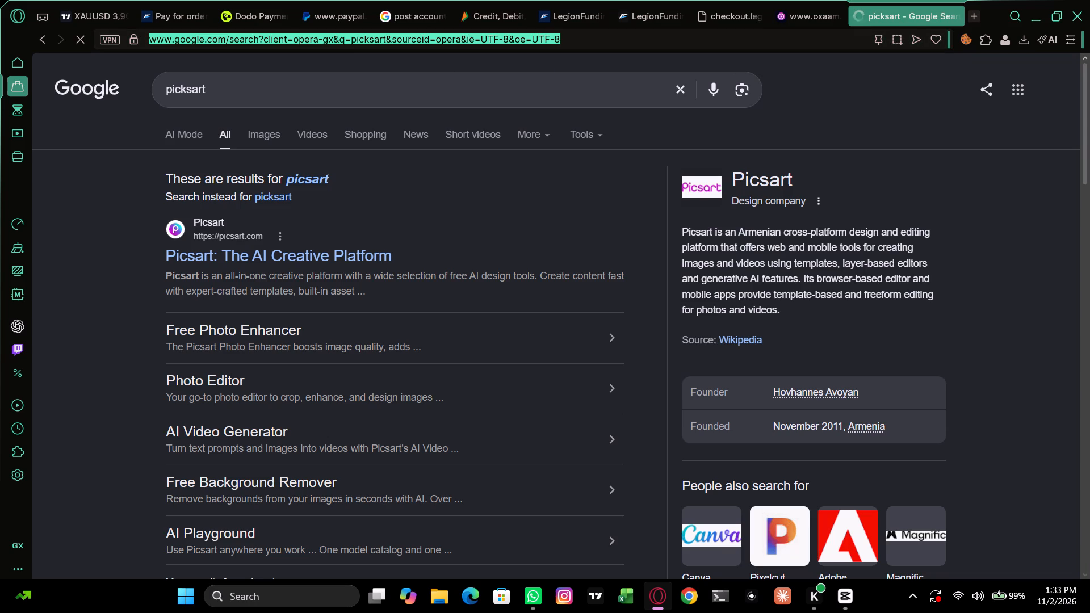
type("pri")
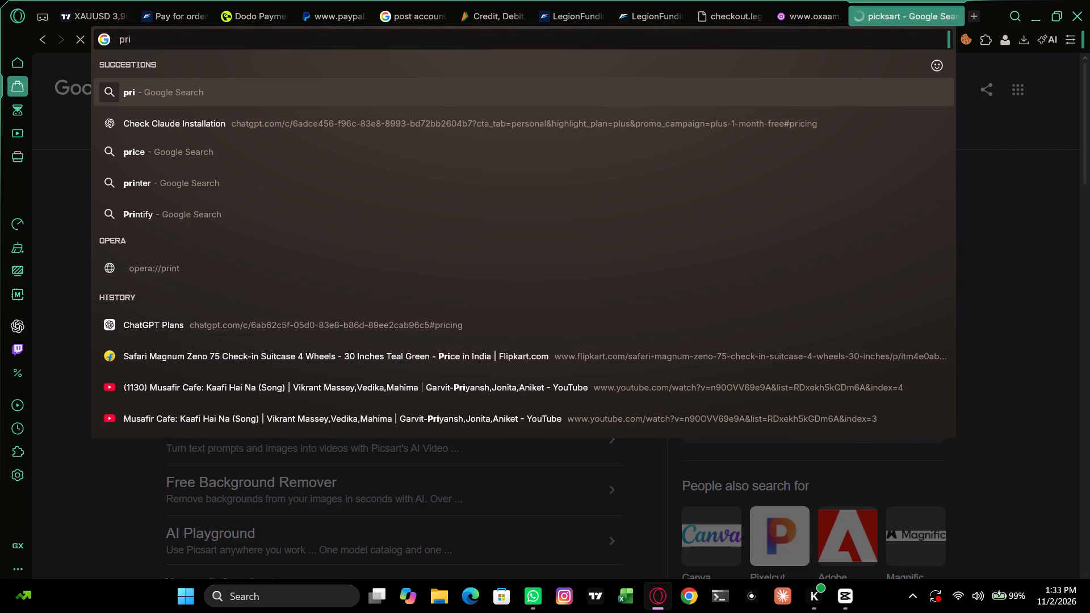
type("nt")
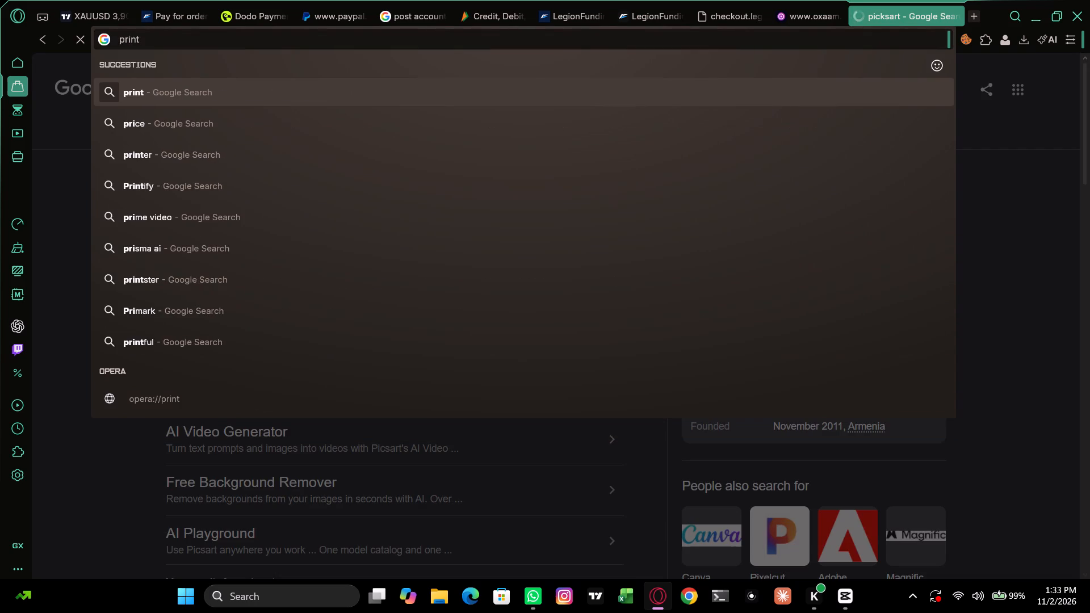
type("rest")
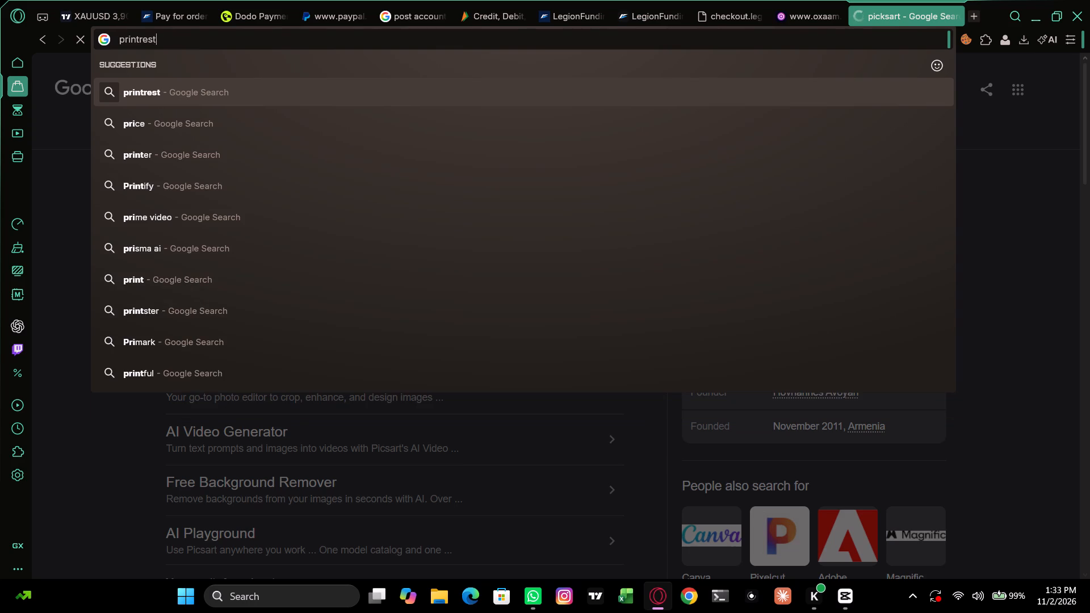
key("Return")
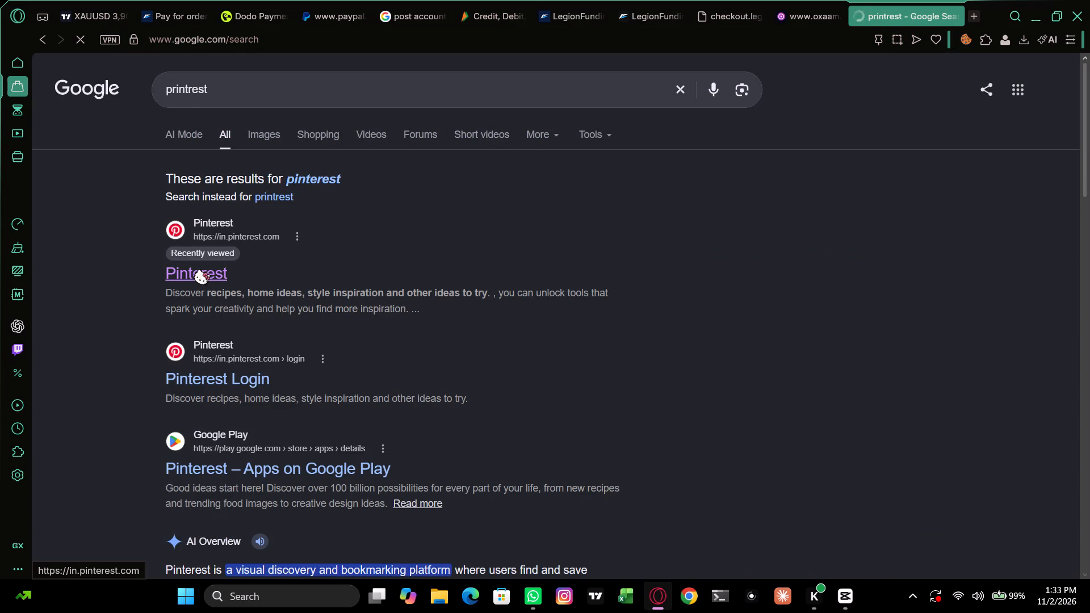
left_click(199, 270)
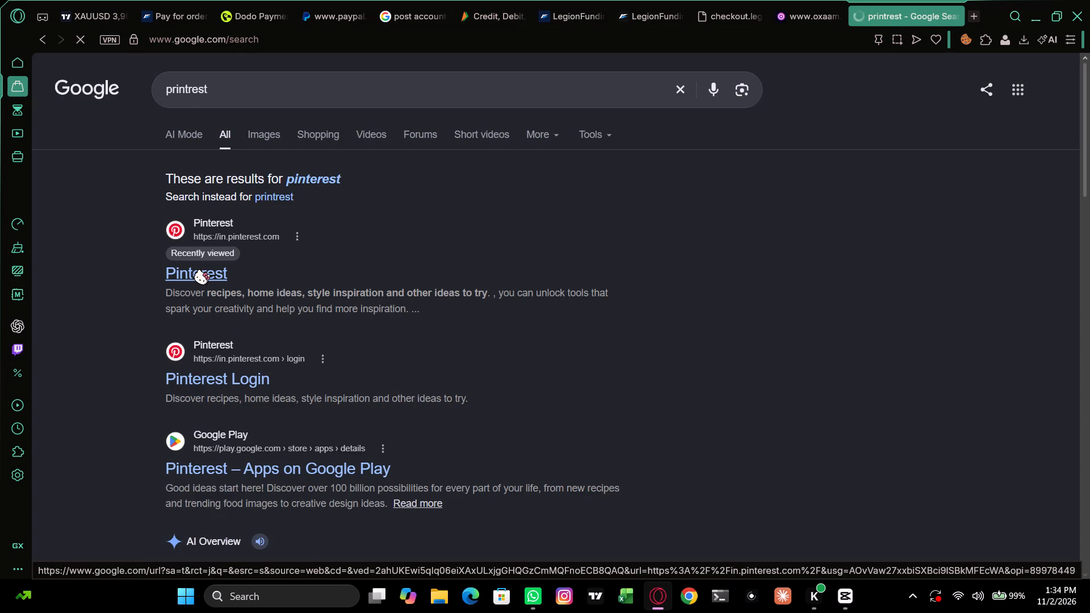
Switch to CapCut and confirm its environment testing notice.
left_click(840, 598)
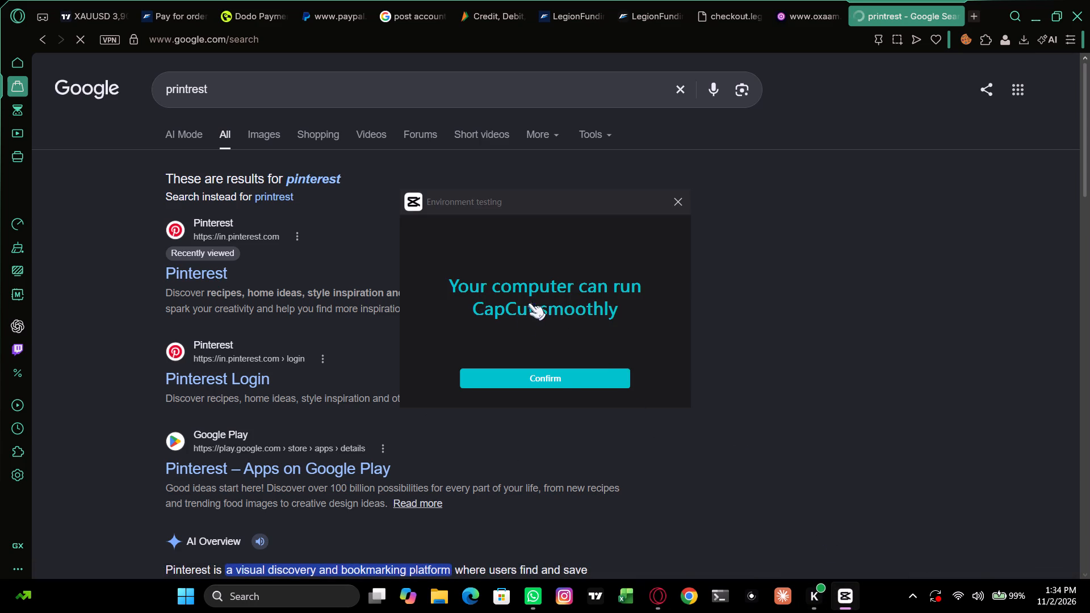
left_click(554, 375)
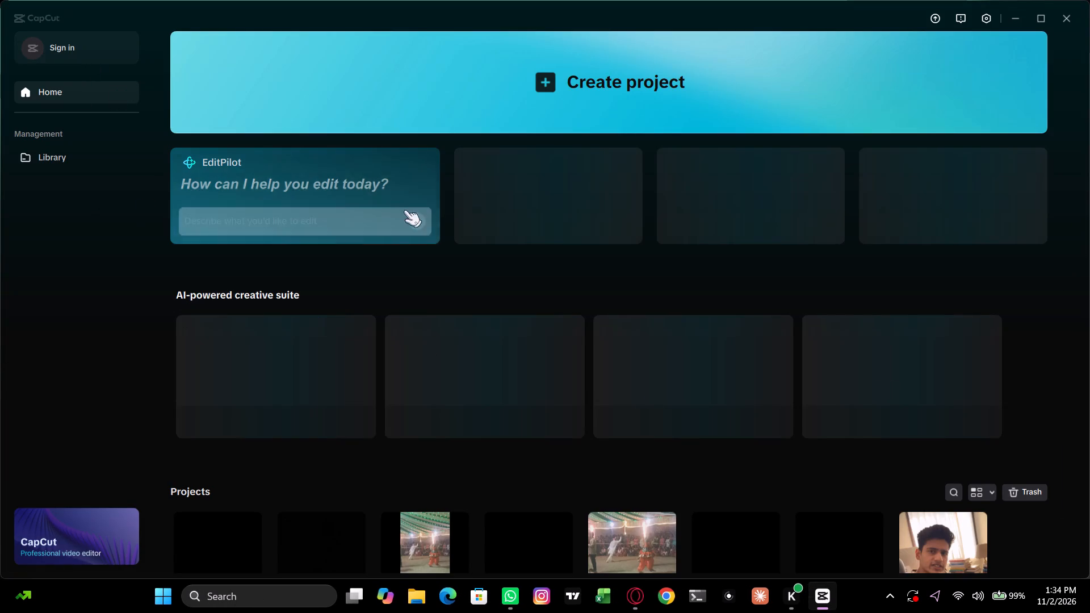
Look over the CapCut home page, including the AI-powered creative suite and the saved projects.
scroll(521, 368, "down", 3)
scroll(525, 375, "up", 1)
scroll(528, 383, "down", 7)
scroll(543, 410, "up", 2)
scroll(491, 234, "up", 1)
scroll(472, 233, "down", 7)
scroll(524, 238, "down", 2)
scroll(516, 241, "up", 2)
scroll(478, 245, "down", 2)
scroll(221, 242, "up", 2)
scroll(229, 245, "down", 2)
scroll(233, 245, "up", 1)
scroll(346, 242, "up", 5)
scroll(364, 242, "down", 3)
scroll(364, 241, "up", 11)
scroll(600, 206, "down", 2)
scroll(600, 206, "up", 10)
scroll(600, 204, "down", 4)
scroll(598, 200, "up", 3)
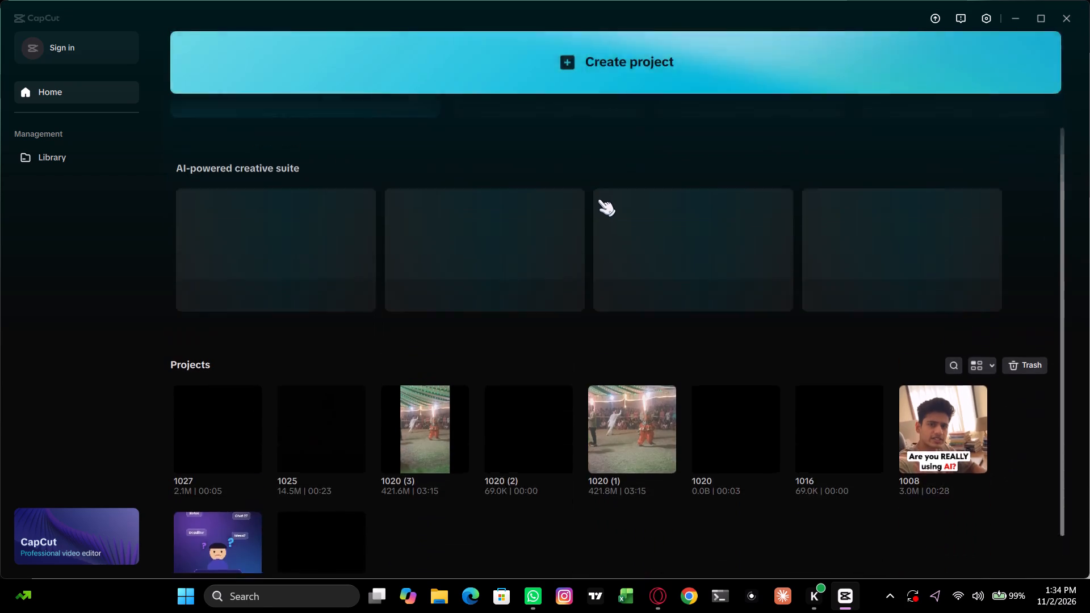
scroll(598, 200, "up", 3)
scroll(598, 200, "down", 3)
scroll(598, 200, "up", 3)
scroll(598, 200, "down", 3)
scroll(598, 200, "up", 7)
scroll(360, 169, "up", 8)
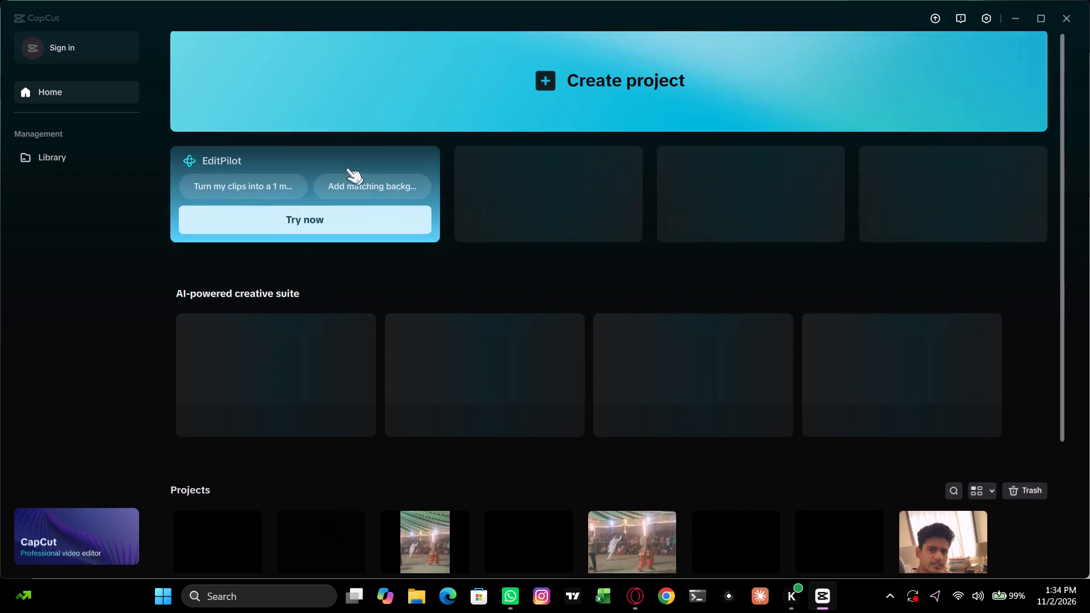
scroll(772, 50, "up", 2)
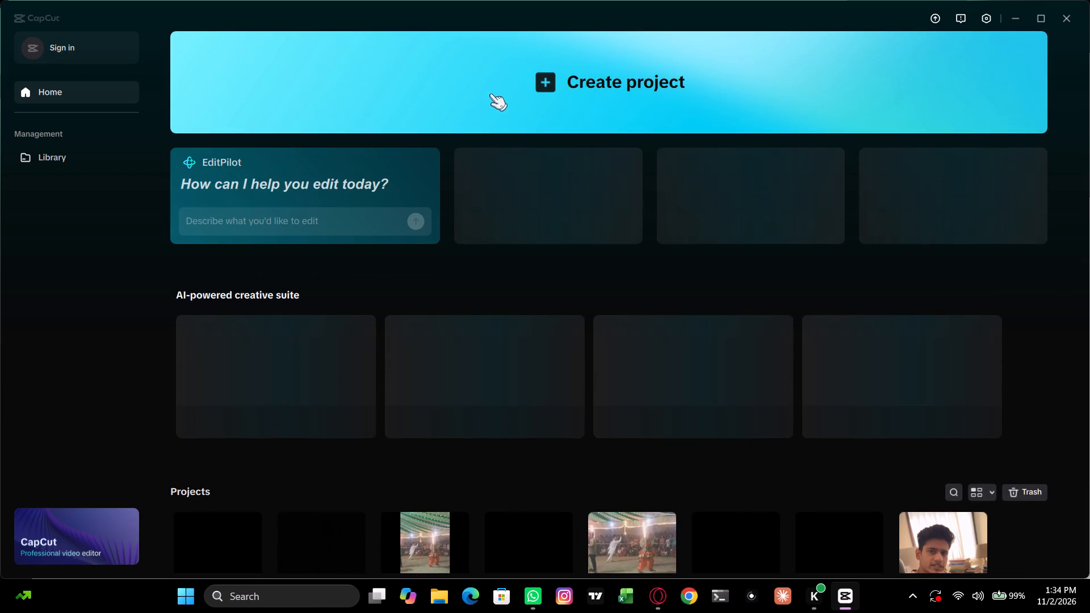
Create a new video project from the CapCut home page.
left_click(530, 94)
scroll(530, 94, "up", 1)
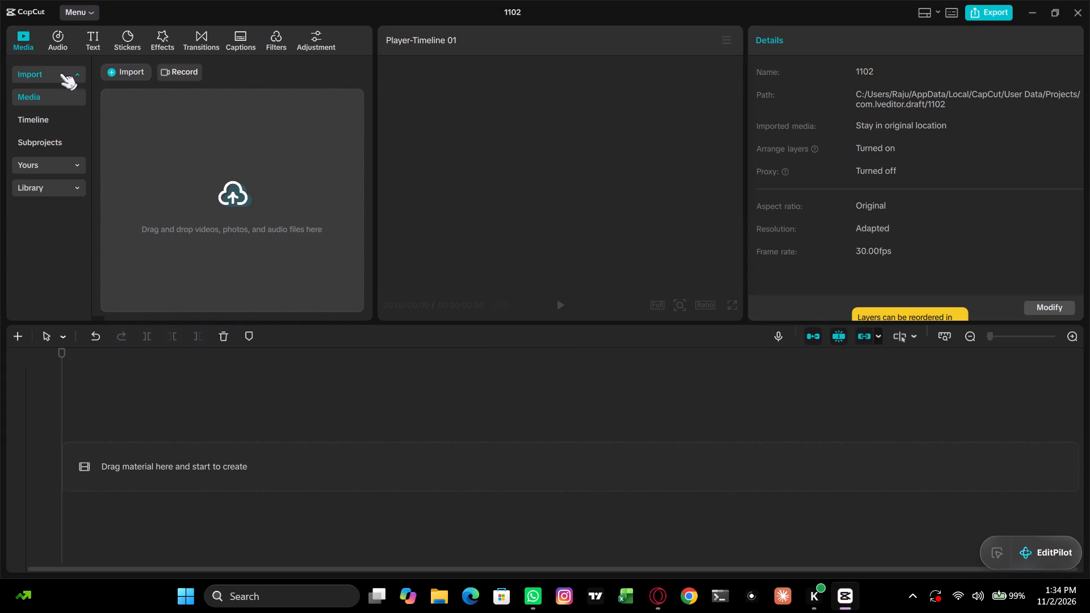
Open the Transitions library in the new project to browse the available transitions.
left_click(202, 42)
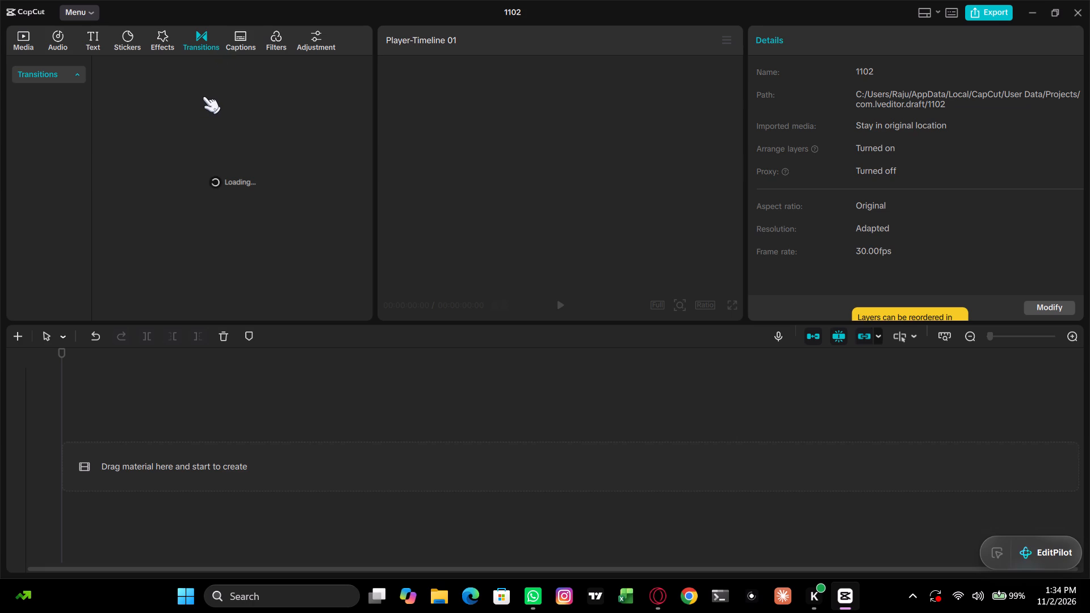
scroll(969, 102, "down", 1)
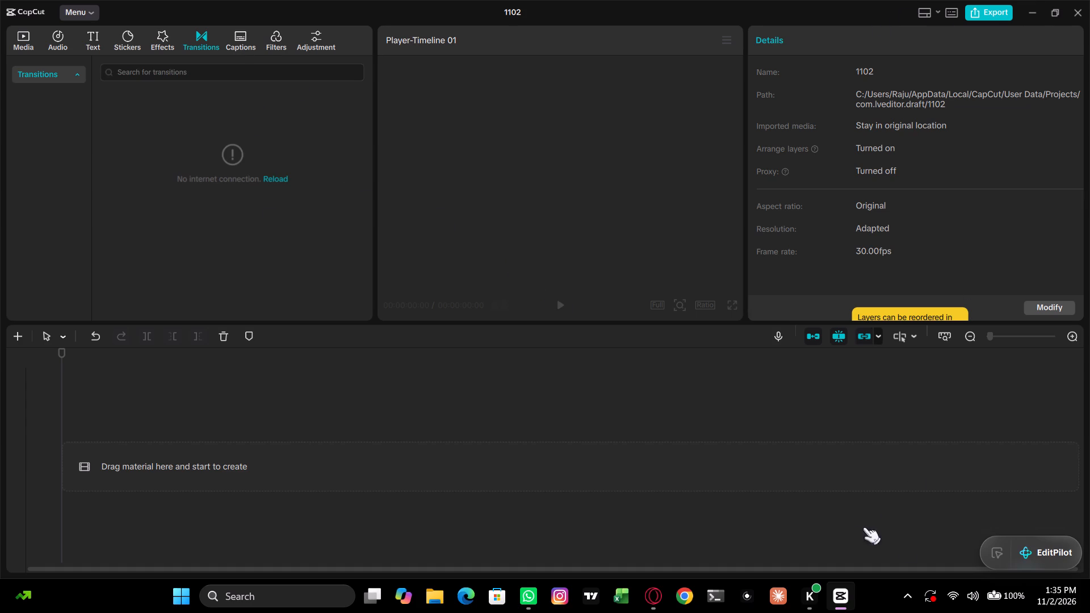
Dismiss the CapCut pop-ups, including the 7-day free trial offer.
left_click(907, 608)
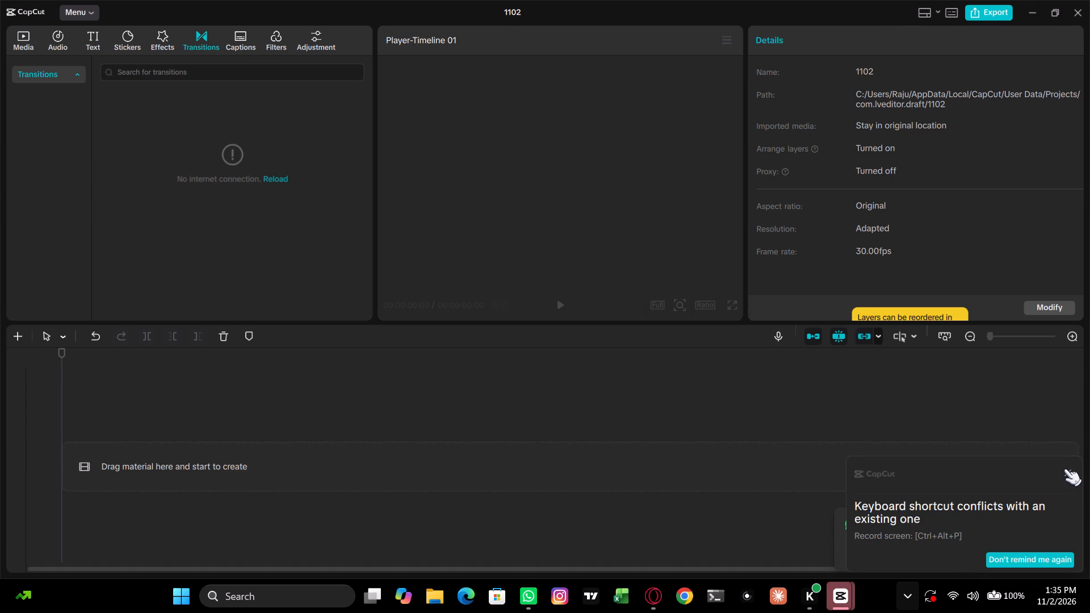
left_click(1064, 469)
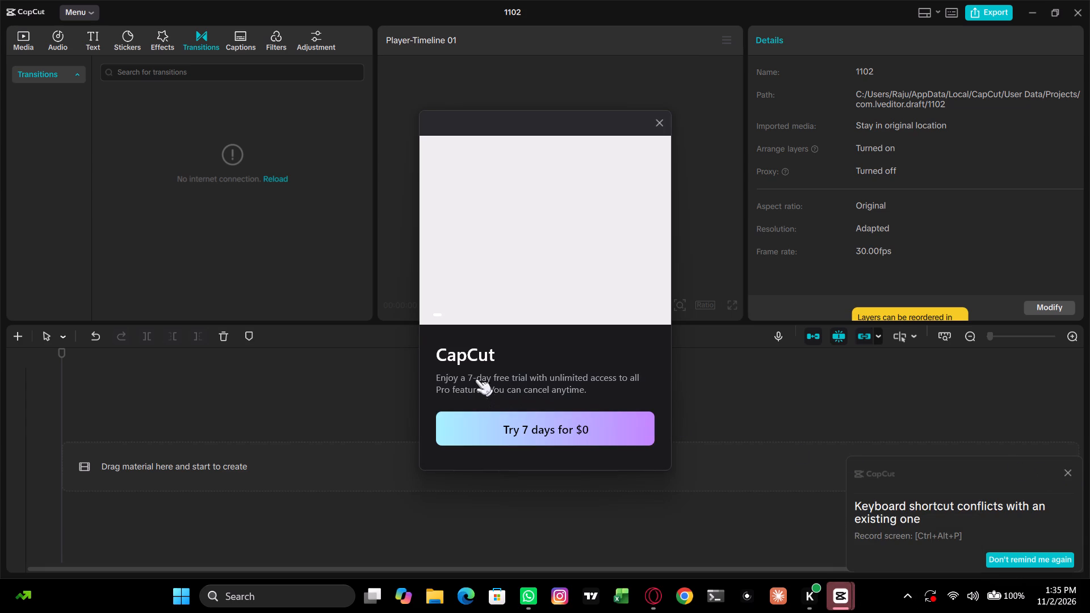
left_click_drag(432, 375, 586, 384)
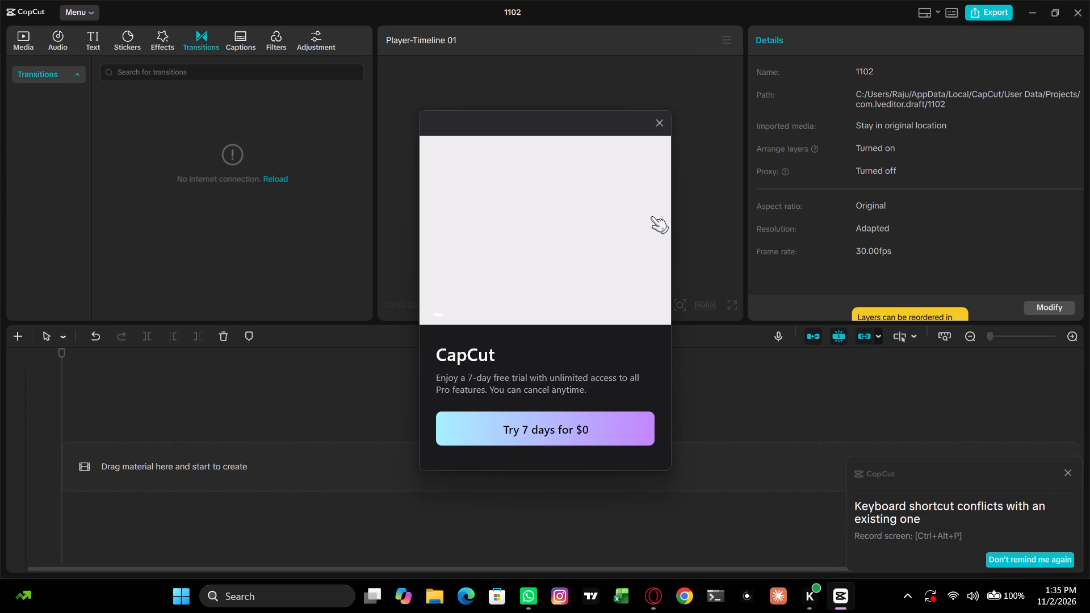
left_click(661, 117)
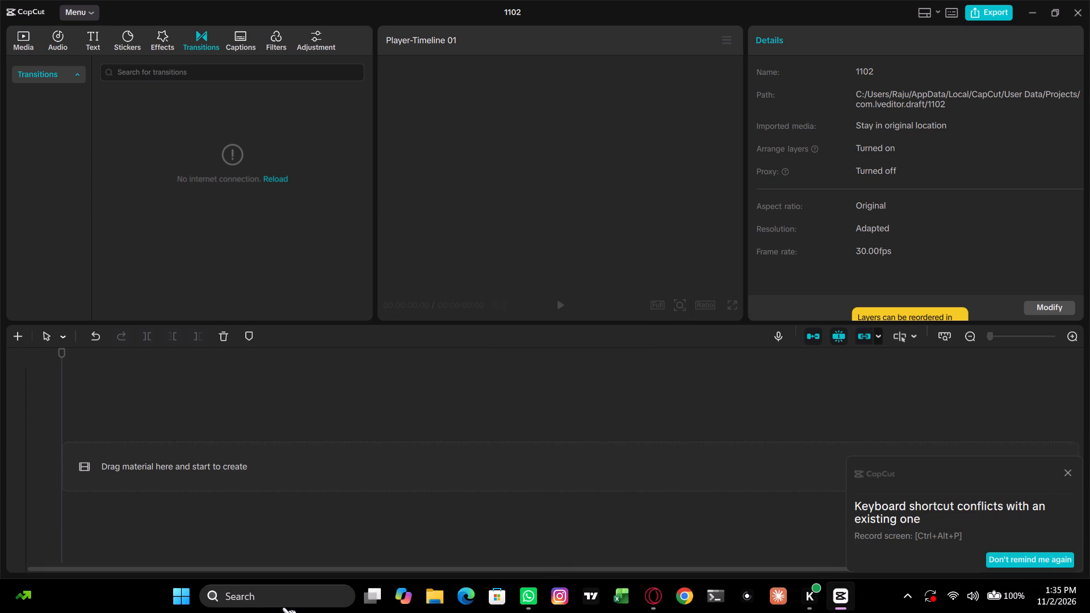
Find UrbanVPN through the Windows app search with "u" and launch it.
left_click(165, 597)
left_click(181, 599)
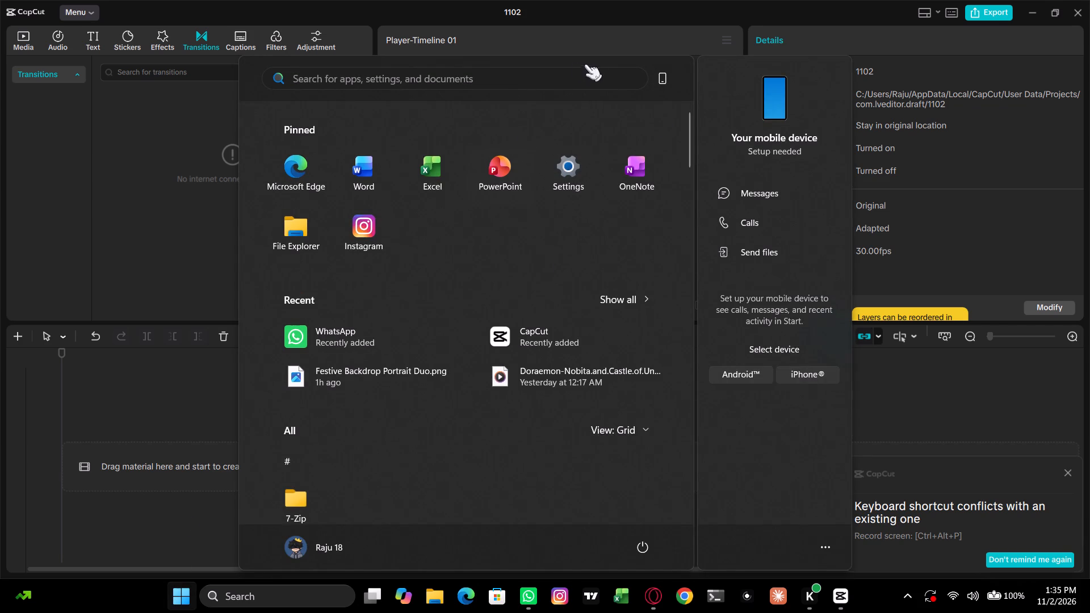
left_click(487, 77)
key("u")
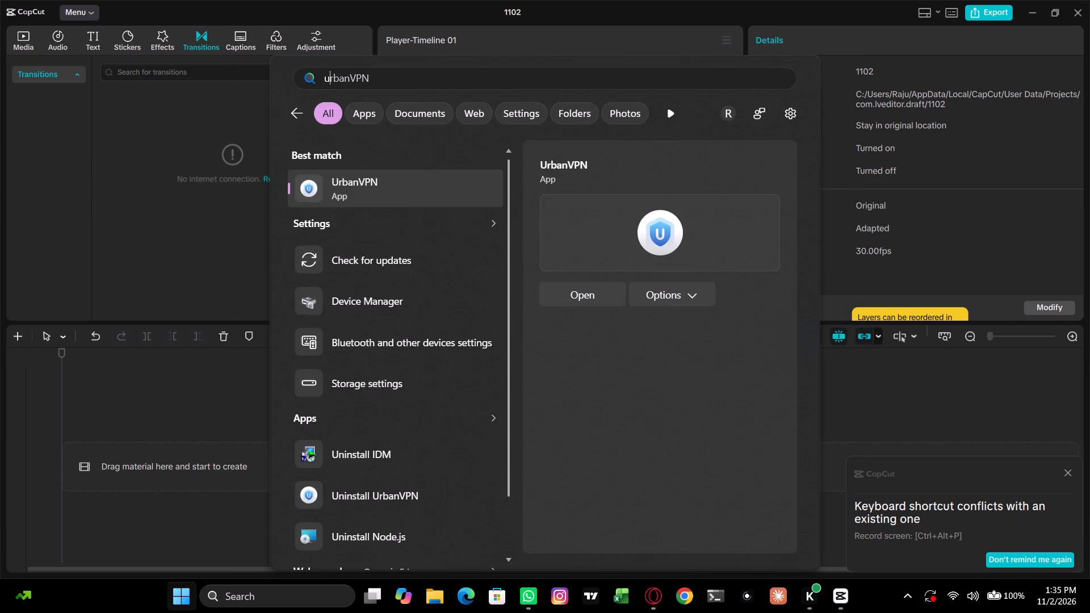
left_click(575, 291)
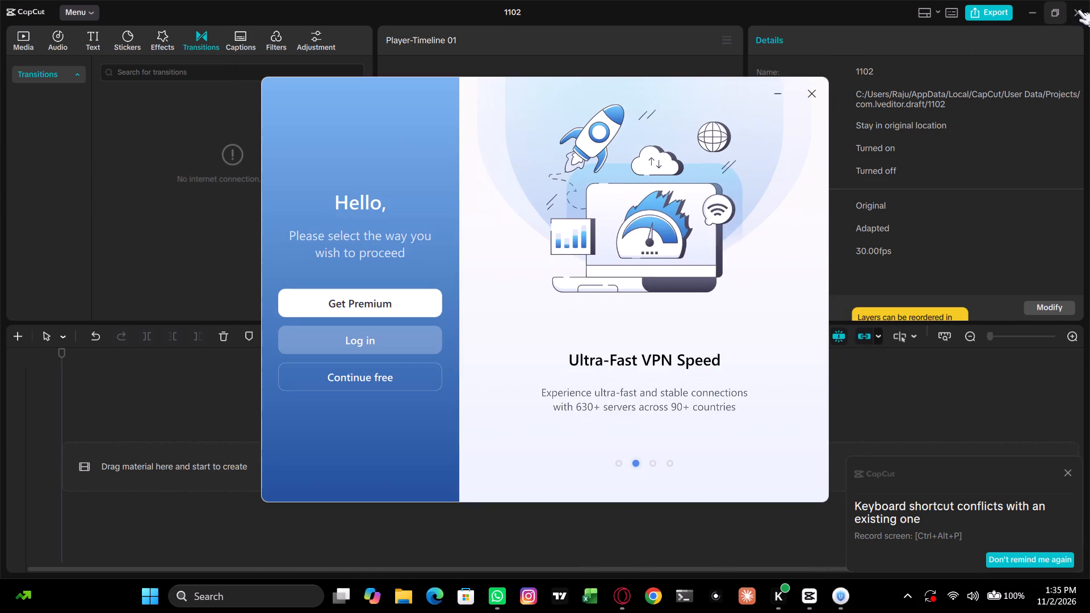
Close the open CapCut project 1102 and the CapCut home window.
left_click(1078, 10)
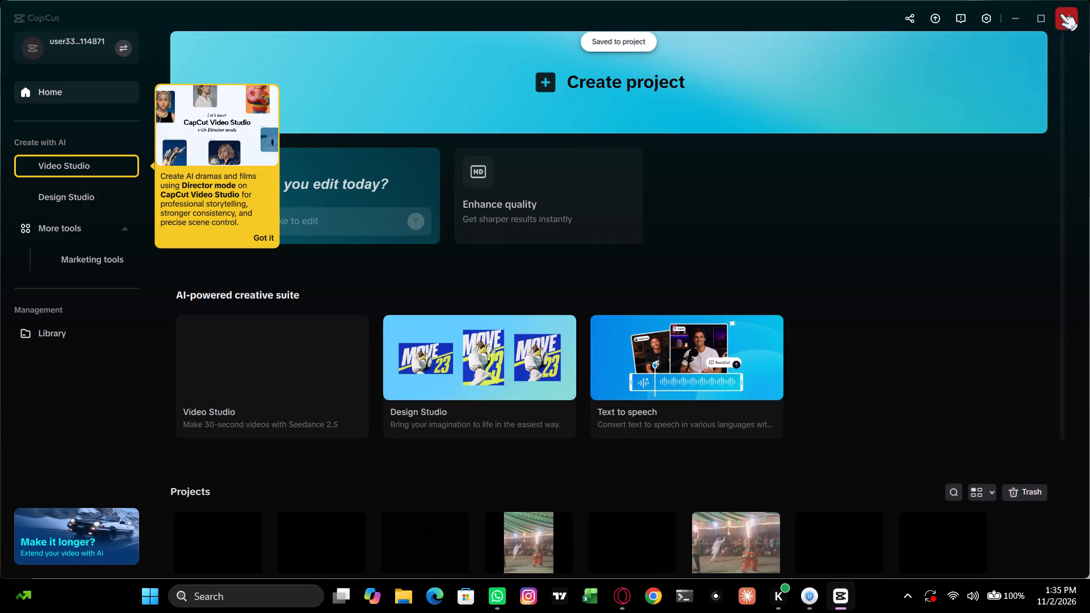
left_click(1060, 14)
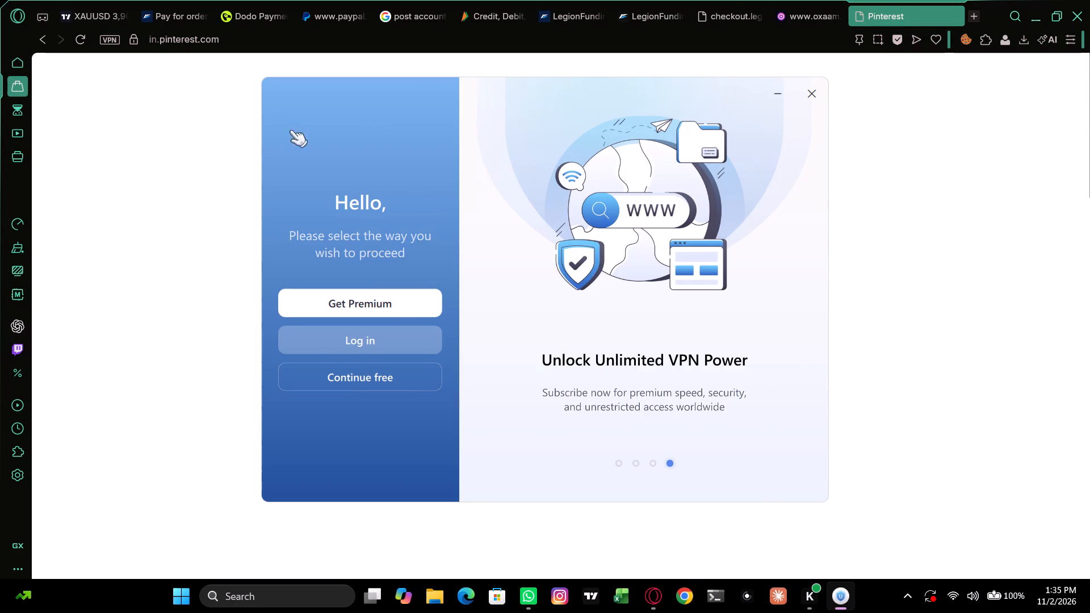
Continue with the free version of UrbanVPN and try to close its window.
left_click(391, 372)
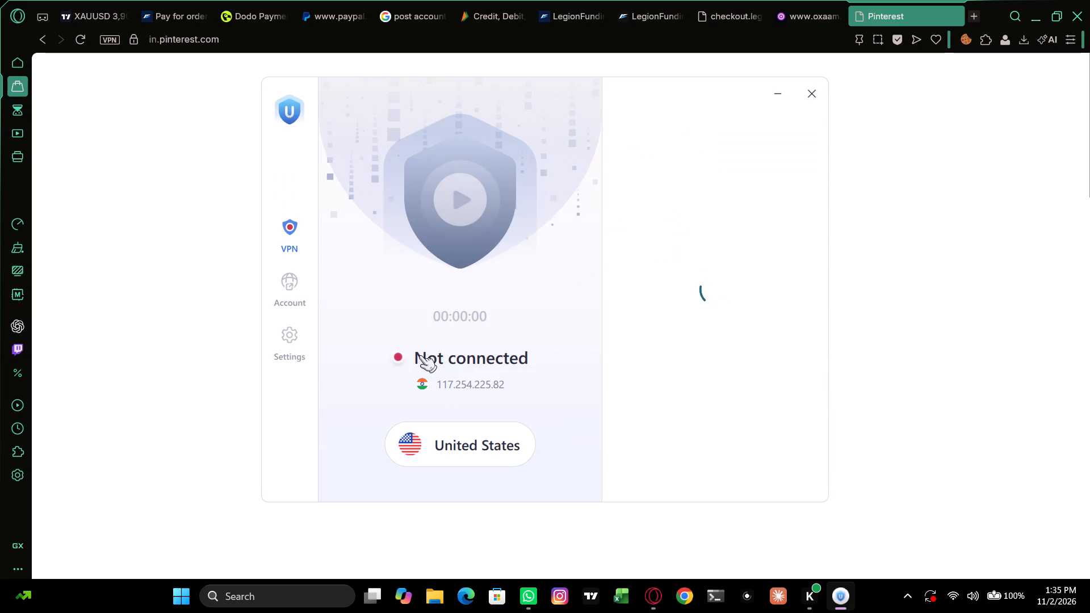
left_click(821, 93)
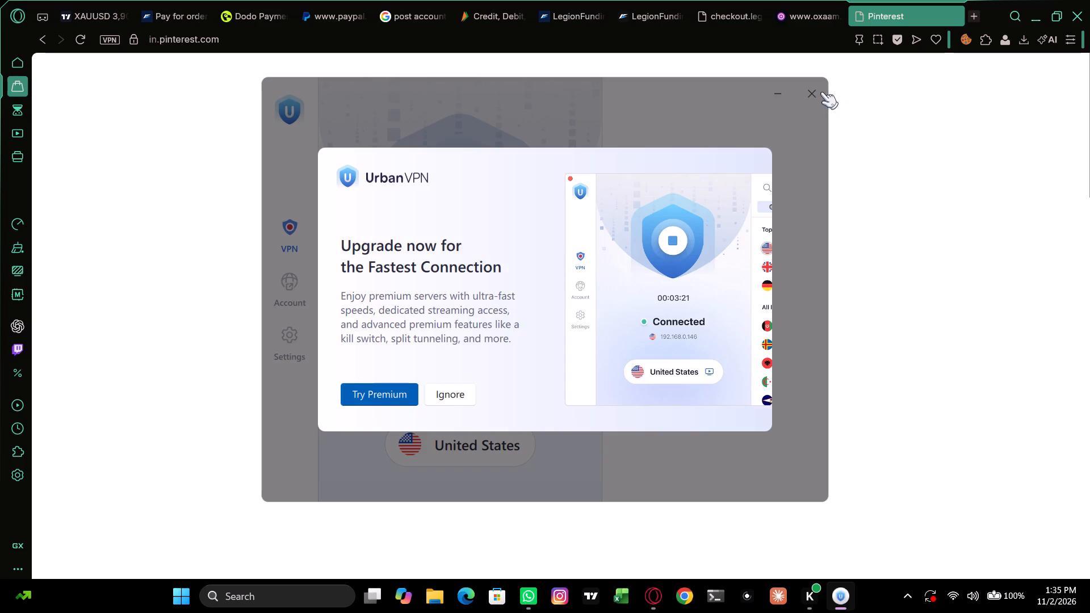
left_click(807, 94)
Switch back to Opera GX and reload the Pinterest page.
left_click(648, 600)
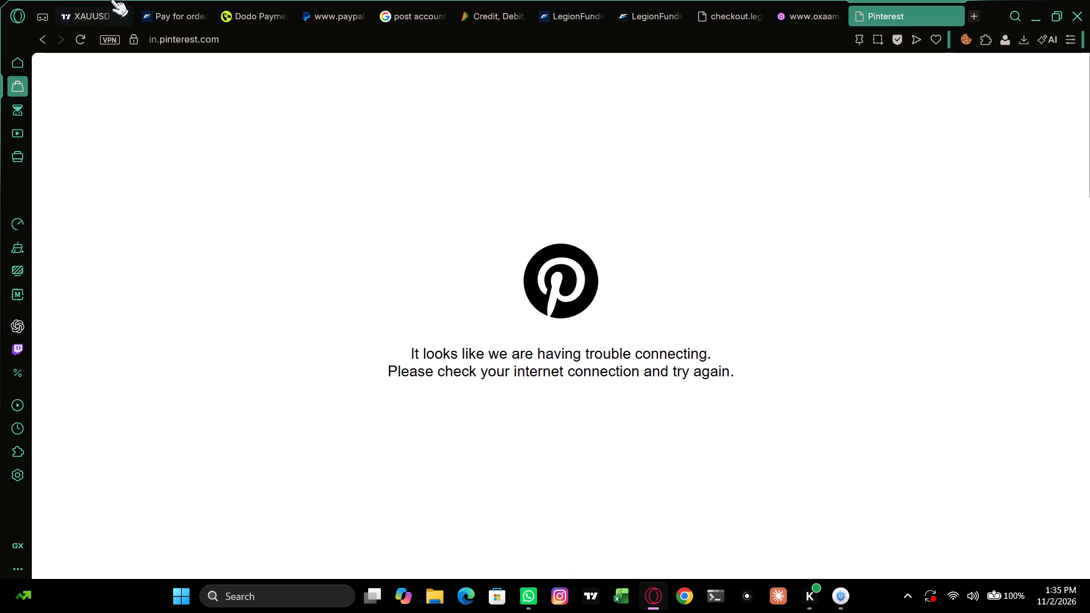
left_click(82, 40)
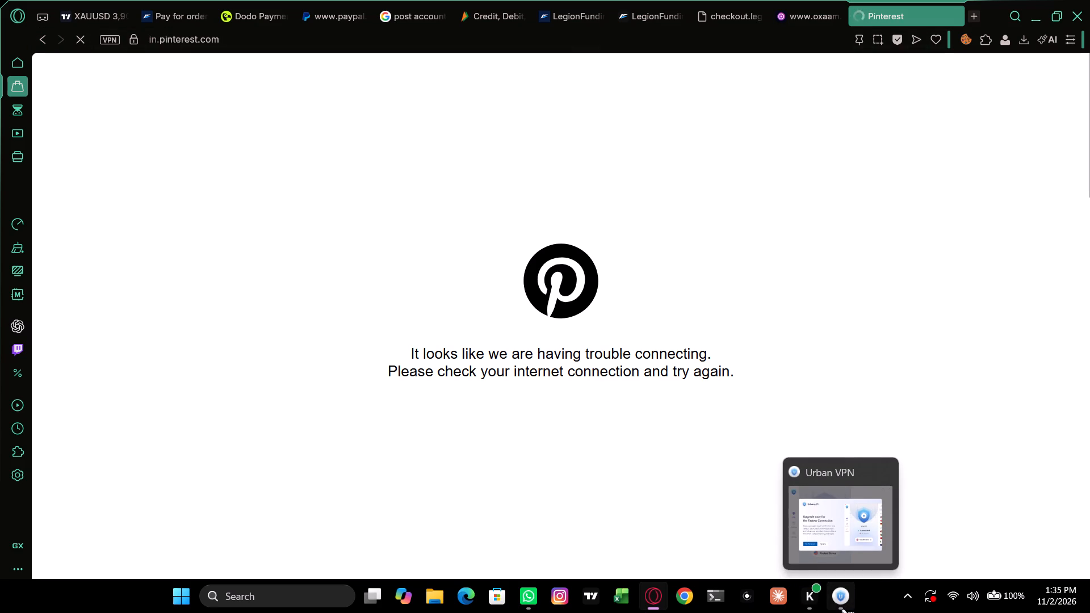
left_click(781, 282)
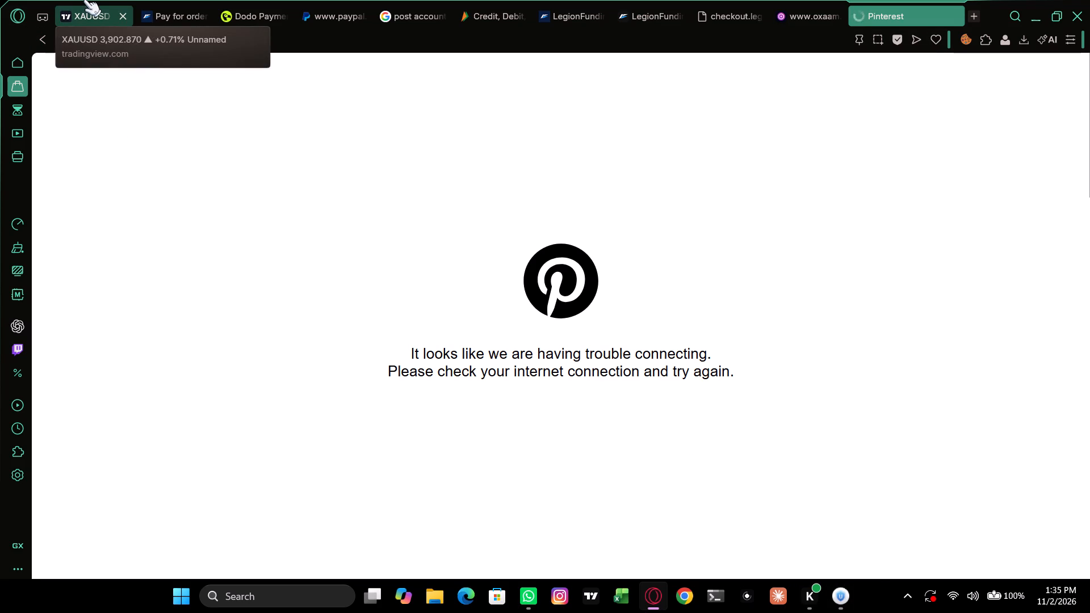
key("F17")
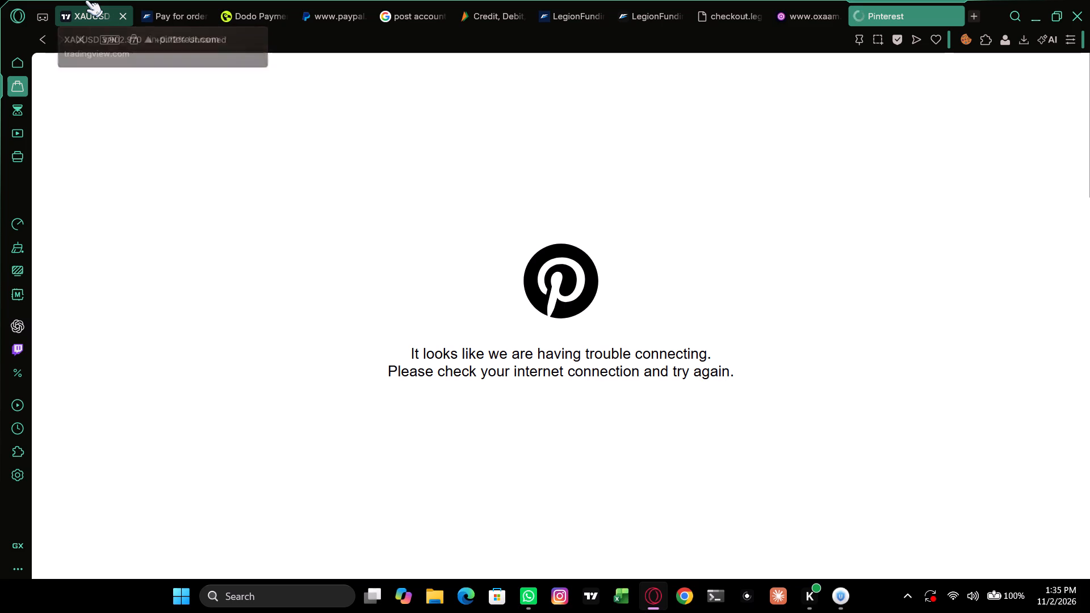
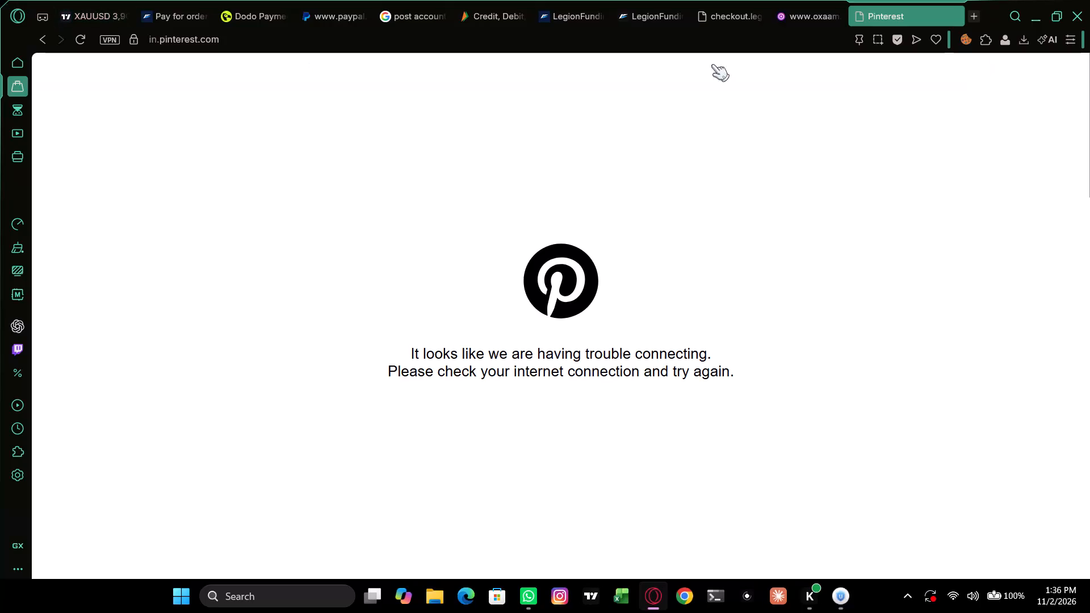
Reload the Pinterest page to load the business account.
right_click(171, 373)
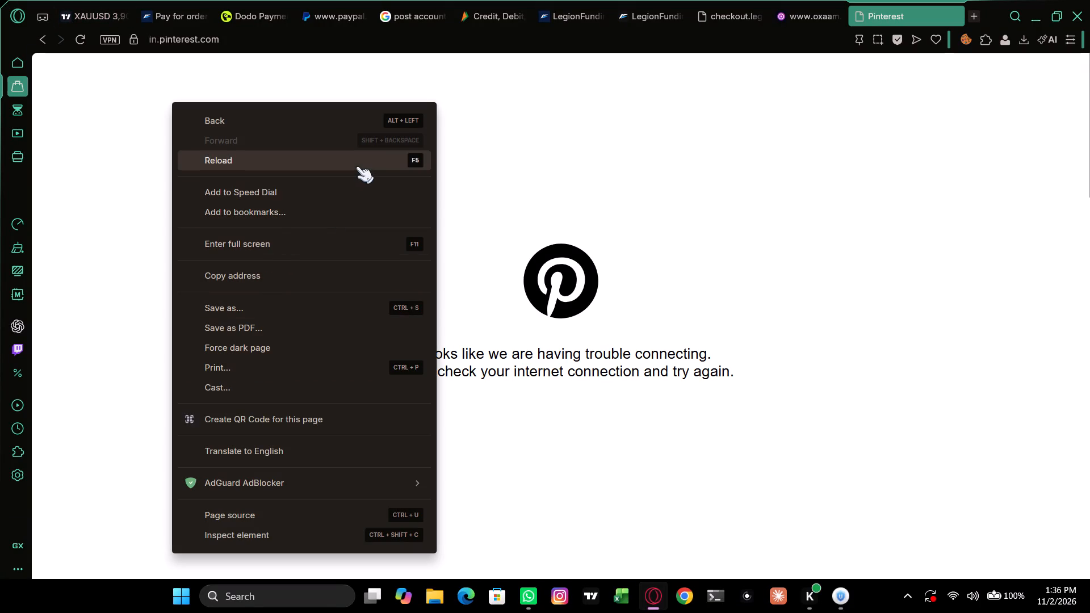
left_click(357, 167)
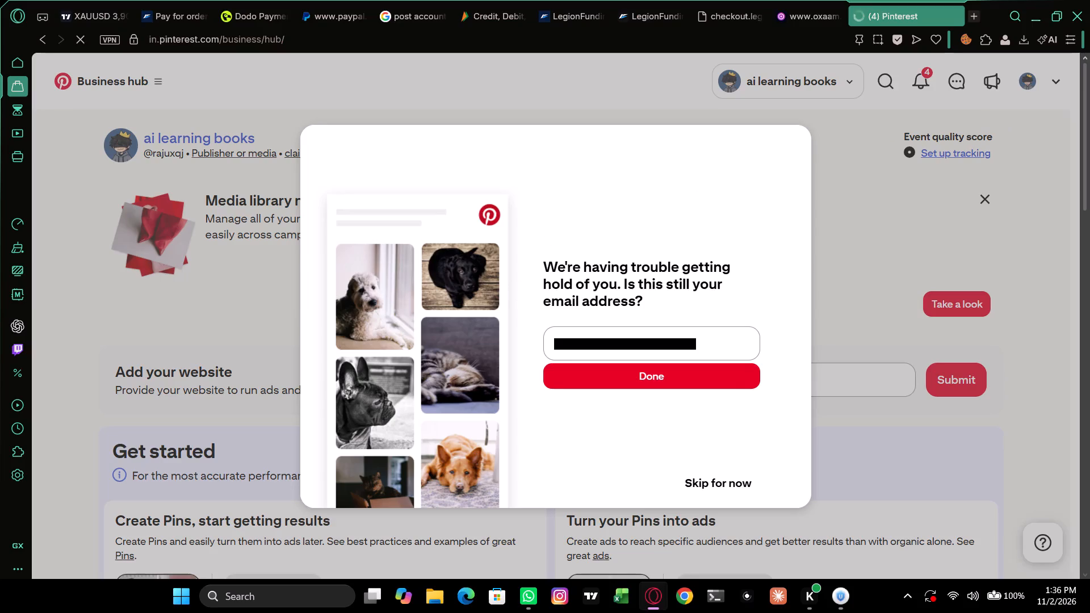
Confirm the account's existing email address in the Pinterest dialog.
left_click(576, 368)
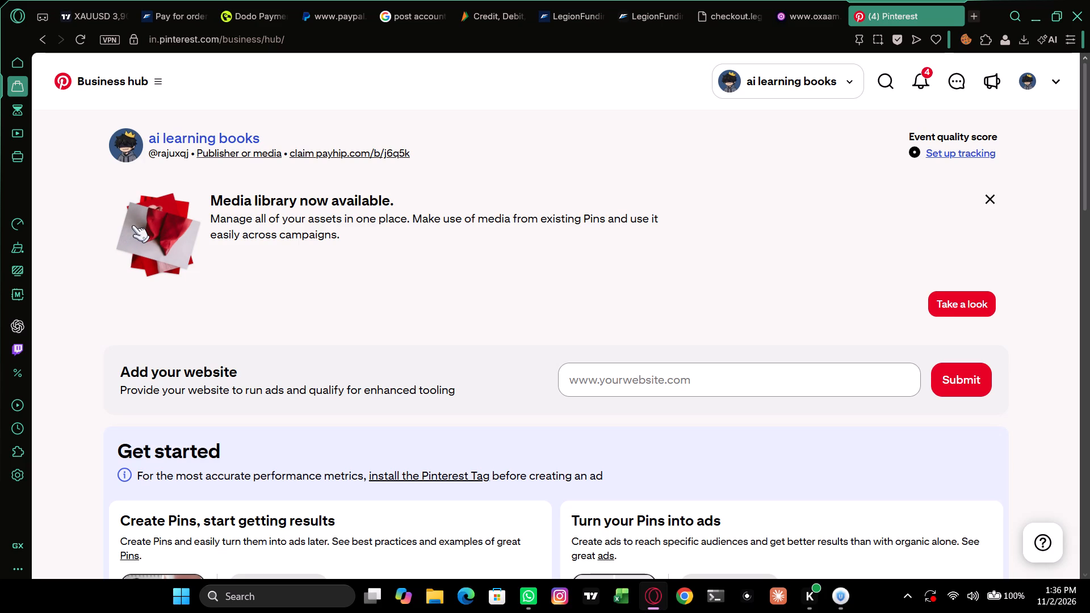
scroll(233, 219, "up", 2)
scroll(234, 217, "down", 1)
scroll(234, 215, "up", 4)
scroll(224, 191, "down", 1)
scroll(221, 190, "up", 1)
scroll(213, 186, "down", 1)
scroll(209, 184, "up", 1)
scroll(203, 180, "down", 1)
Open the Business hub navigation menu of the Pinterest account.
left_click(75, 79)
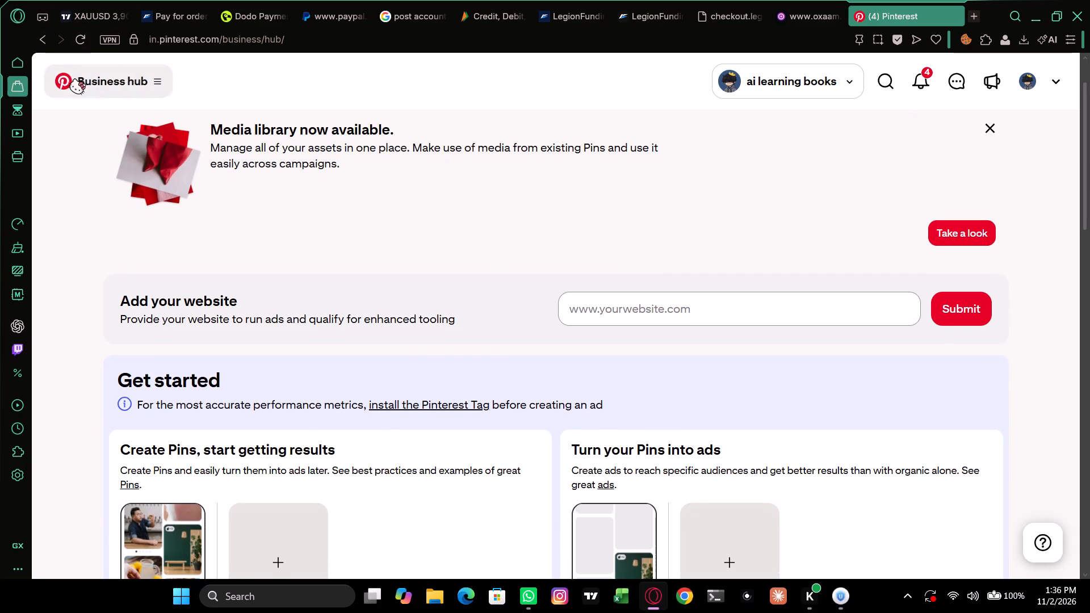
Check the profiles listed in the business account switcher and open the ai learning books profile page.
left_click(170, 74)
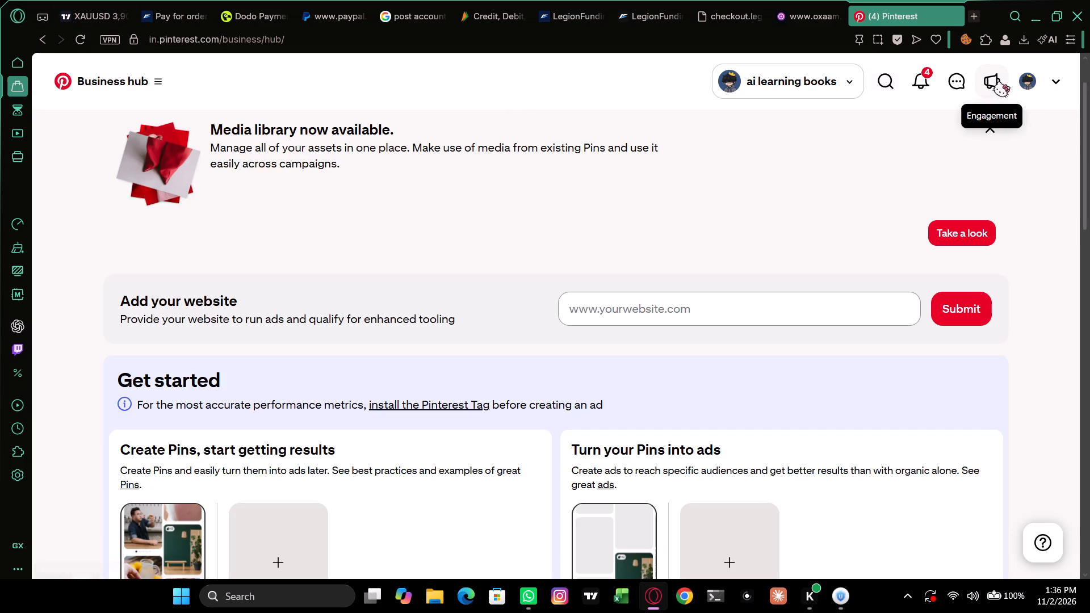
left_click(845, 78)
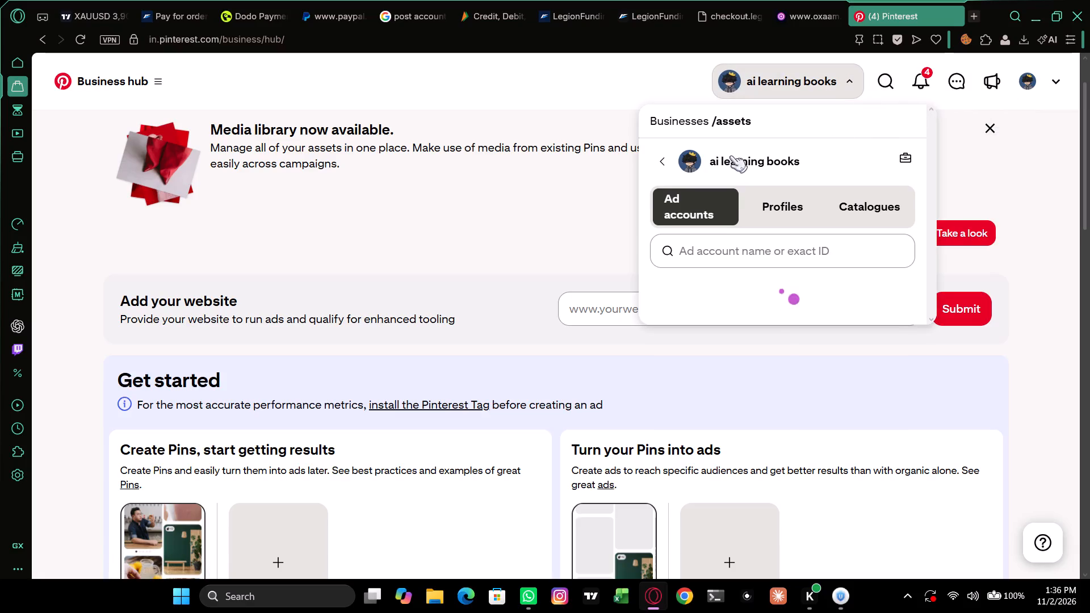
left_click(796, 197)
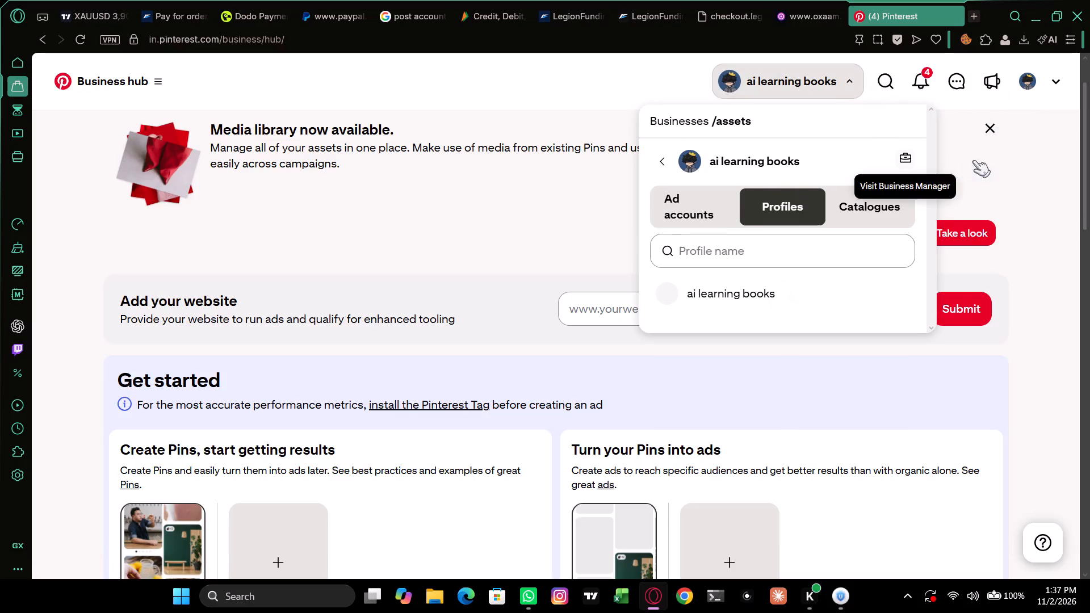
left_click_drag(1004, 159, 1004, 154)
scroll(1005, 159, "up", 1)
left_click(1027, 75)
left_click(1044, 78)
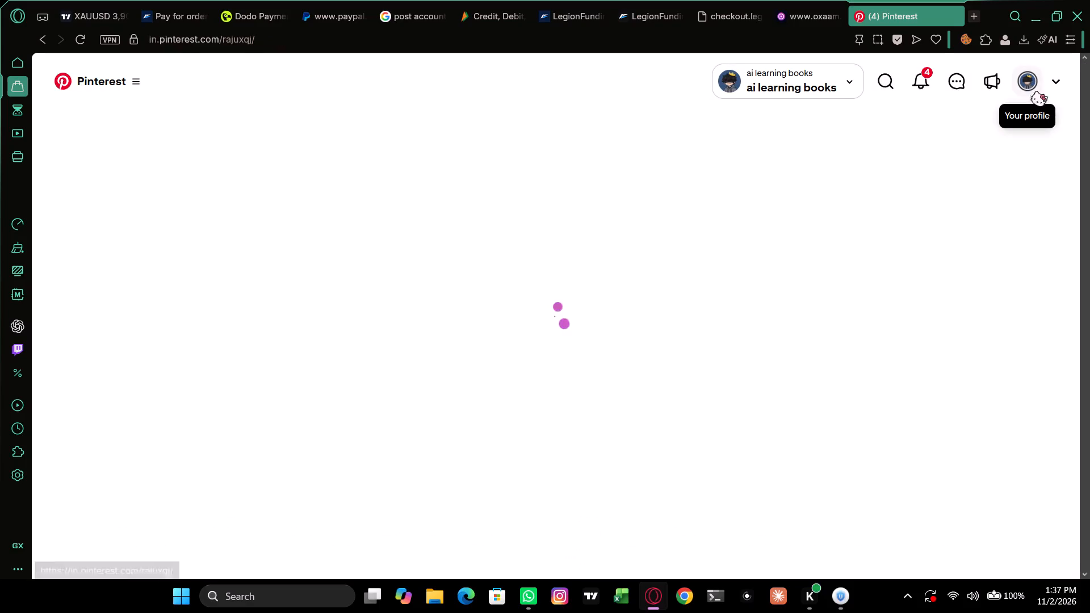
Open the account options and look through them and the profile's created Pins.
left_click(1059, 85)
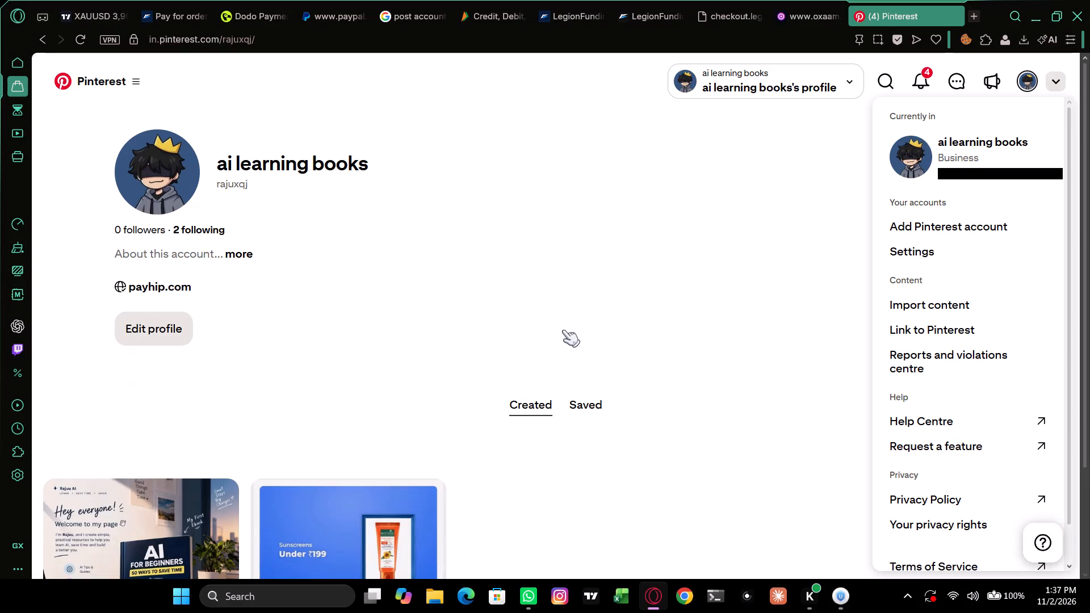
scroll(990, 263, "up", 1)
scroll(970, 280, "down", 4)
scroll(970, 280, "up", 3)
scroll(970, 280, "down", 3)
scroll(361, 530, "up", 2)
scroll(360, 517, "down", 2)
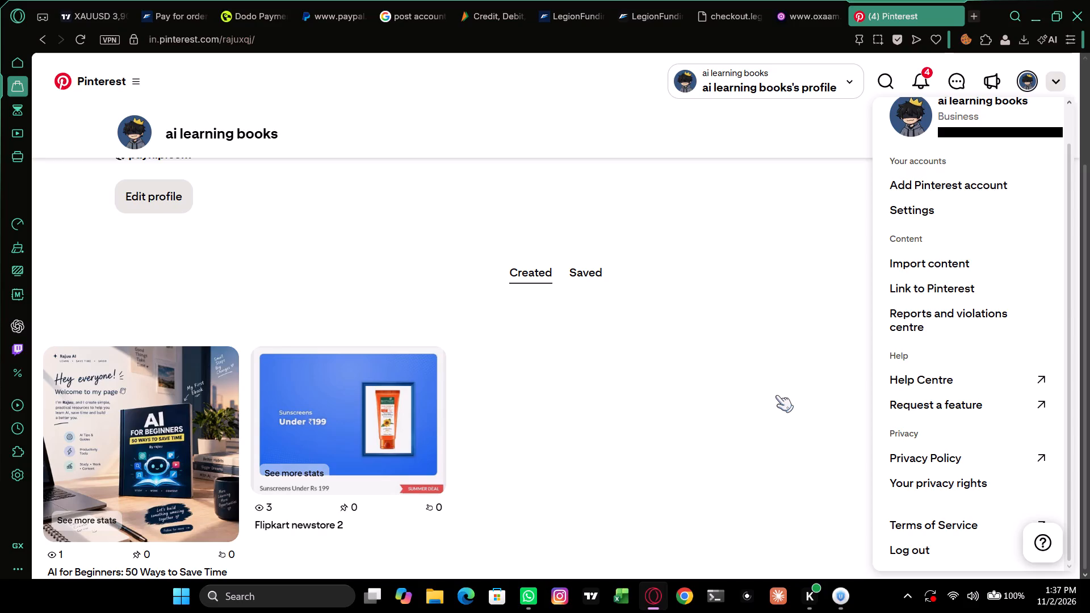
scroll(917, 375, "down", 1)
scroll(917, 375, "up", 1)
scroll(917, 375, "down", 1)
scroll(917, 374, "up", 4)
scroll(917, 374, "down", 1)
scroll(914, 372, "up", 7)
scroll(914, 372, "down", 2)
Go to the Pinterest home feed.
left_click(78, 81)
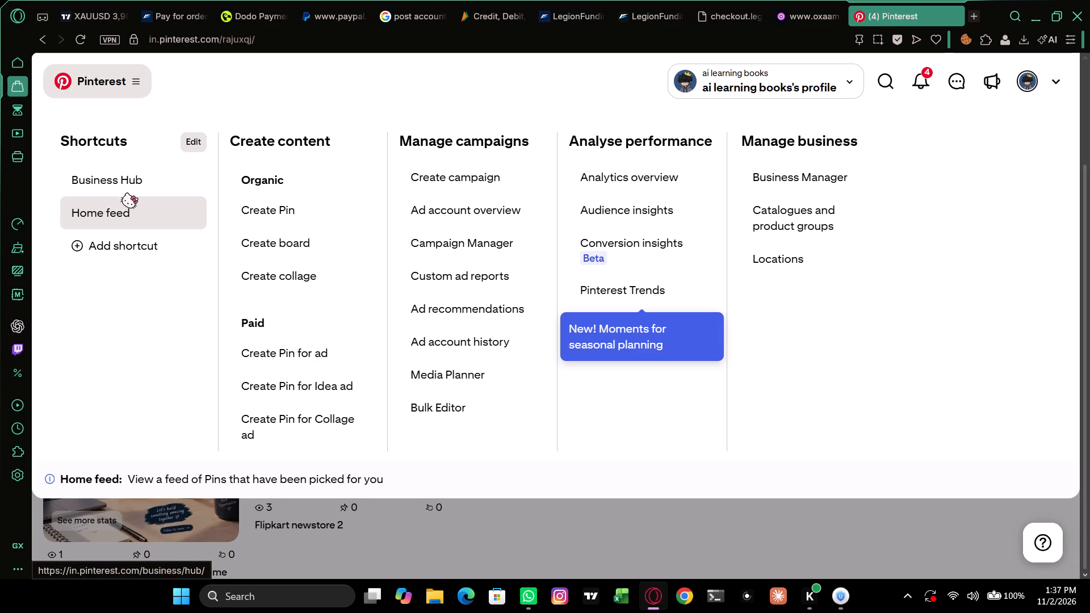
left_click(127, 208)
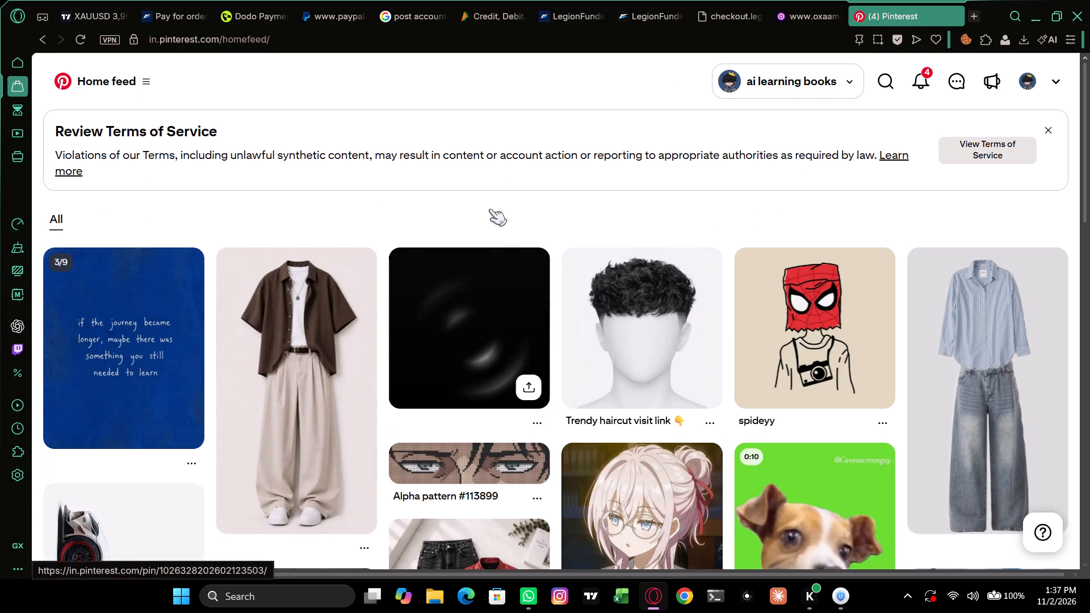
Browse the suggested Pins in the home feed.
scroll(519, 196, "down", 1)
scroll(519, 196, "up", 1)
scroll(519, 196, "down", 3)
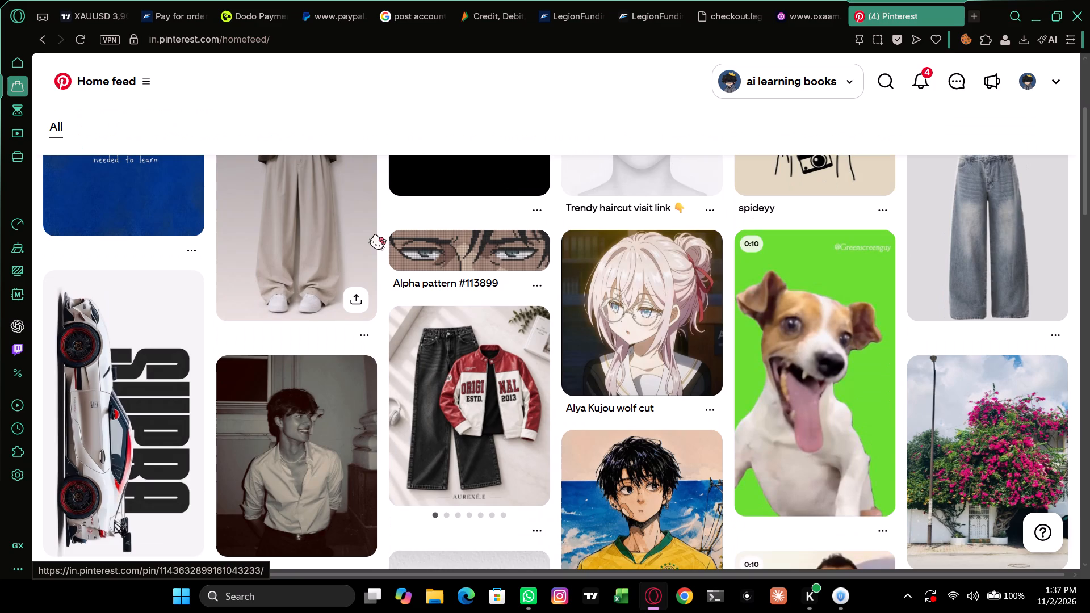
scroll(375, 235, "down", 2)
scroll(375, 235, "up", 3)
scroll(375, 235, "down", 1)
scroll(375, 235, "up", 3)
scroll(375, 235, "down", 1)
right_click(375, 235)
scroll(375, 235, "up", 2)
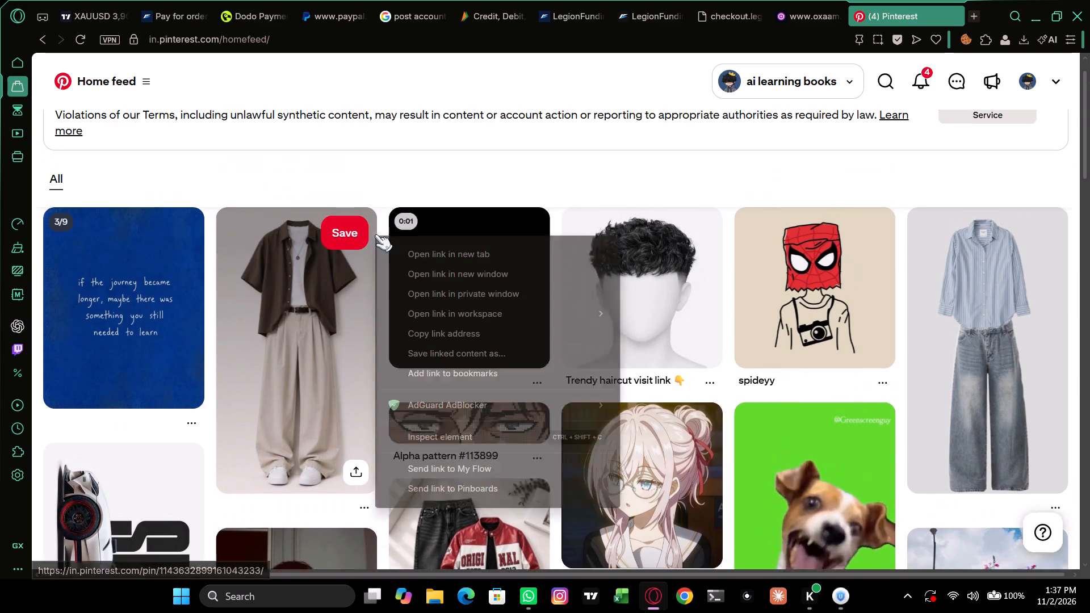
scroll(483, 82, "down", 4)
scroll(428, 551, "down", 4)
scroll(430, 551, "up", 4)
scroll(445, 542, "down", 3)
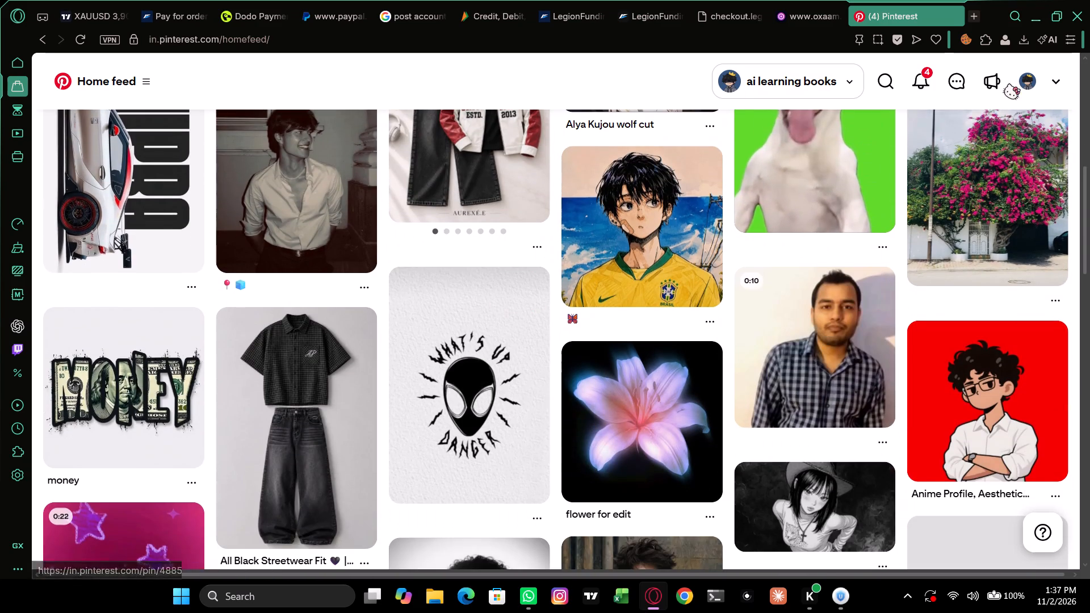
Search Pinterest for "anime girls".
left_click(879, 81)
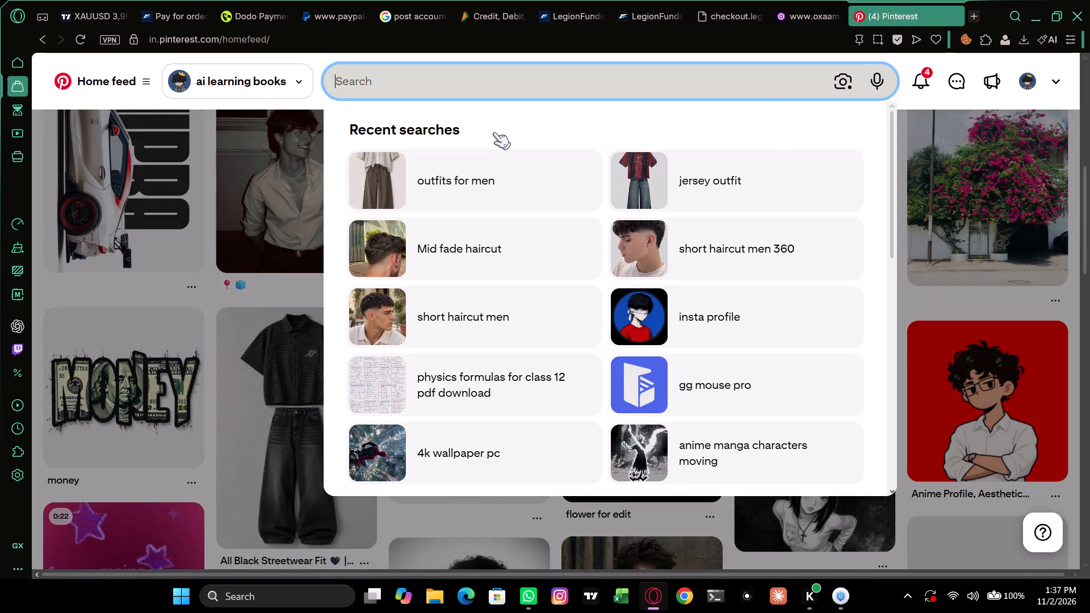
type("ani")
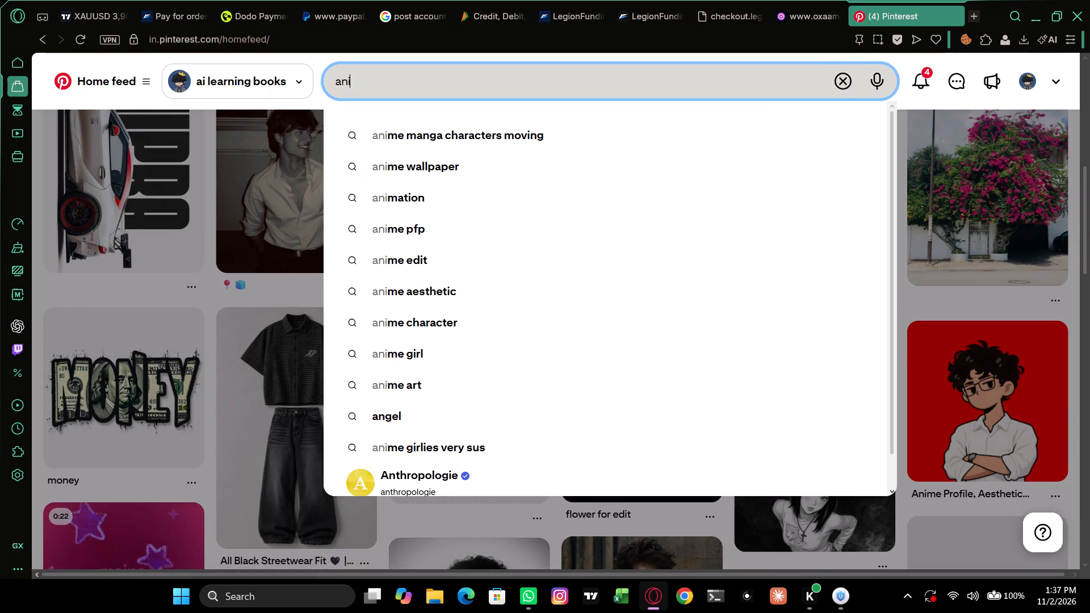
type("me")
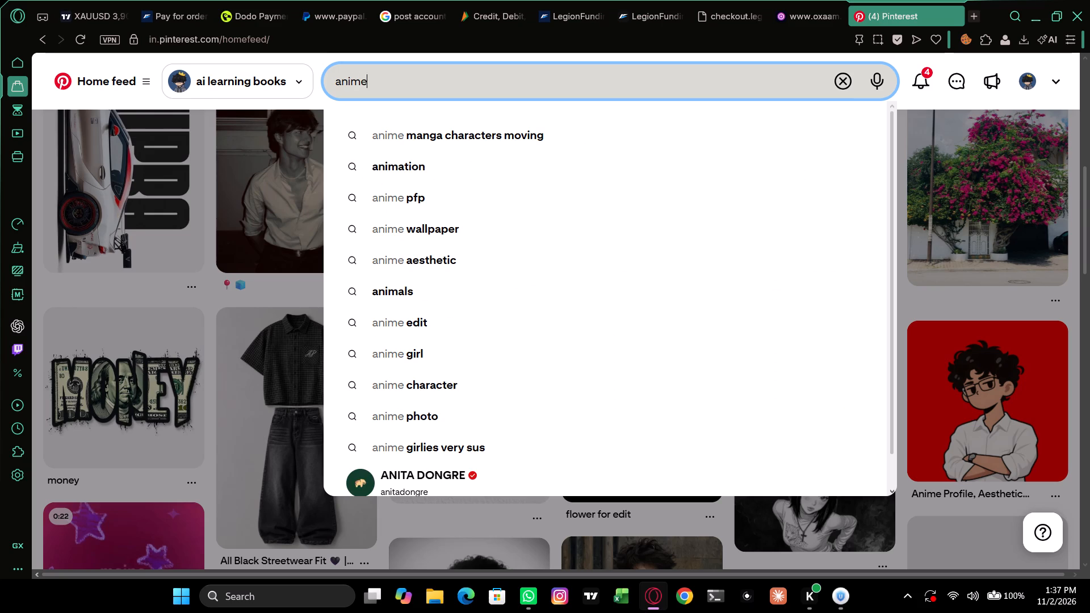
key("space")
type("girls")
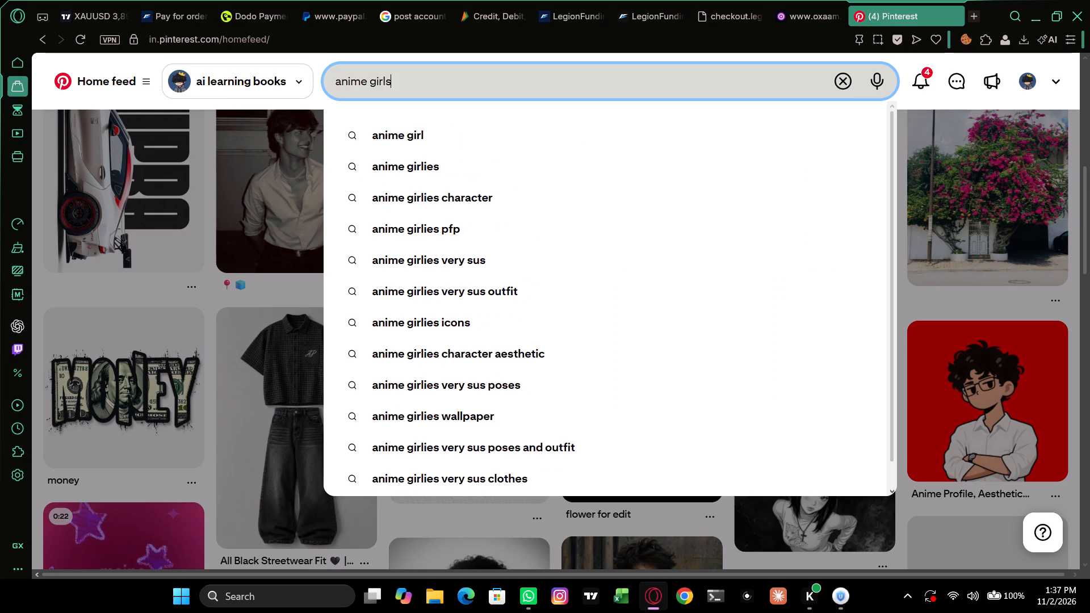
key("space")
key("Return")
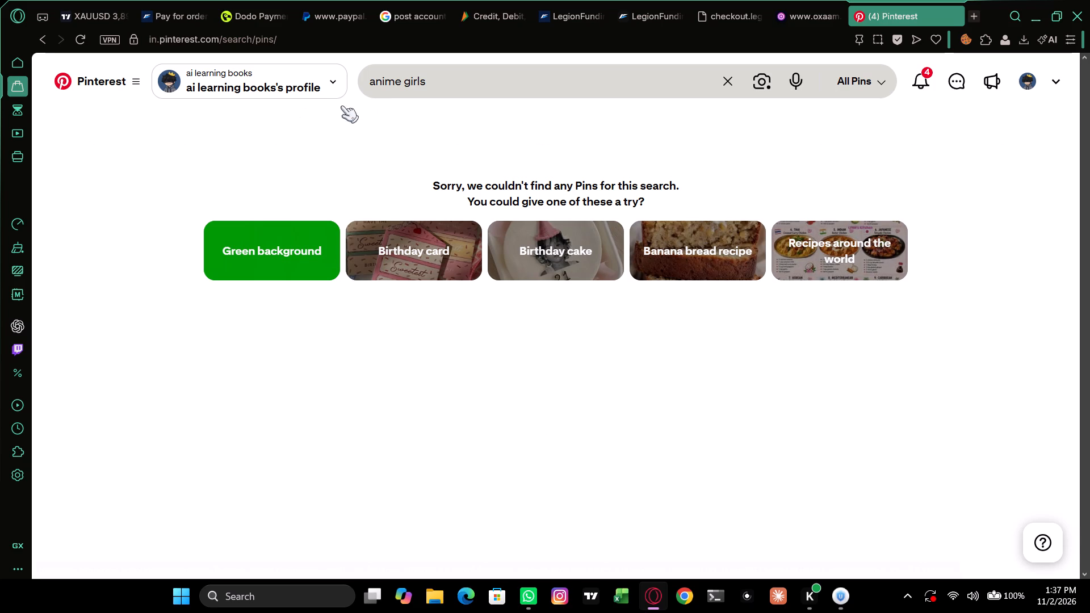
Change the Pinterest search to "anime strongest male" and run it.
left_click(450, 81)
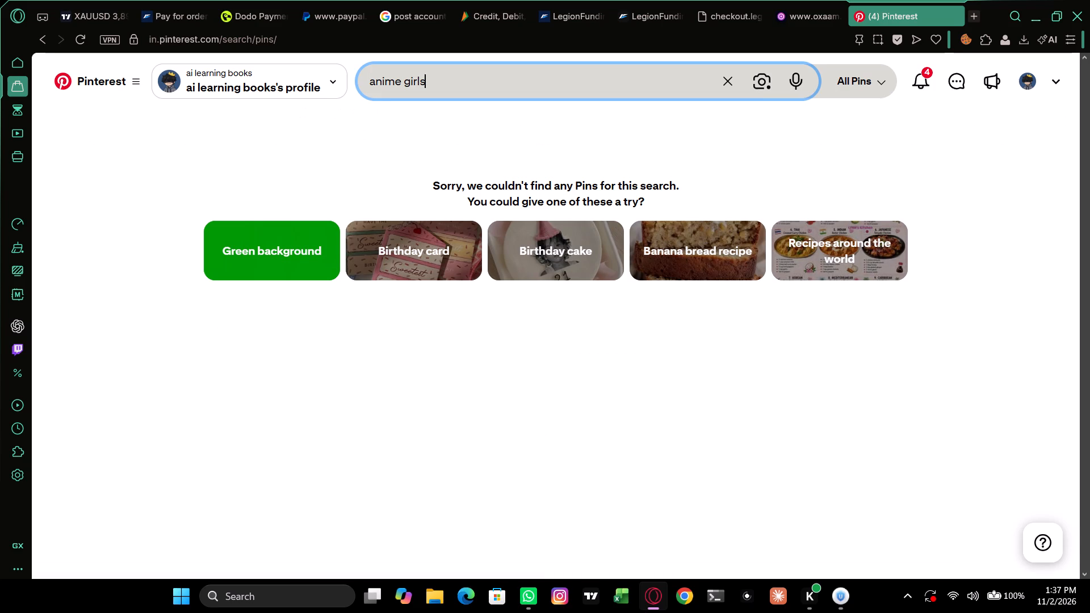
key("BackSpace")
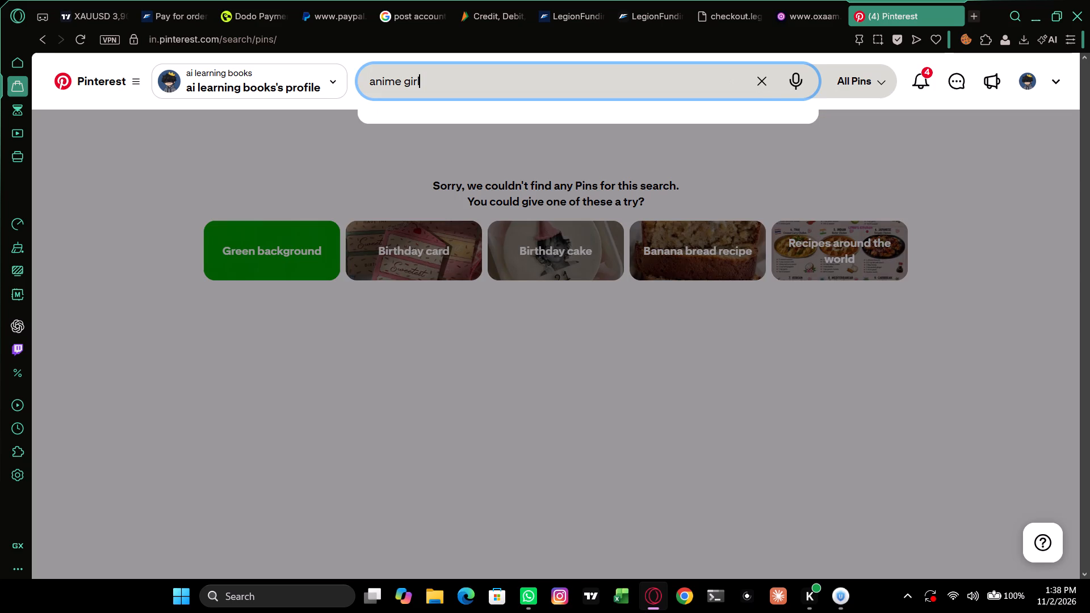
key("BackSpace")
key("BackSpace")
key("BackSpace")
key("BackSpace")
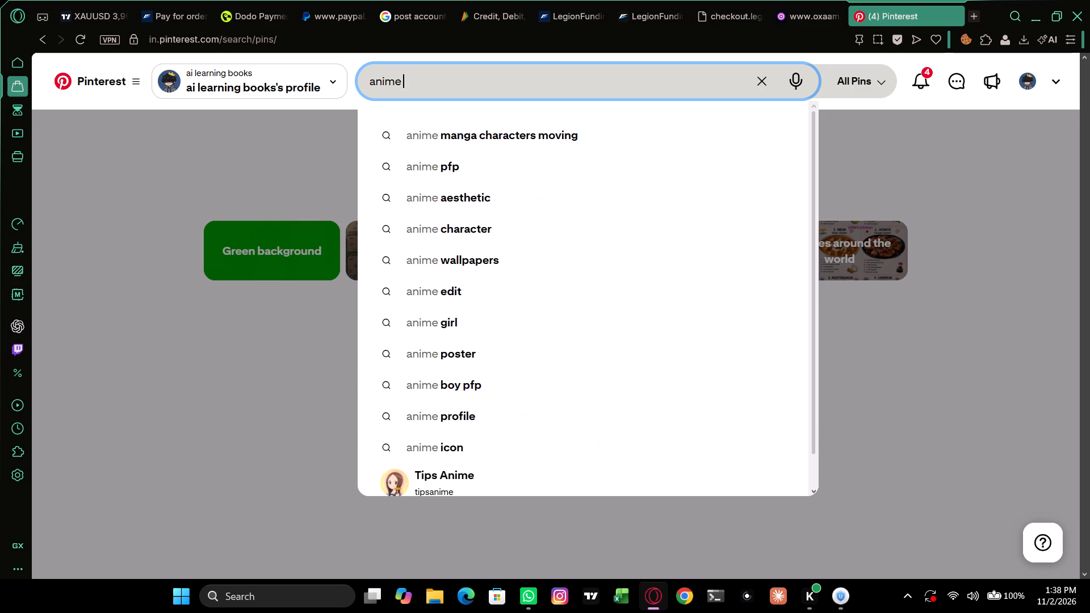
type("st")
type("ri")
key("BackSpace")
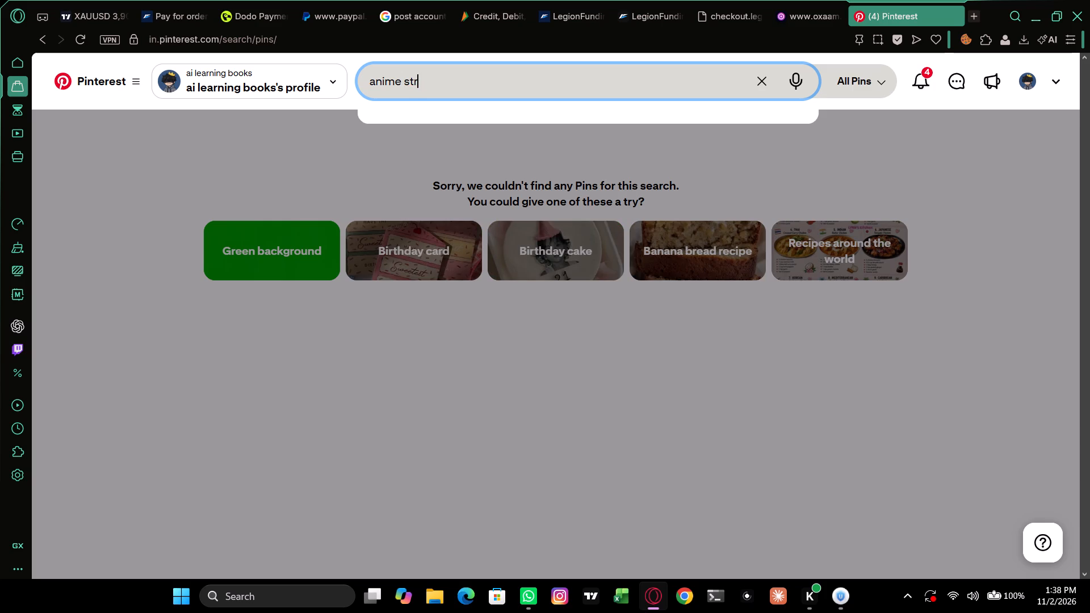
key("o")
key("n")
type("ges")
key("t")
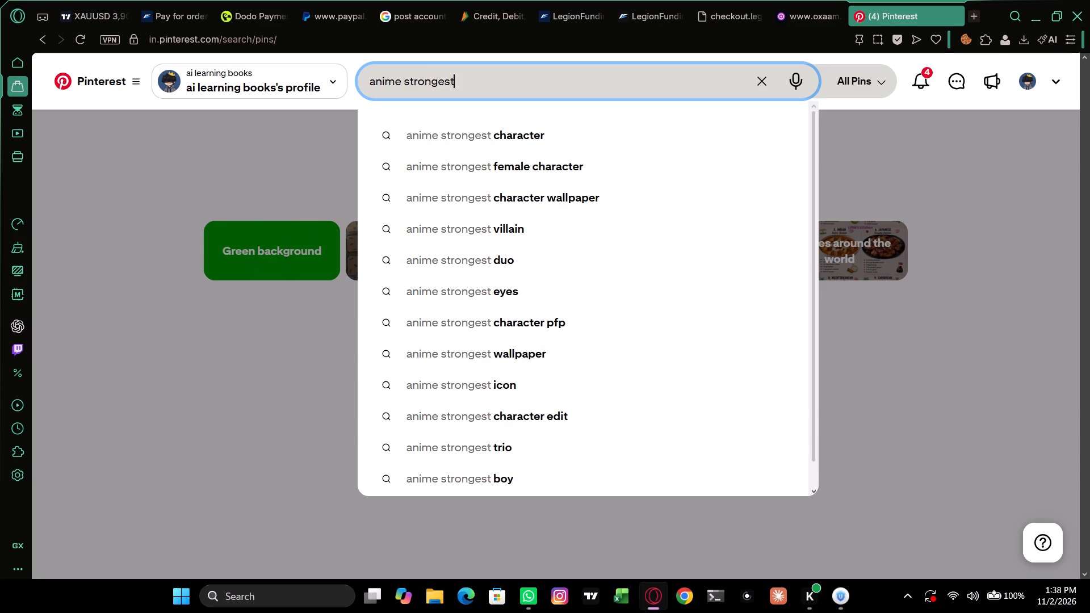
key("space")
type("malr")
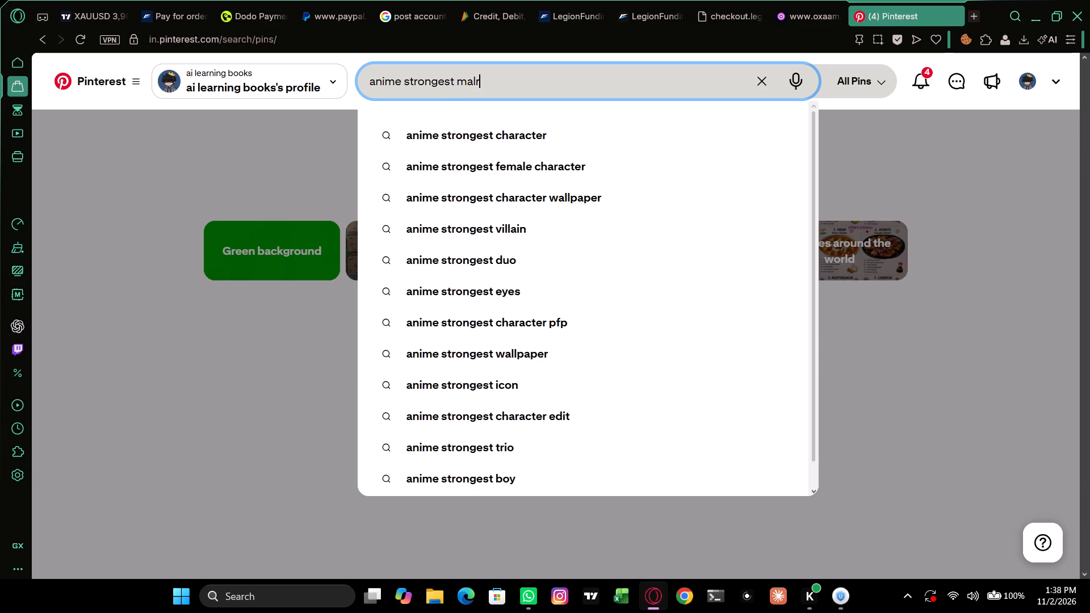
key("BackSpace")
key("e")
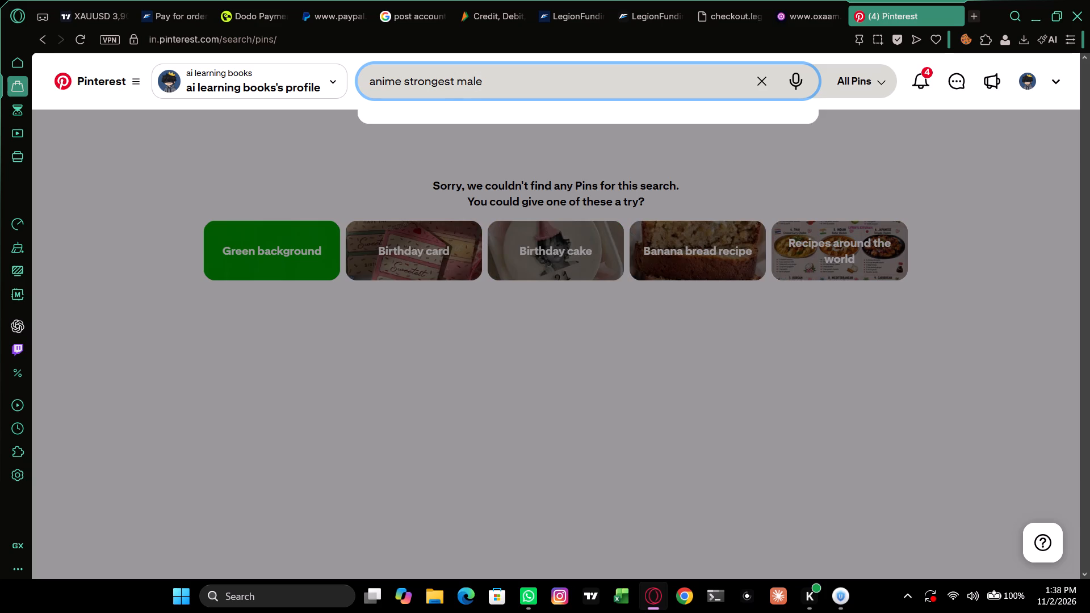
key("Return")
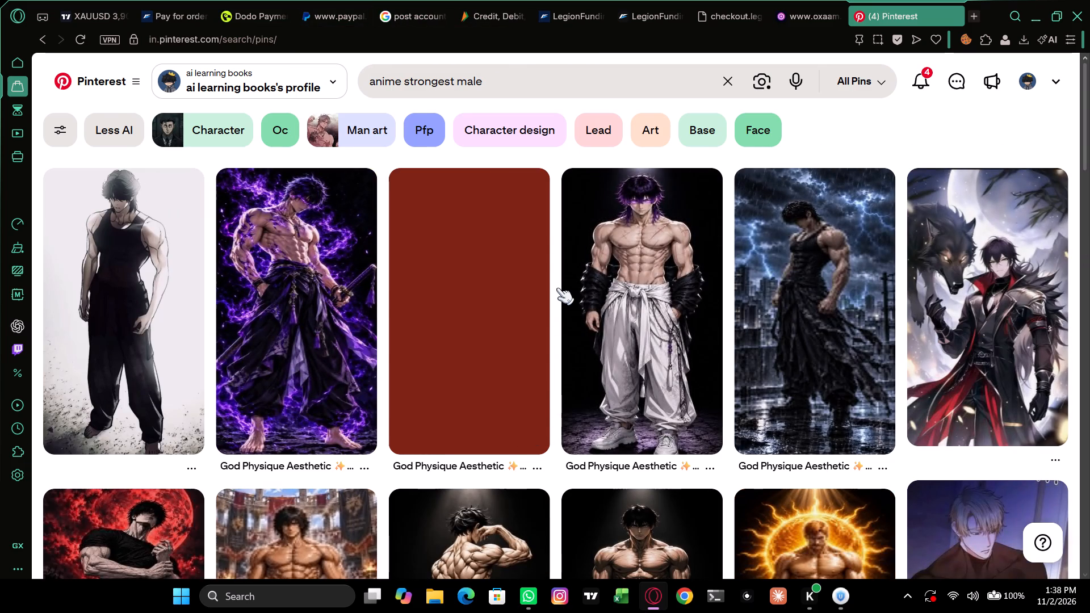
Look through the Pins found for the strongest male anime search.
scroll(557, 288, "down", 5)
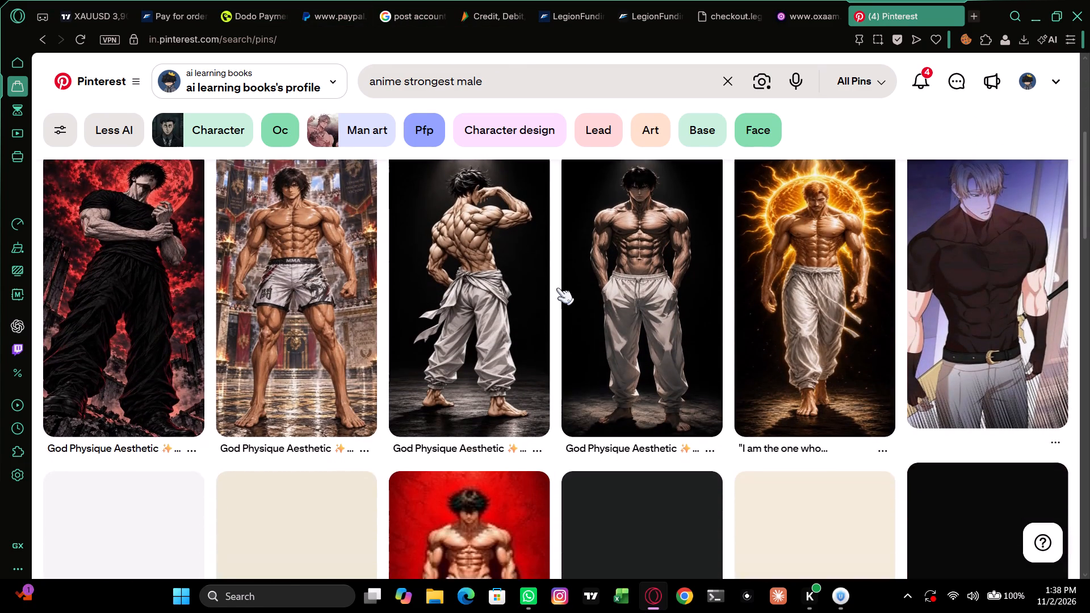
scroll(557, 288, "down", 4)
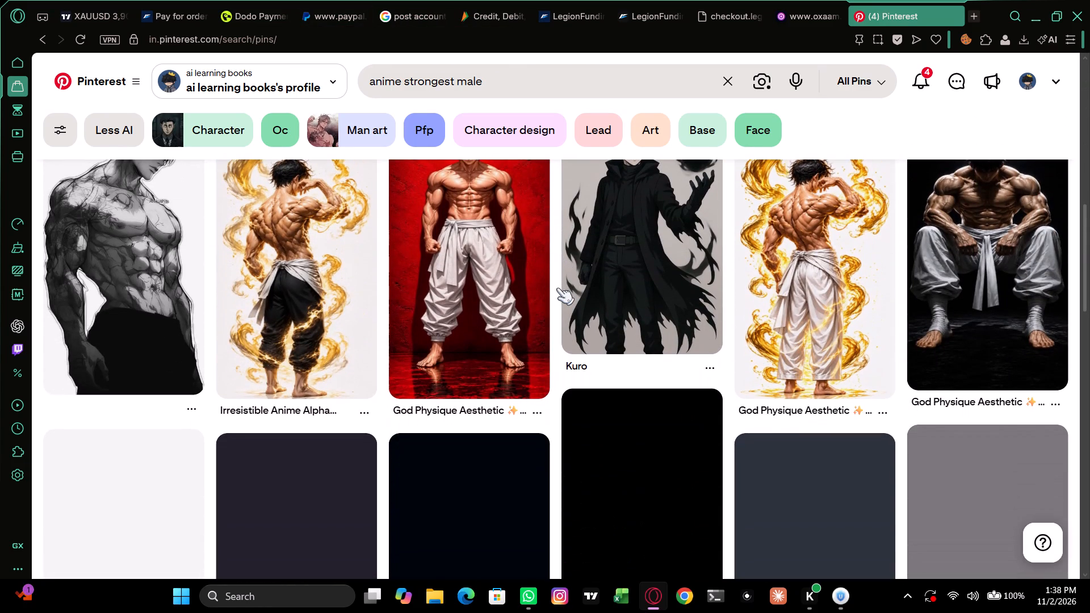
scroll(557, 288, "down", 1)
scroll(557, 288, "up", 2)
scroll(557, 288, "down", 1)
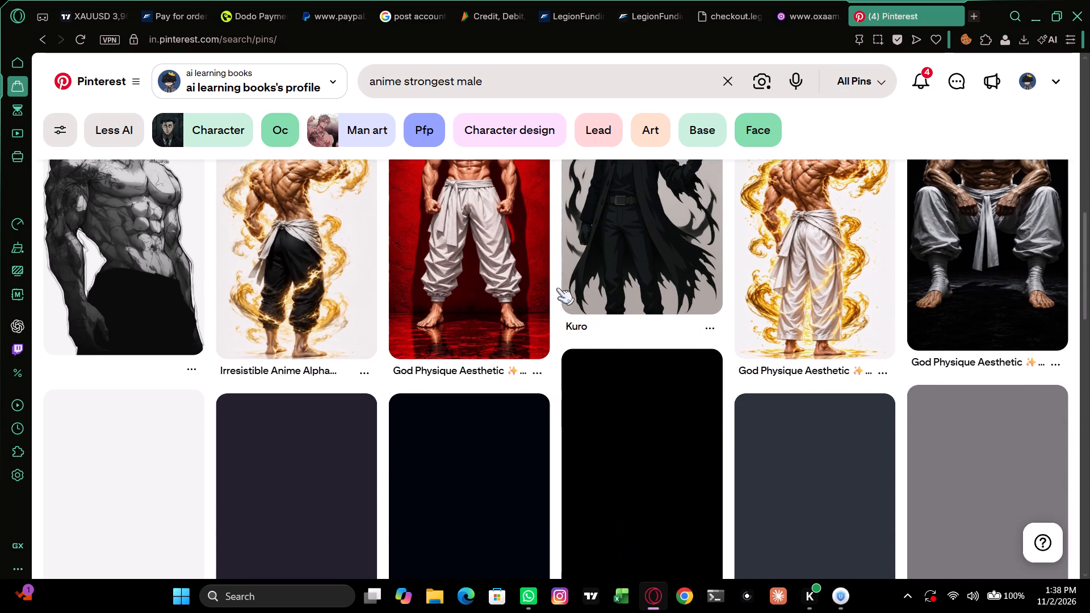
scroll(557, 288, "down", 4)
scroll(544, 211, "down", 2)
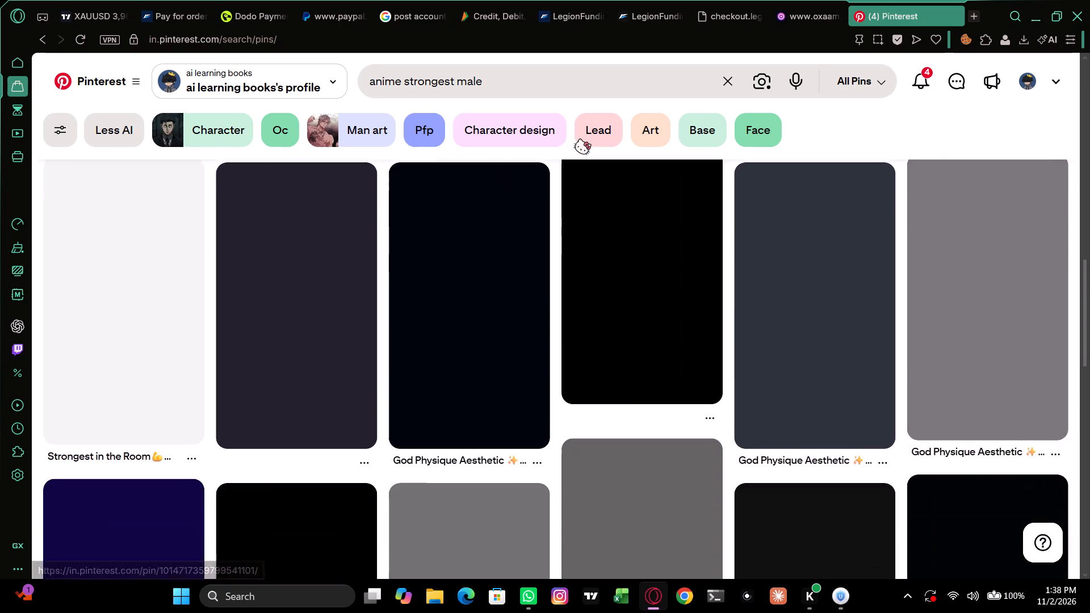
scroll(580, 140, "up", 5)
Shorten the Pinterest search to "anime strongest" and run it.
left_click(514, 89)
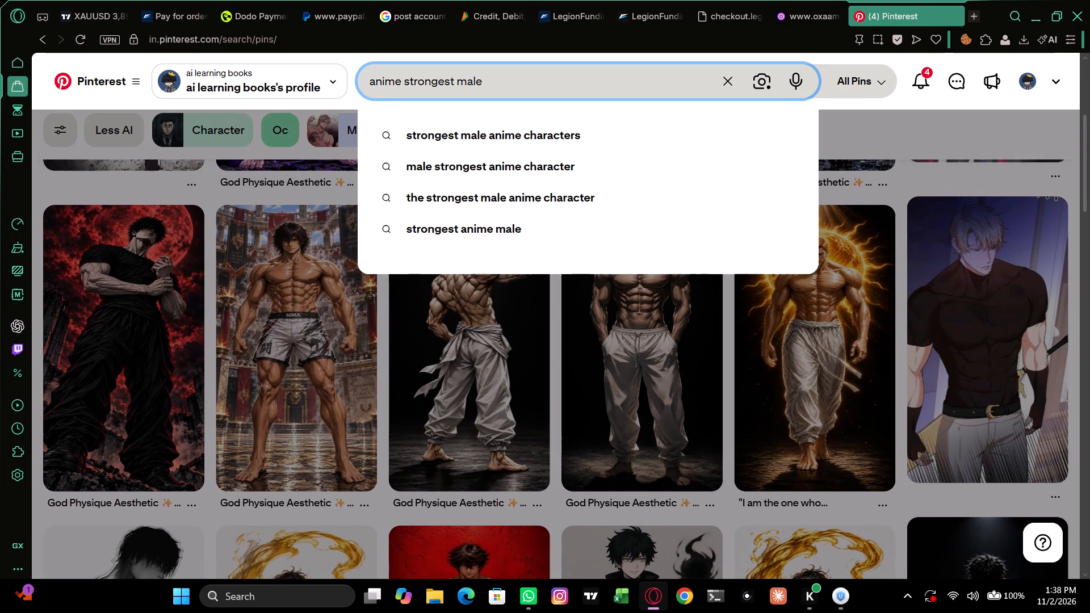
key("BackSpace")
key("BackSpace")
key("BackSpace")
key("BackSpace")
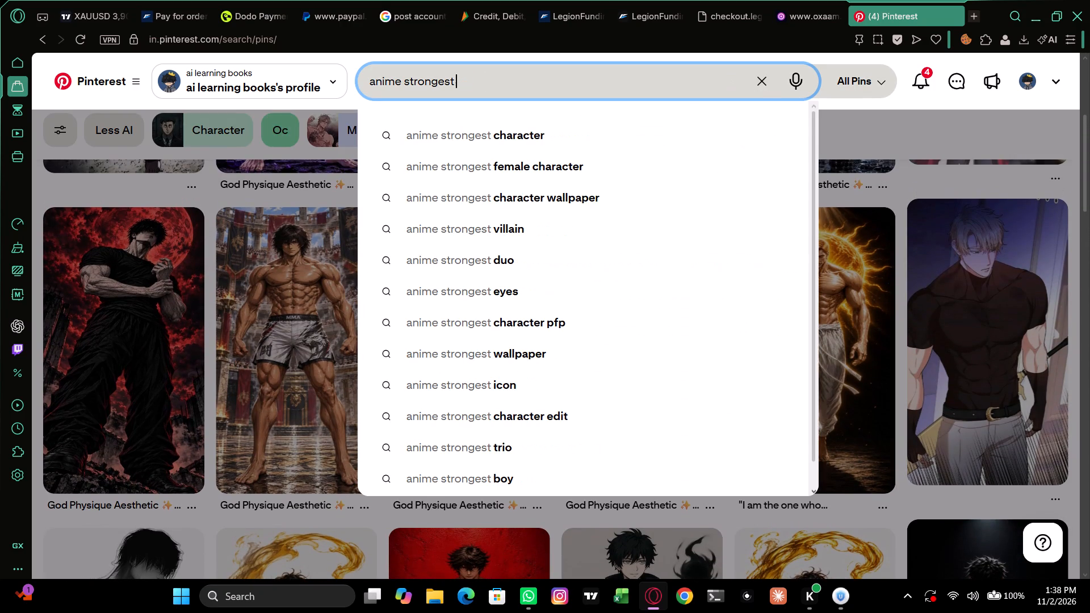
key("BackSpace")
key("Return")
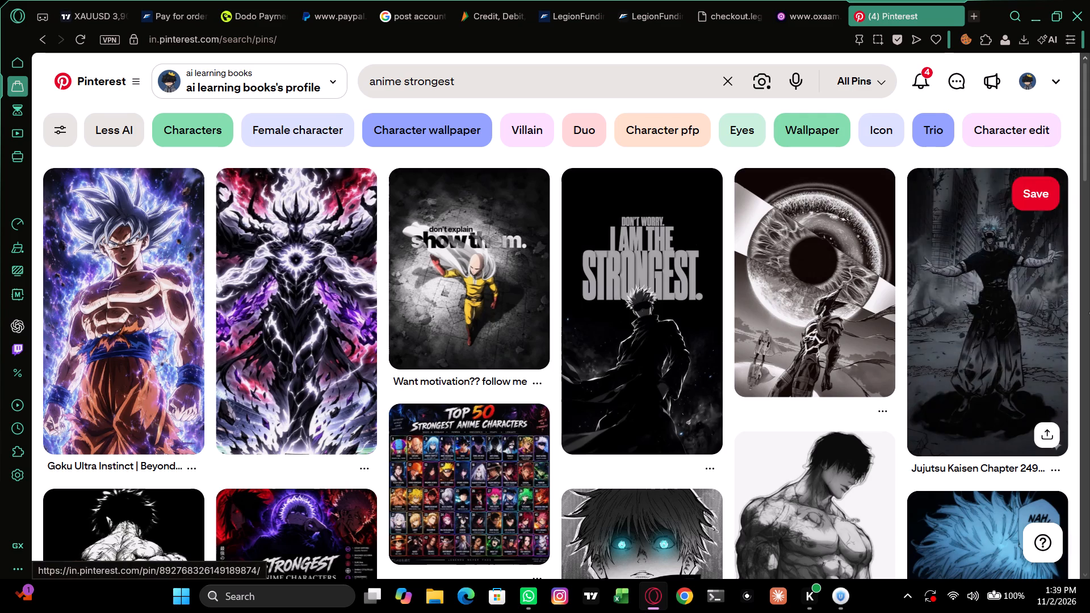
Open the Jujutsu Kaisen Chapter 249 Pin from the "anime strongest" results.
scroll(966, 339, "down", 1)
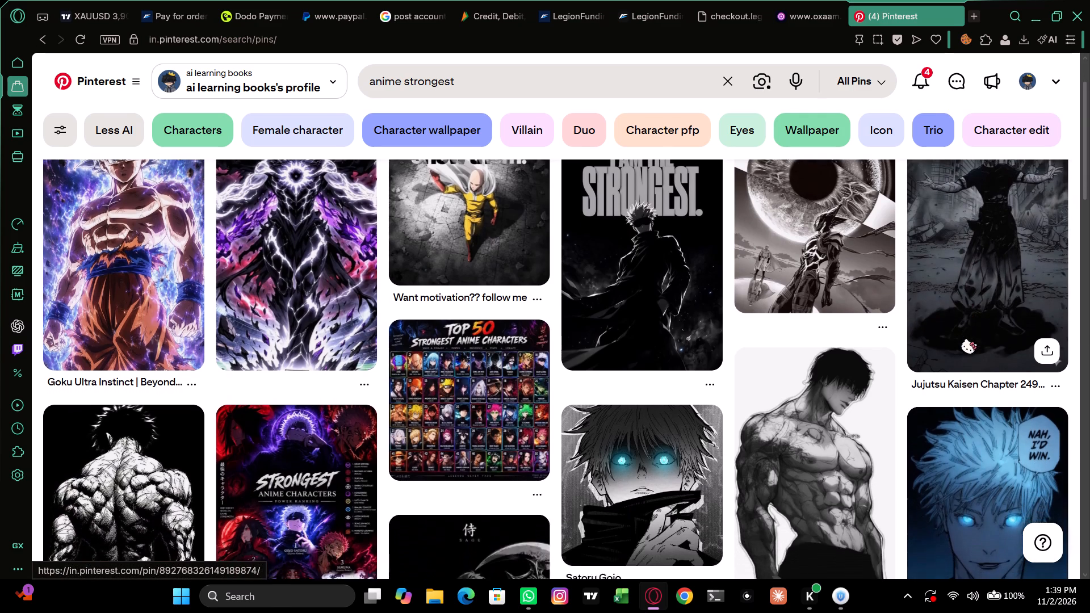
scroll(966, 339, "down", 1)
left_click(974, 305)
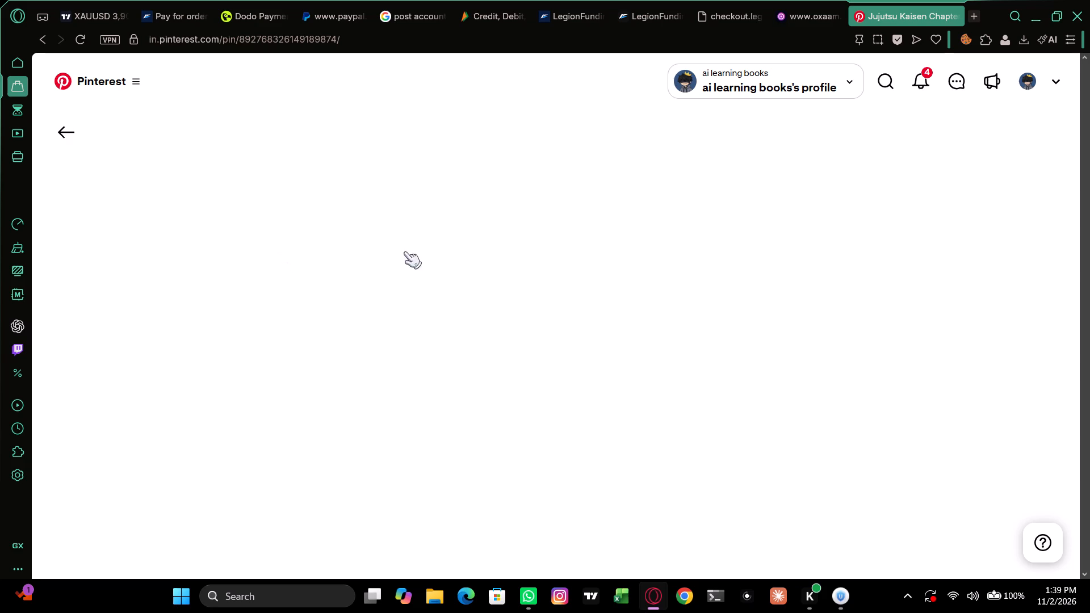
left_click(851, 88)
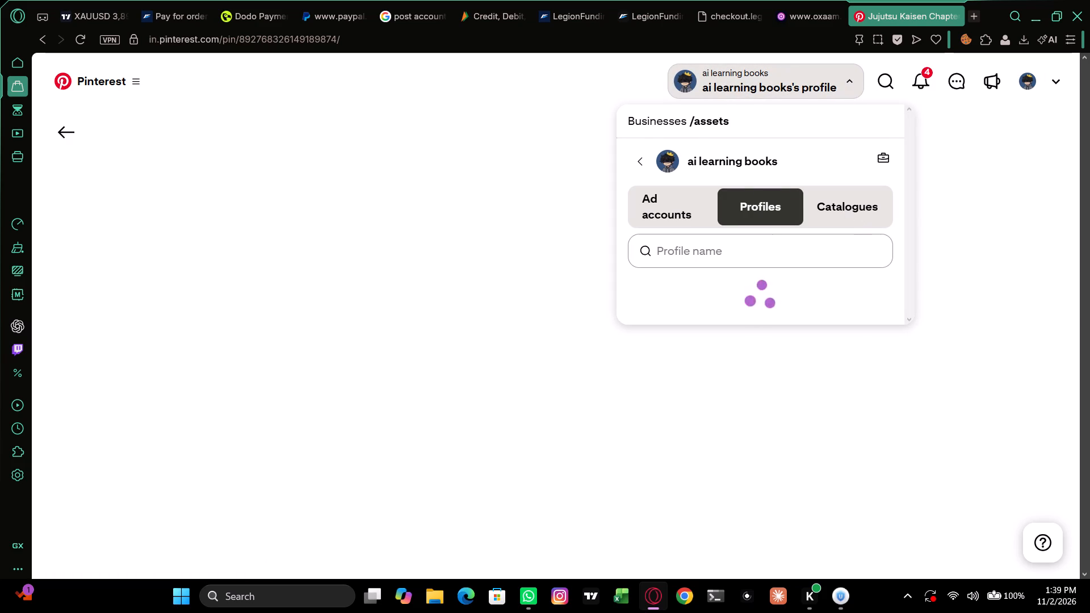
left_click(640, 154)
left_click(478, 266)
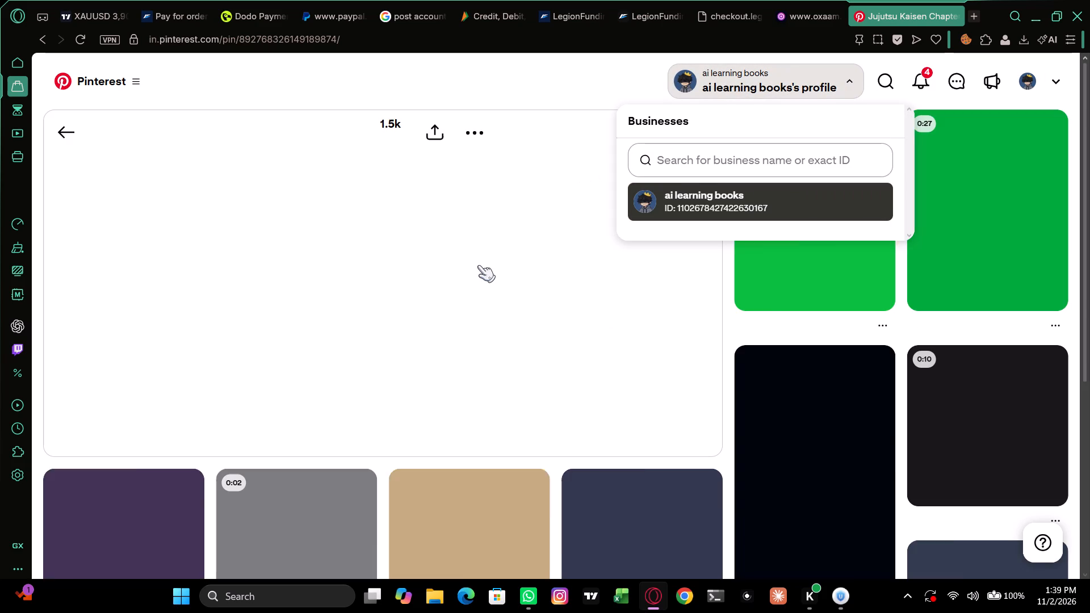
Download the image of the "Jujutsu Kaisen Chapter 249 Gojo is back!" Pin.
scroll(580, 237, "up", 1)
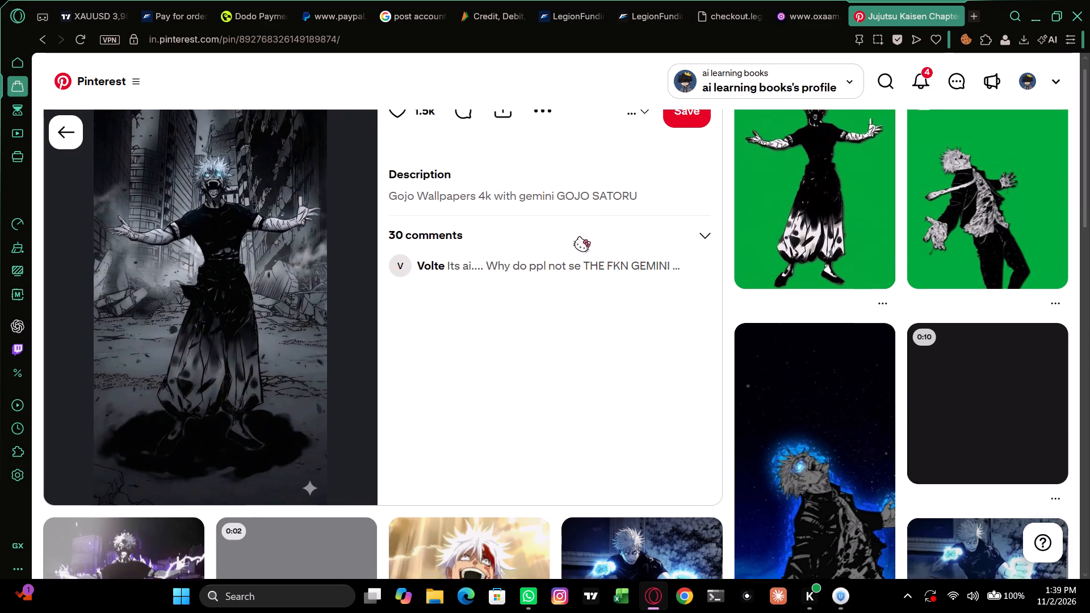
scroll(580, 237, "up", 1)
left_click(542, 133)
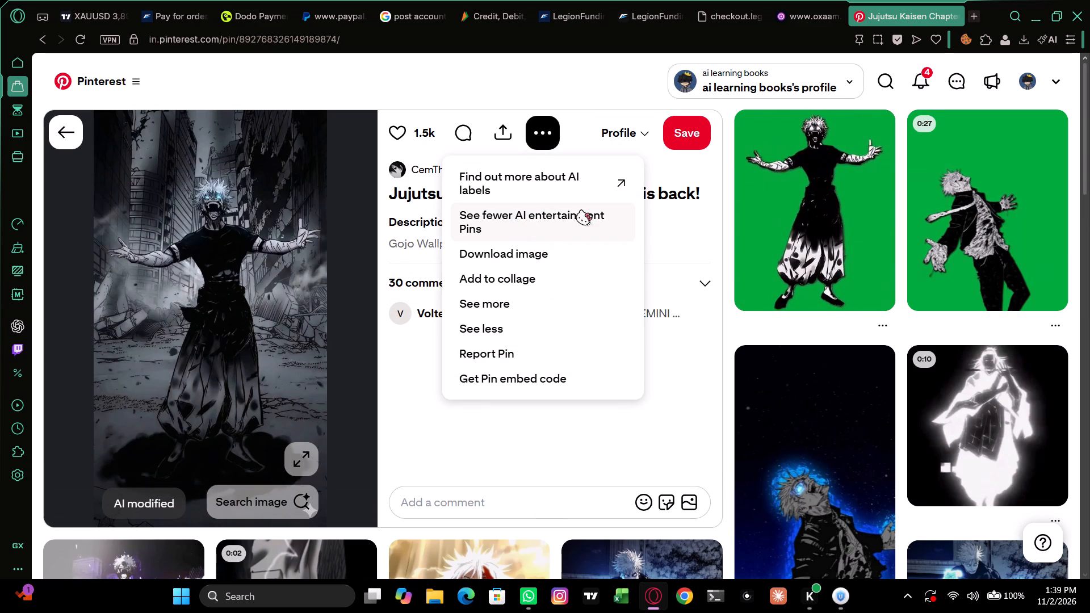
left_click(532, 251)
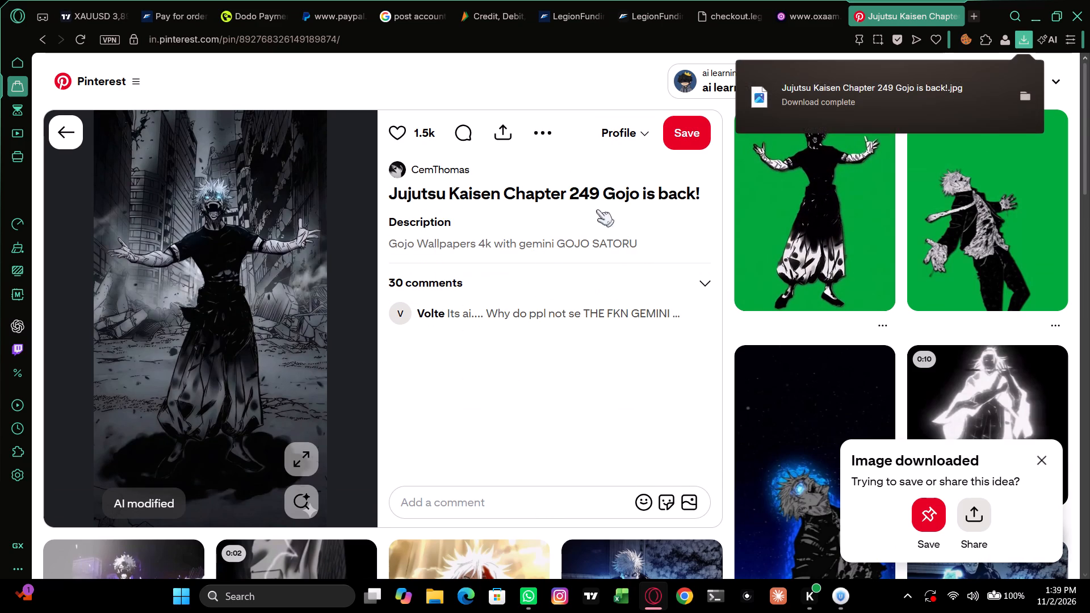
Download the related Pin image of Gojo in a low fighting stance with glowing blue fists.
scroll(675, 180, "down", 2)
scroll(512, 238, "down", 1)
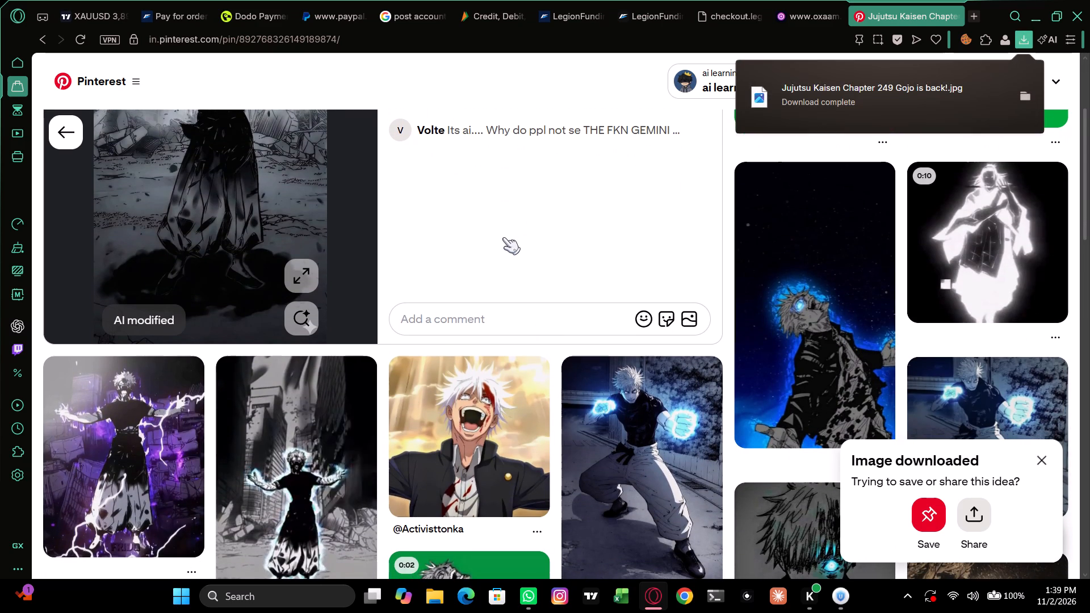
scroll(481, 243, "down", 3)
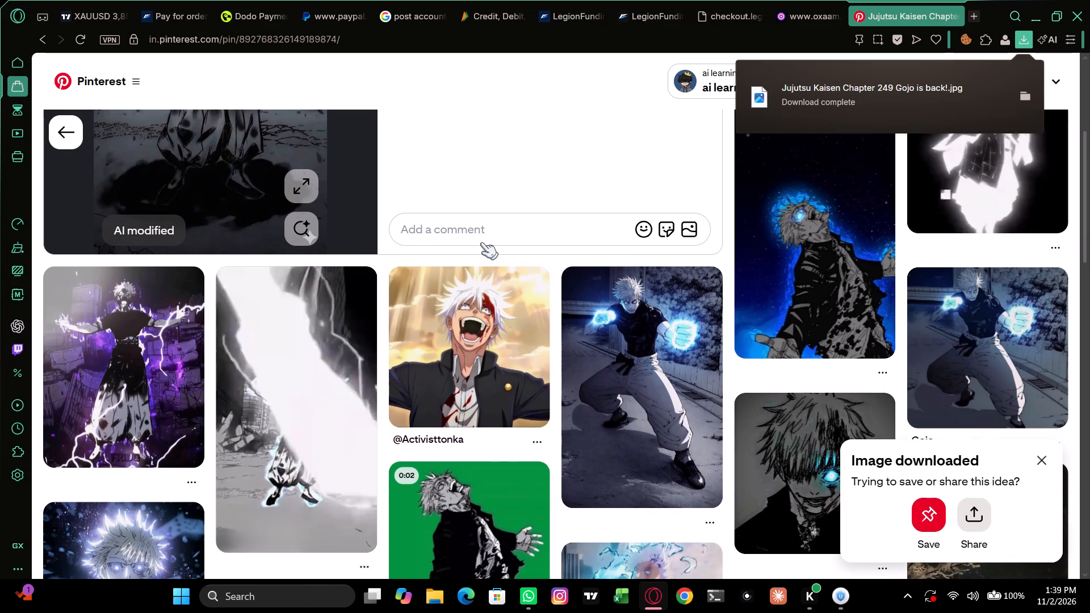
scroll(481, 243, "down", 1)
scroll(559, 318, "down", 1)
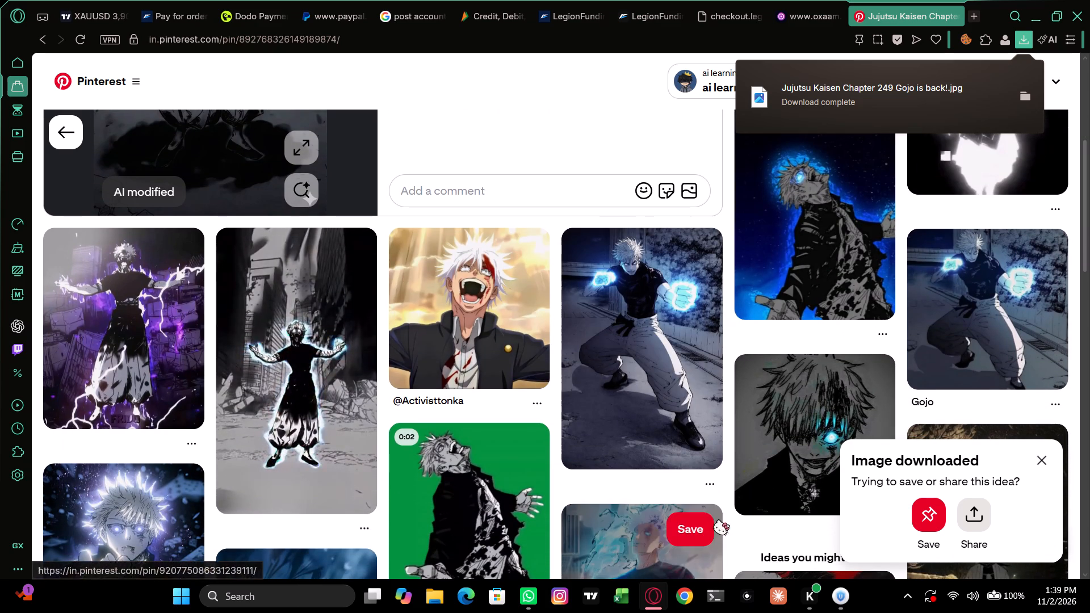
right_click(632, 401)
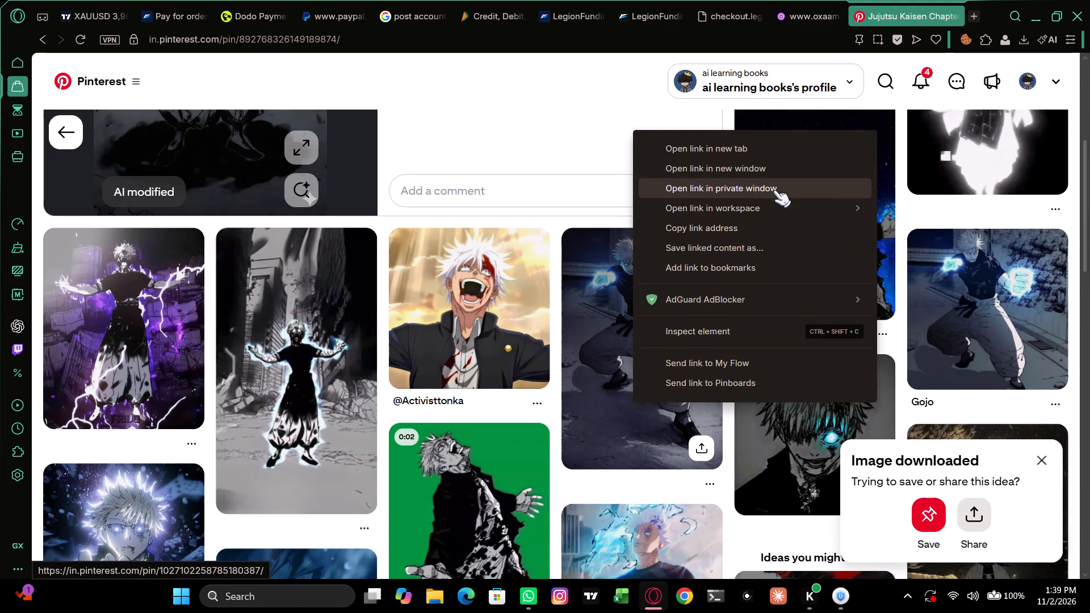
left_click(703, 479)
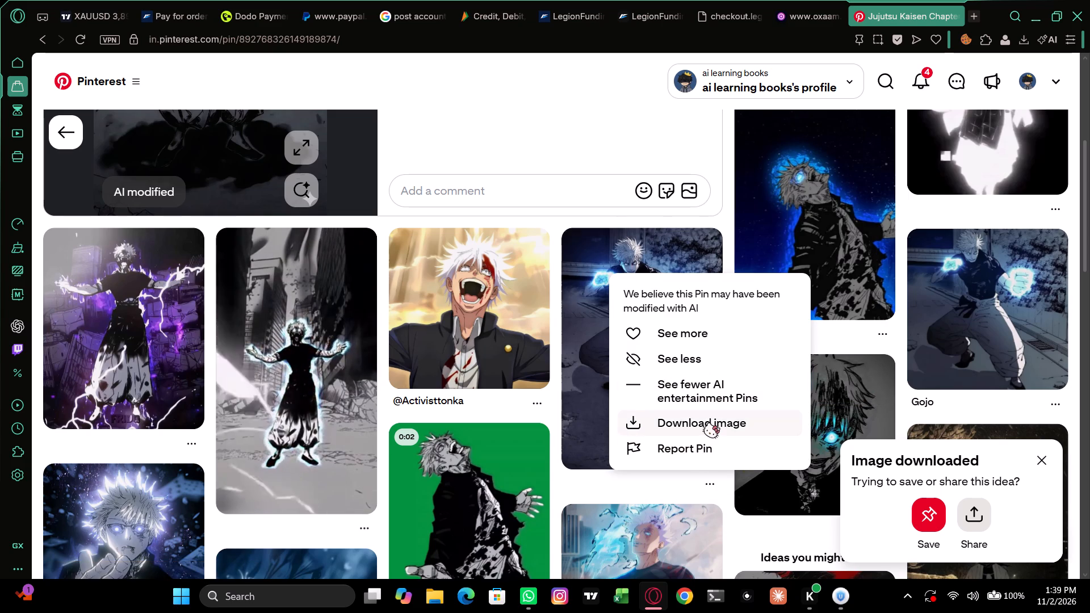
left_click(709, 423)
Download the related Pin image of Gojo with outstretched arms, surrounded by blue flames and lightning in dark ruins.
scroll(625, 356, "down", 1)
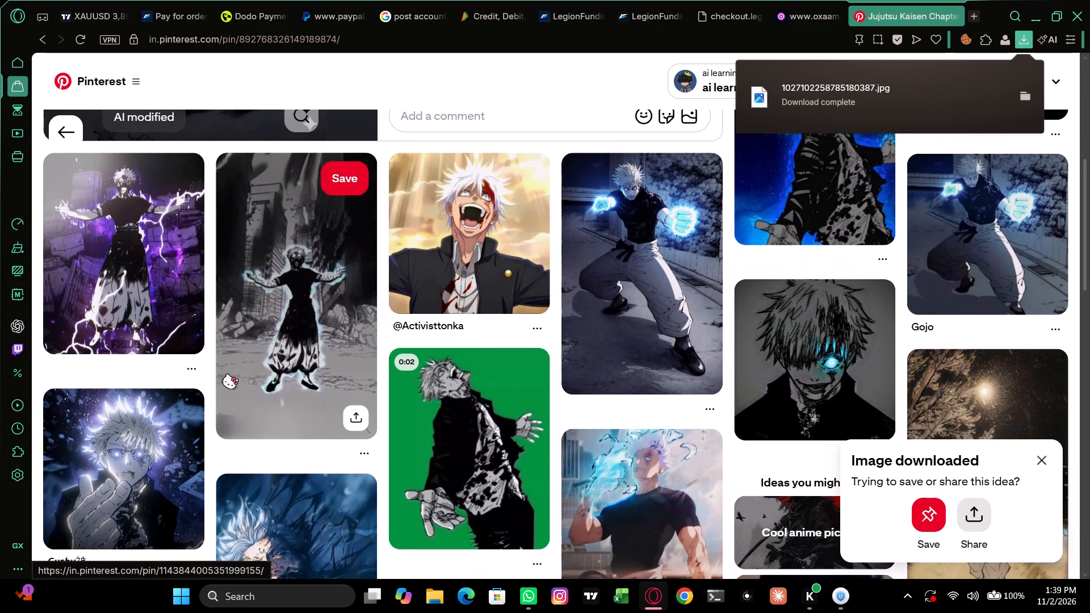
scroll(228, 375, "down", 1)
scroll(190, 461, "down", 2)
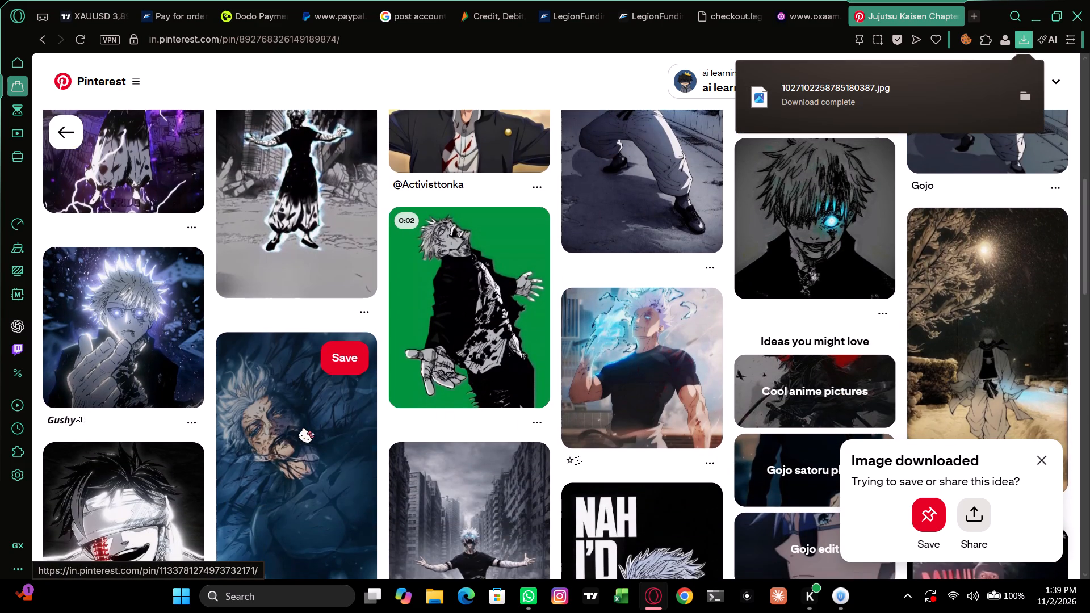
scroll(304, 429, "down", 1)
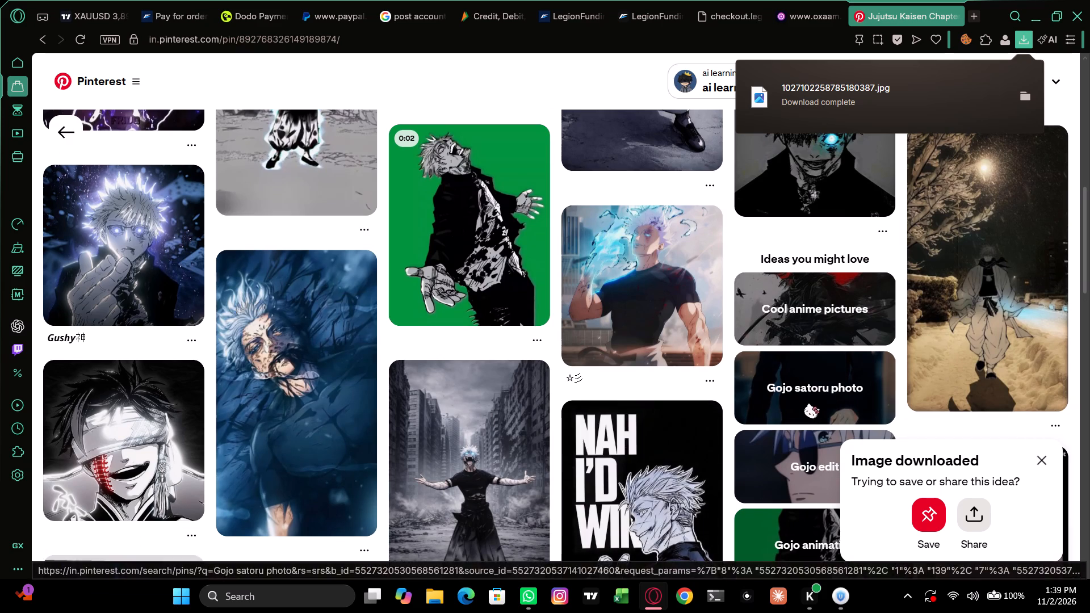
scroll(701, 392, "down", 1)
scroll(582, 412, "down", 1)
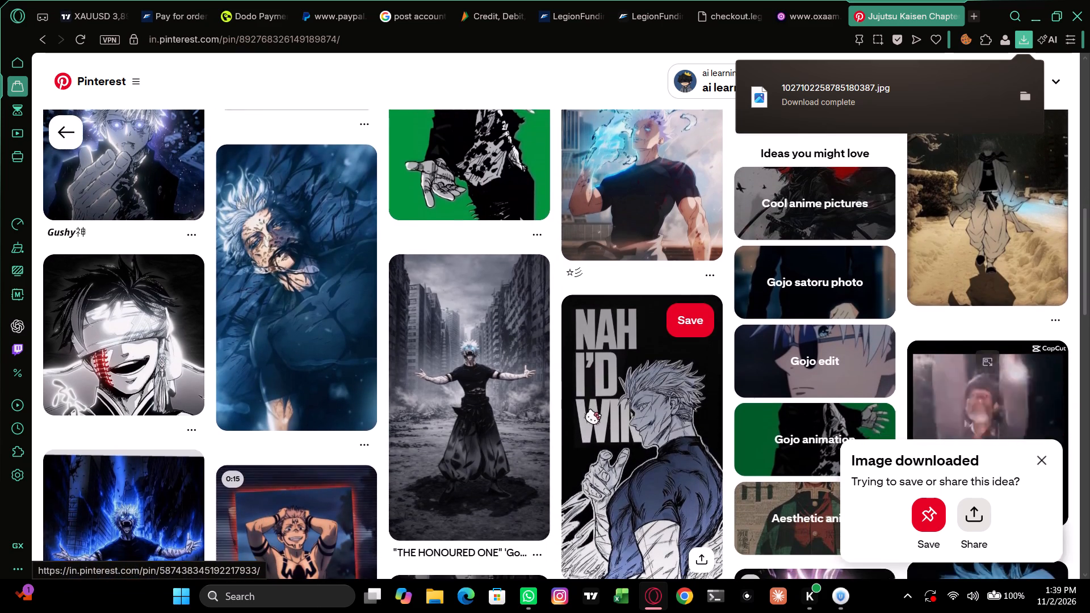
scroll(590, 410, "down", 1)
scroll(603, 410, "up", 3)
scroll(913, 256, "up", 2)
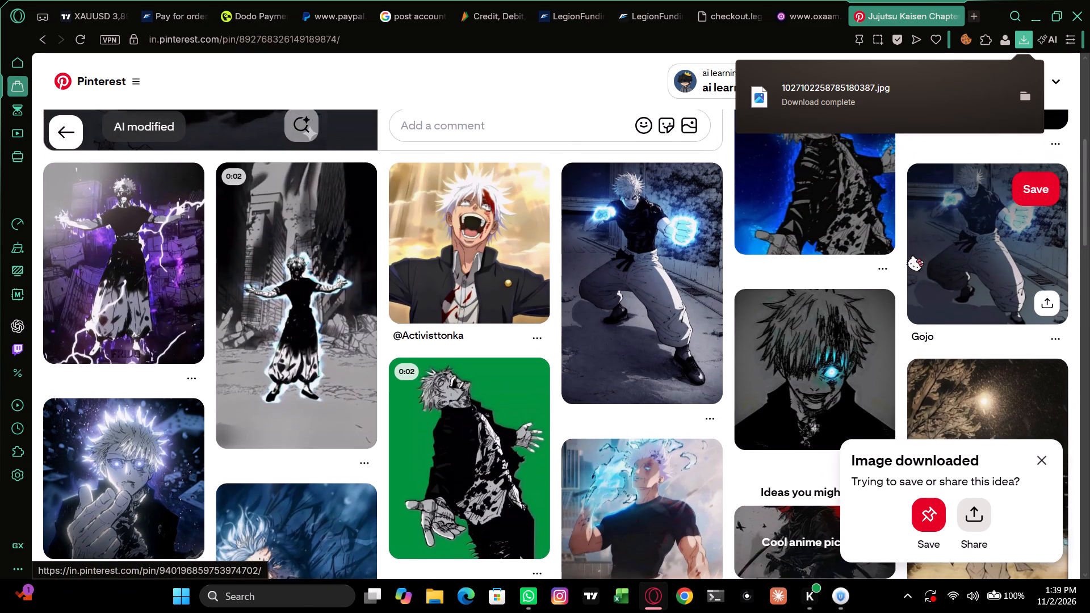
scroll(913, 257, "up", 3)
scroll(856, 288, "down", 6)
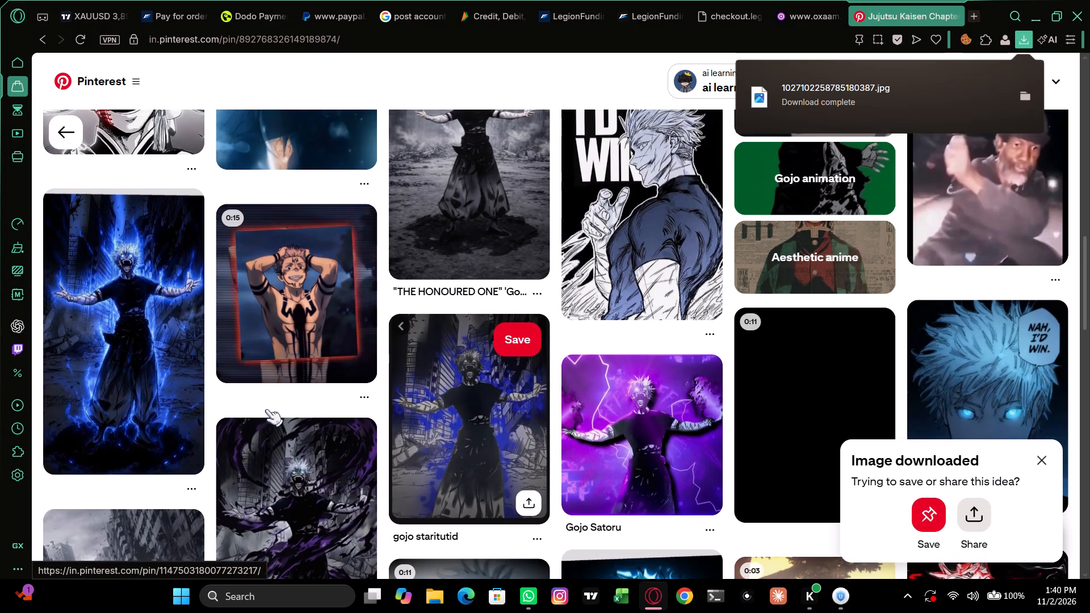
left_click(188, 468)
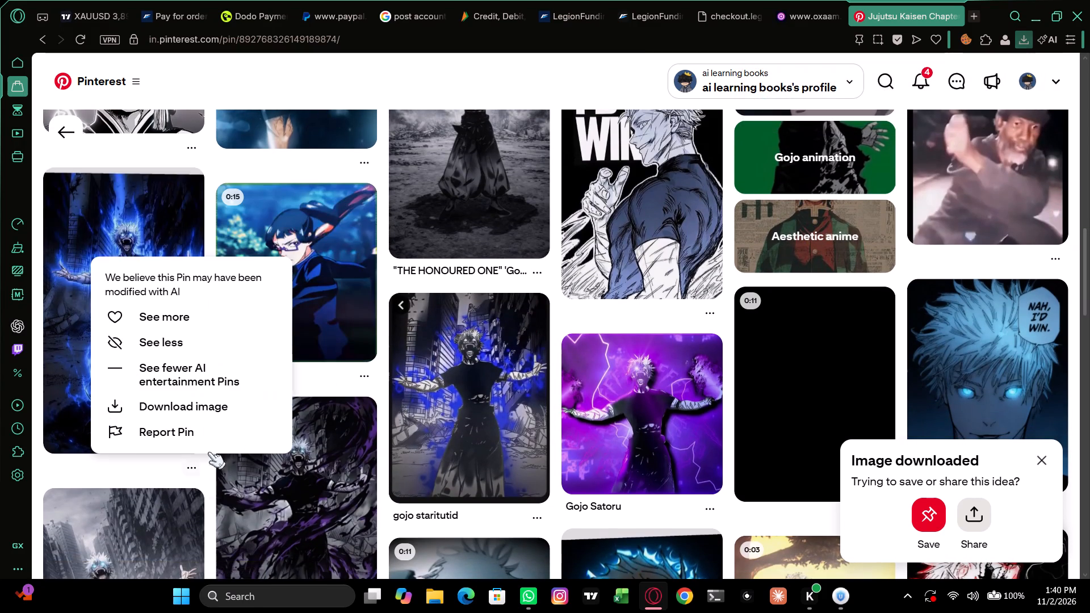
left_click(204, 402)
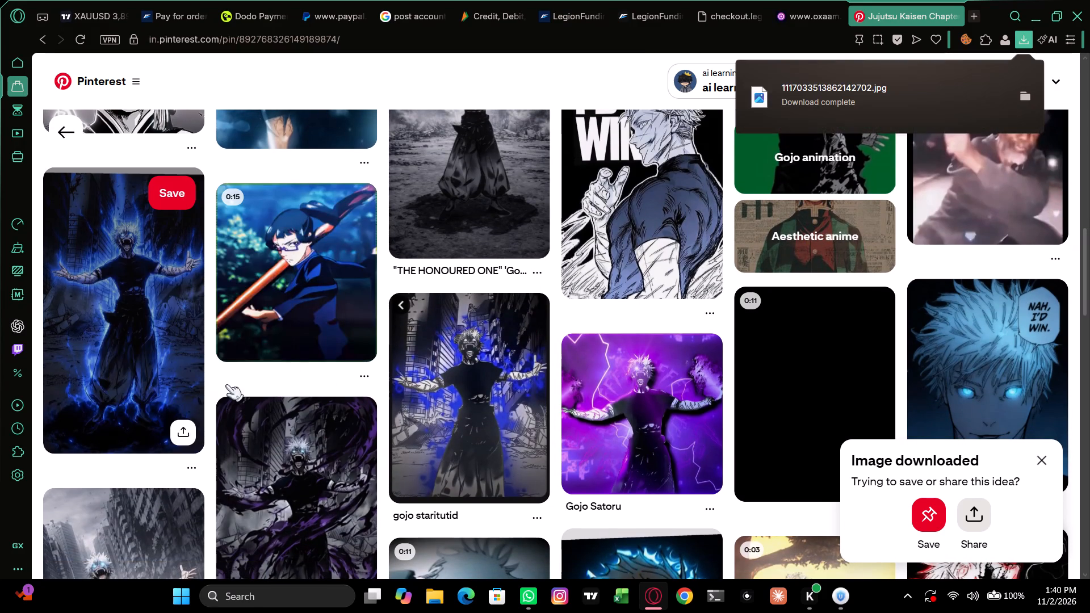
Download the related Pin image of the dark Gojo figure with a glowing blue eye and blue-lit hair outline.
scroll(242, 375, "up", 6)
scroll(295, 361, "up", 1)
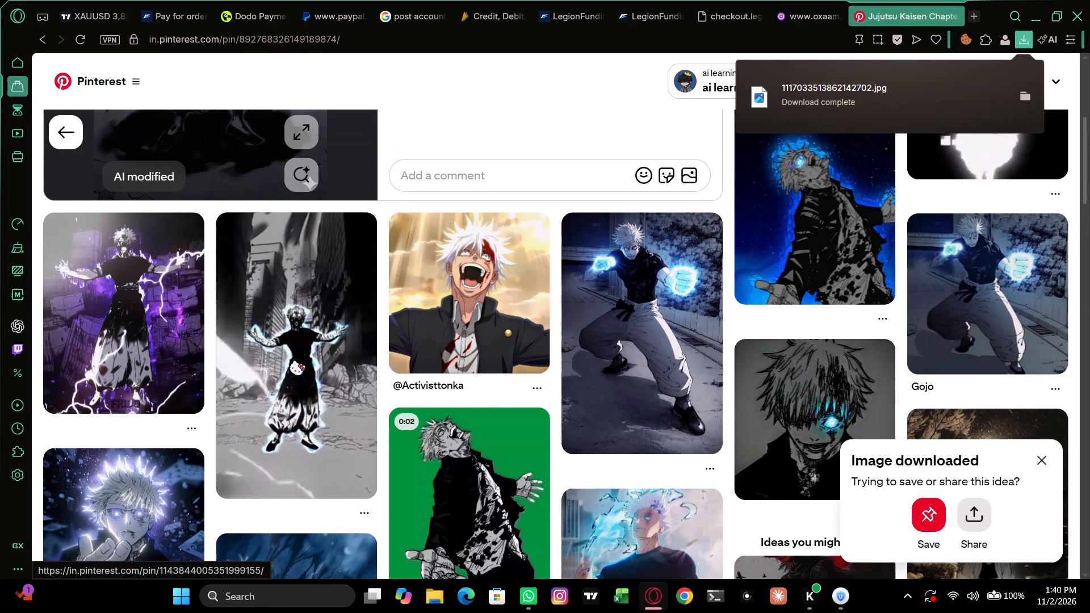
scroll(295, 361, "up", 1)
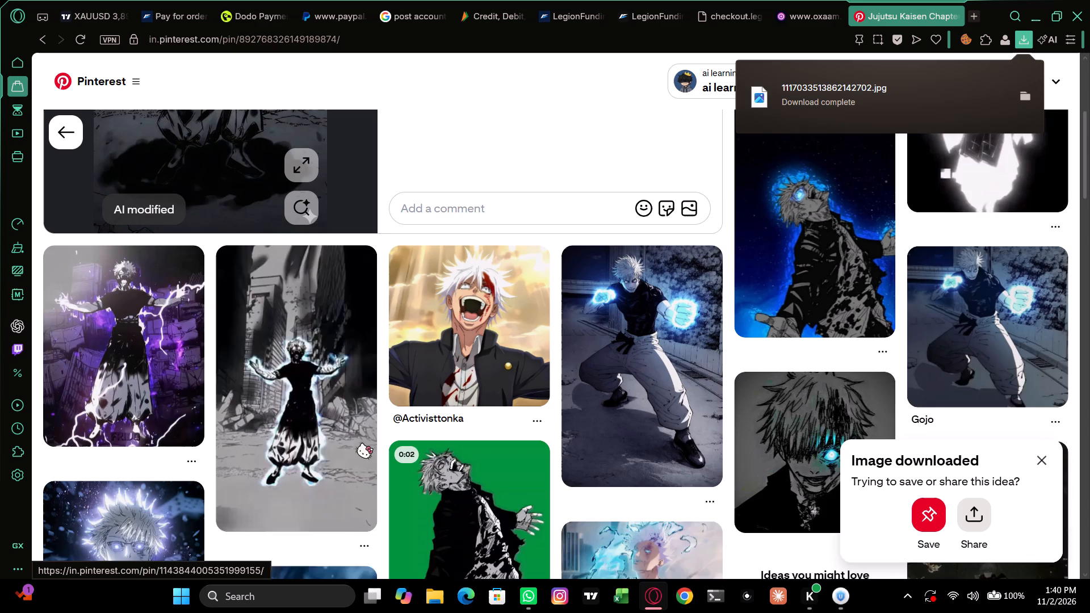
scroll(362, 444, "up", 1)
scroll(358, 379, "down", 3)
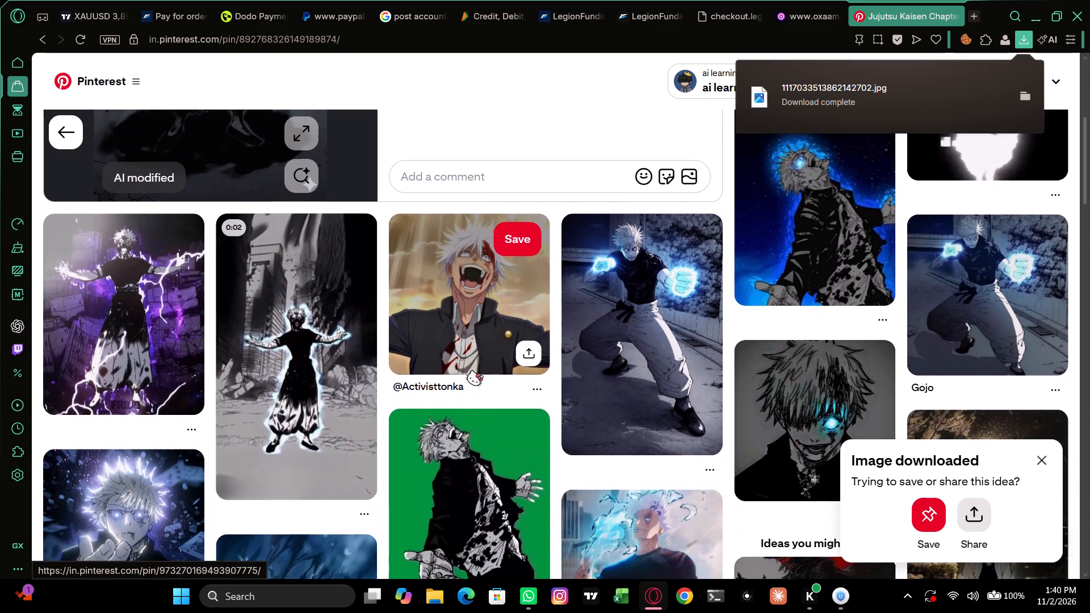
scroll(472, 371, "down", 5)
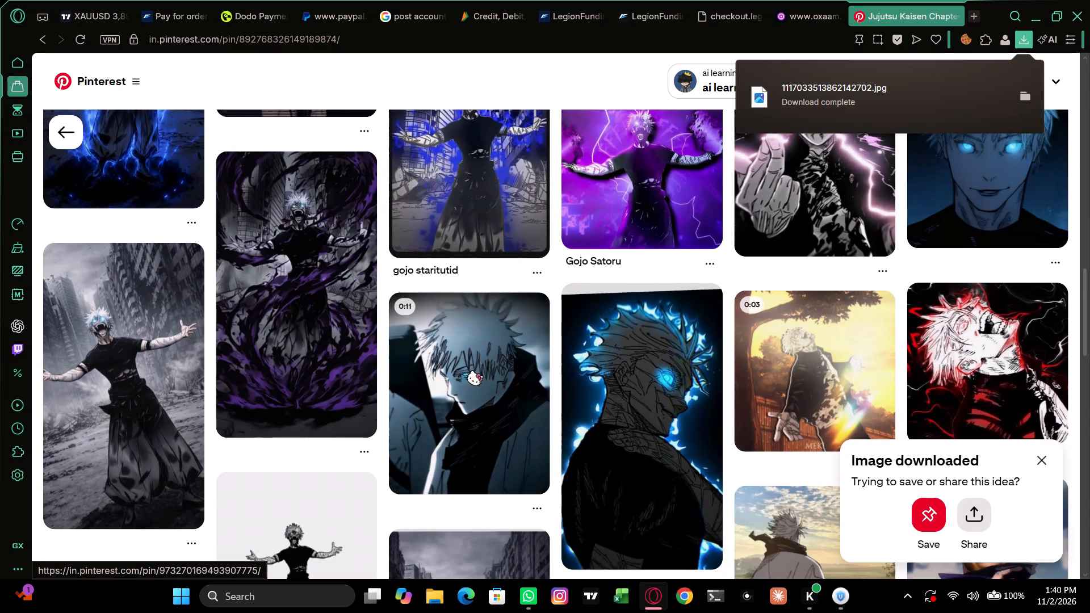
scroll(475, 371, "down", 1)
scroll(619, 369, "down", 1)
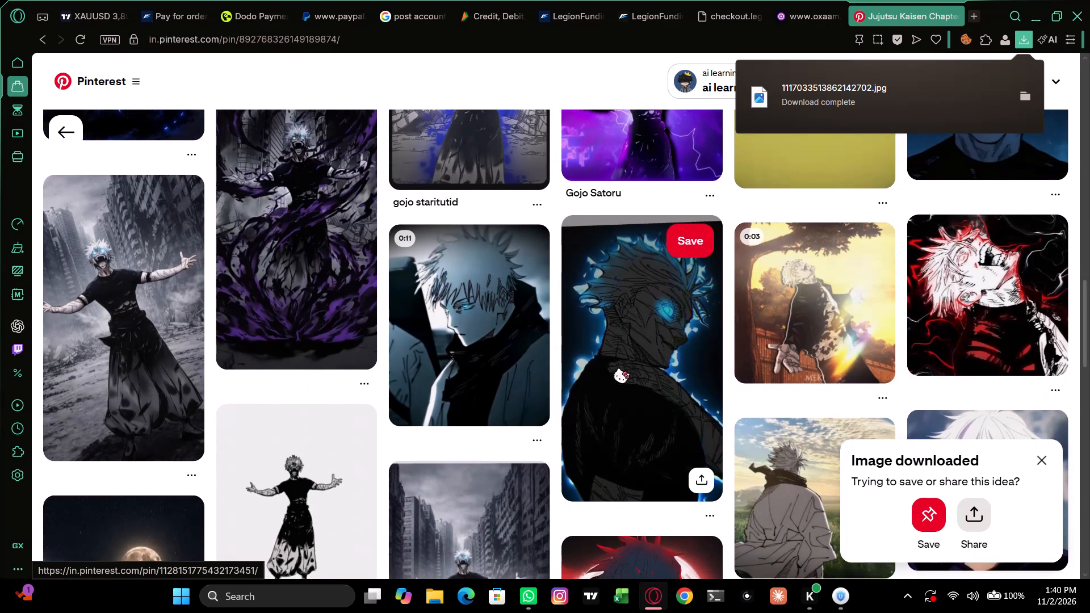
scroll(619, 369, "down", 1)
scroll(856, 351, "down", 2)
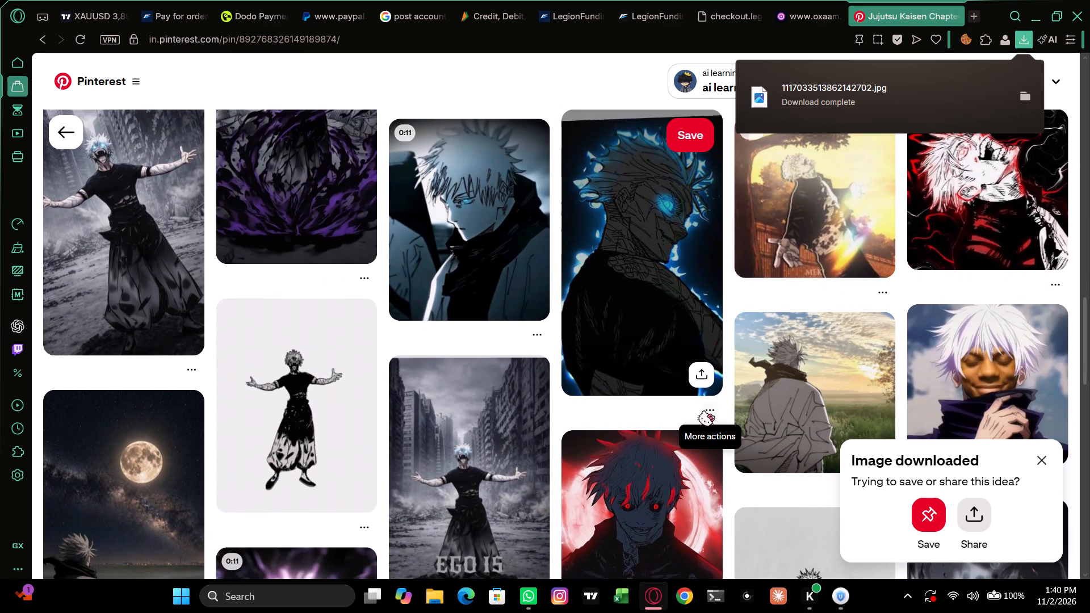
left_click(706, 405)
left_click(670, 494)
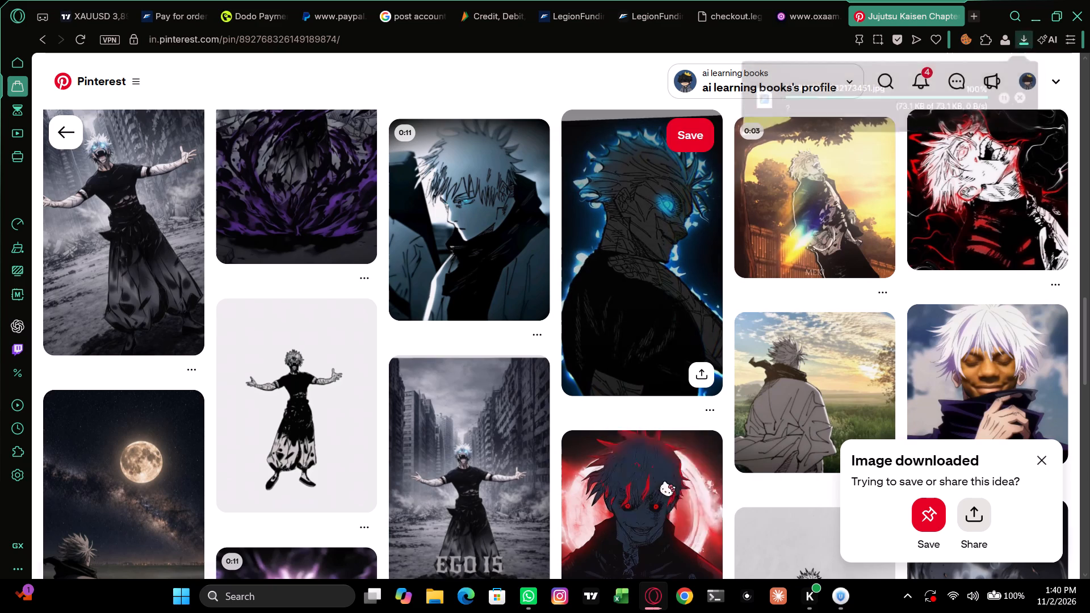
Look through the related Pins under the Jujutsu Kaisen Chapter 249 Pin for more strong Gojo images.
scroll(648, 455, "down", 3)
scroll(555, 426, "down", 1)
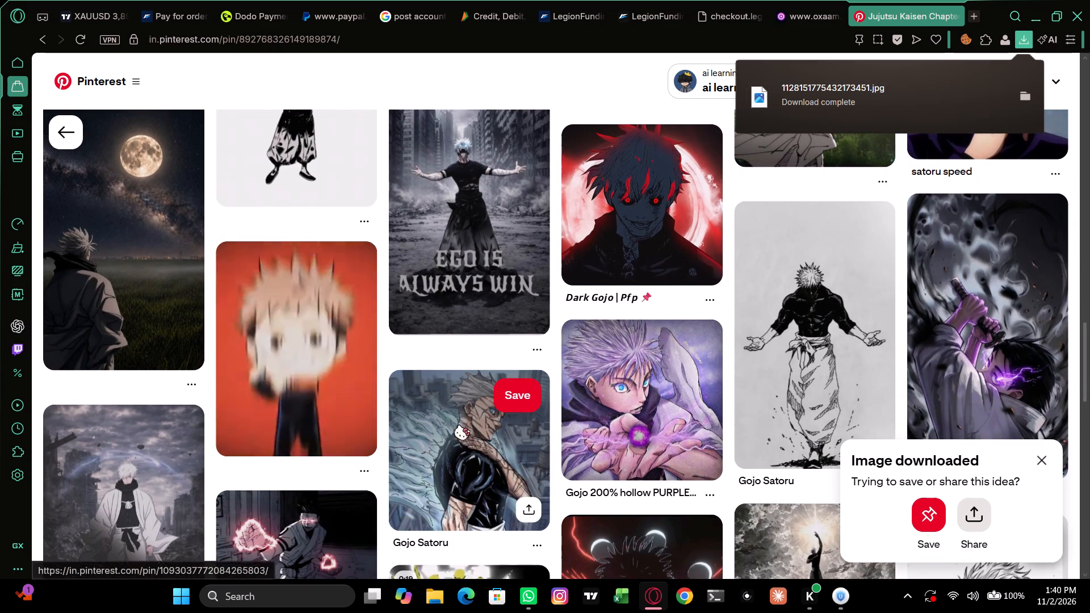
scroll(463, 426, "down", 1)
scroll(325, 421, "down", 1)
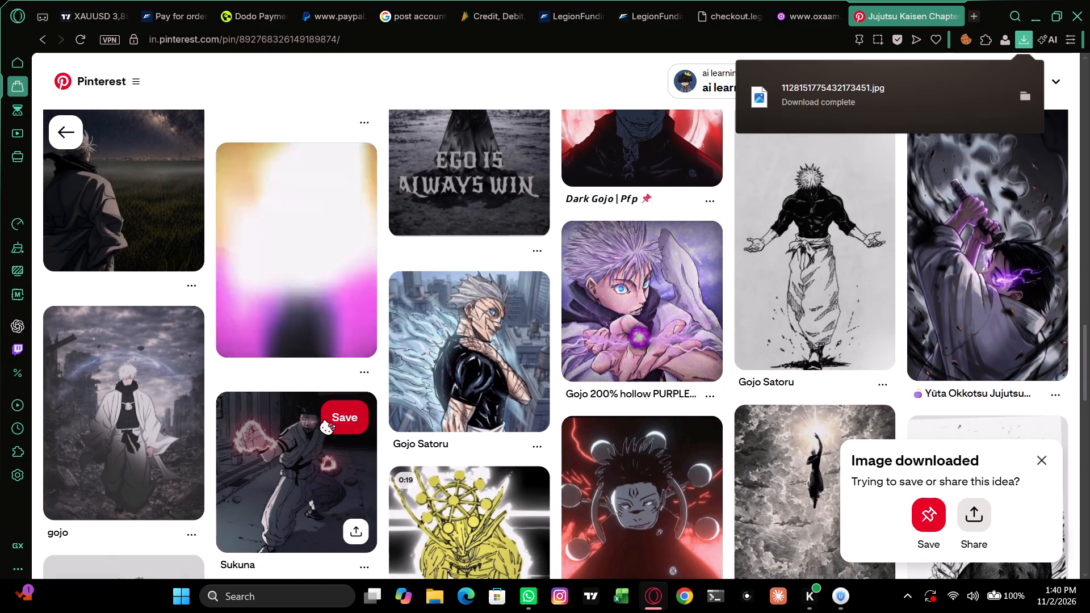
scroll(325, 421, "down", 1)
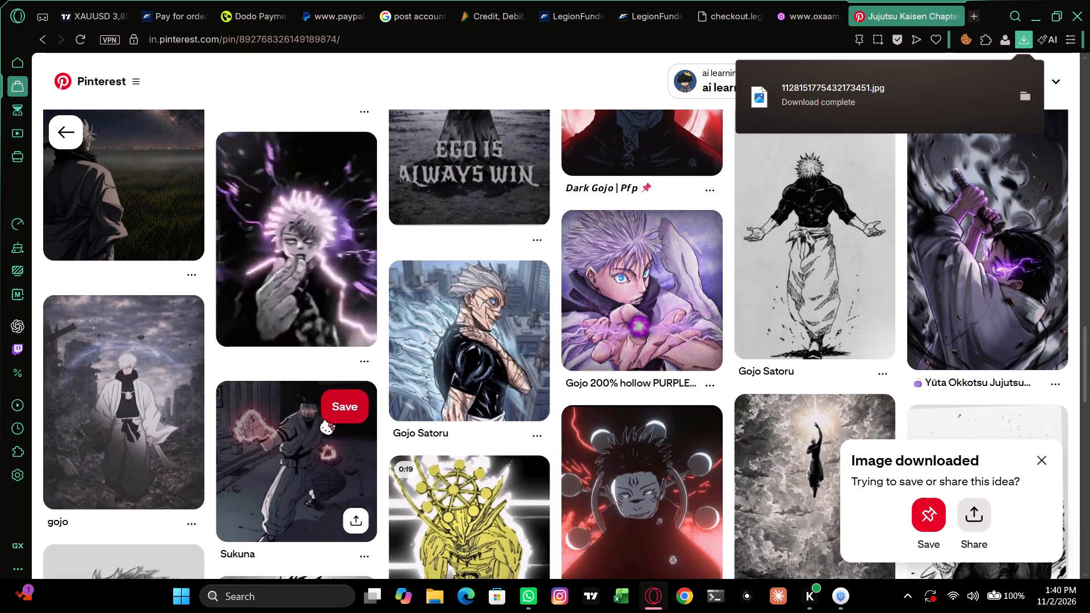
scroll(325, 421, "down", 1)
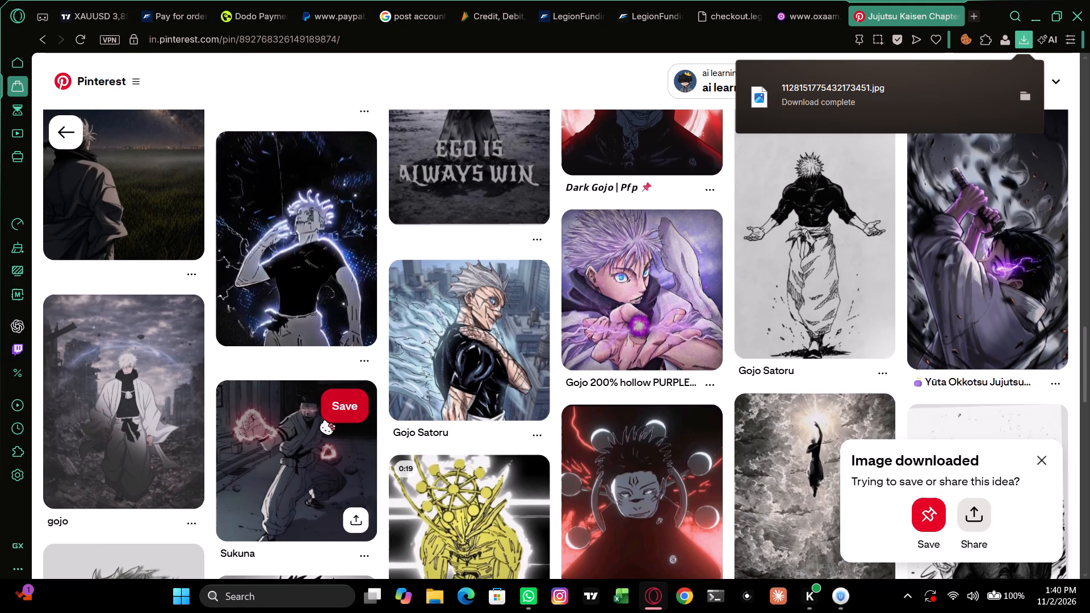
scroll(325, 421, "down", 1)
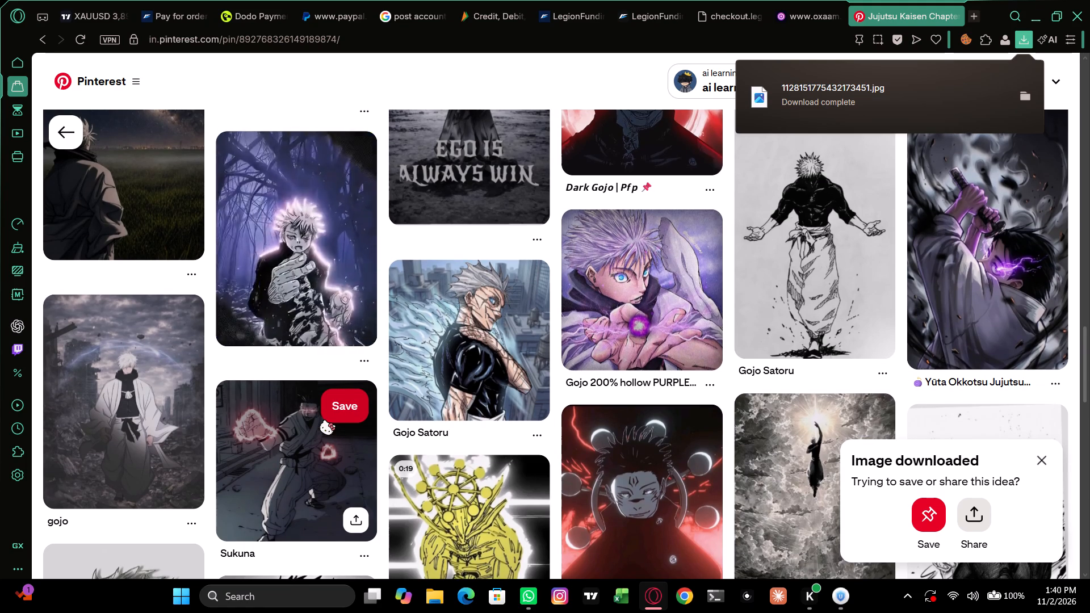
scroll(325, 421, "down", 1)
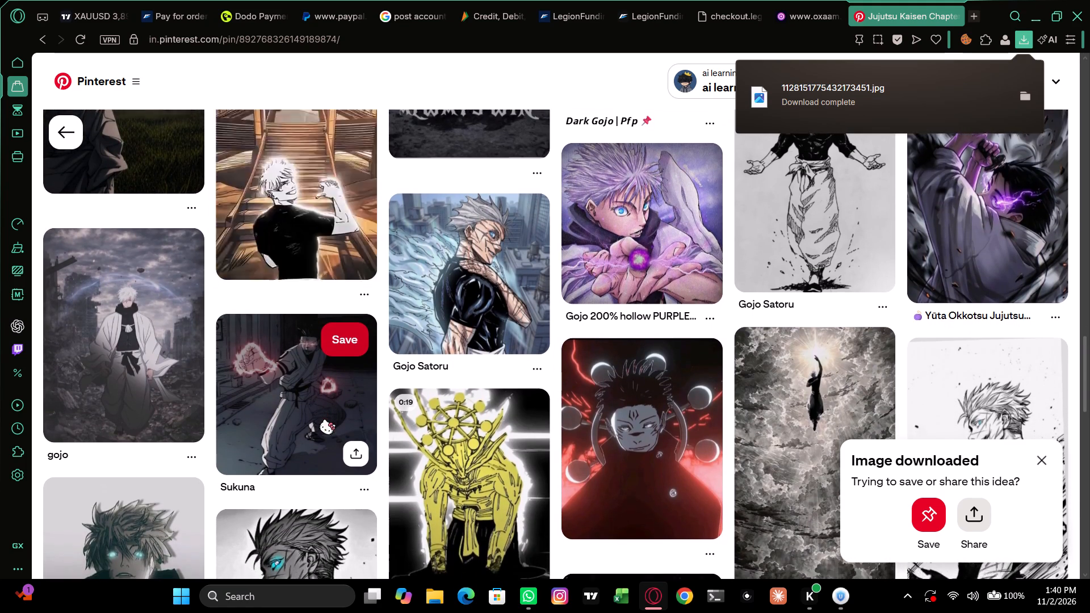
scroll(325, 420, "down", 1)
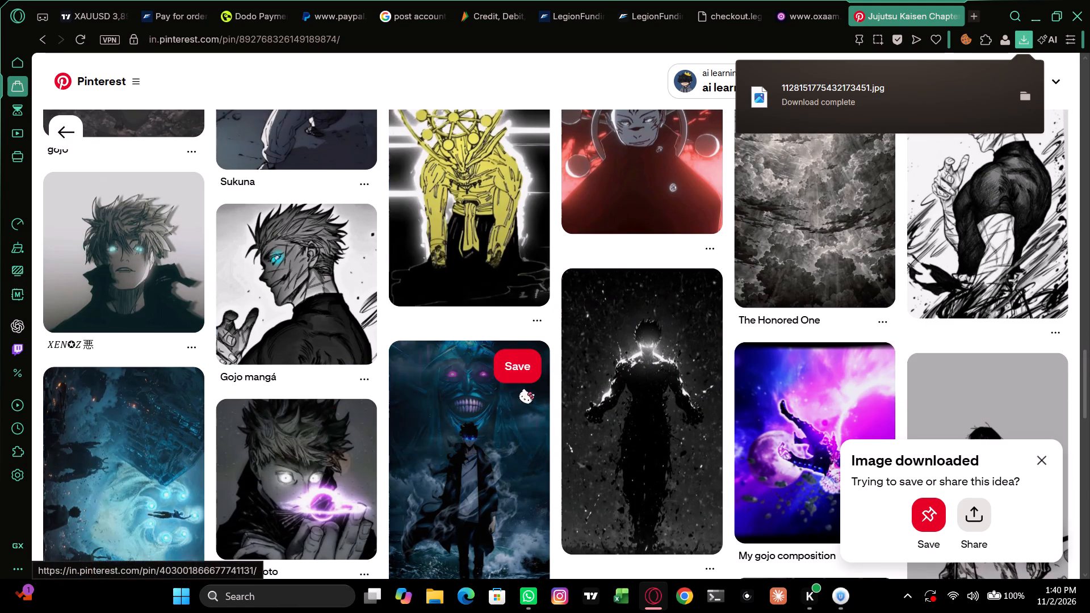
scroll(639, 368, "down", 3)
scroll(333, 423, "down", 1)
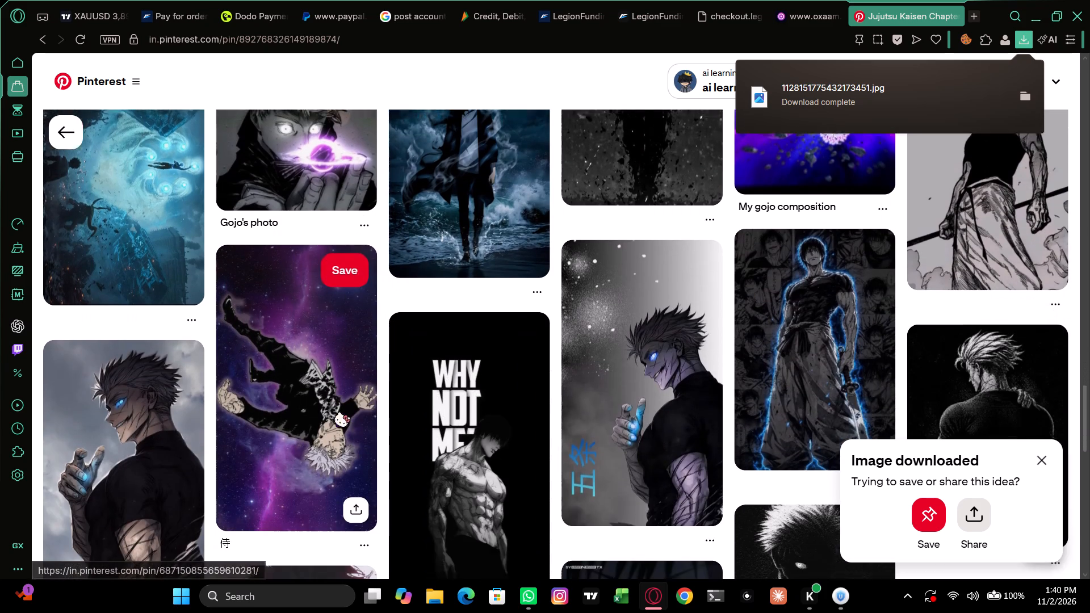
scroll(339, 413, "down", 1)
scroll(613, 373, "down", 2)
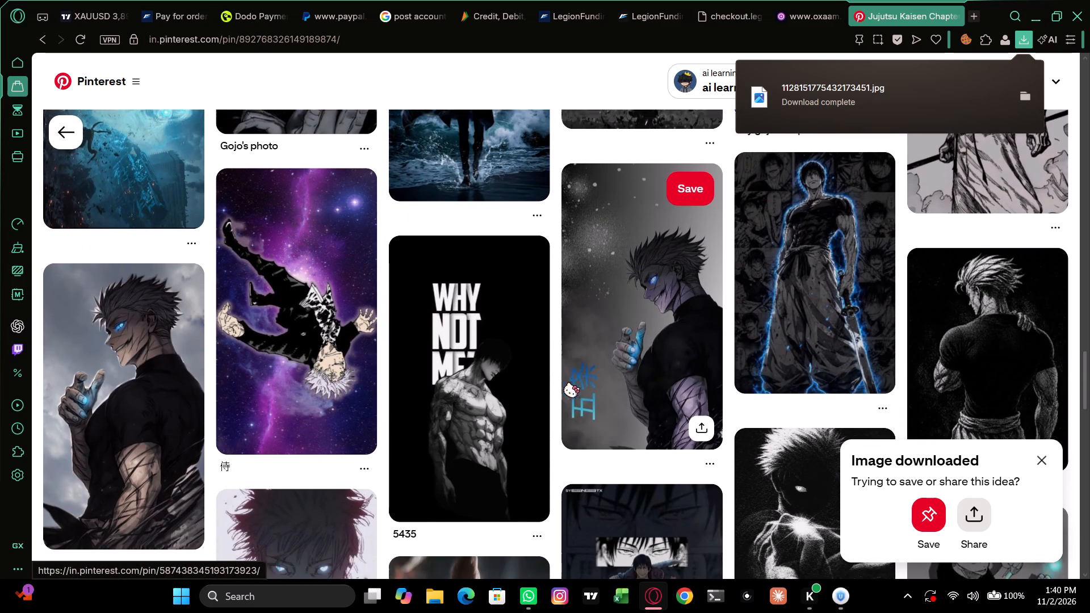
scroll(569, 383, "down", 1)
scroll(333, 426, "down", 3)
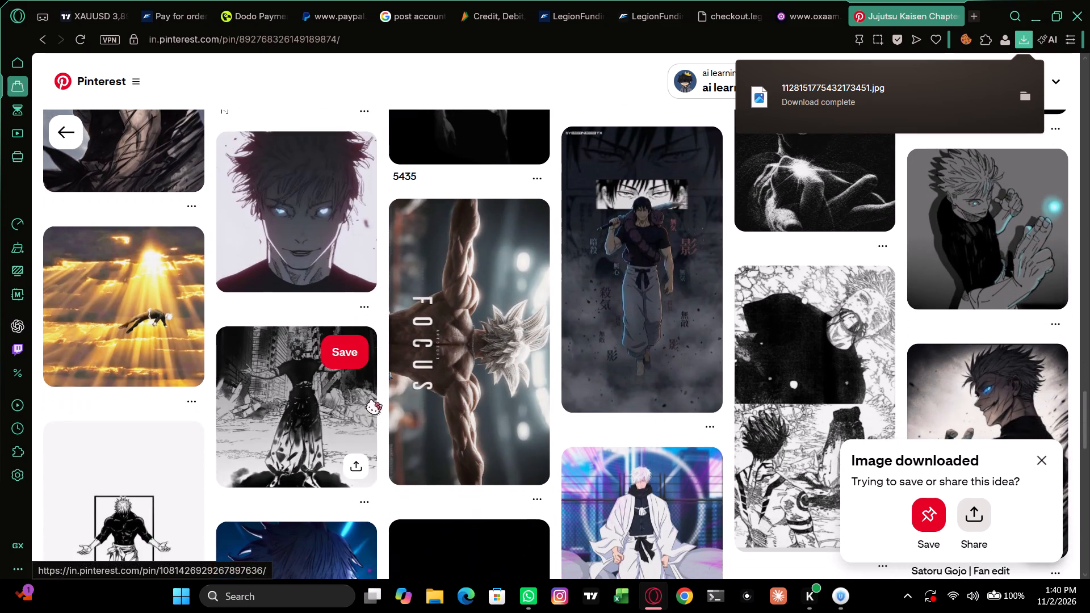
scroll(395, 394, "down", 1)
scroll(642, 386, "down", 4)
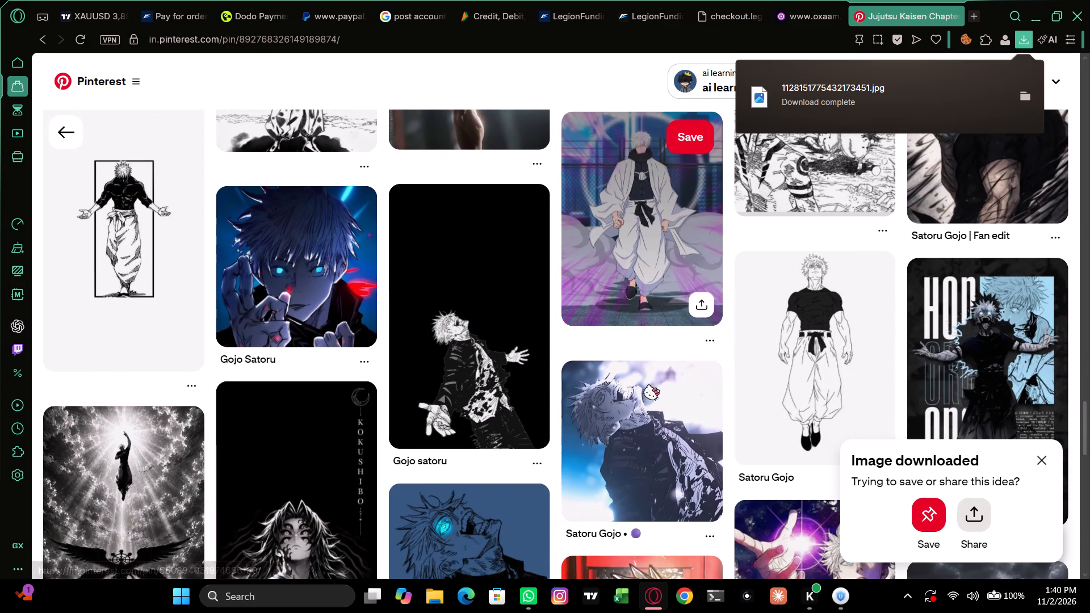
scroll(649, 385, "down", 4)
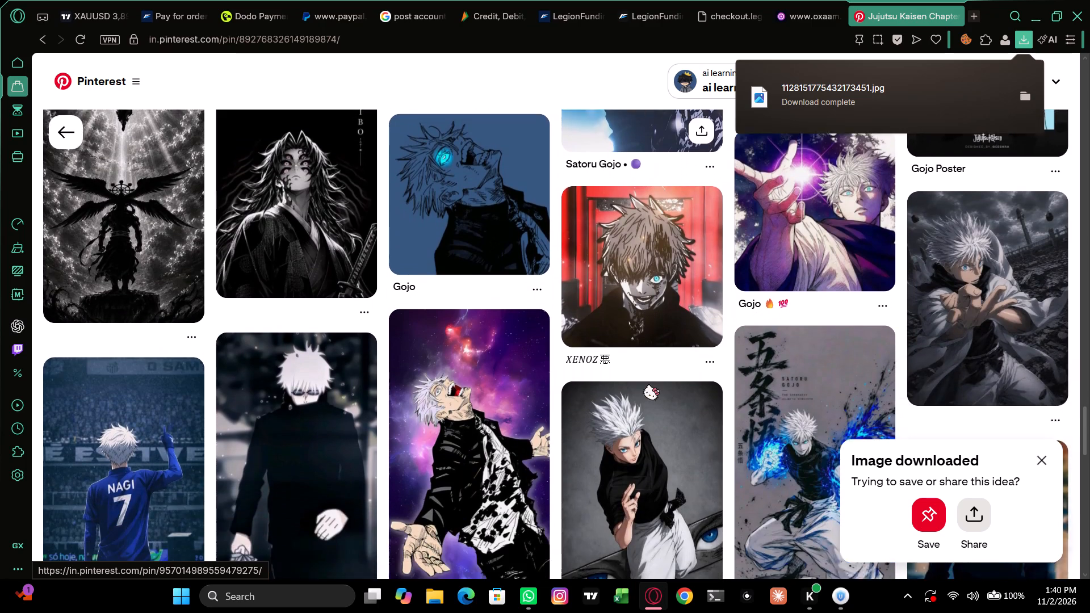
scroll(649, 385, "down", 3)
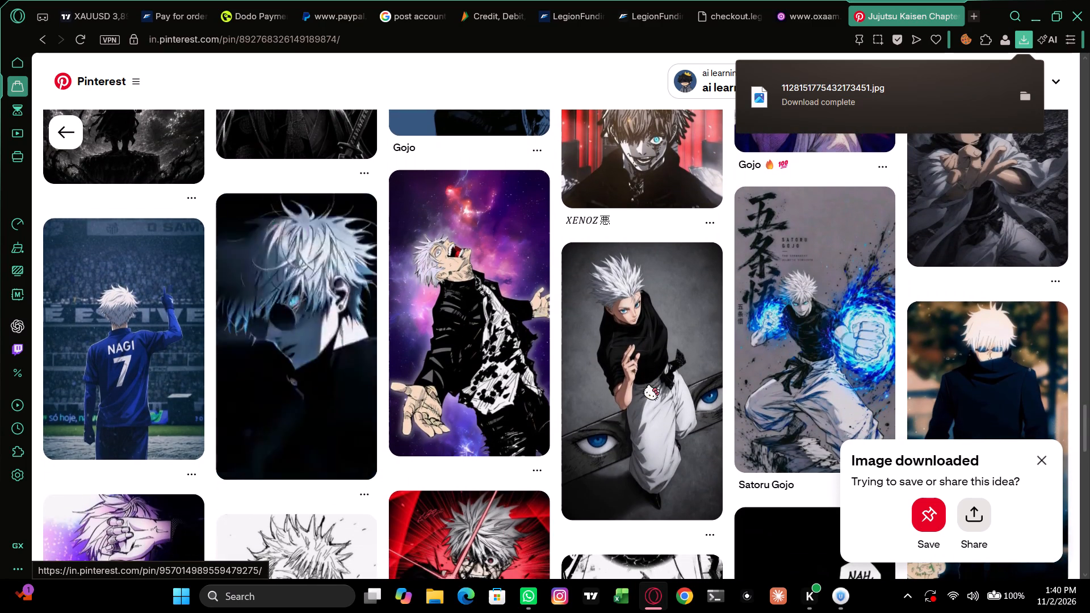
scroll(617, 385, "down", 3)
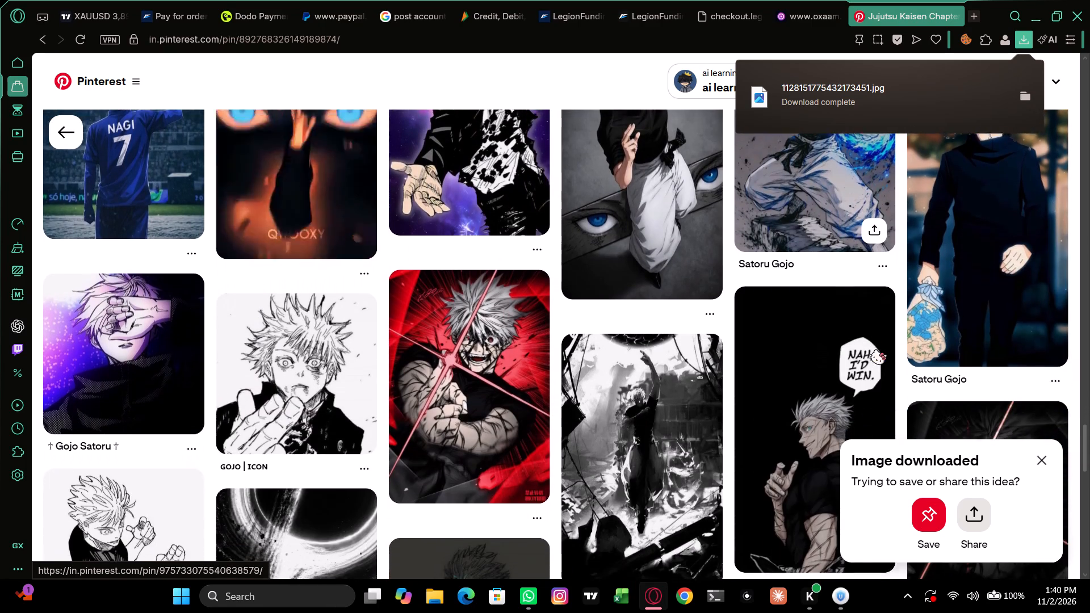
scroll(810, 356, "down", 1)
scroll(326, 440, "down", 2)
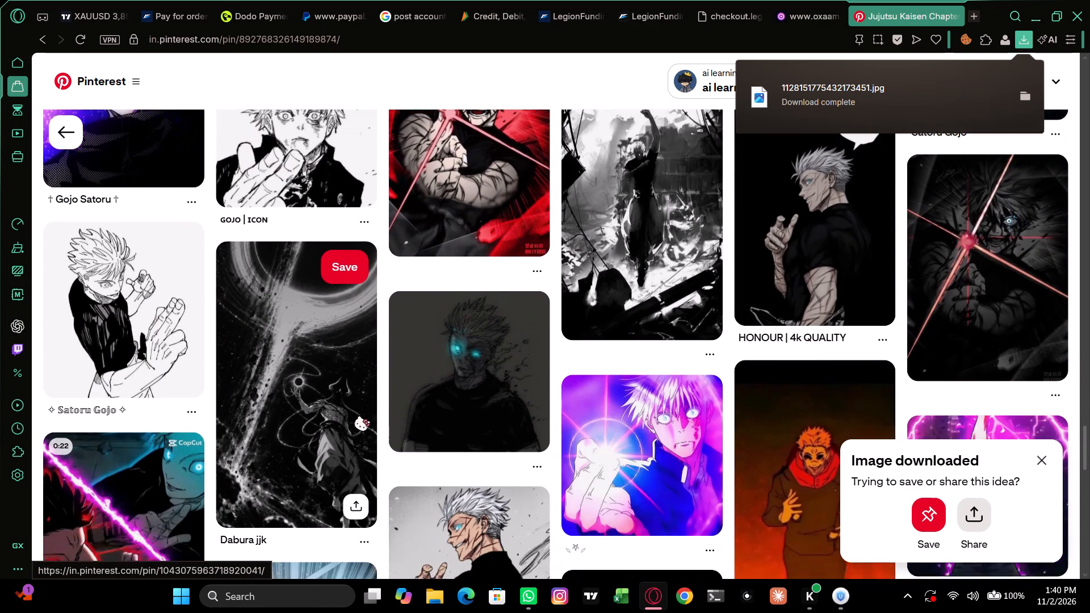
scroll(359, 417, "down", 1)
scroll(415, 408, "down", 2)
scroll(540, 408, "down", 2)
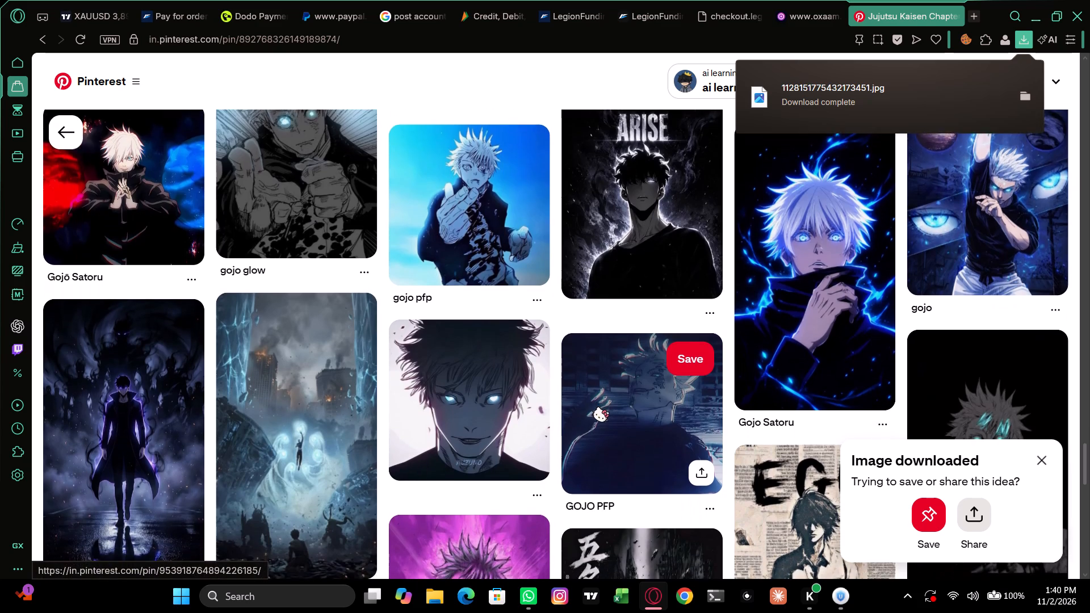
scroll(598, 408, "down", 4)
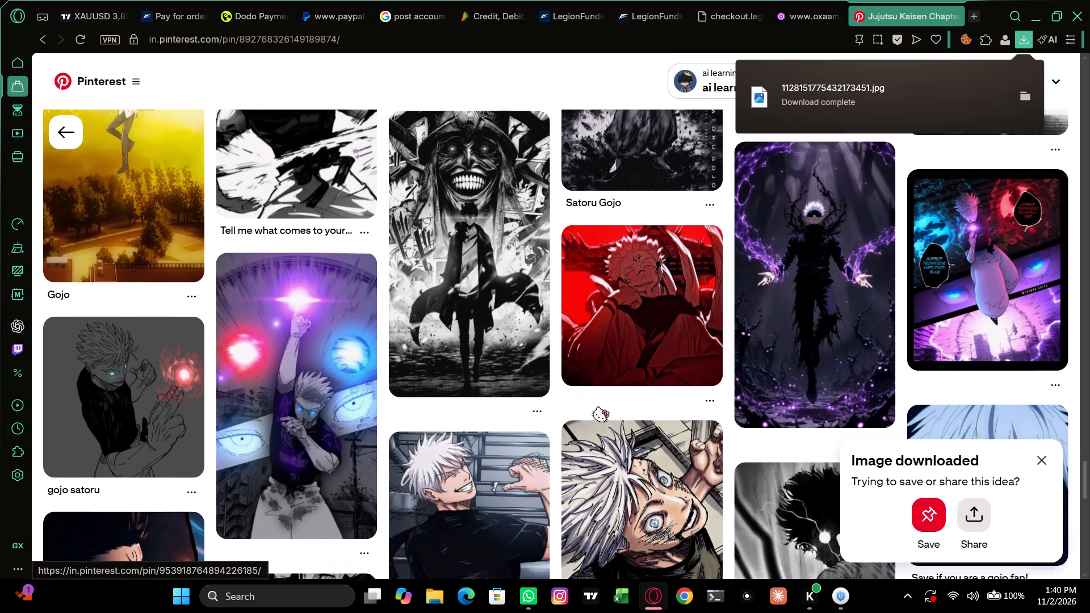
scroll(598, 408, "down", 2)
Go back up the related Pins and open the "gojo staritutid" Pin of Gojo with outstretched arms and blue flames.
scroll(598, 408, "up", 16)
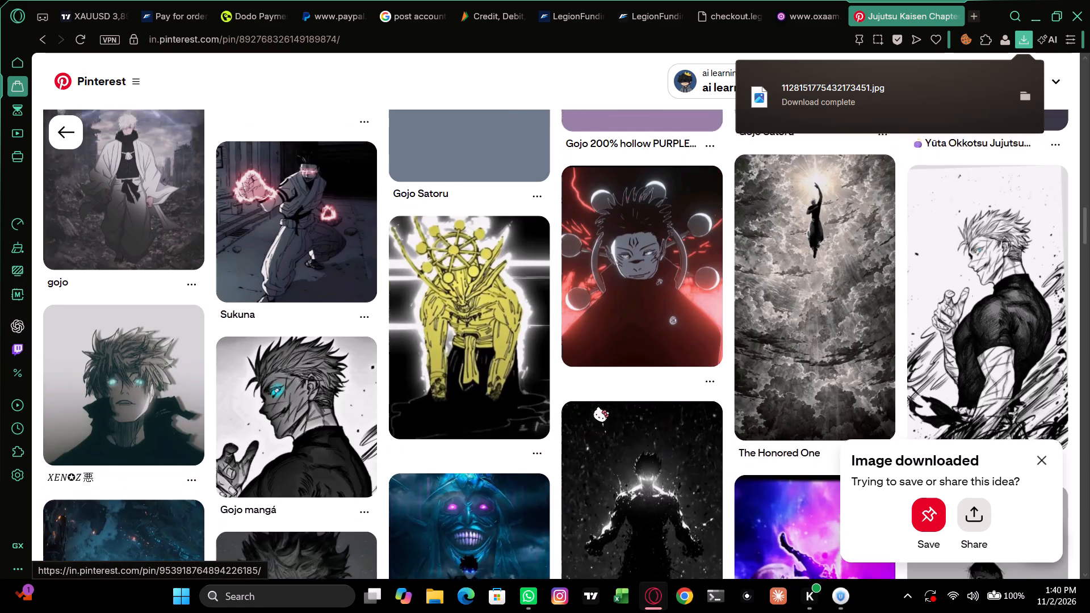
scroll(598, 408, "up", 10)
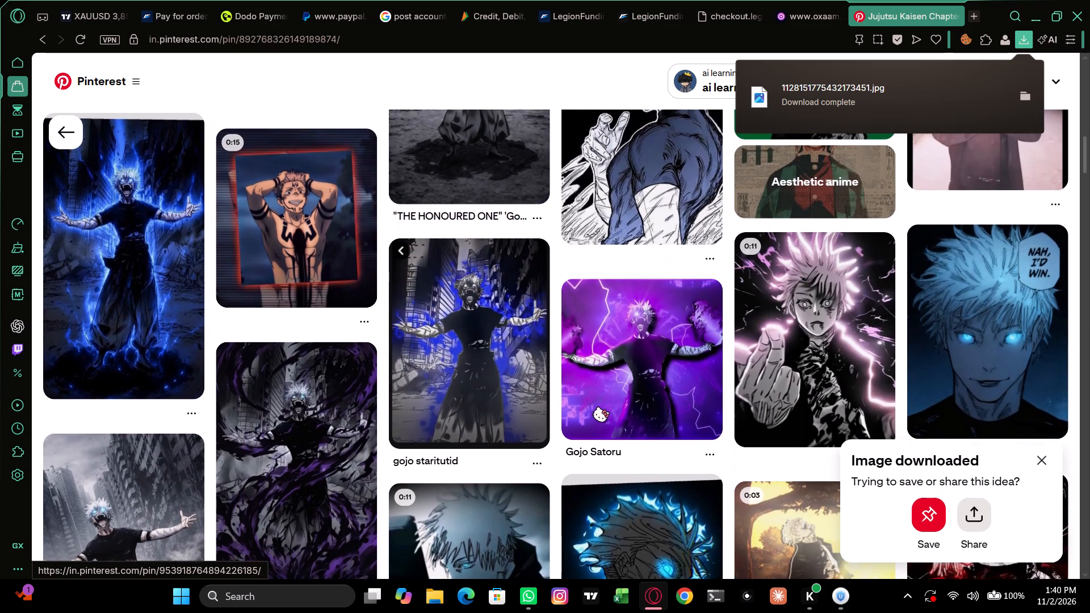
scroll(598, 408, "up", 2)
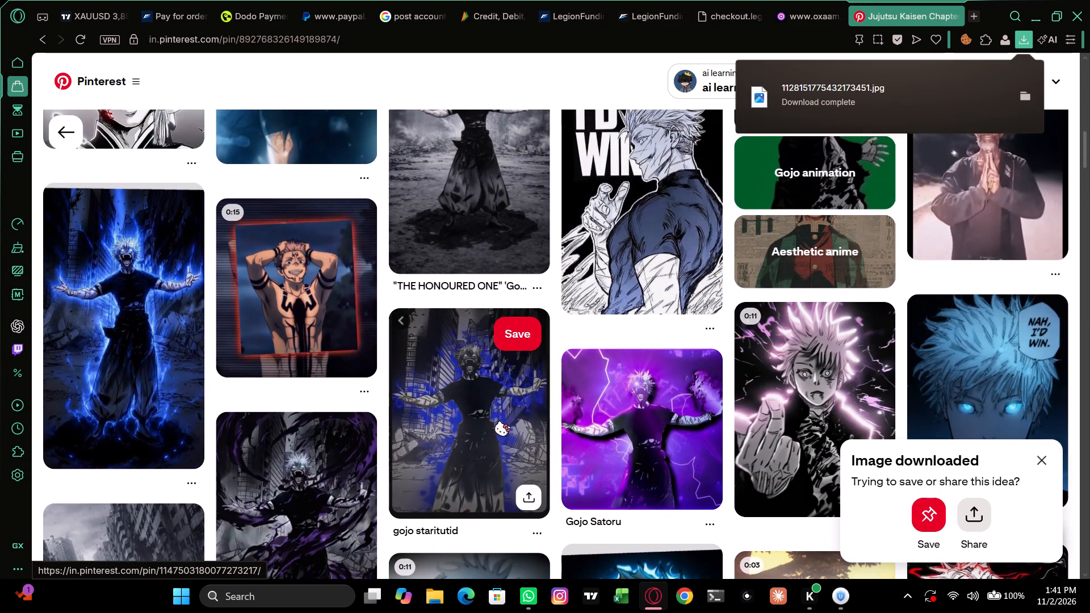
left_click(500, 422)
Look through the related Pins under the "gojo staritutid" Pin for more strong Gojo images.
scroll(795, 410, "down", 1)
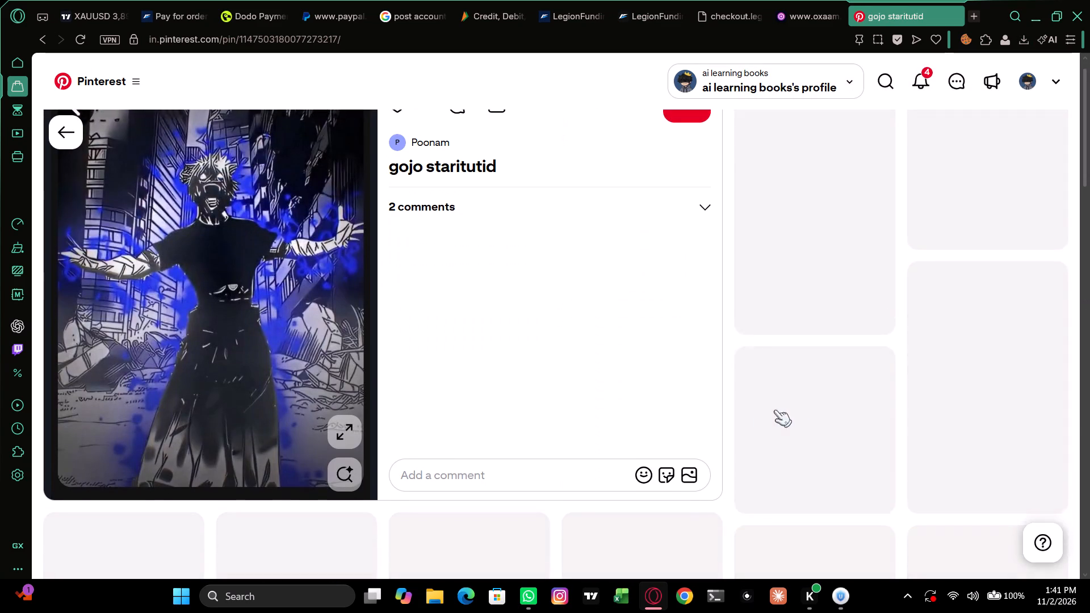
scroll(774, 410, "down", 1)
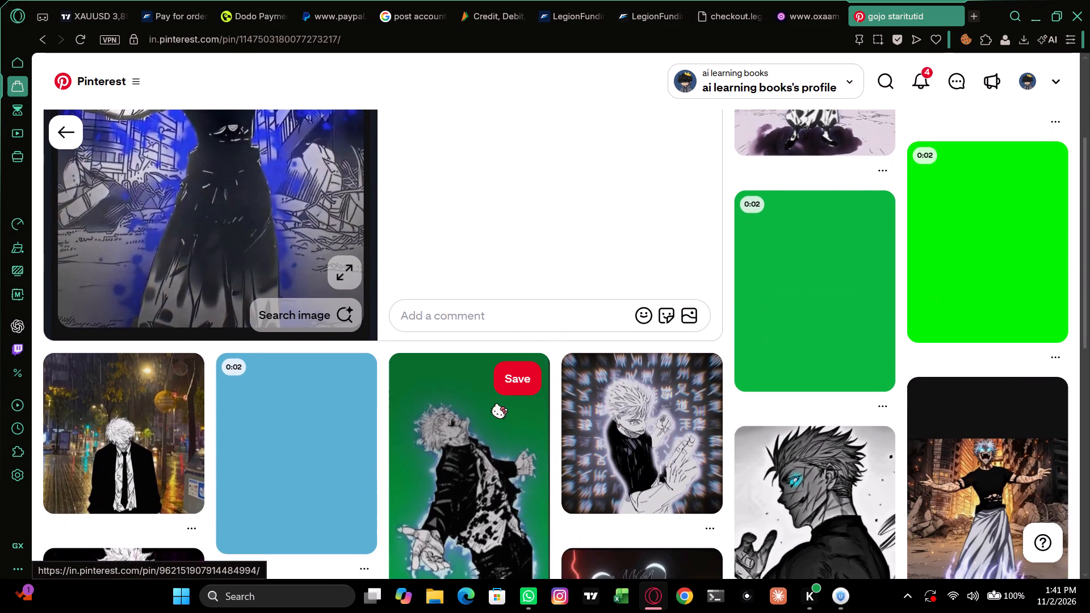
scroll(497, 404, "down", 2)
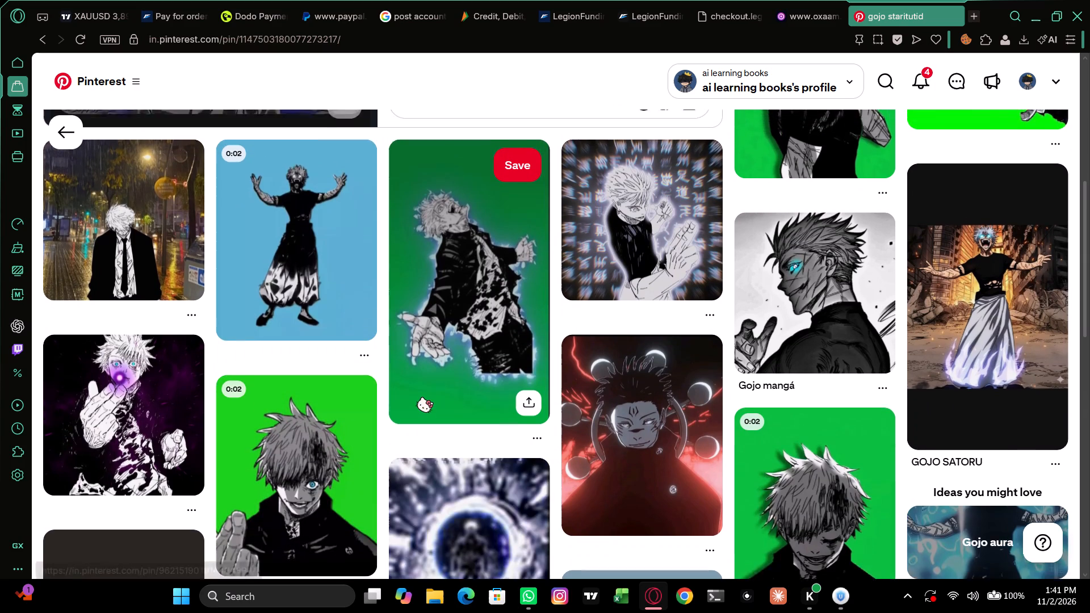
scroll(422, 398, "down", 4)
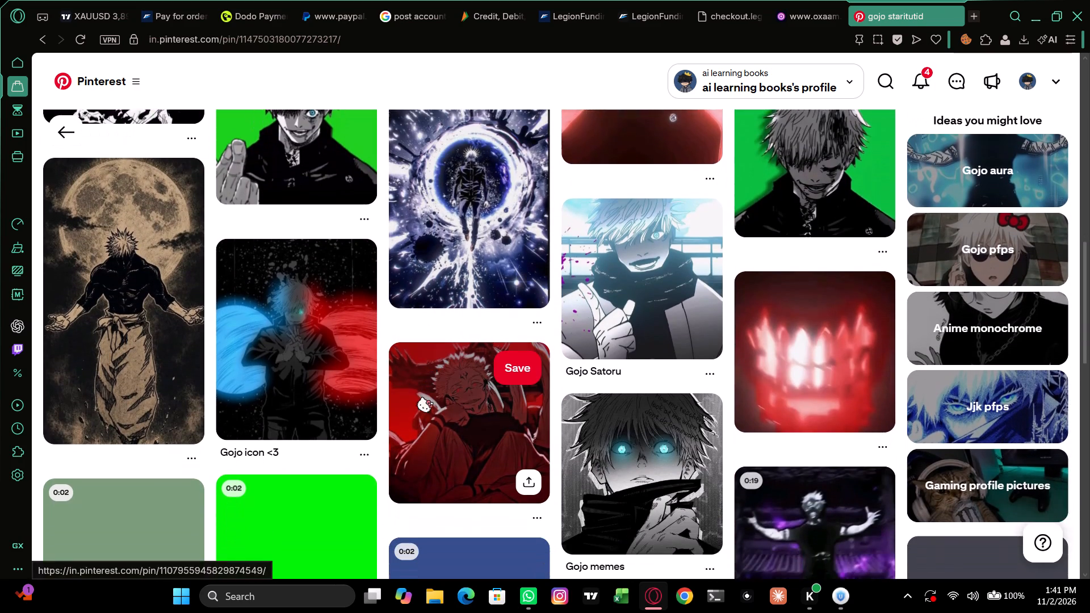
scroll(422, 398, "down", 1)
scroll(779, 401, "down", 4)
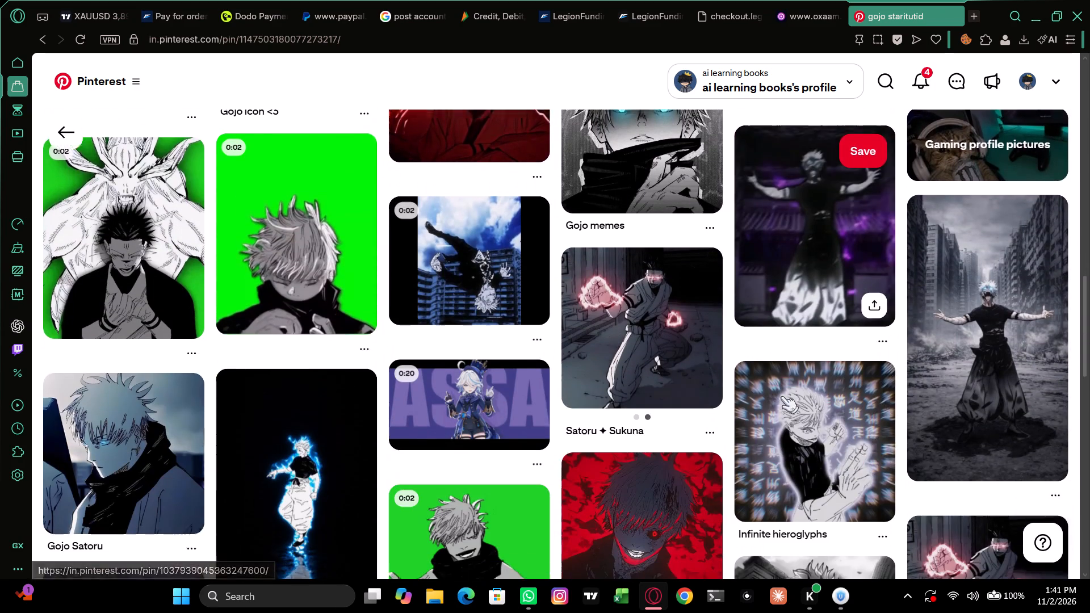
scroll(781, 397, "down", 4)
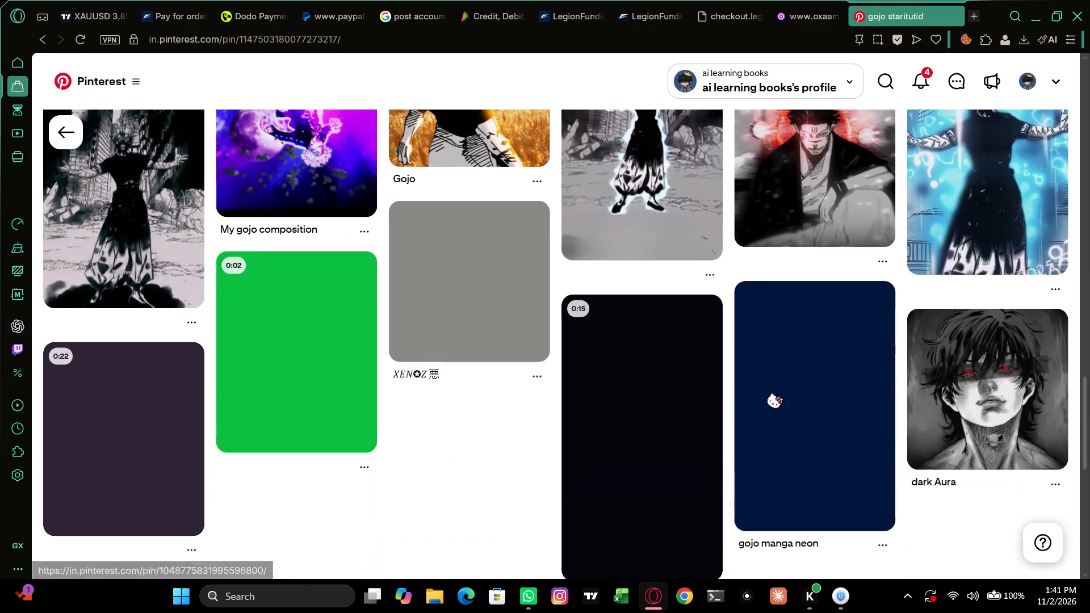
scroll(730, 394, "down", 2)
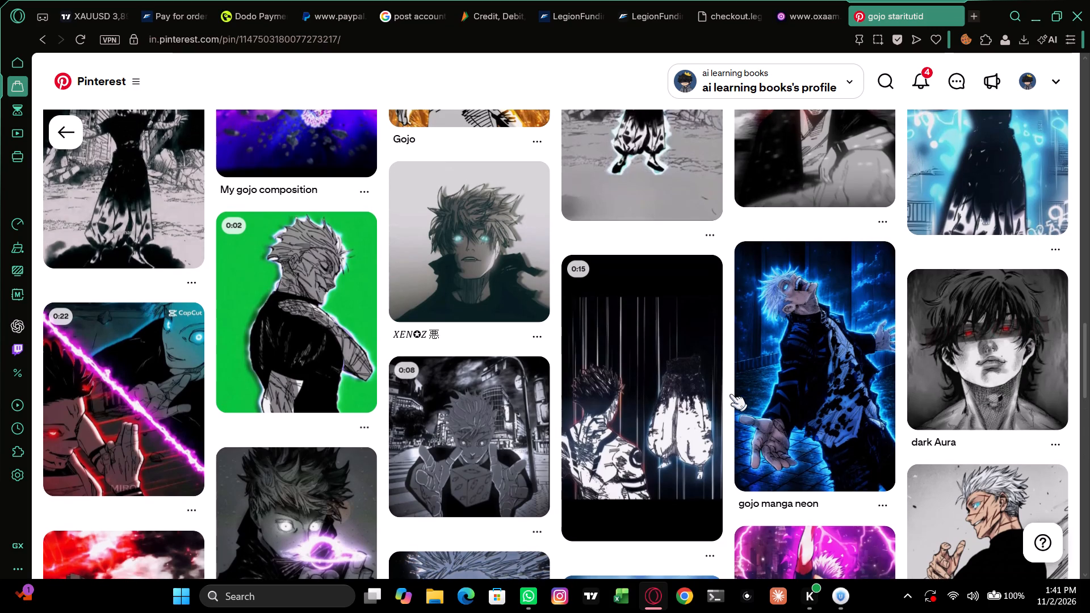
scroll(730, 394, "down", 1)
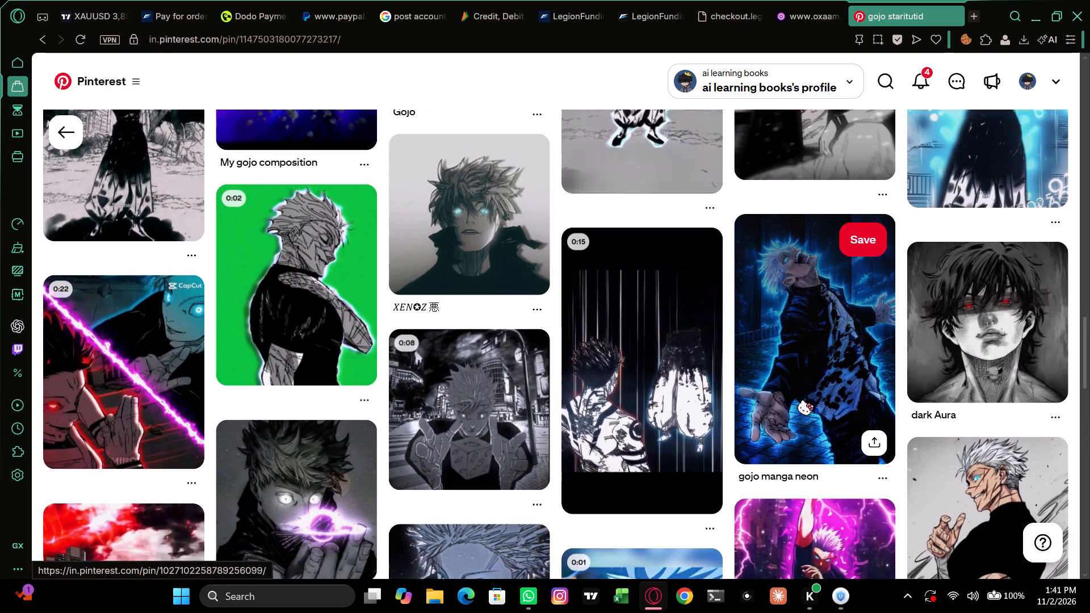
scroll(803, 401, "down", 4)
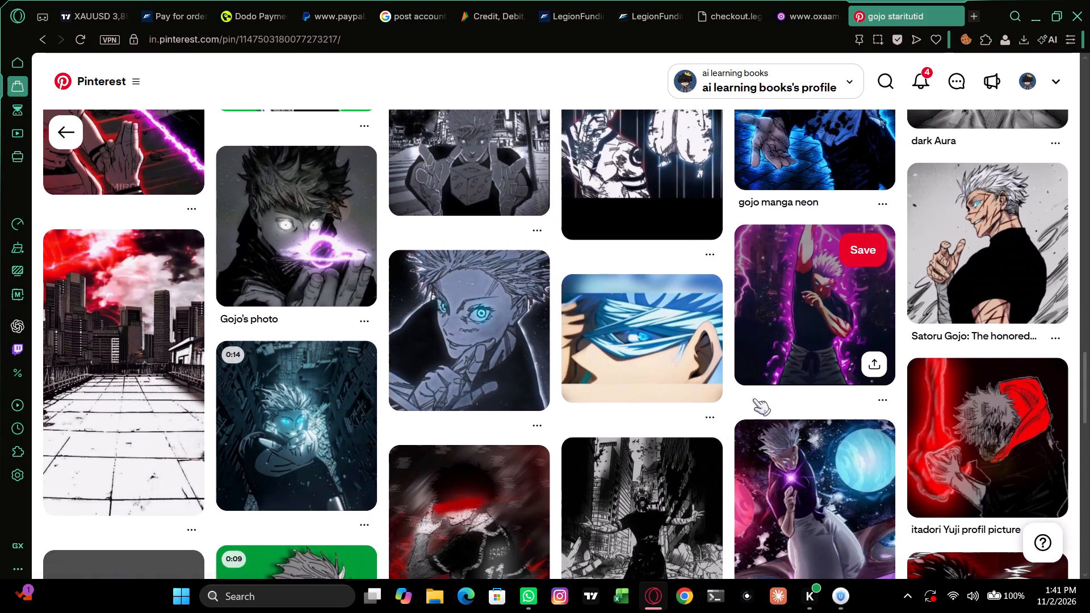
scroll(753, 399, "down", 1)
scroll(566, 404, "down", 1)
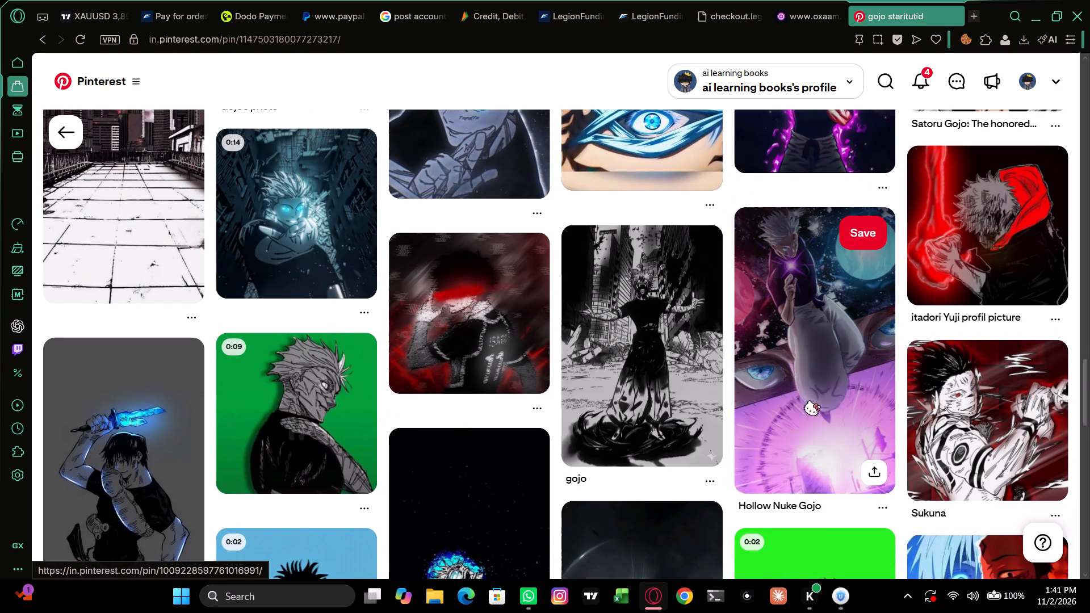
scroll(831, 398, "down", 3)
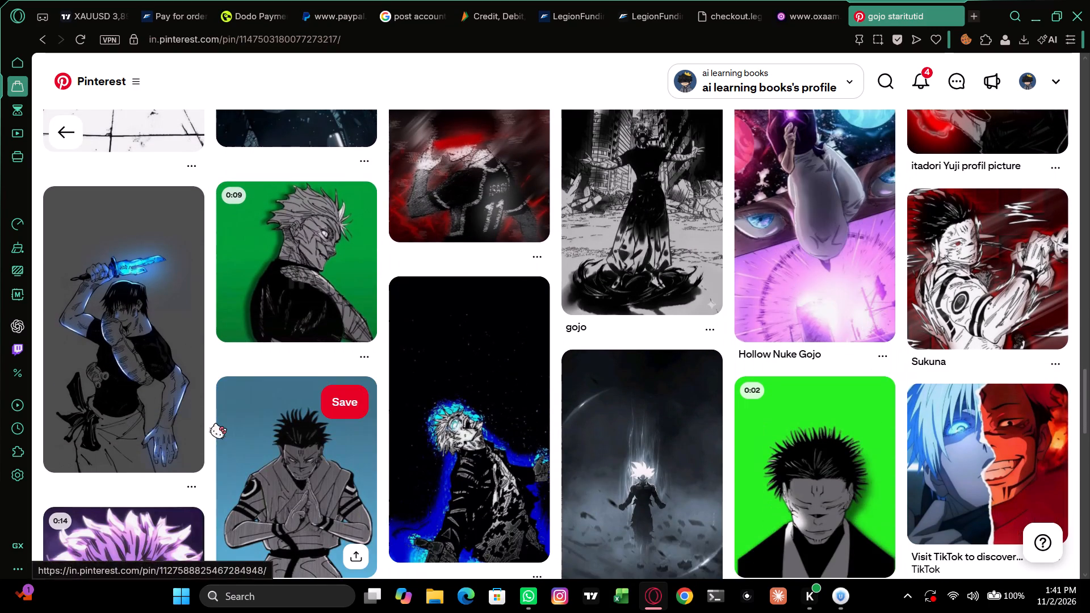
scroll(232, 413, "down", 2)
scroll(425, 398, "down", 3)
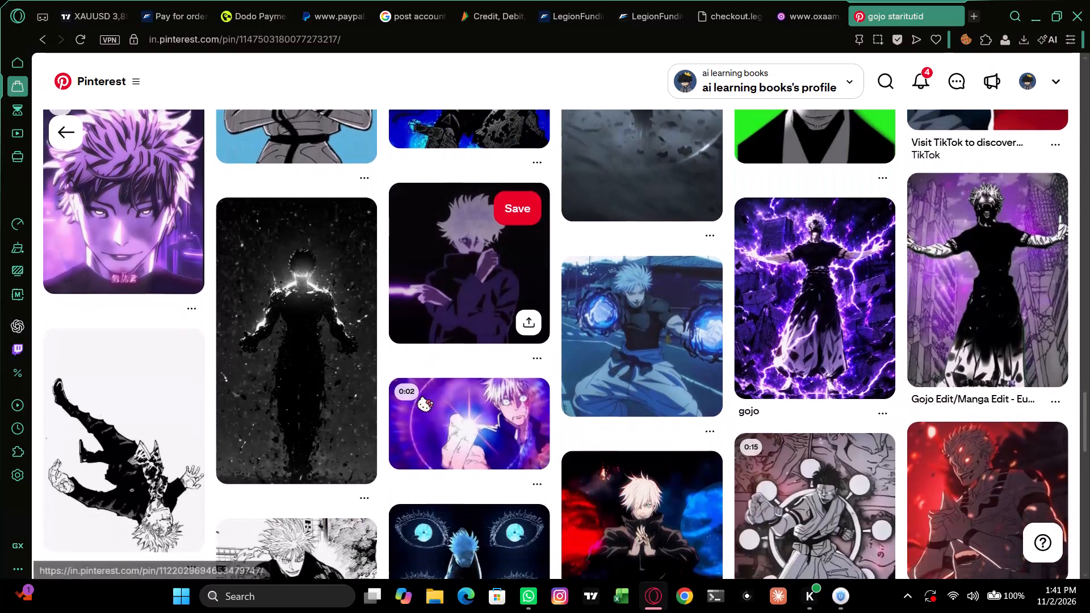
scroll(658, 344, "down", 1)
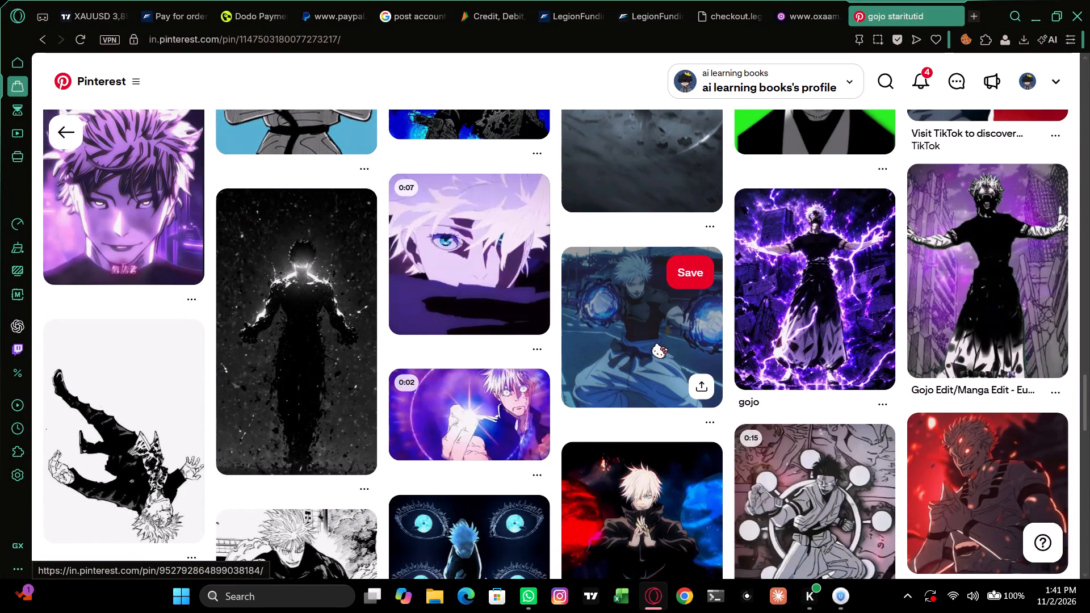
scroll(657, 344, "down", 1)
scroll(837, 359, "down", 1)
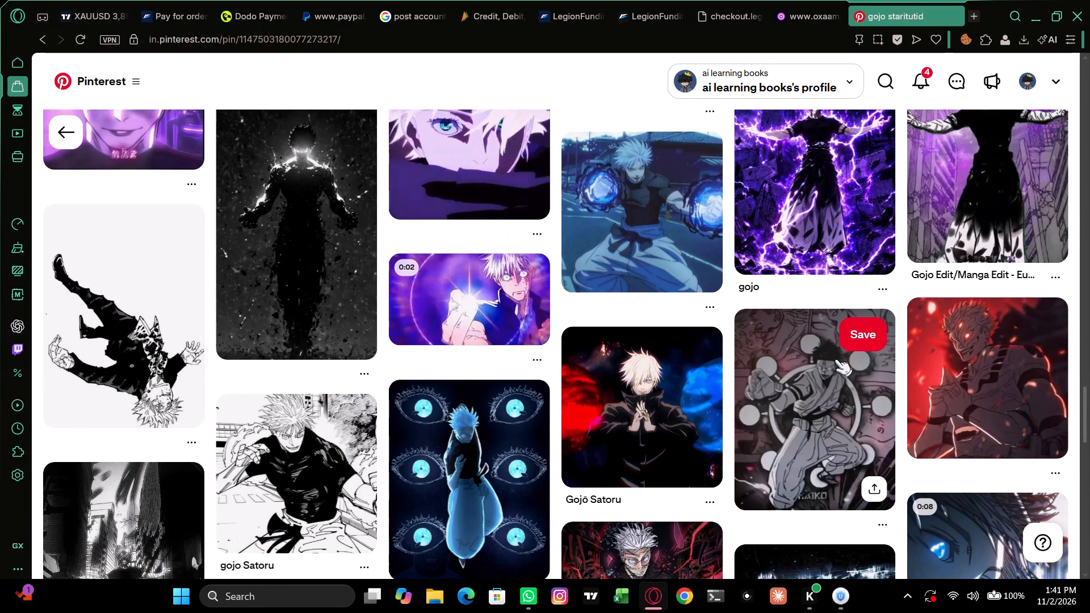
scroll(835, 360, "down", 1)
scroll(654, 334, "down", 1)
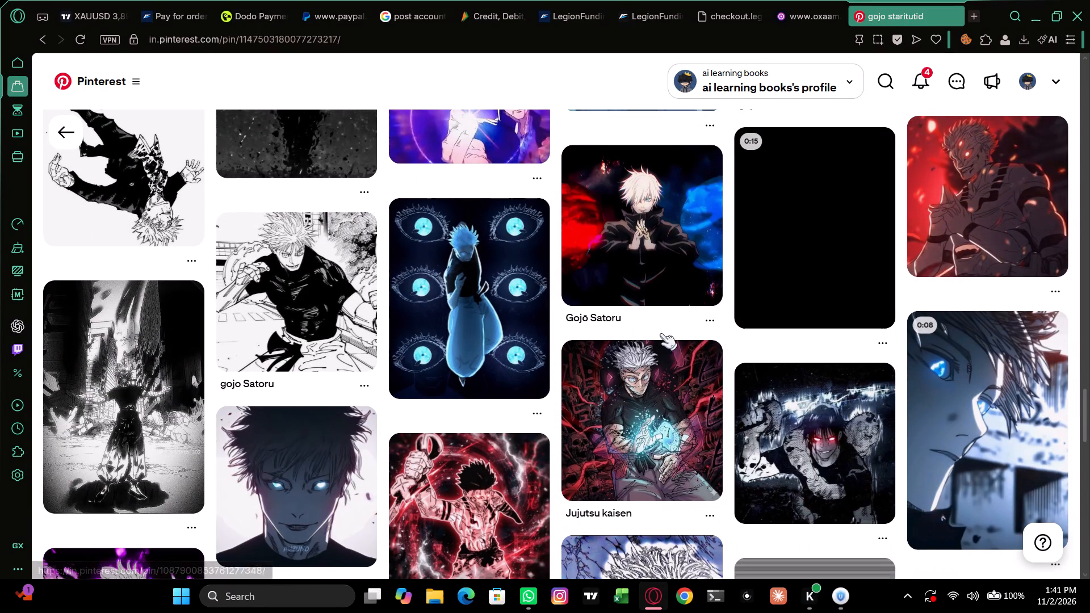
scroll(660, 334, "down", 1)
scroll(497, 382, "down", 1)
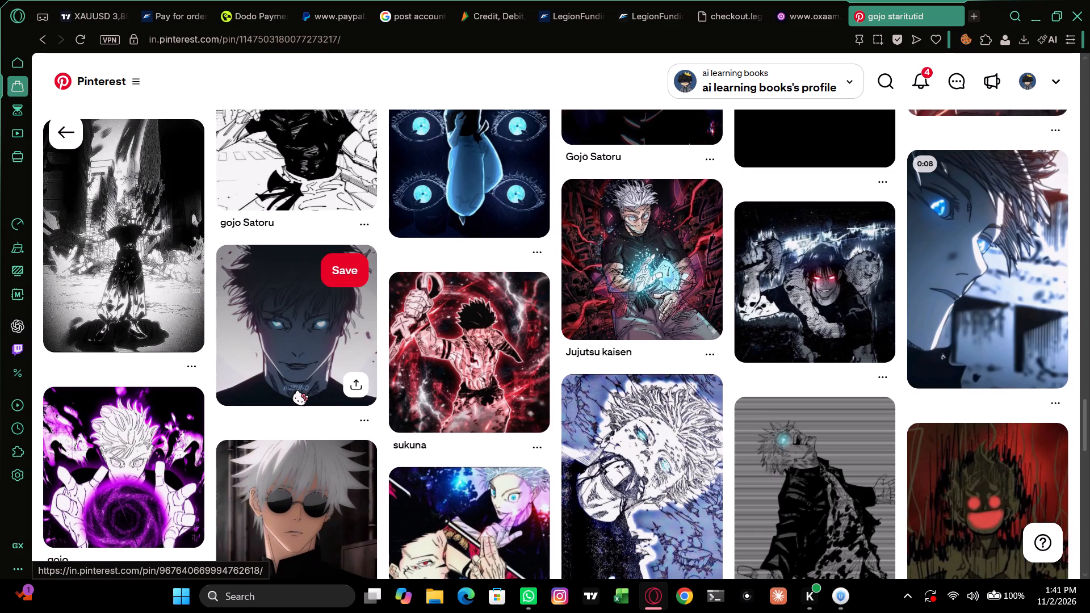
scroll(309, 377, "down", 2)
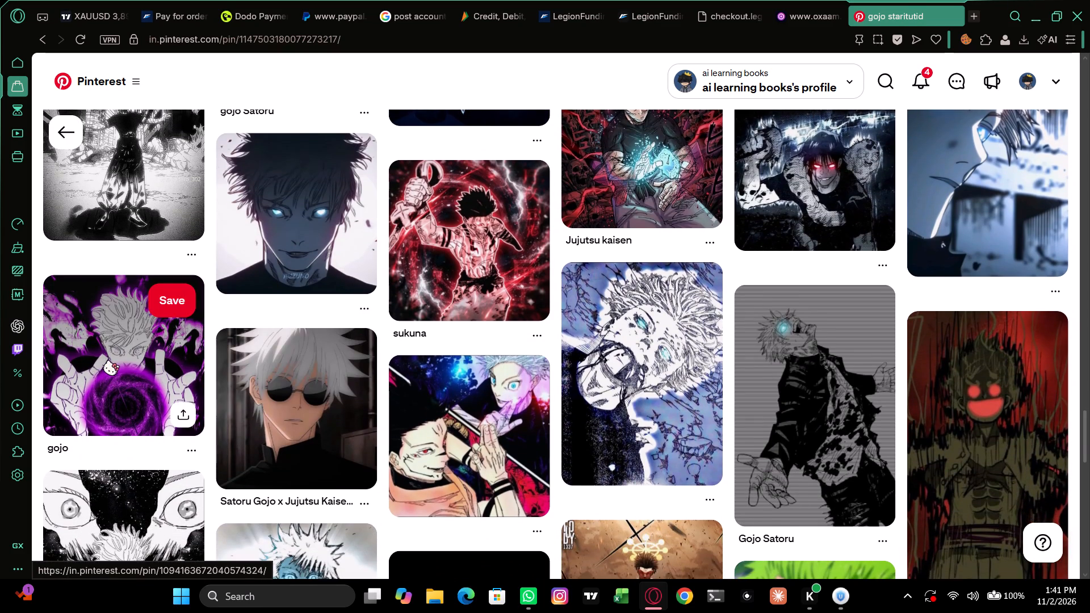
Open the related "gojo" Pin of Gojo with a purple swirling orb between his hands and browse to its "Gojo - Purple" Pin.
left_click(108, 361)
scroll(437, 310, "down", 1)
scroll(562, 306, "down", 1)
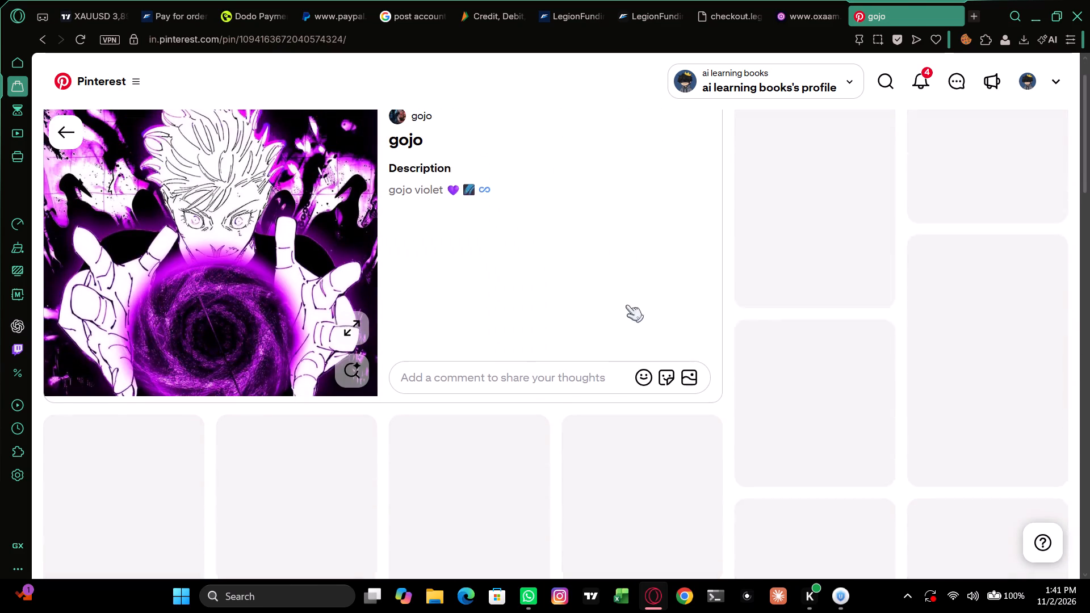
scroll(626, 305, "down", 1)
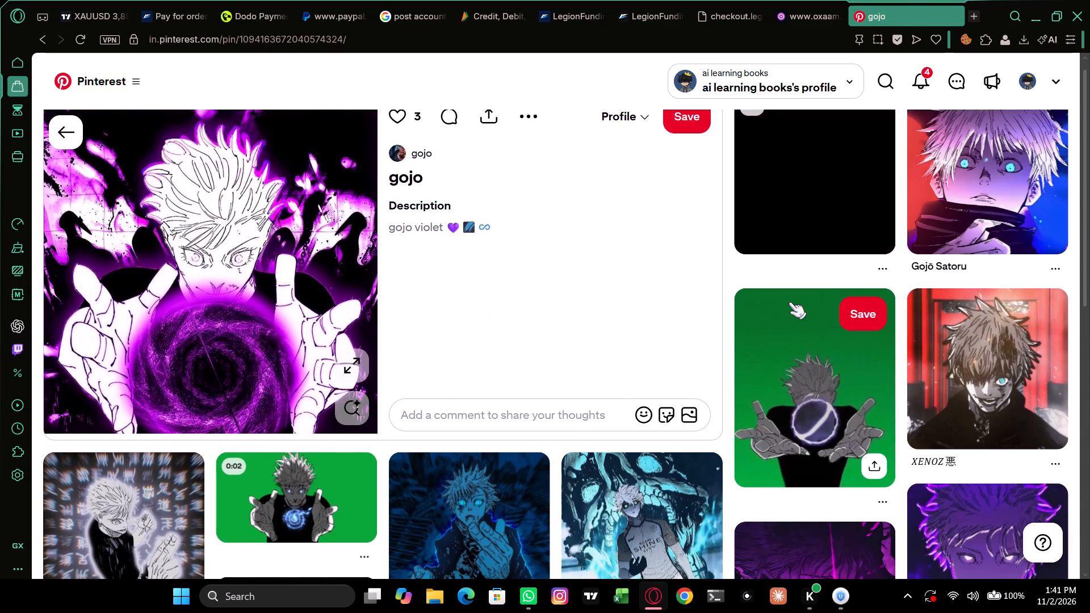
scroll(789, 303, "down", 1)
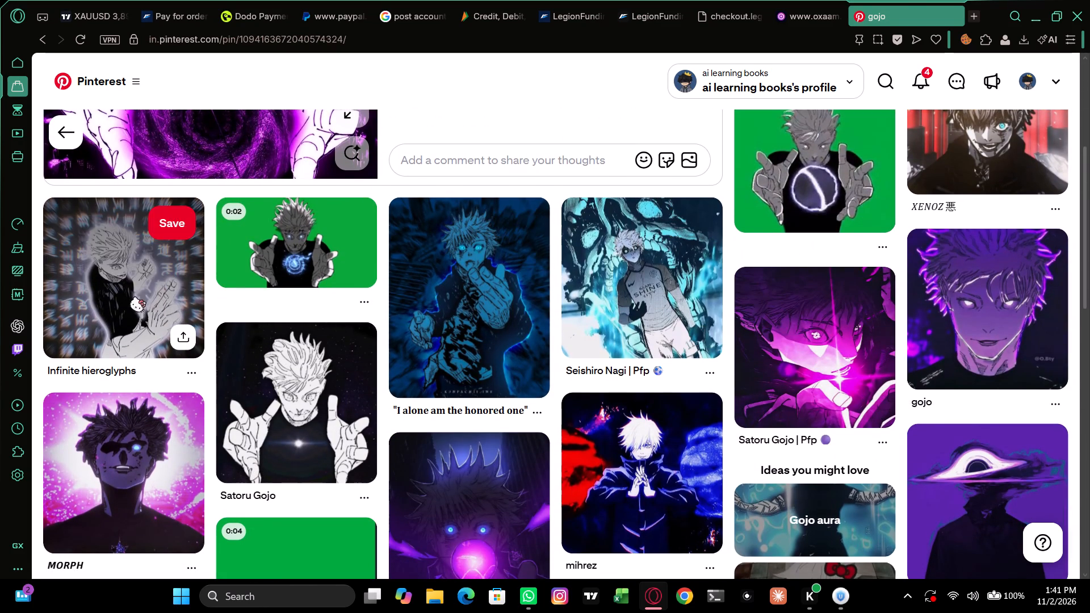
scroll(503, 297, "down", 2)
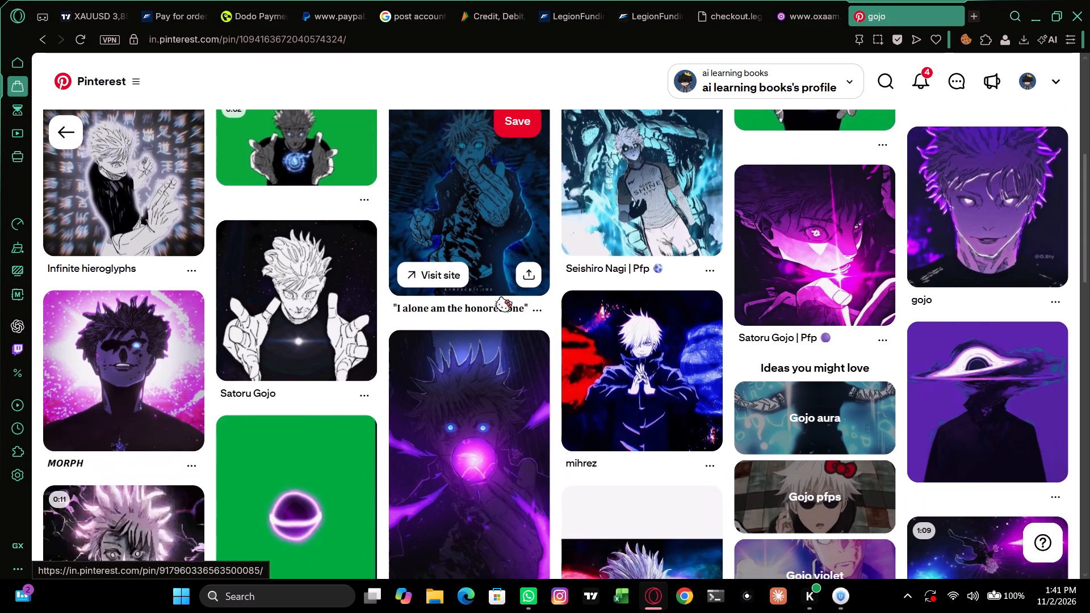
scroll(454, 393, "down", 1)
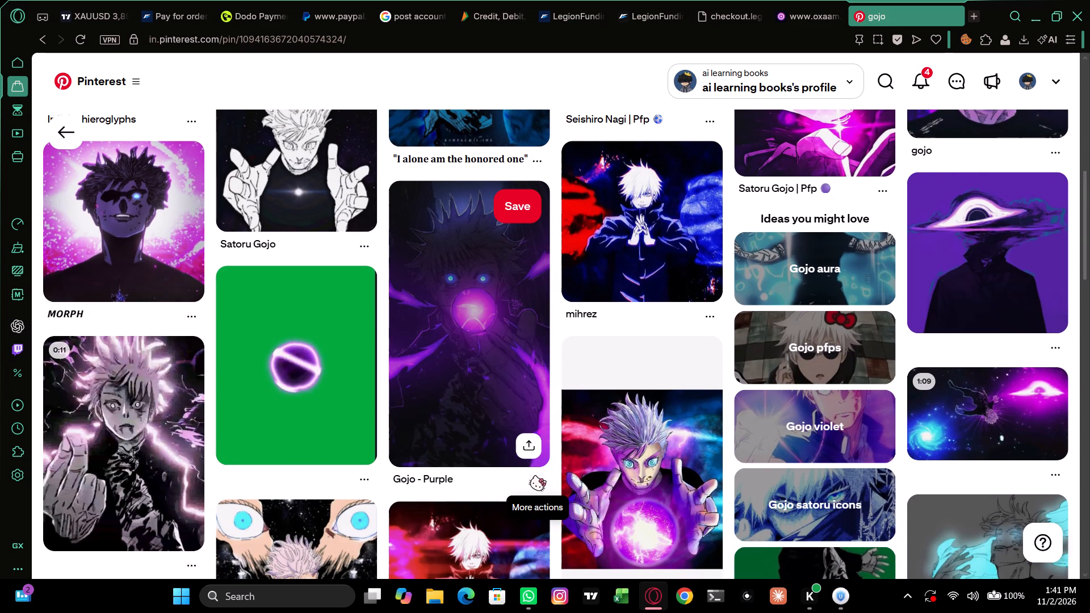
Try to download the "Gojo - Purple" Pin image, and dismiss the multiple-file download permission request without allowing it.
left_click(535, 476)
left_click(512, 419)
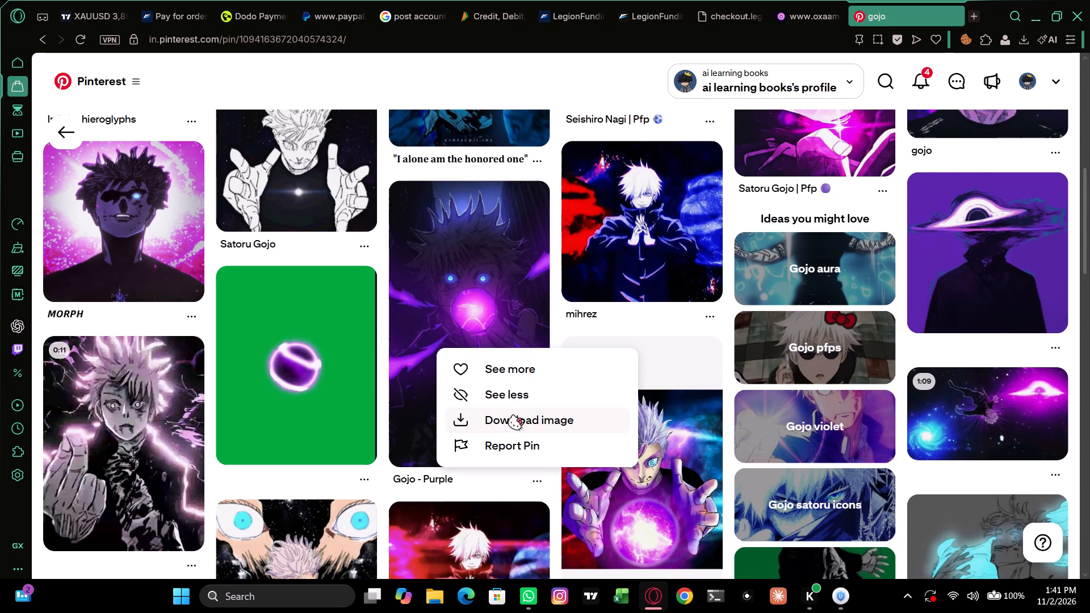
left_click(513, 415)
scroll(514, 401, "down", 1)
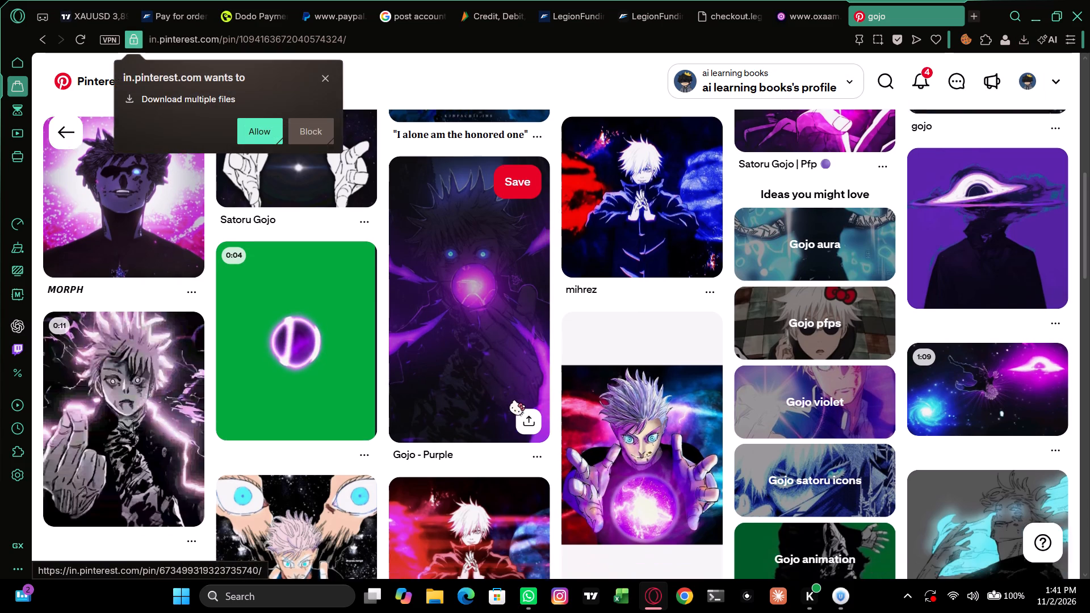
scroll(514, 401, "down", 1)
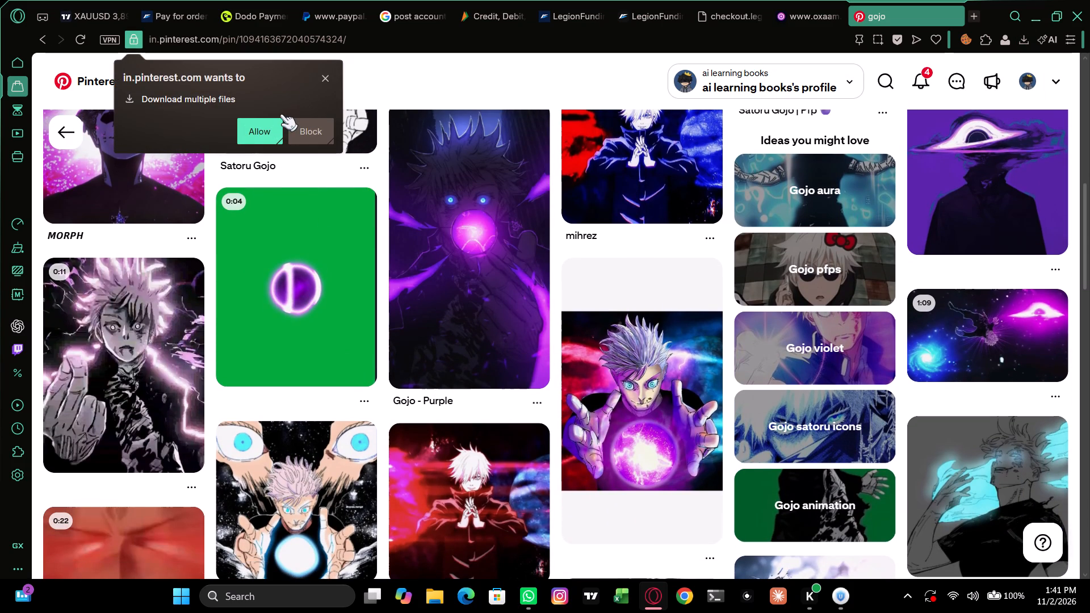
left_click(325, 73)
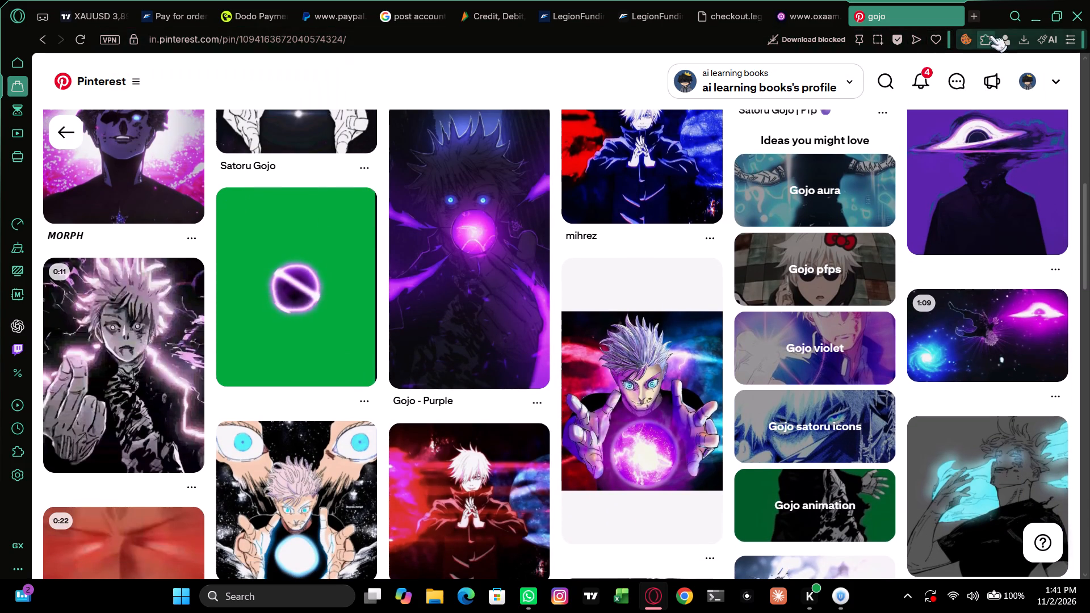
Download the image of the related "Gojo - Purple" Pin.
left_click(529, 401)
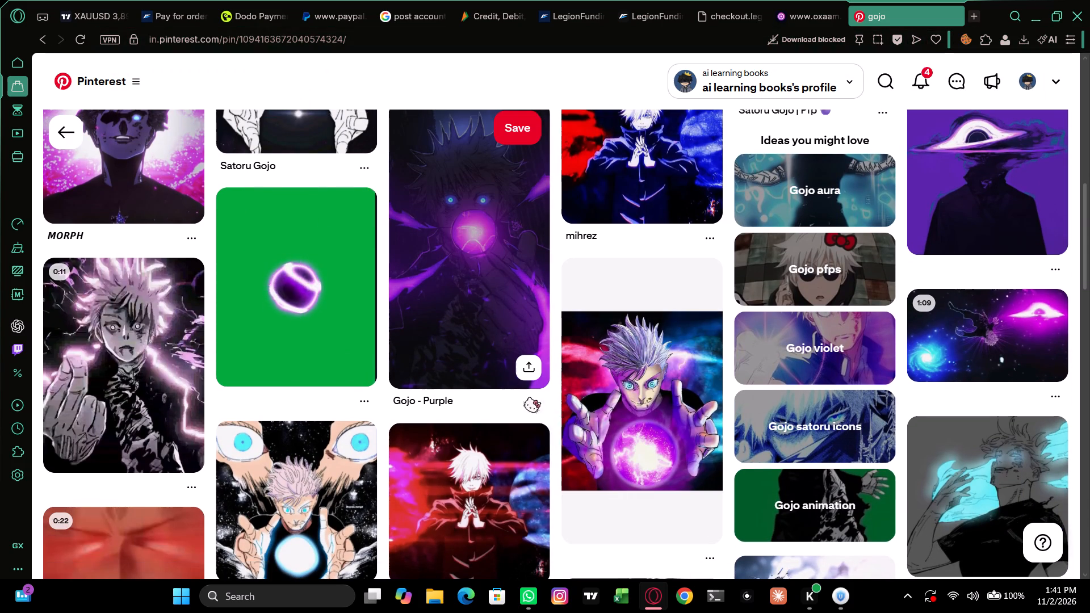
left_click(537, 395)
left_click(535, 398)
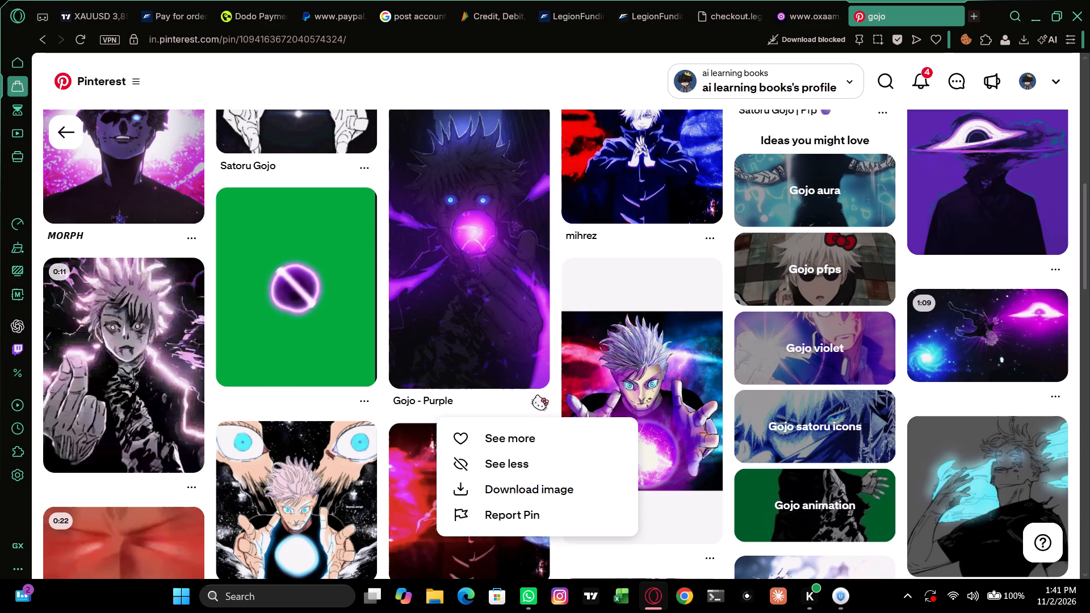
left_click(523, 480)
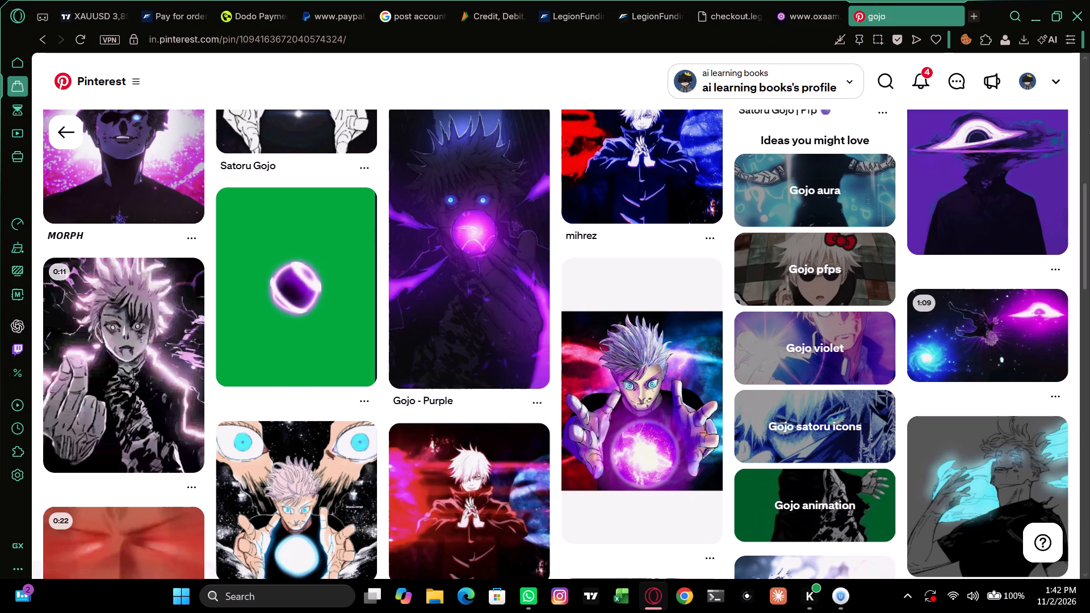
Open the browser's list of recent downloads to check the saved Gojo images.
scroll(537, 407, "down", 3)
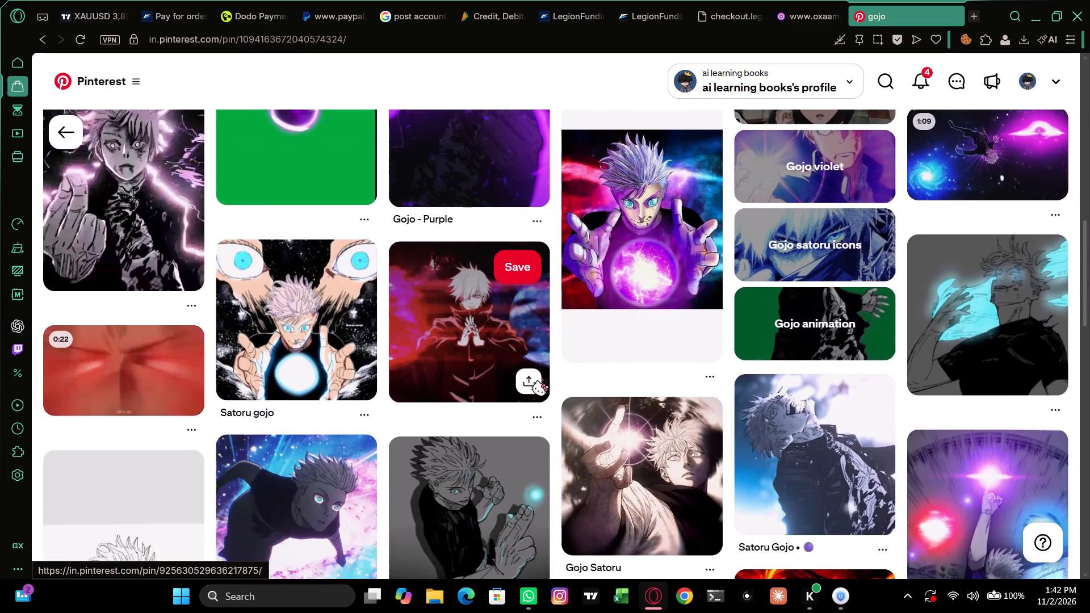
scroll(538, 381, "down", 4)
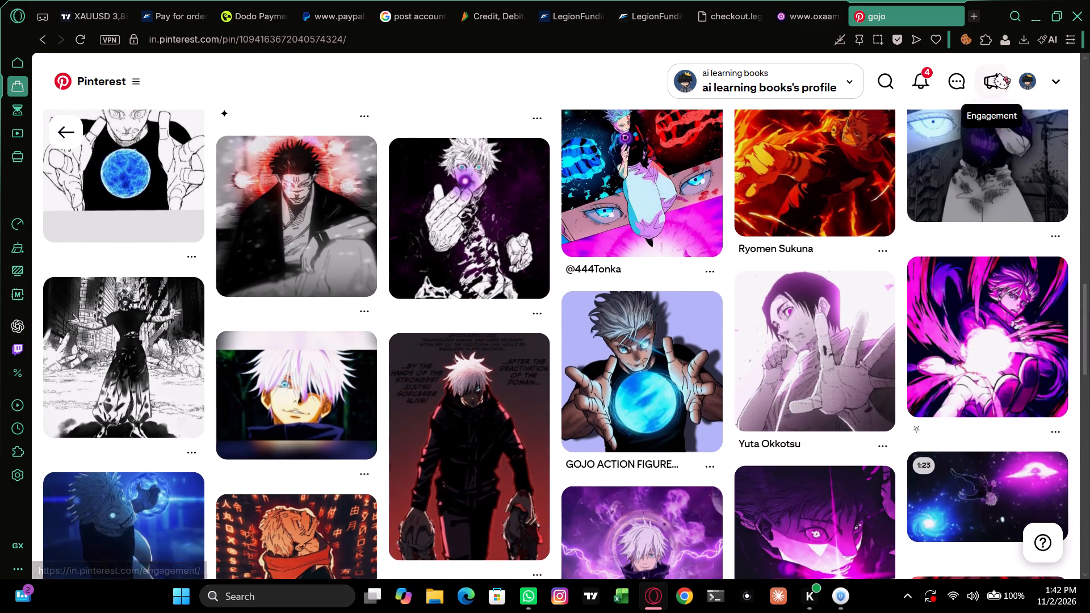
left_click(1018, 37)
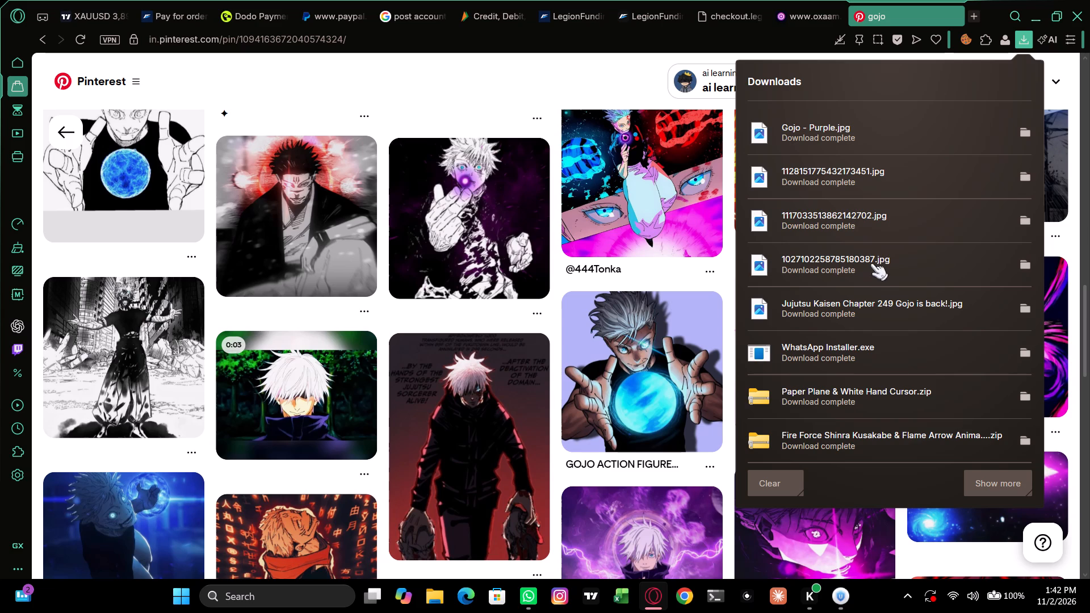
Browse further through the related Pins for strong anime character images, down to the "sukuna" Pin.
scroll(473, 240, "down", 3)
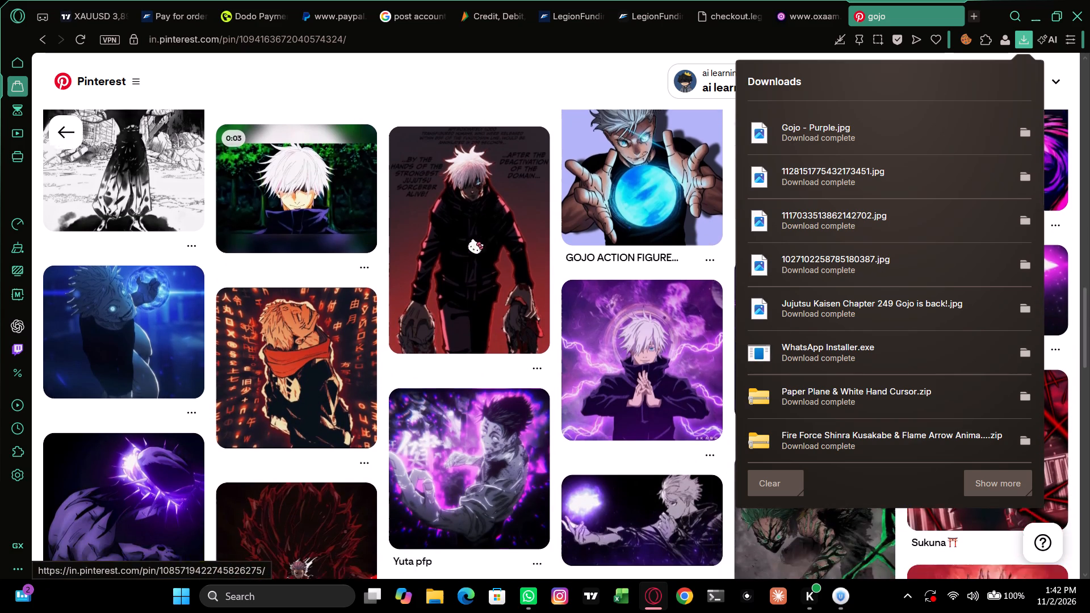
scroll(473, 240, "down", 1)
scroll(480, 397, "down", 2)
scroll(466, 463, "down", 1)
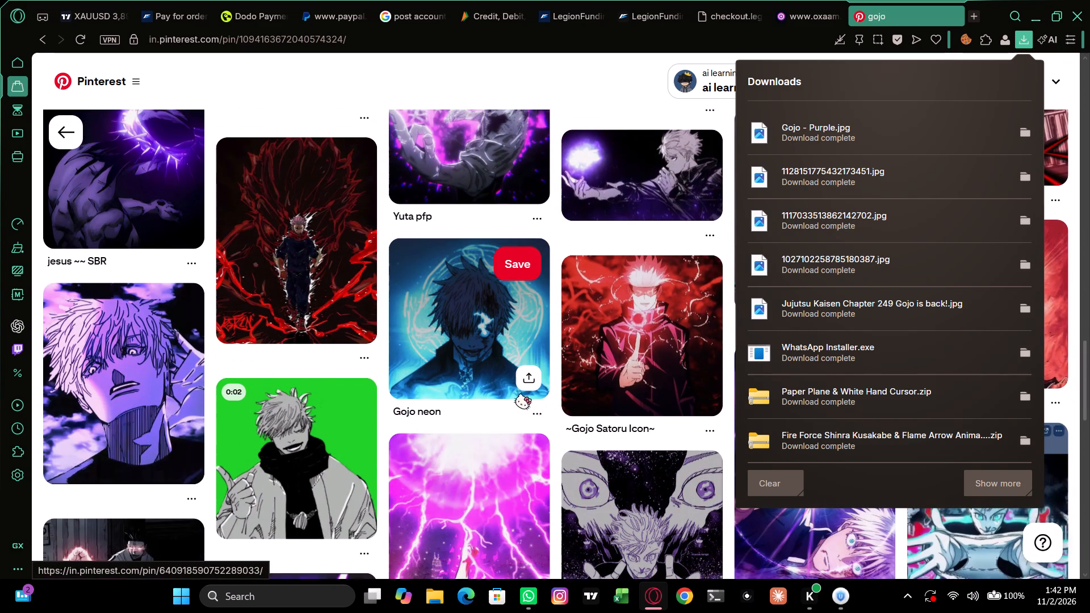
scroll(543, 365, "down", 1)
scroll(208, 404, "down", 1)
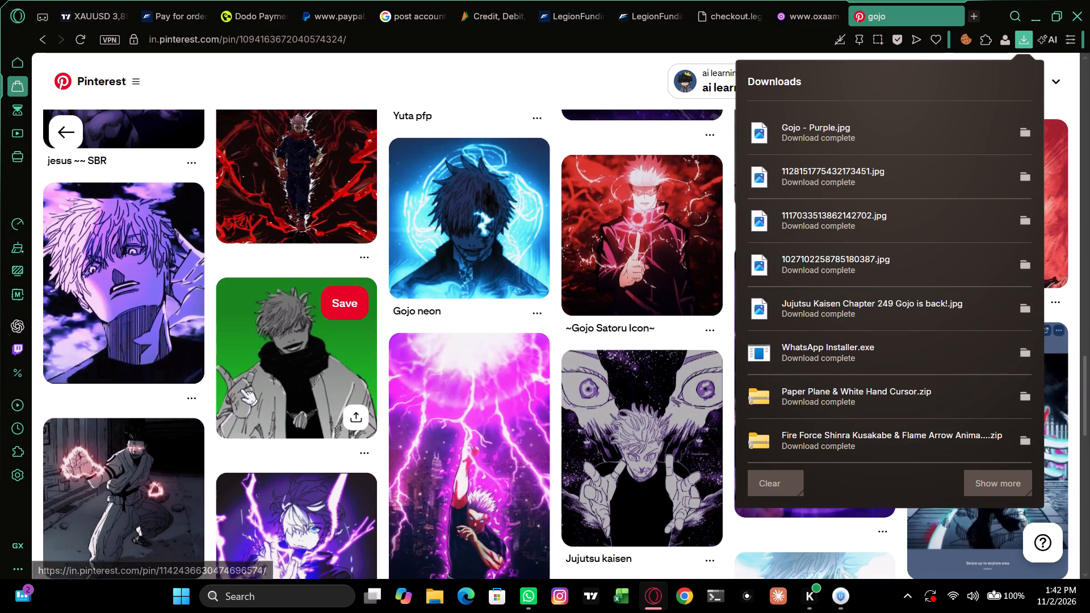
scroll(241, 389, "down", 2)
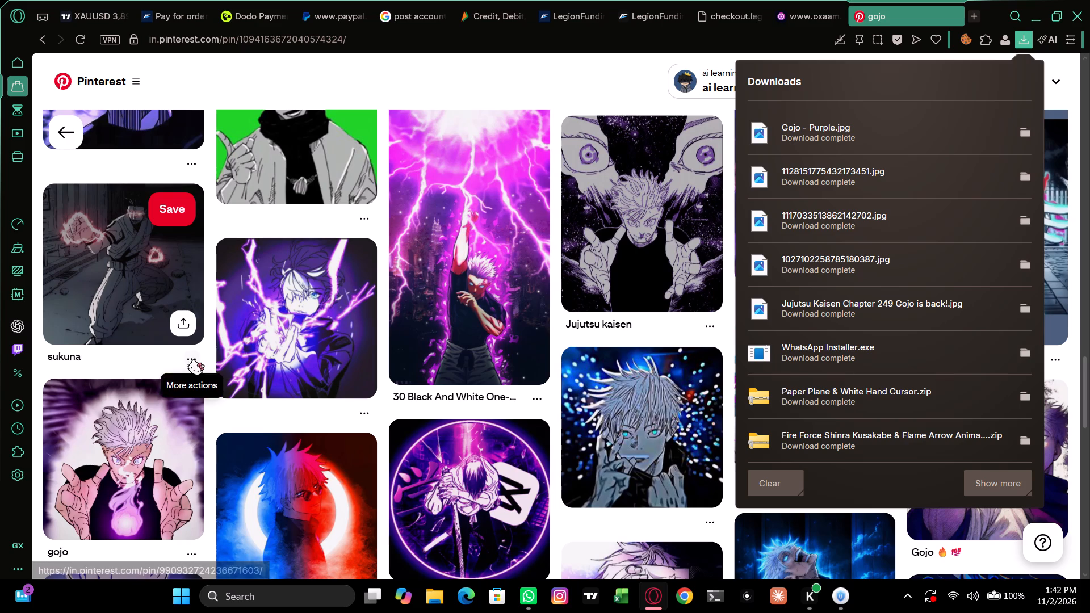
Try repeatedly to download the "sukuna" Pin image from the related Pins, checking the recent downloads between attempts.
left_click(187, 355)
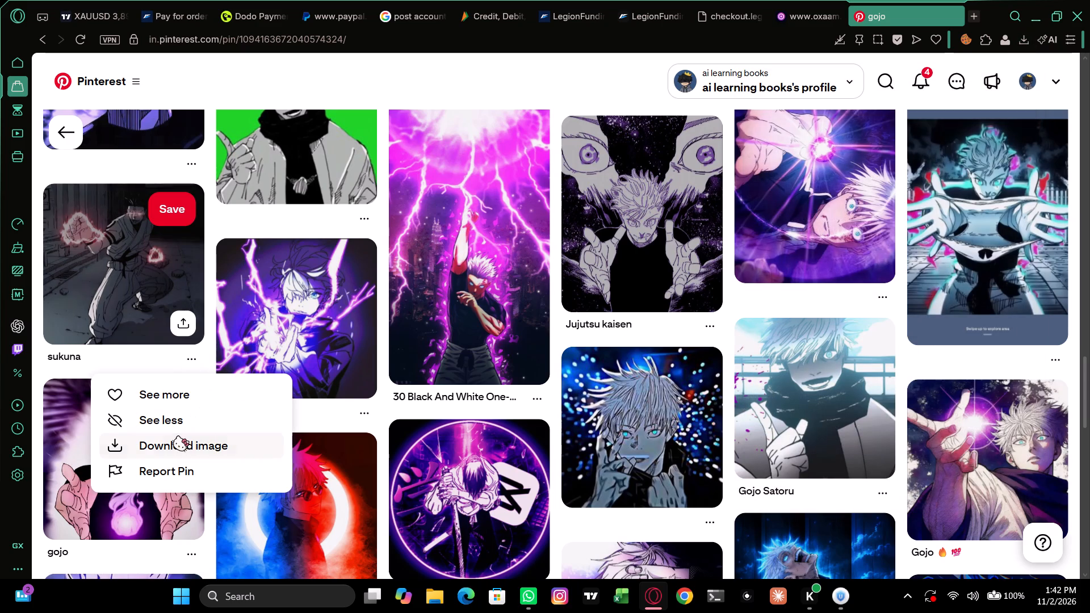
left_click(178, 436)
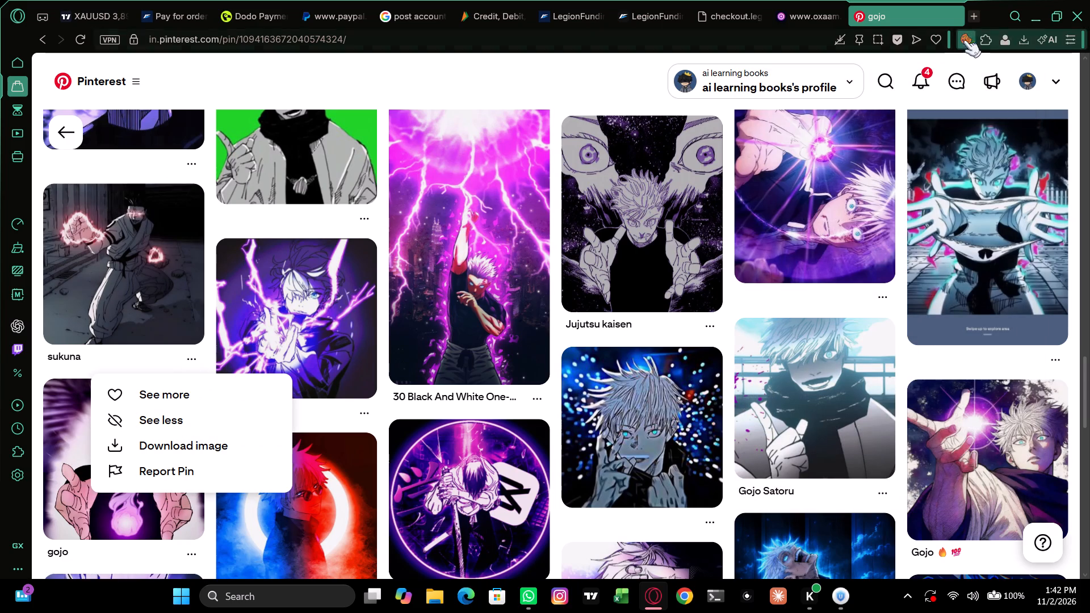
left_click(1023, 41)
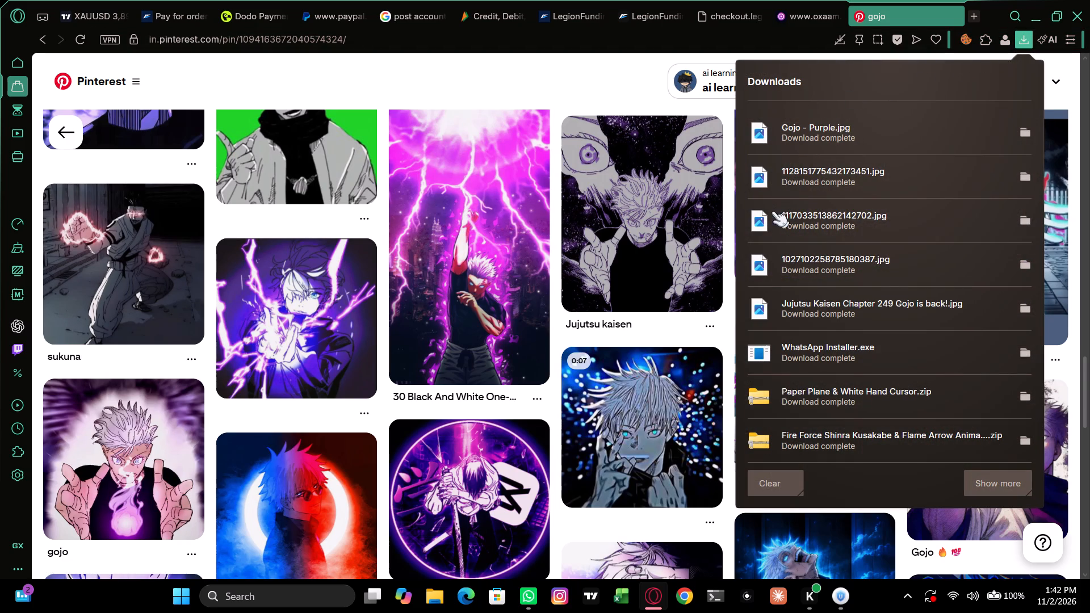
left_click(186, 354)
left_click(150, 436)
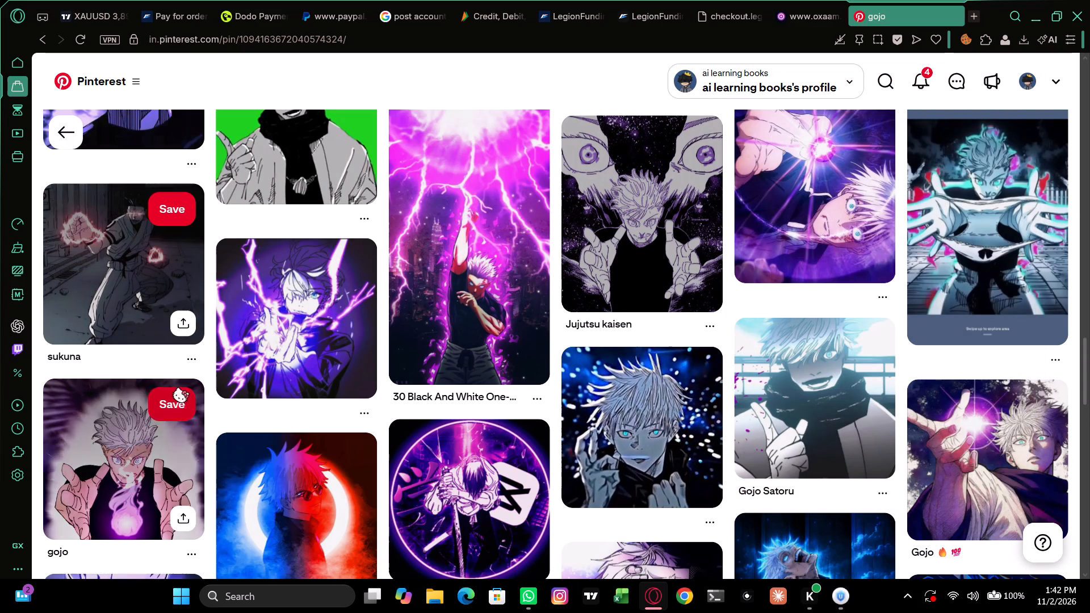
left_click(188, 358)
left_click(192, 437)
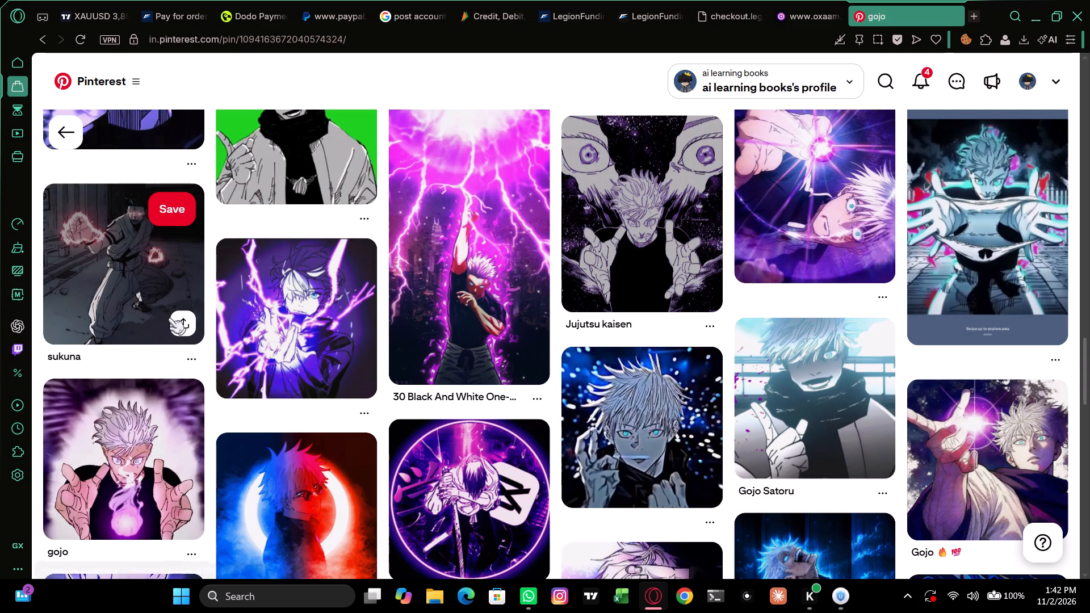
Examine the browser's site information for in.pinterest.com, including cookies and site data and connection security.
left_click(132, 37)
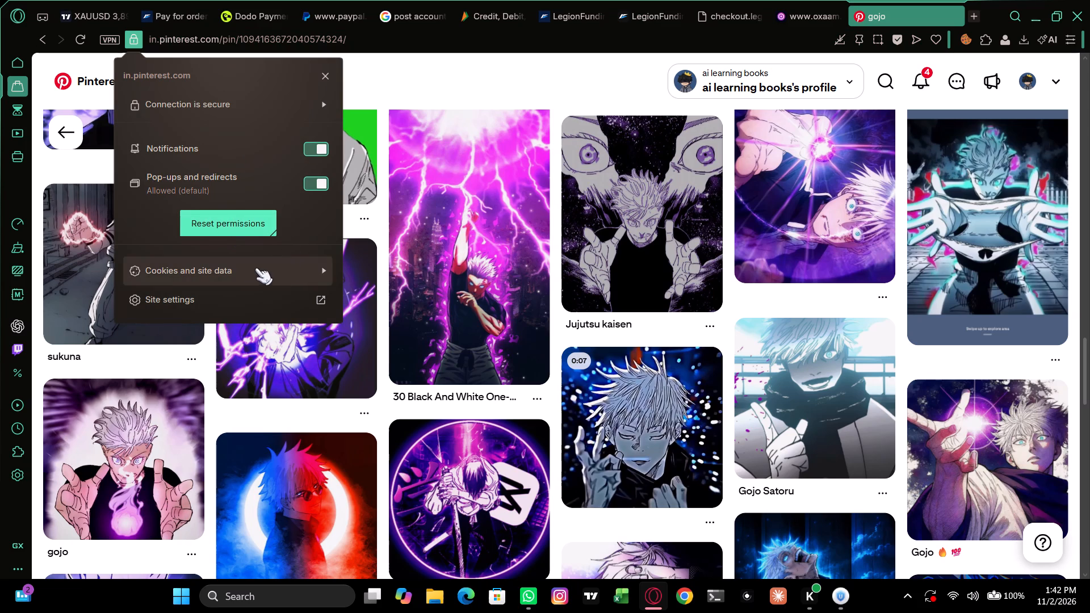
left_click(231, 259)
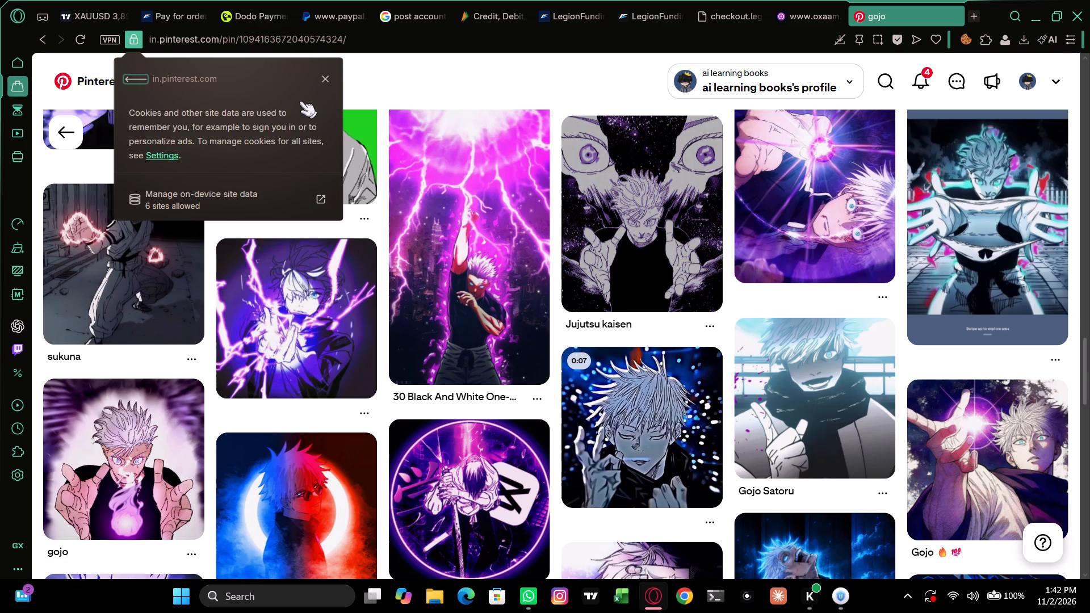
left_click(151, 67)
left_click(137, 75)
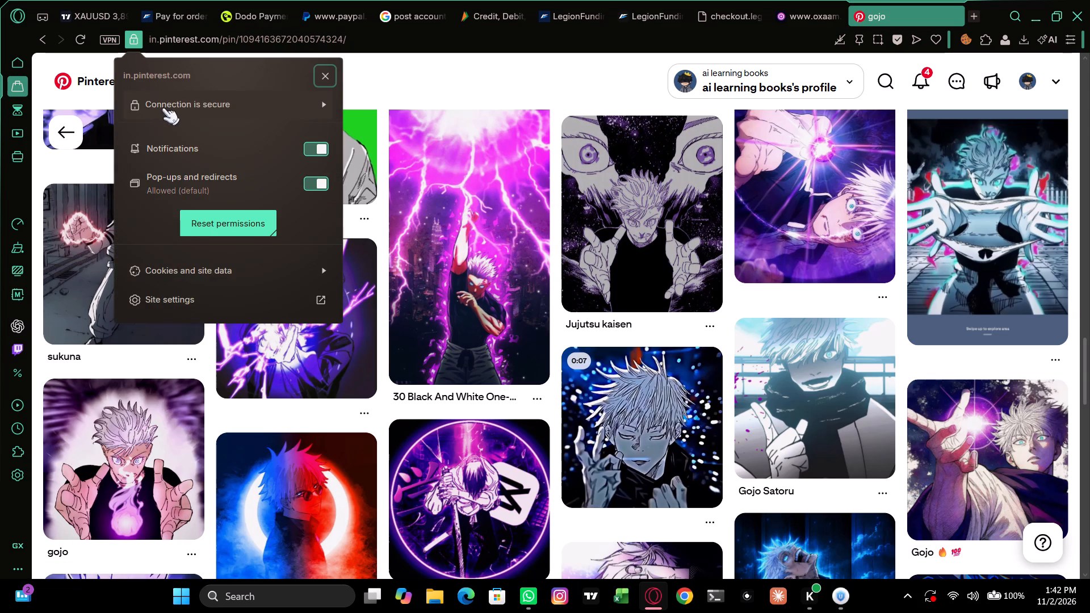
left_click(315, 110)
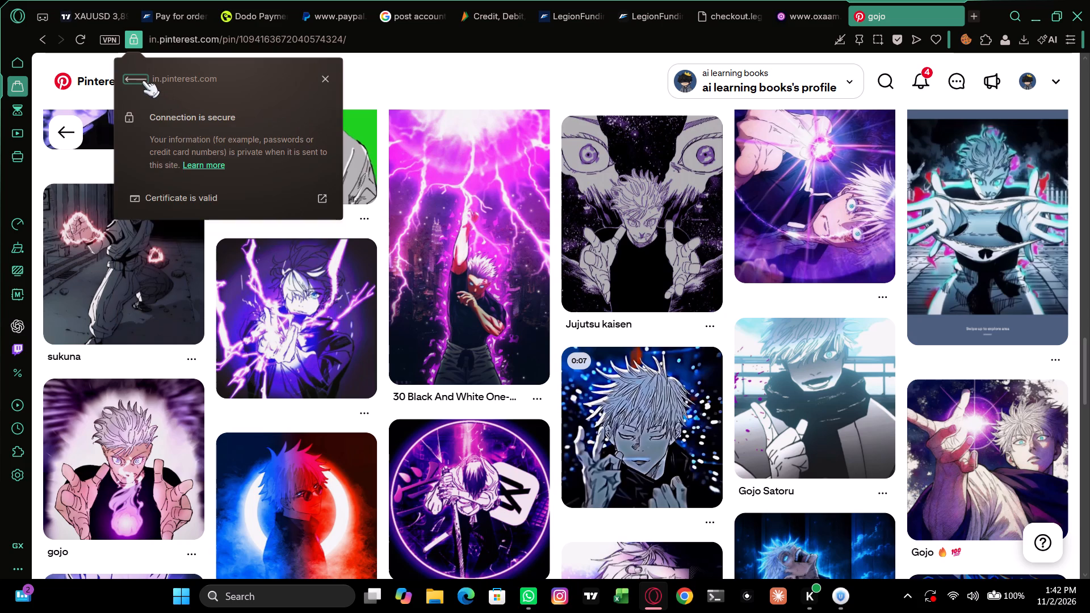
left_click(139, 79)
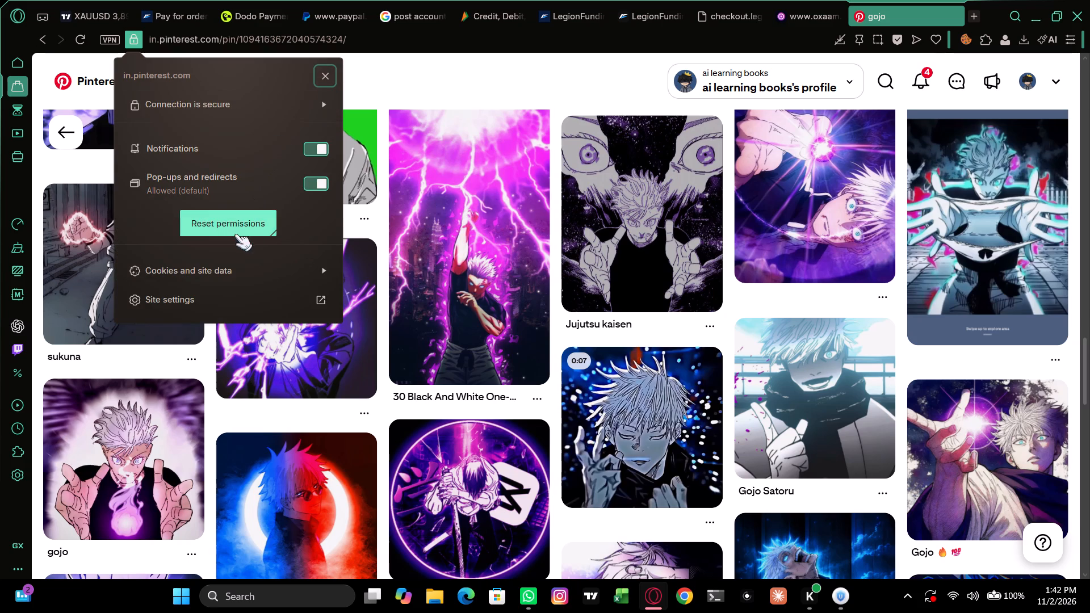
Reset the browser permissions for in.pinterest.com and switch its notifications permission back on.
left_click(237, 222)
left_click(316, 158)
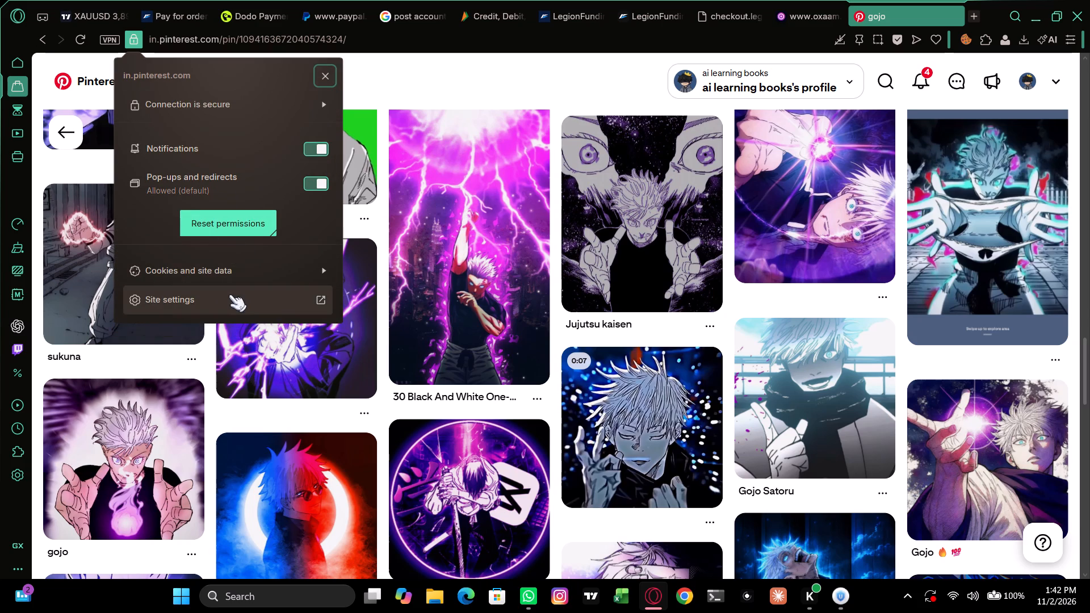
left_click(318, 70)
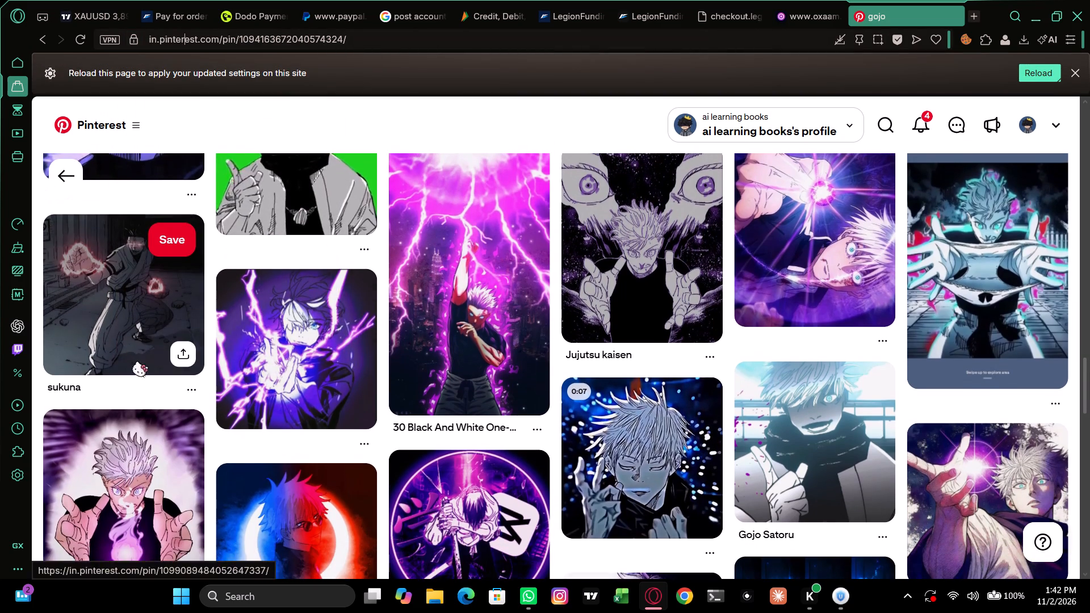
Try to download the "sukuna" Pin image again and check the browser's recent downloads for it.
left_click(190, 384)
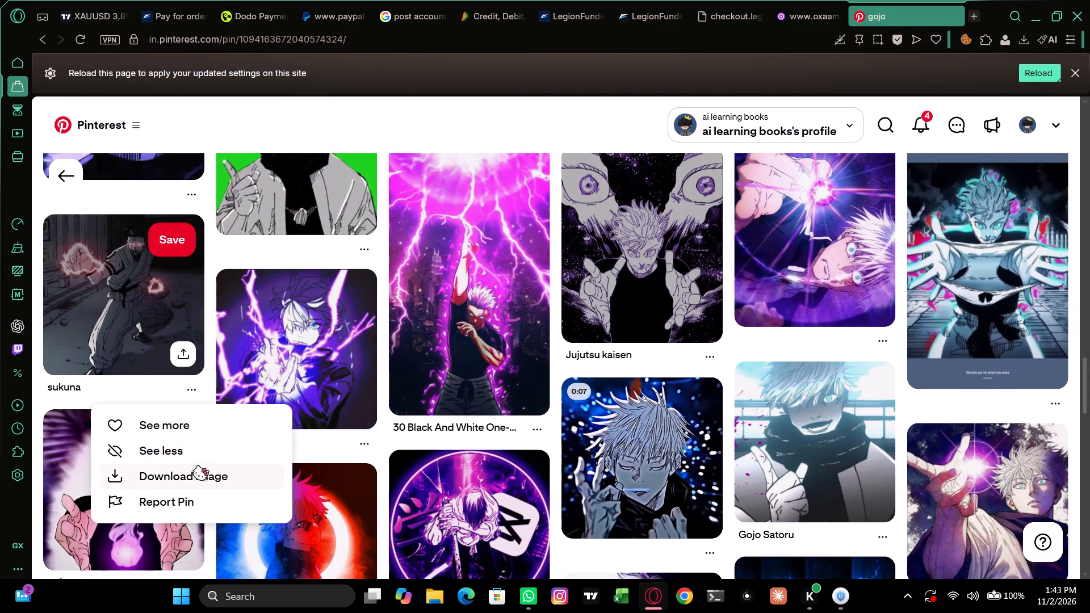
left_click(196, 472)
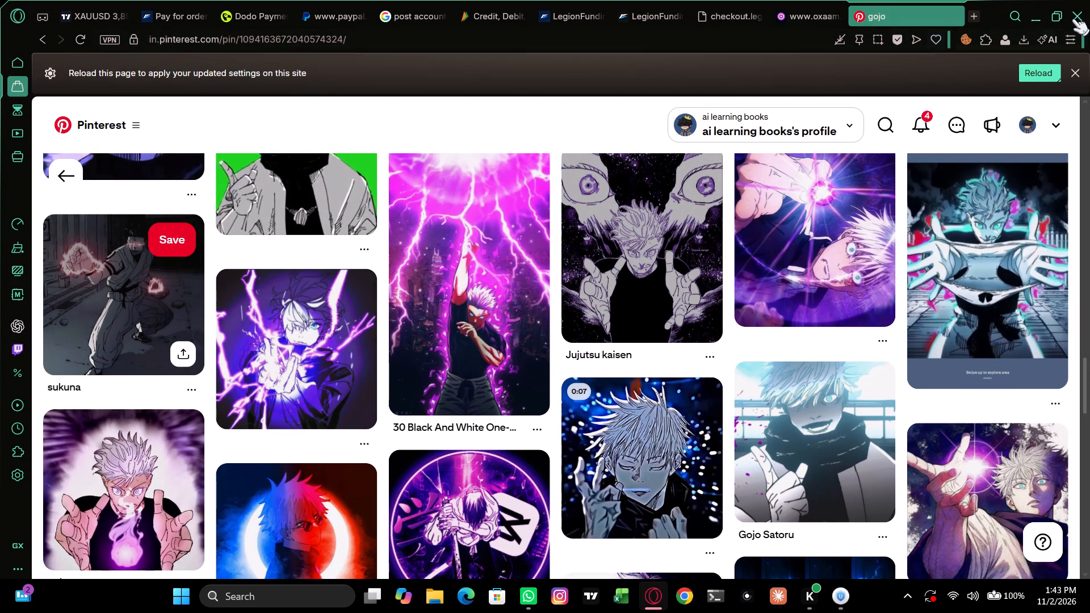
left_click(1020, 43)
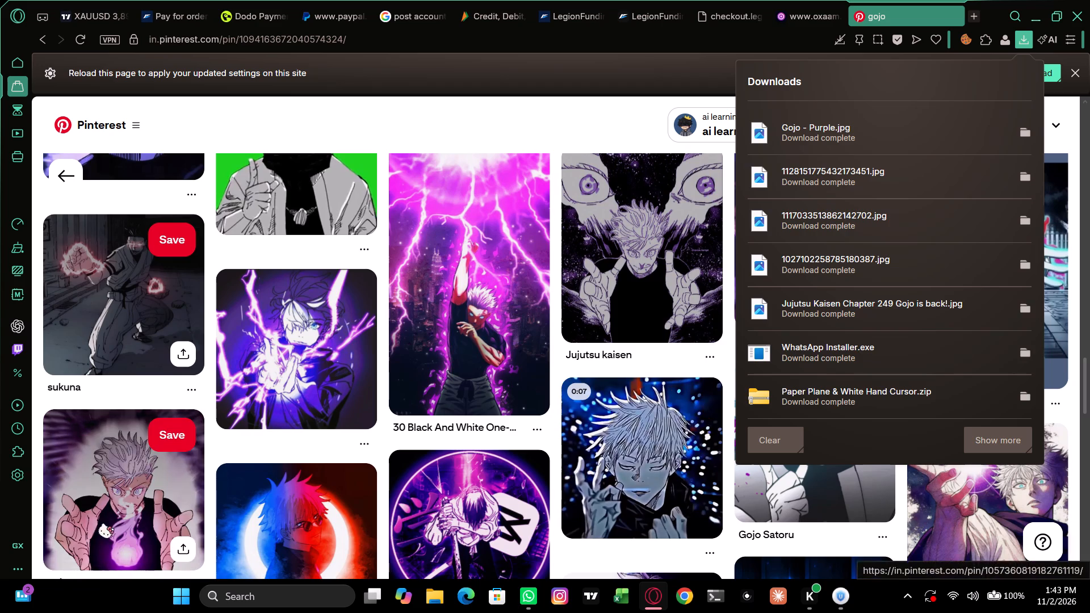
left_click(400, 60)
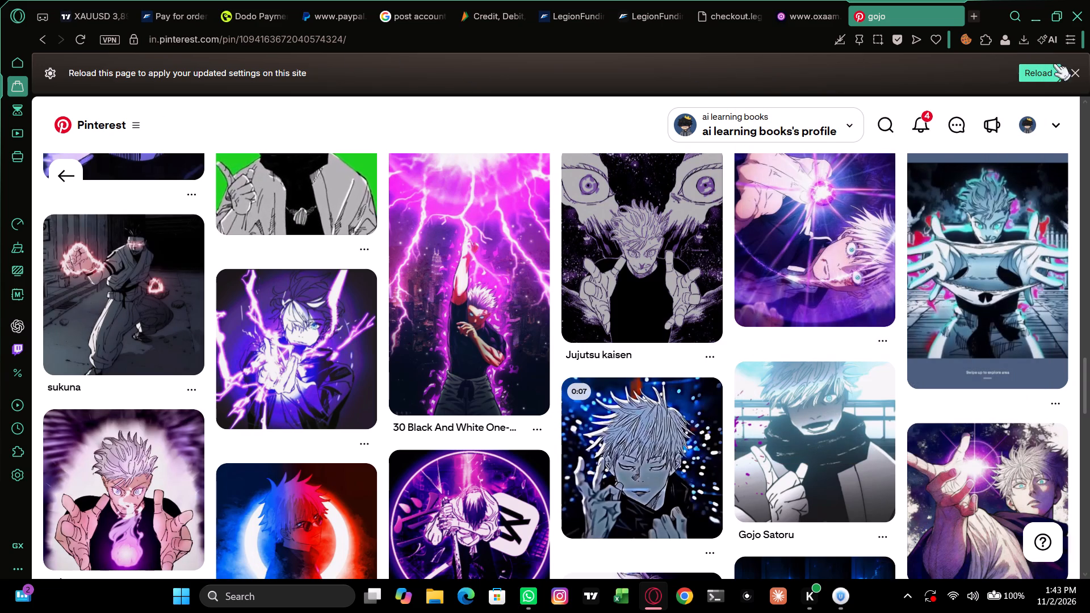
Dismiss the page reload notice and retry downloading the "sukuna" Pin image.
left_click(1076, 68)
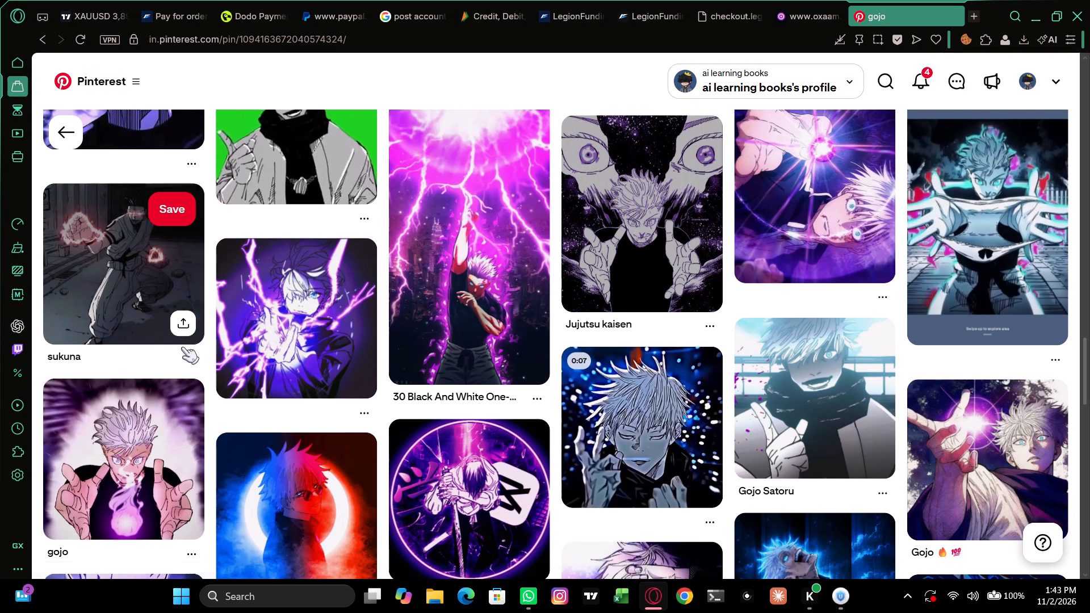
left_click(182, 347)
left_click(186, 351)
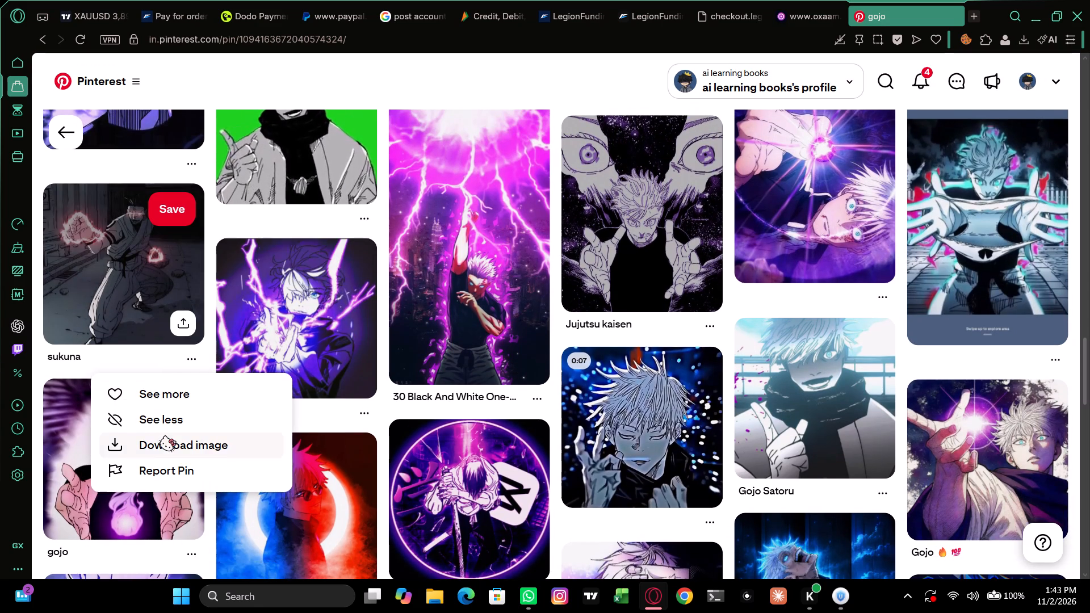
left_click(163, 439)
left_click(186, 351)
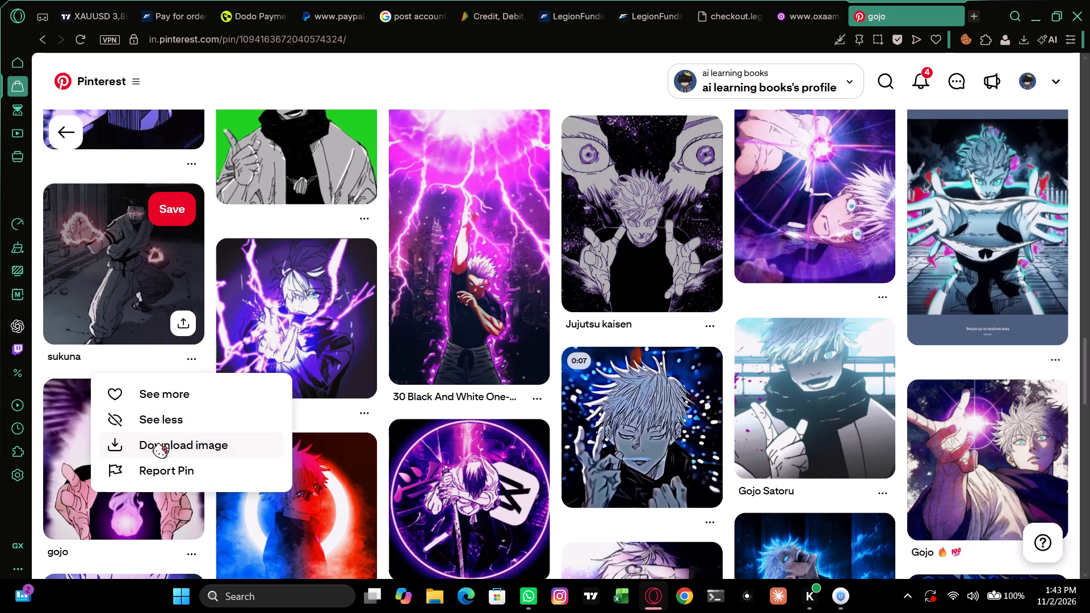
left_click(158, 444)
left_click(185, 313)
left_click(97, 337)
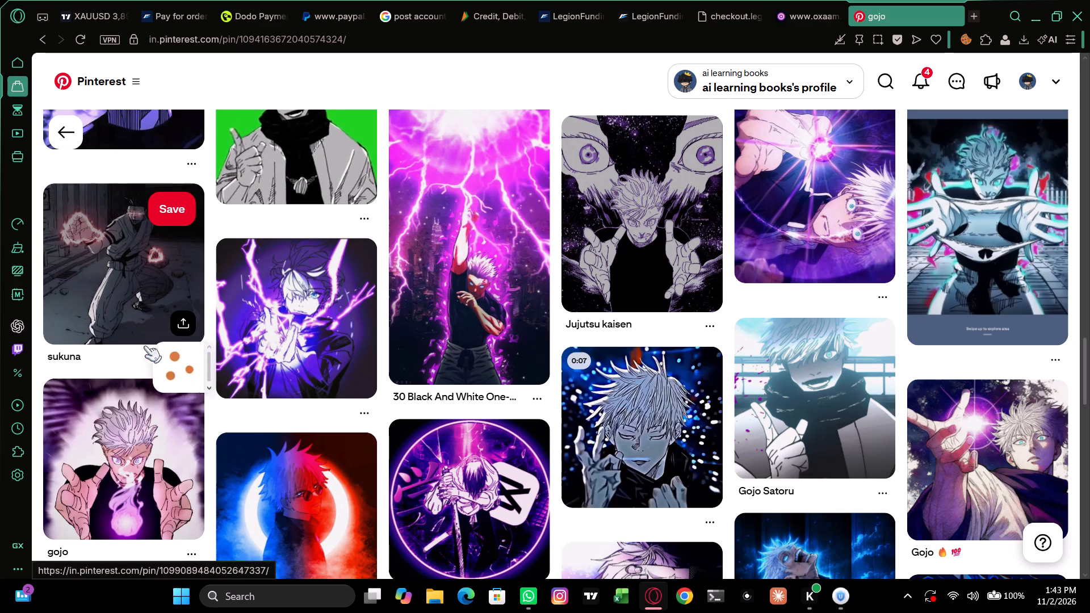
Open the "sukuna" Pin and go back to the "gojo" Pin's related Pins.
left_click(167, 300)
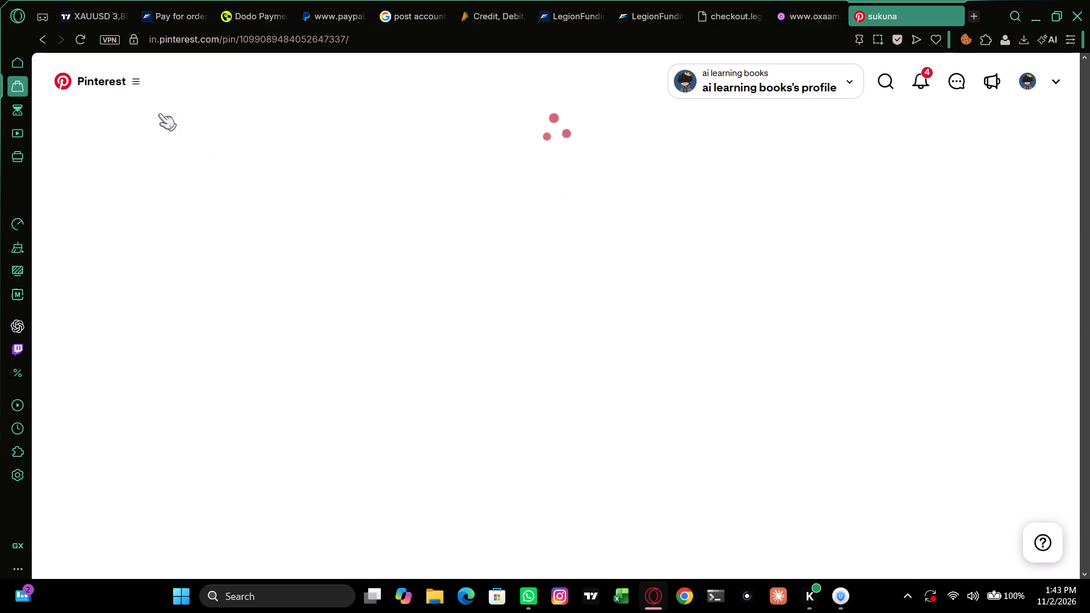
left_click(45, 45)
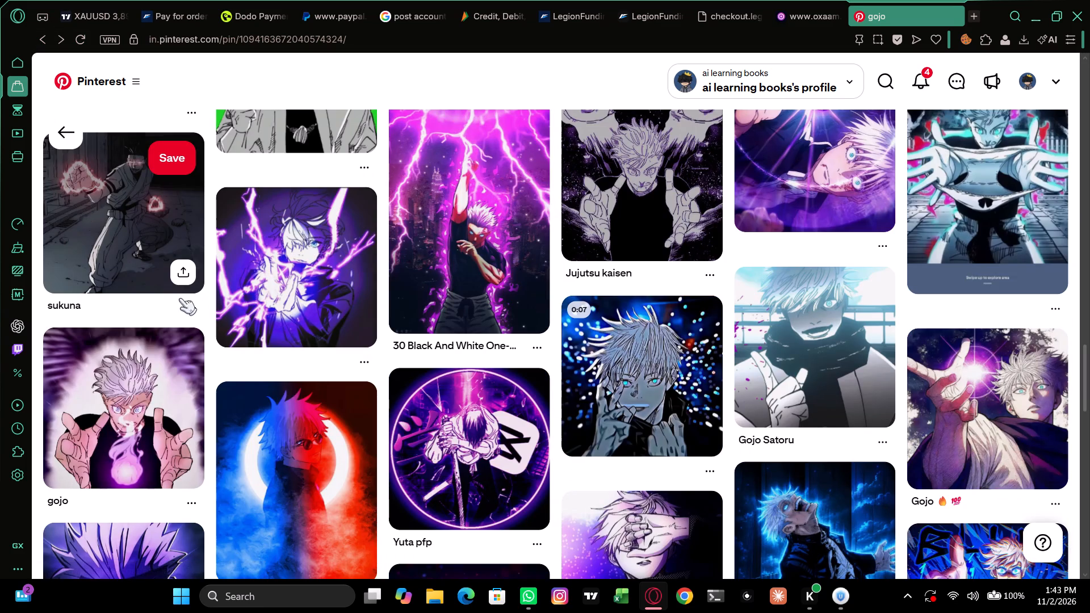
Try once more to download the "sukuna" Pin image from the related Pins.
left_click(187, 301)
left_click(181, 391)
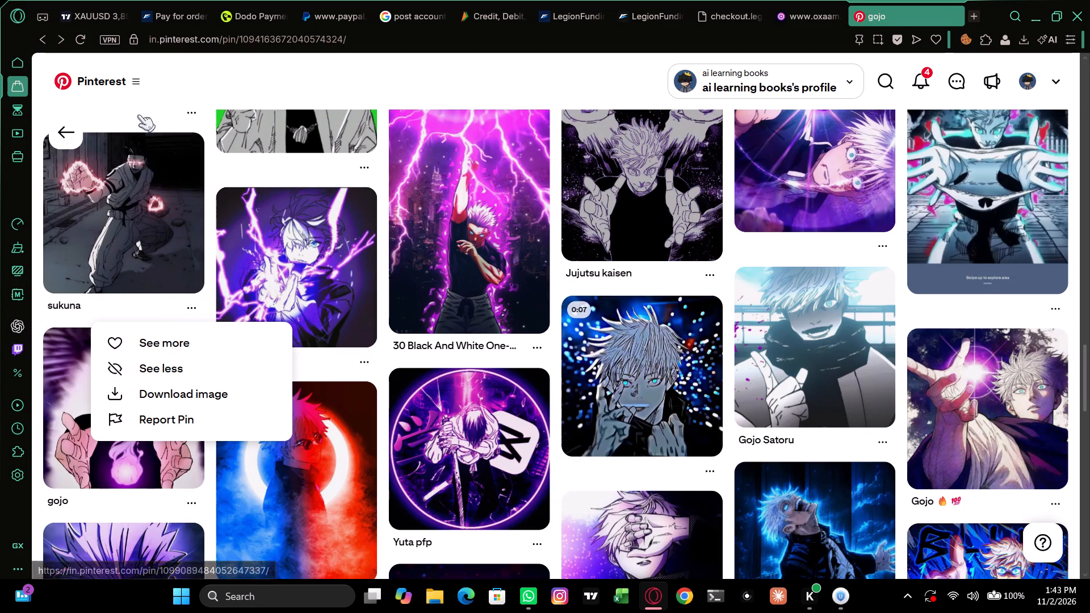
Reload the "gojo" Pin page and browse through its related Pins.
left_click(78, 38)
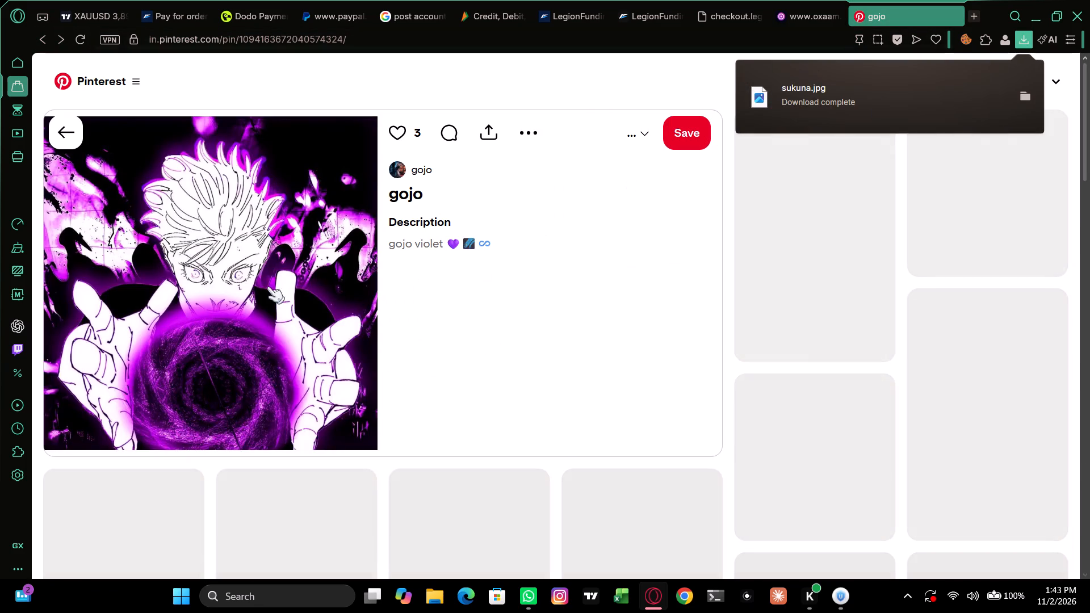
scroll(447, 253, "down", 1)
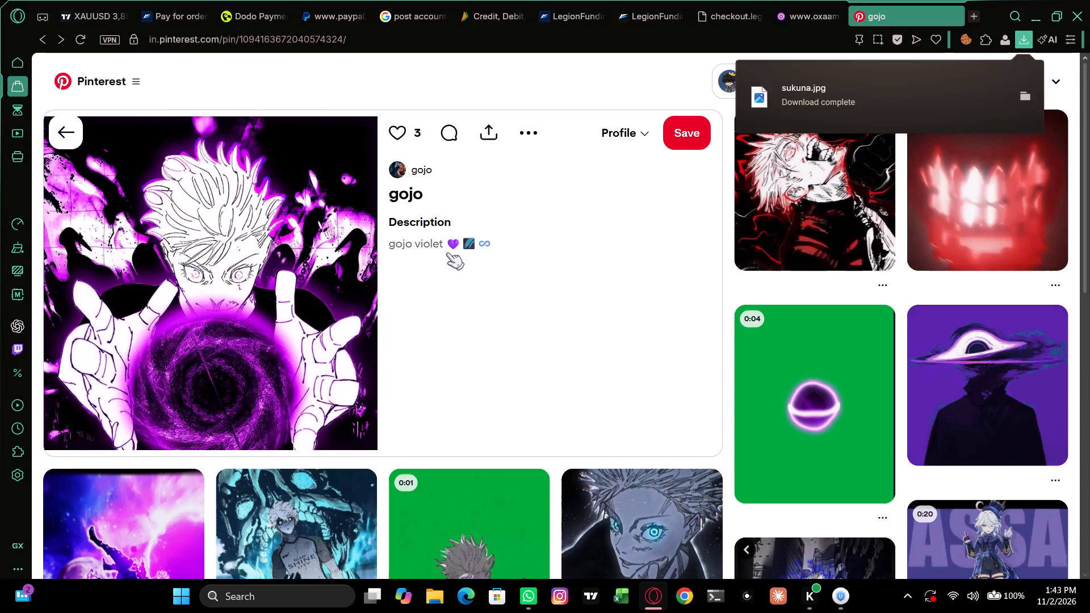
scroll(447, 253, "down", 2)
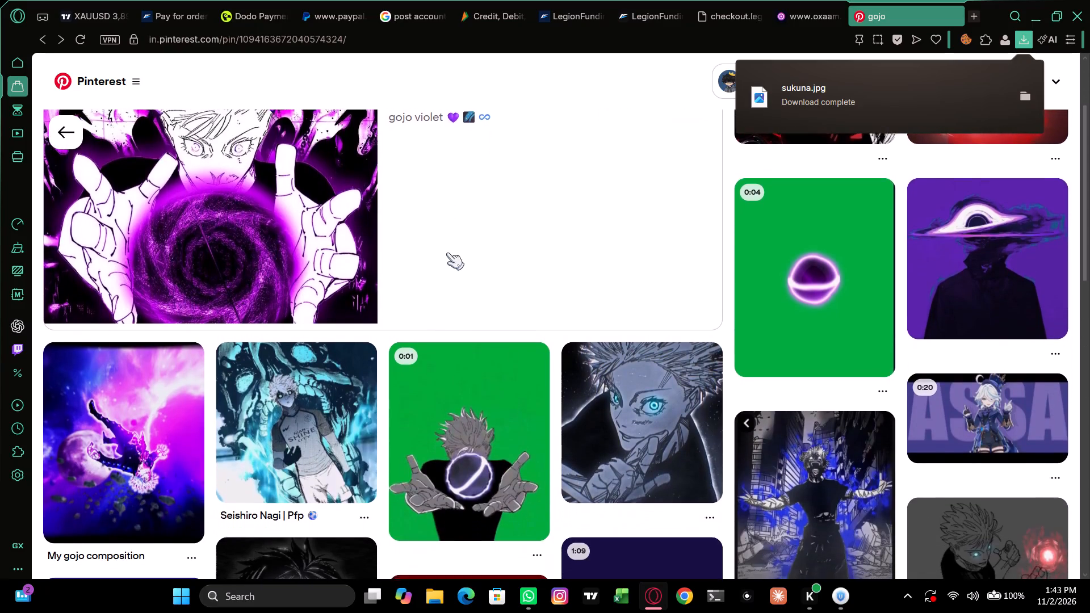
scroll(447, 253, "down", 4)
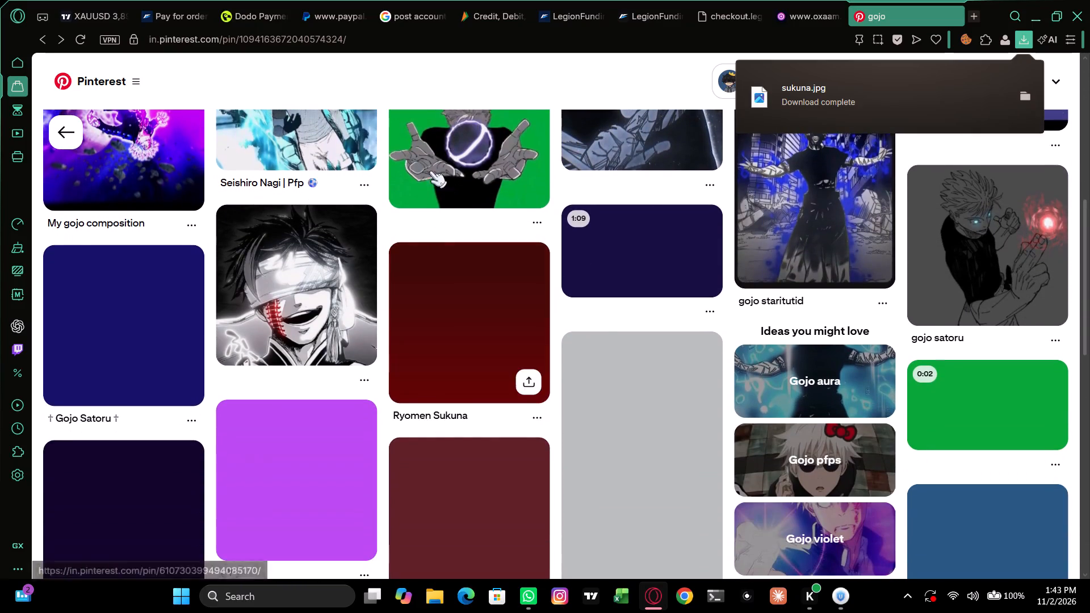
Minimize the browser window showing the "gojo" Pin.
left_click(1029, 13)
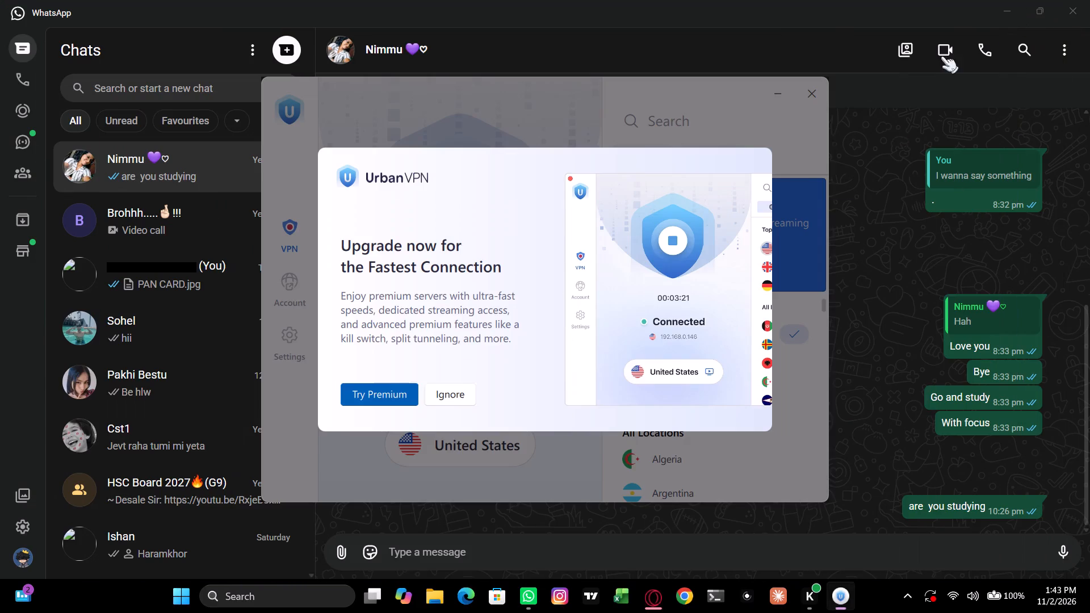
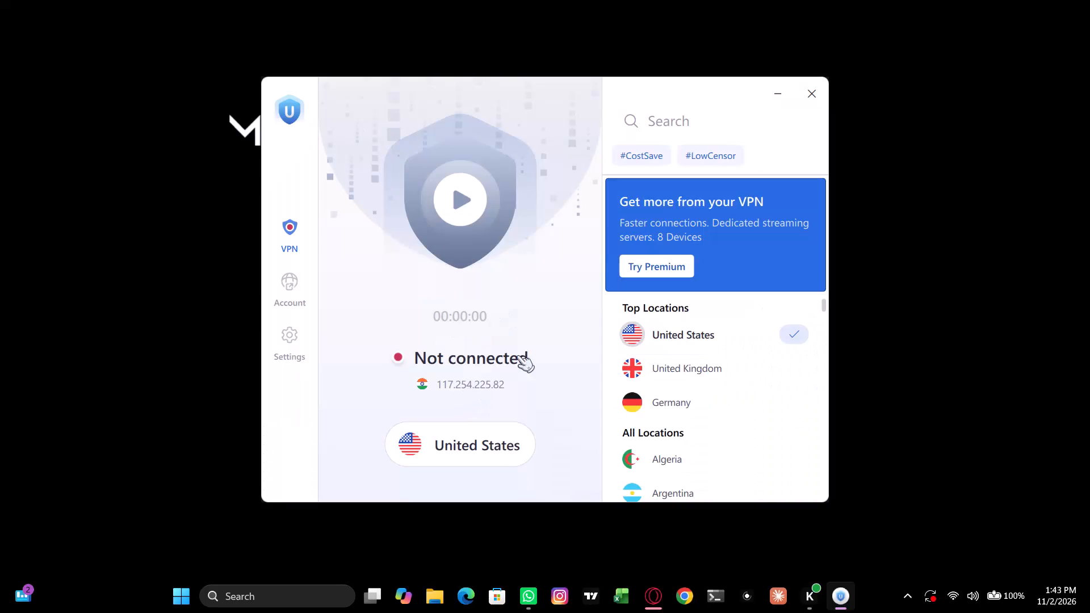
Start the VPN connection in Urban VPN with the United States as the server location.
left_click(465, 191)
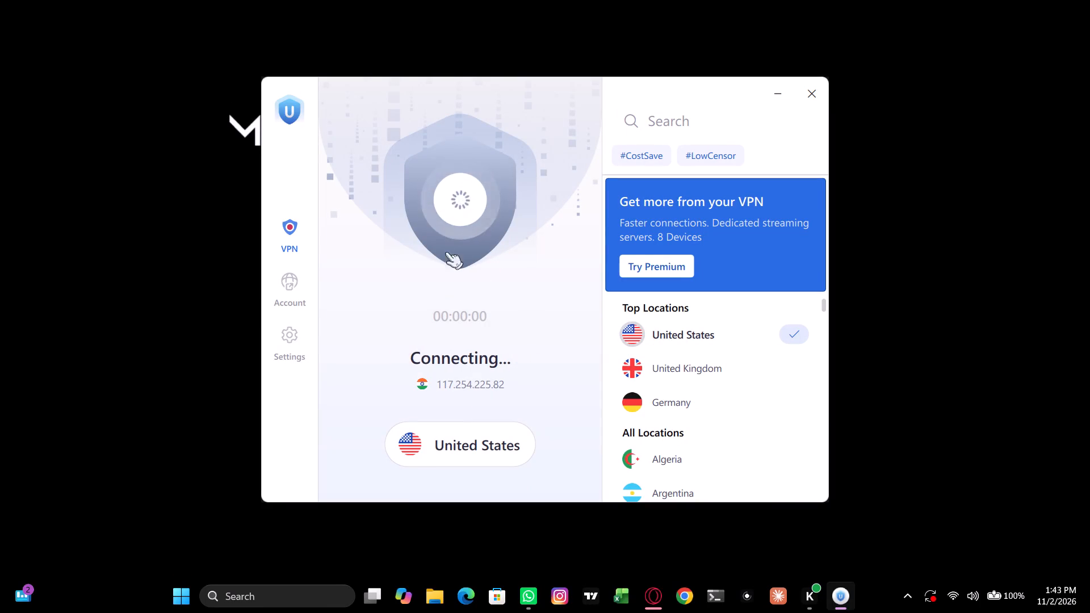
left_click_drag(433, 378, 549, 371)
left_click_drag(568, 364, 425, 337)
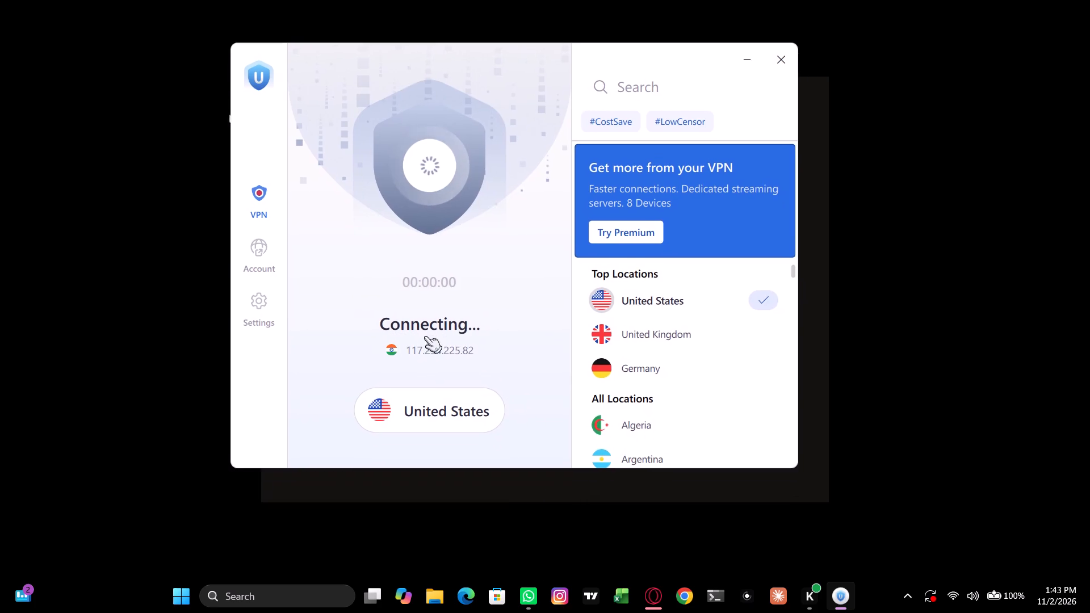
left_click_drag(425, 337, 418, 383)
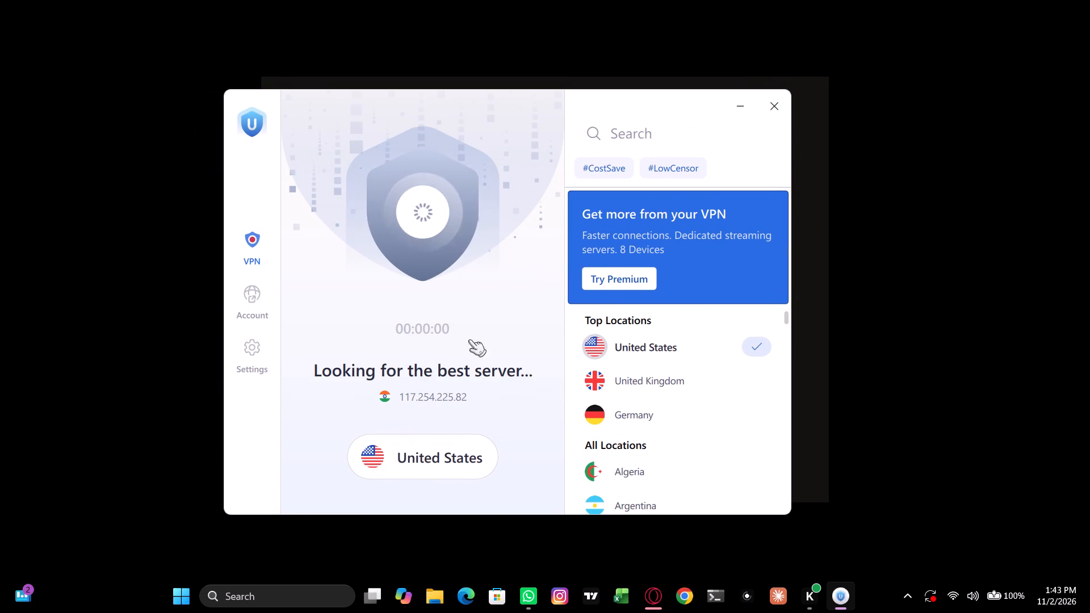
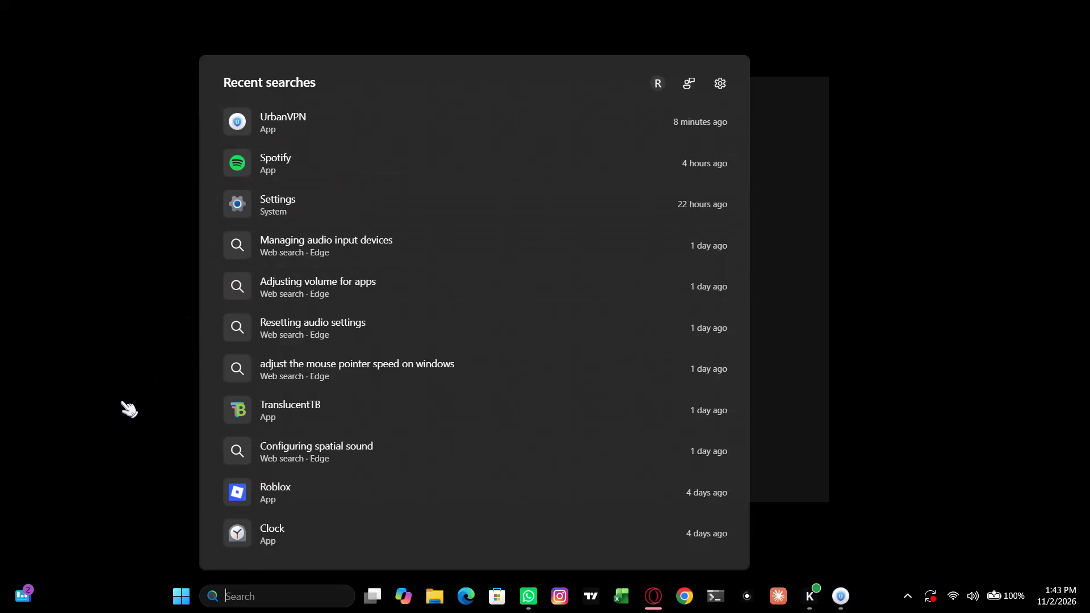
Launch CapCut from the recently added apps.
left_click(172, 607)
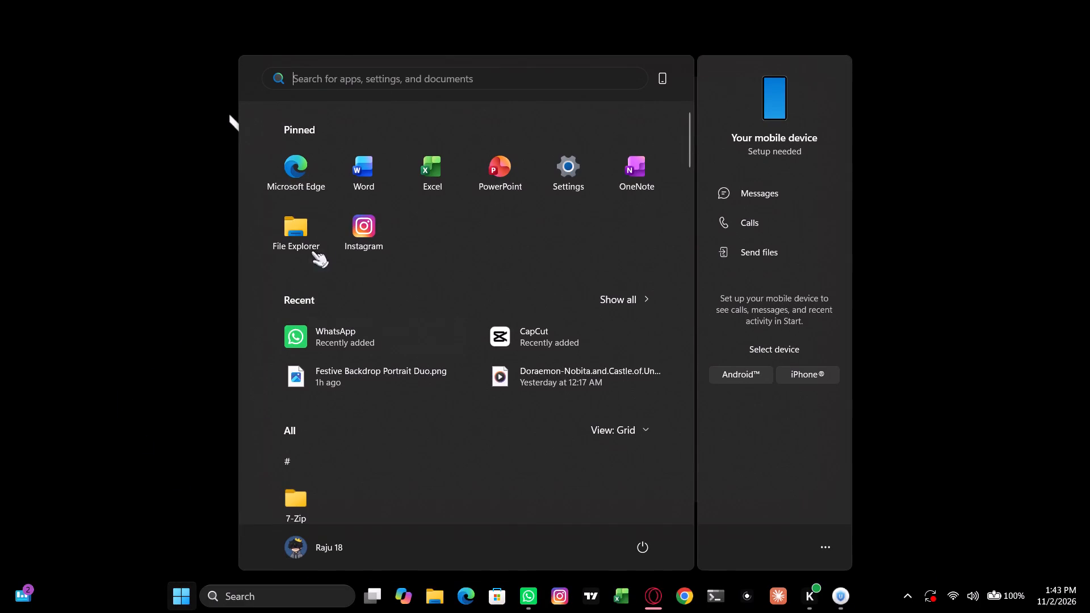
left_click(568, 333)
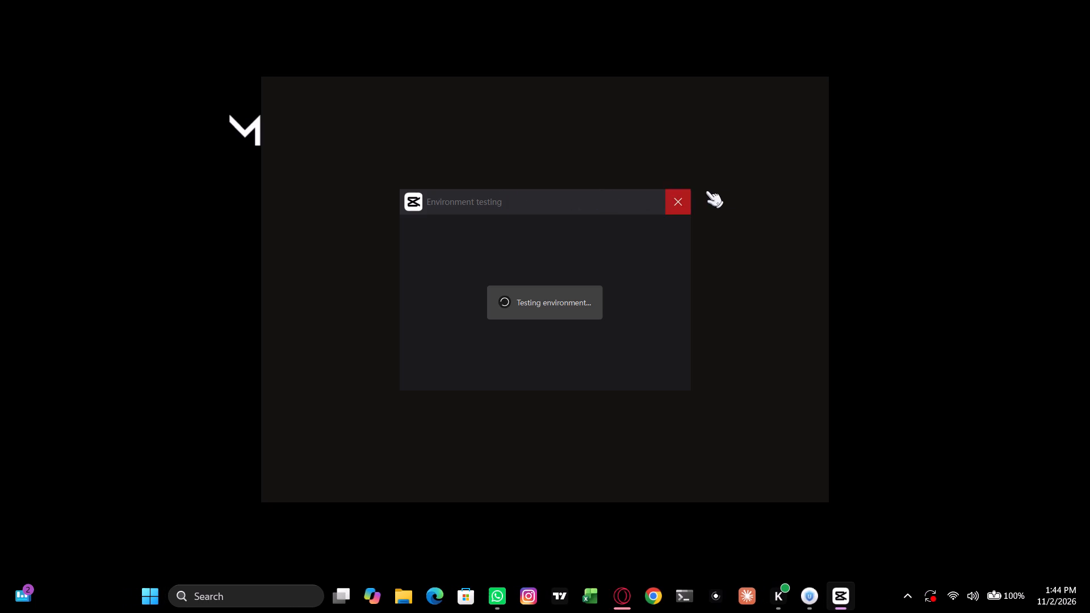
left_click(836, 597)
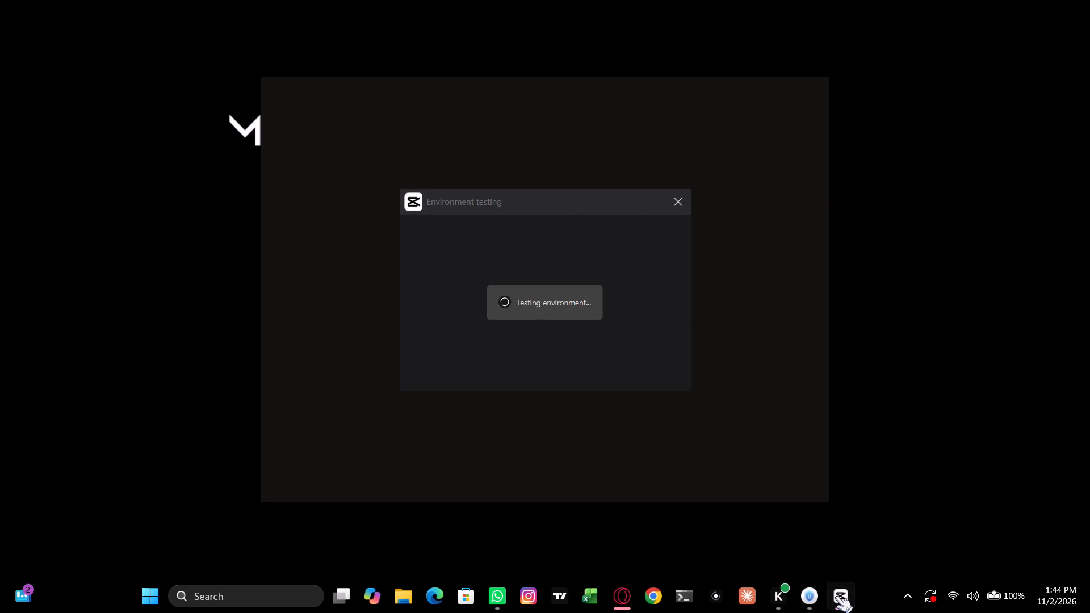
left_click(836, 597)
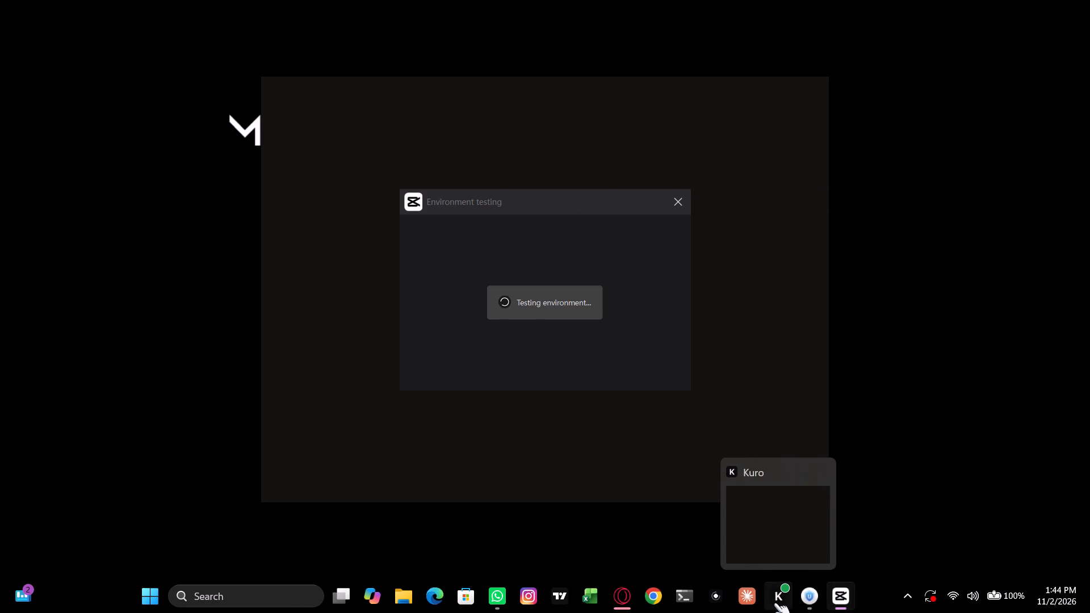
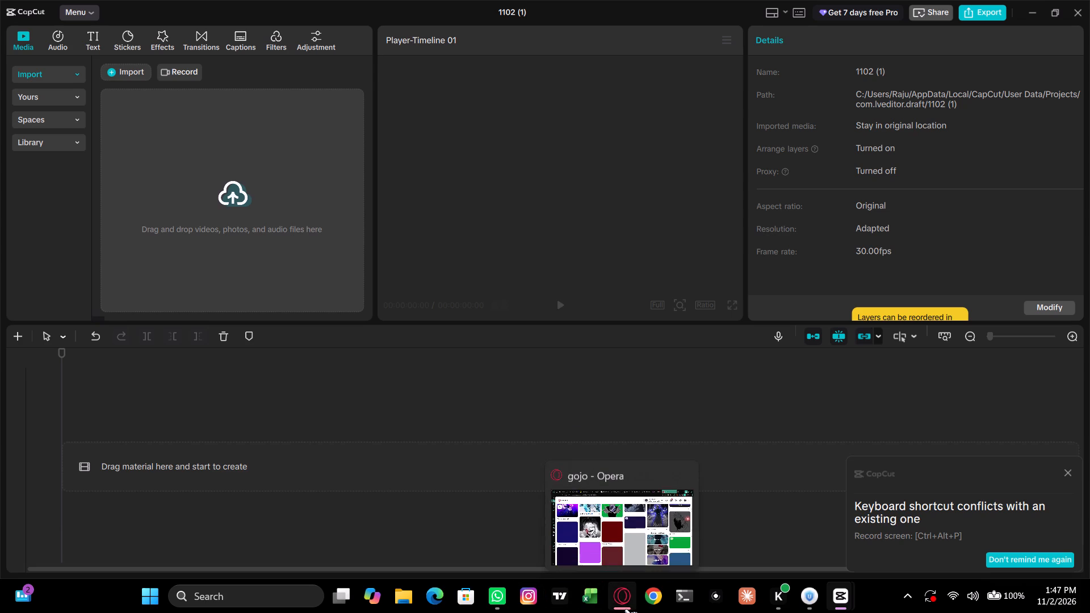
Switch to Instagram and search it for "montagem ritmo".
left_click(532, 599)
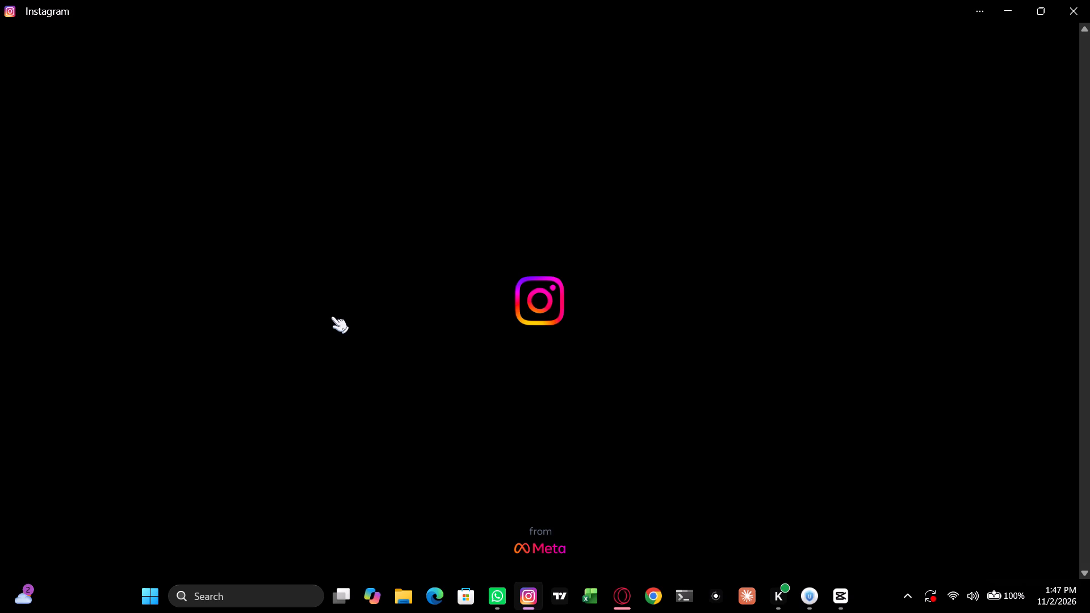
double_click(547, 306)
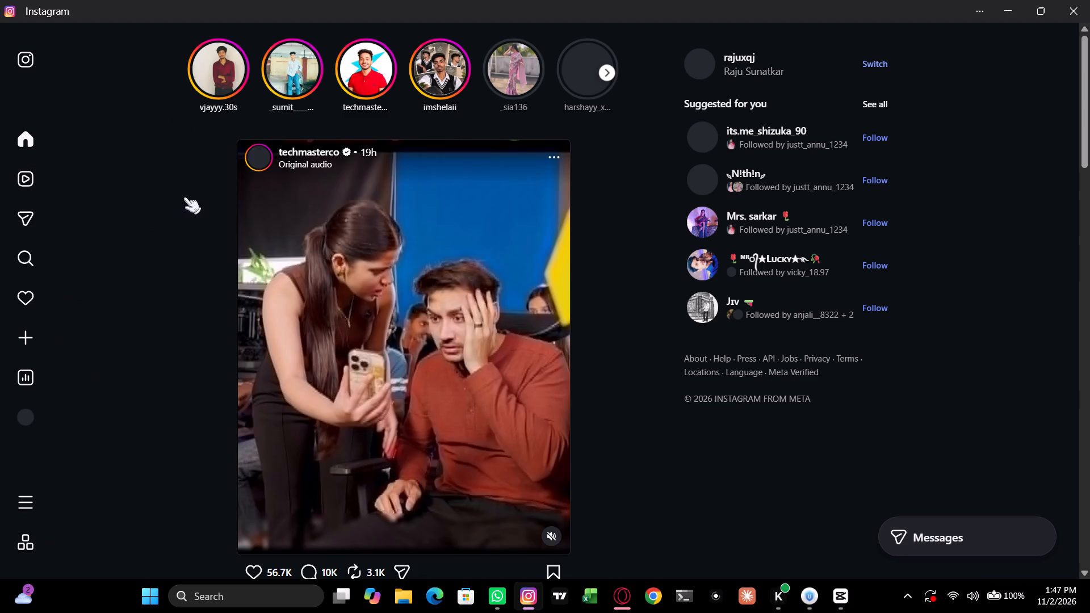
left_click(66, 249)
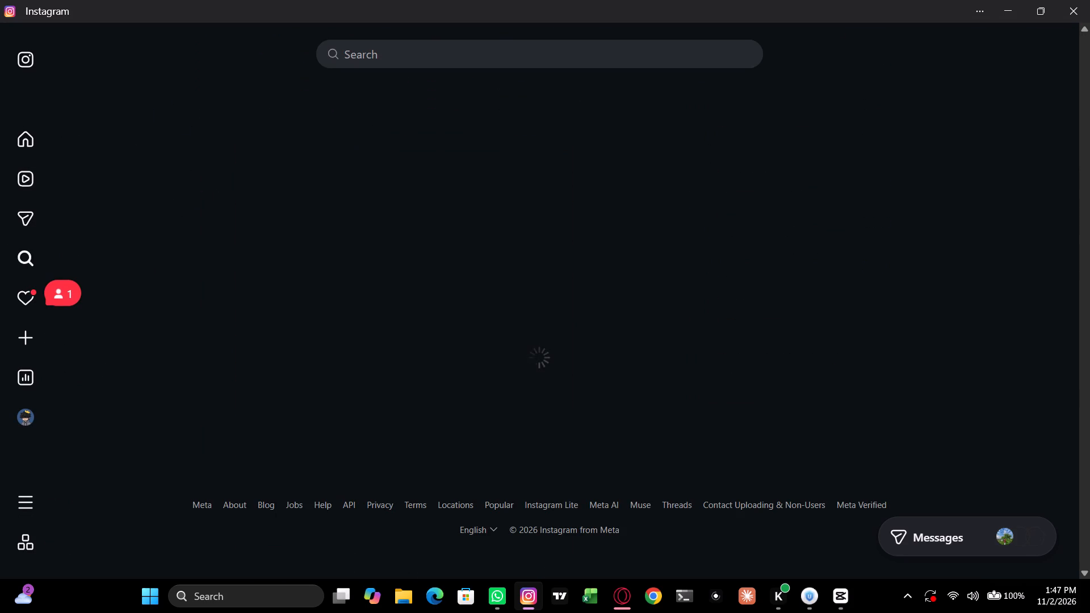
left_click(349, 58)
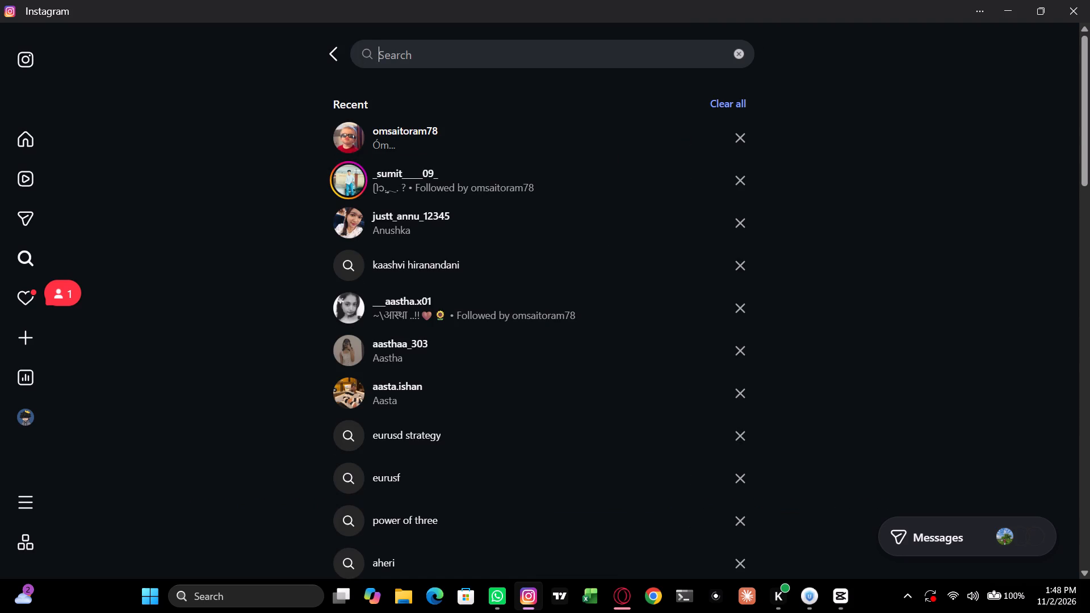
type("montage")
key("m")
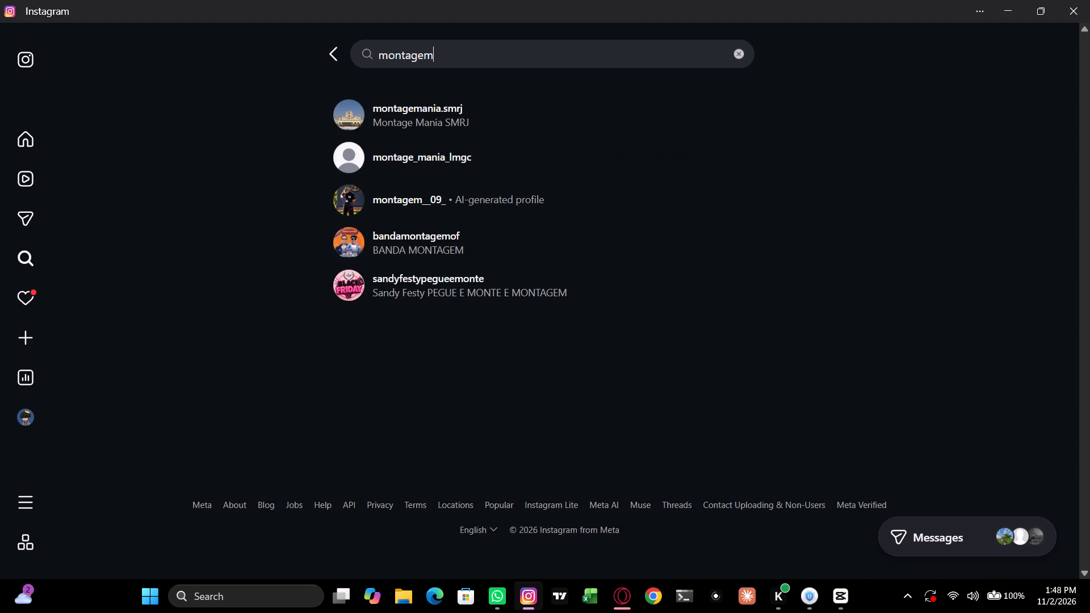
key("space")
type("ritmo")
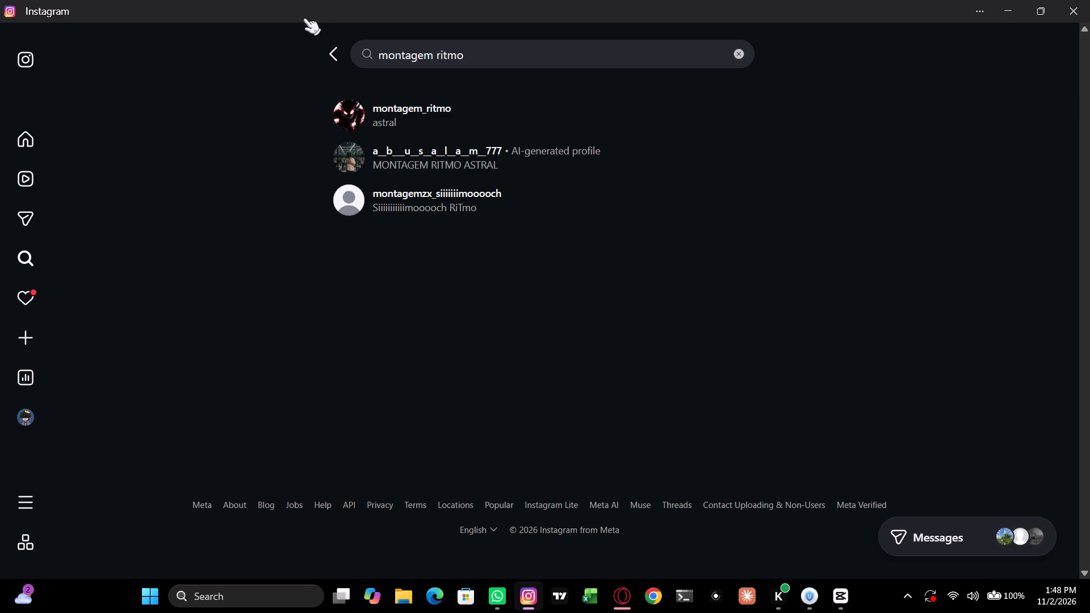
View the "MONTAGEM RITMO ASTRAL" profile from the search results and close Instagram.
left_click(379, 150)
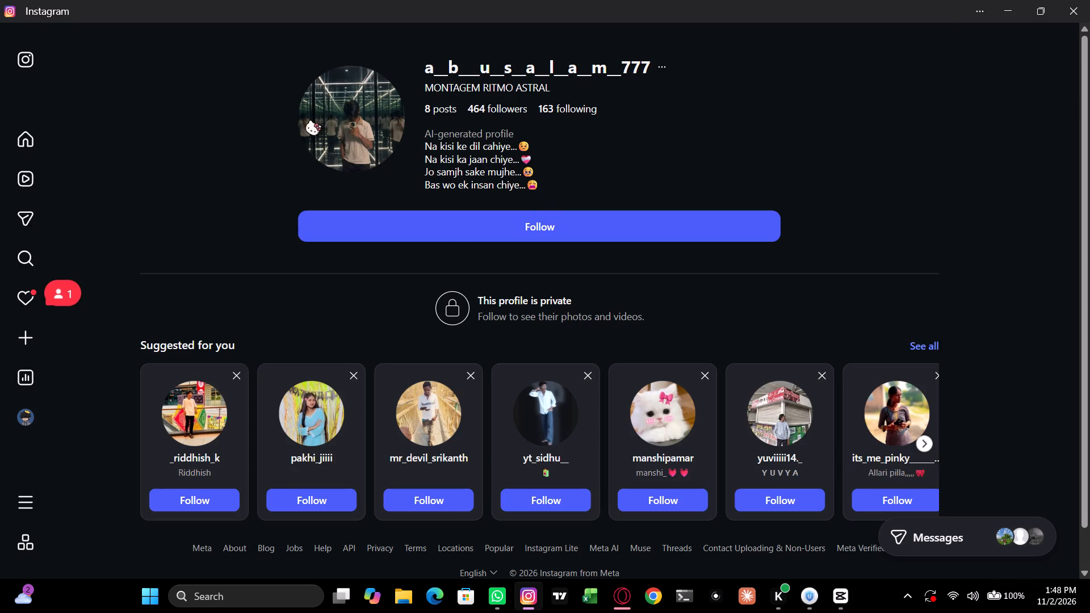
left_click(1068, 12)
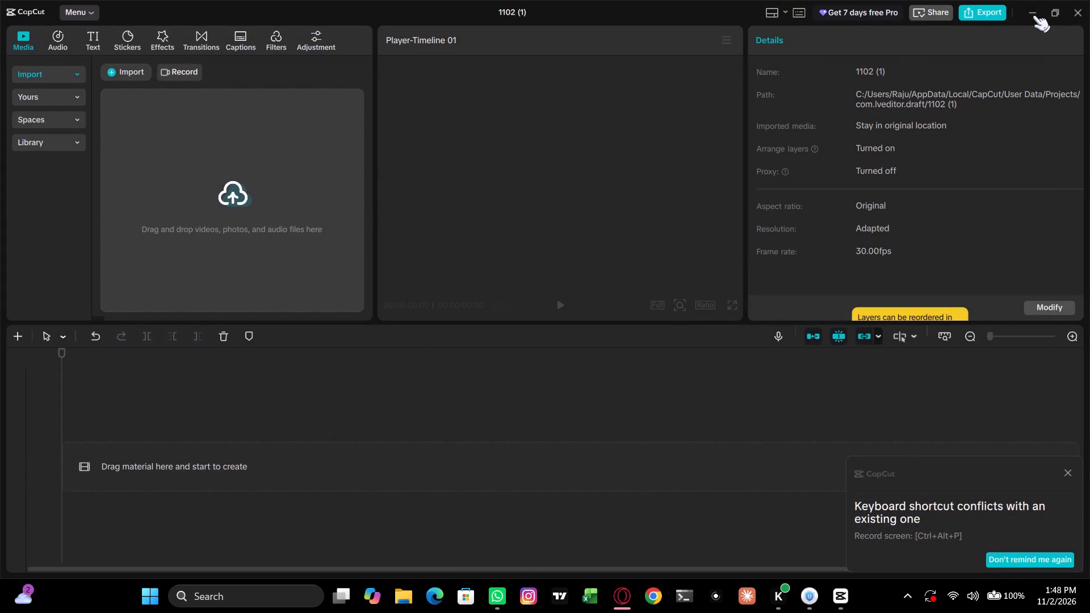
Minimize CapCut, switch to Opera GX and duplicate the YouTube tab with the CapCut PC tutorial in the first workspace.
left_click(1033, 16)
left_click(614, 591)
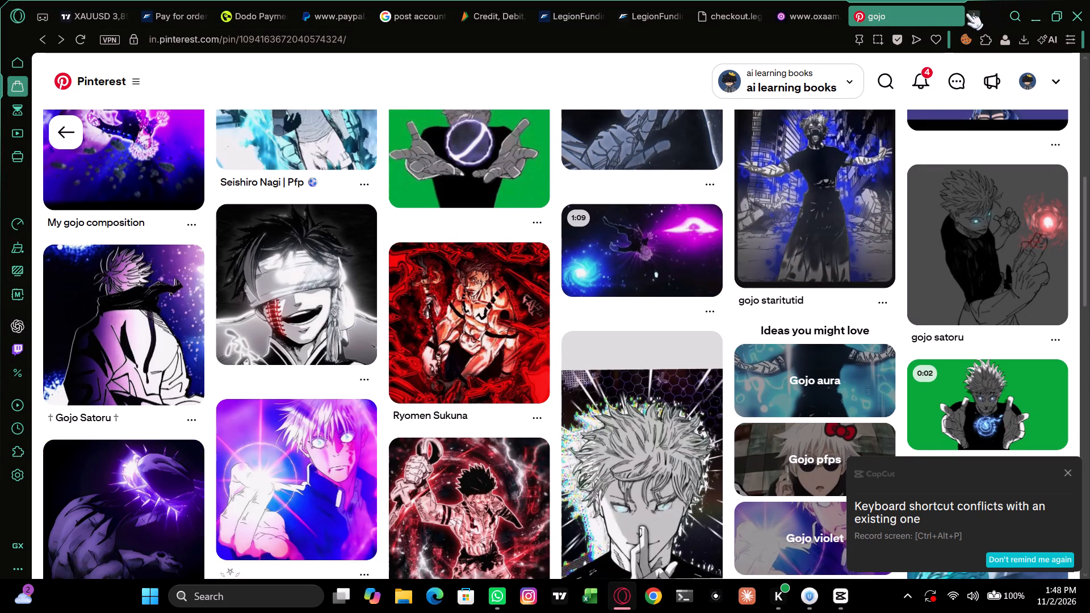
left_click(16, 71)
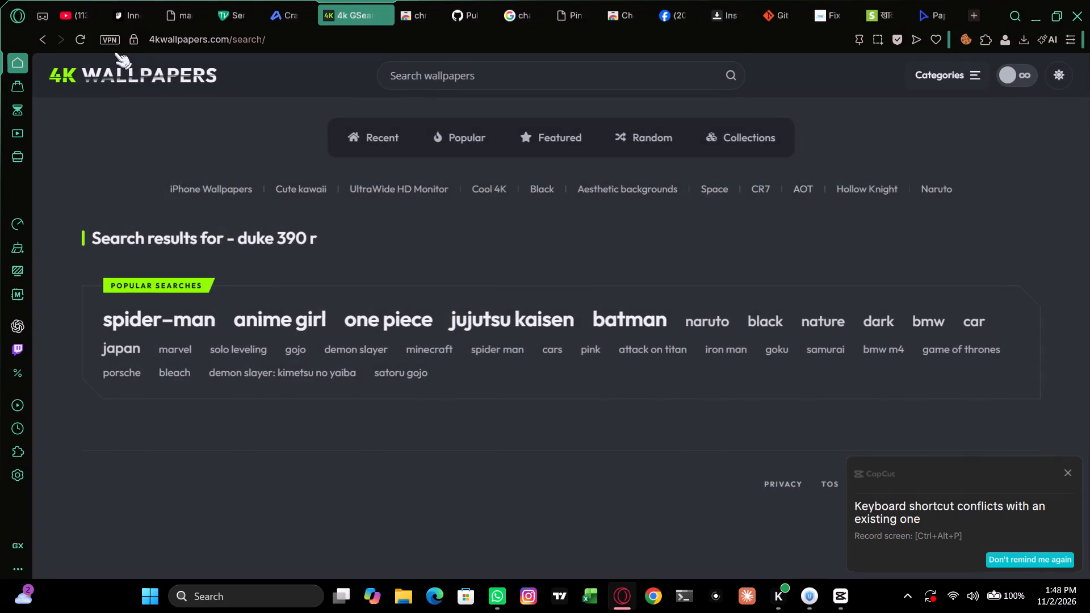
left_click(77, 24)
left_click_drag(450, 74, 403, 65)
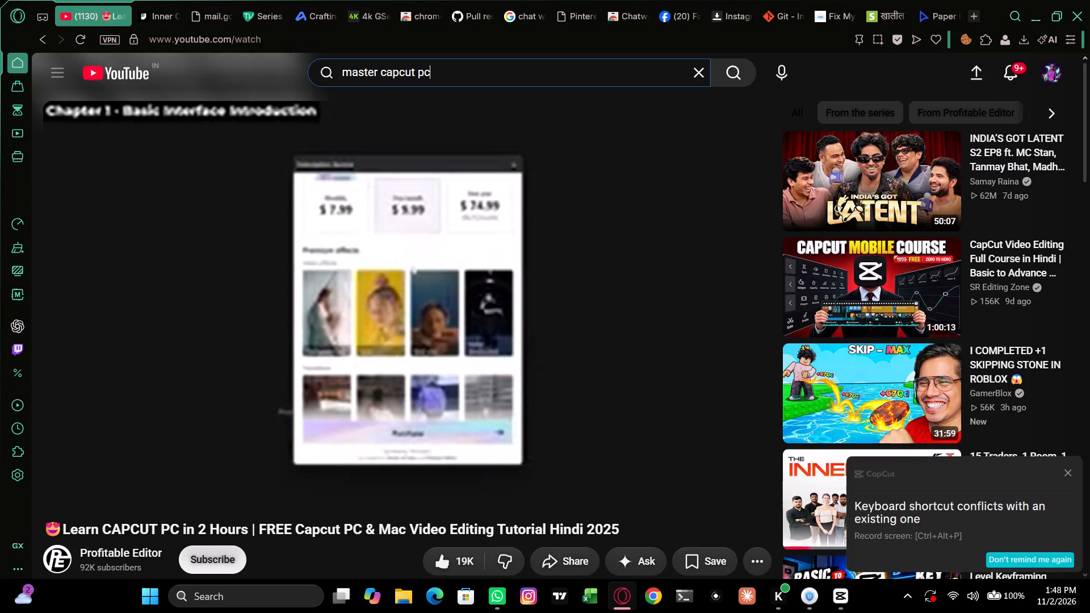
left_click_drag(403, 65, 293, 75)
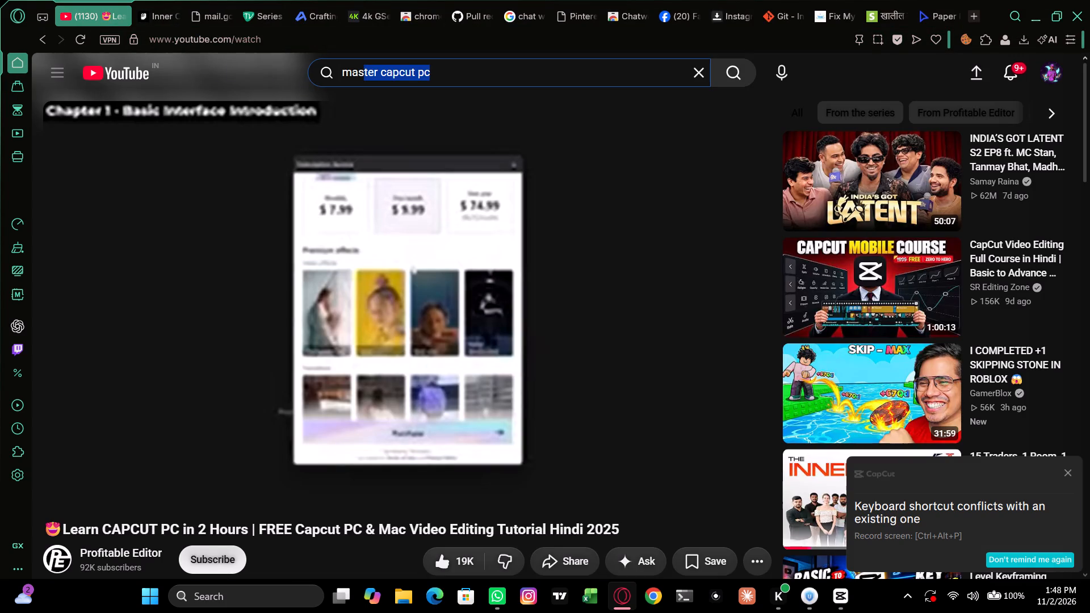
right_click(95, 15)
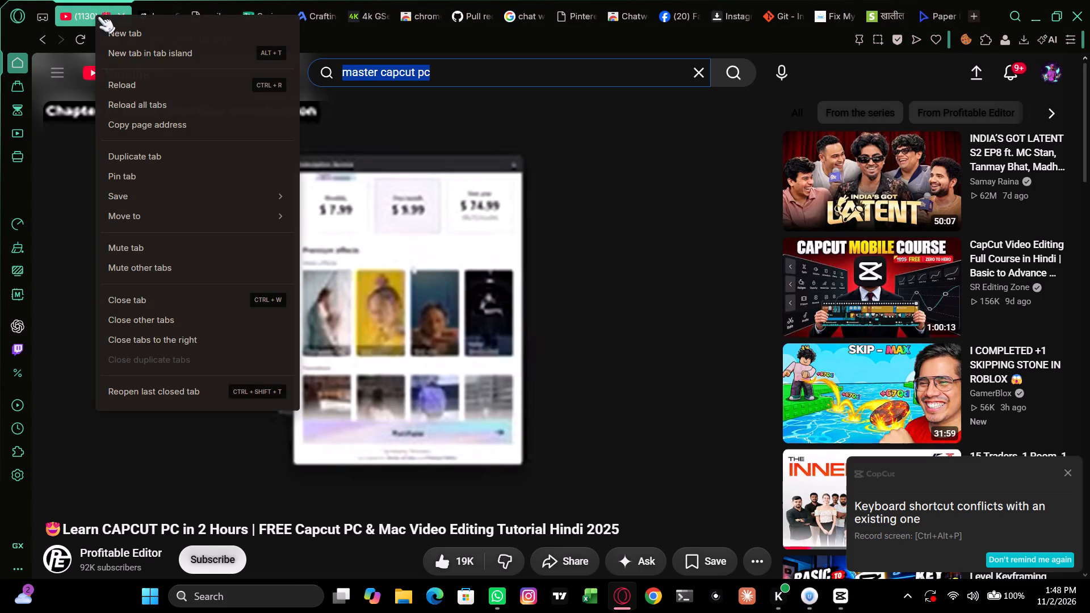
left_click(160, 158)
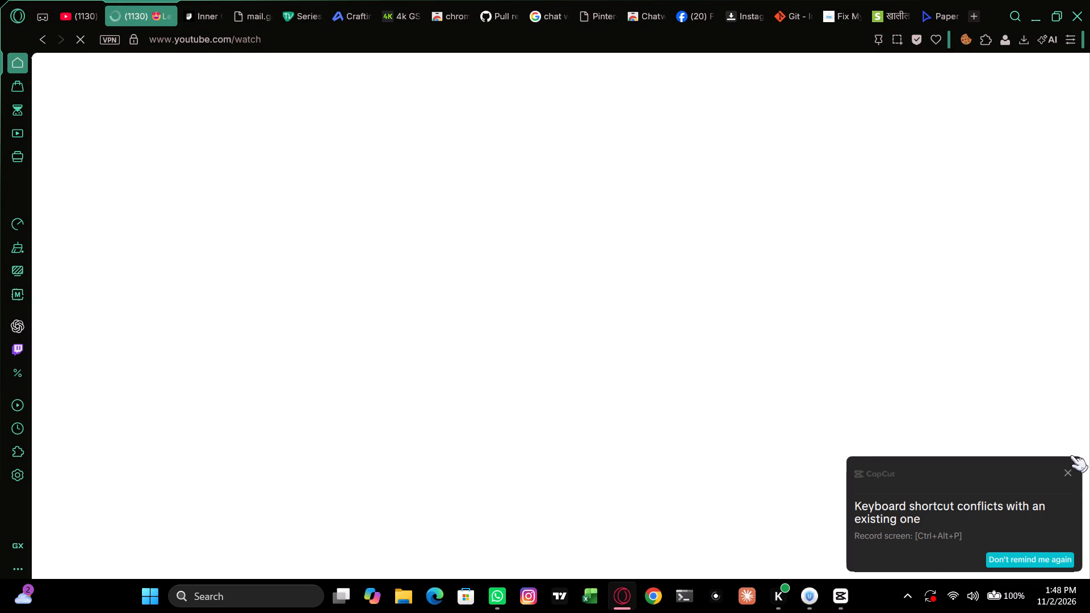
Dismiss CapCut's keyboard shortcut conflict notice.
left_click(1071, 474)
left_click(1064, 469)
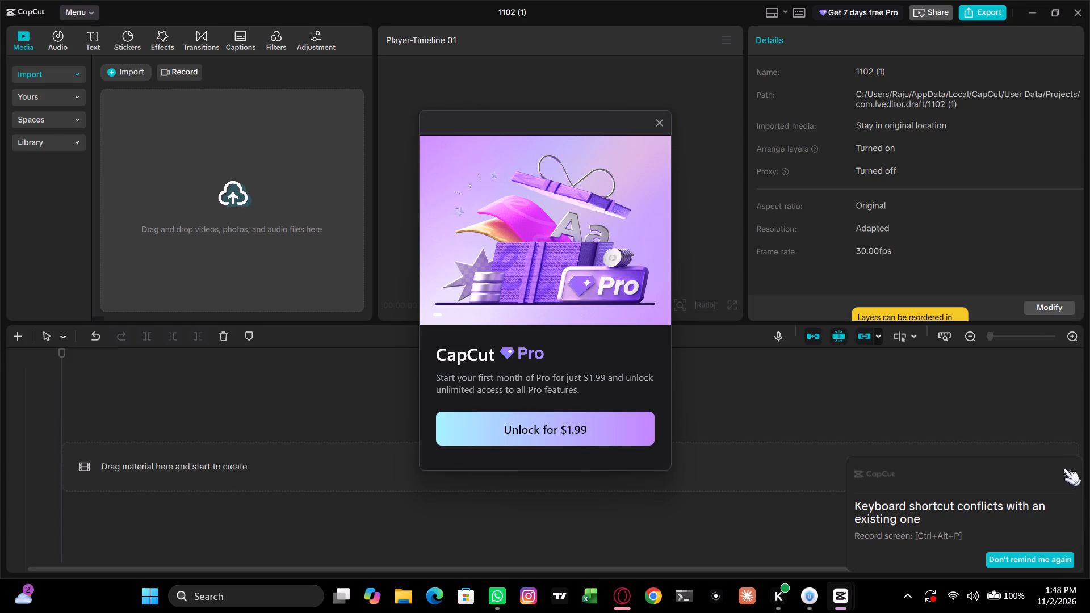
Dismiss the CapCut Pro offer and the keyboard shortcut conflict notice.
left_click(1065, 472)
left_click(662, 128)
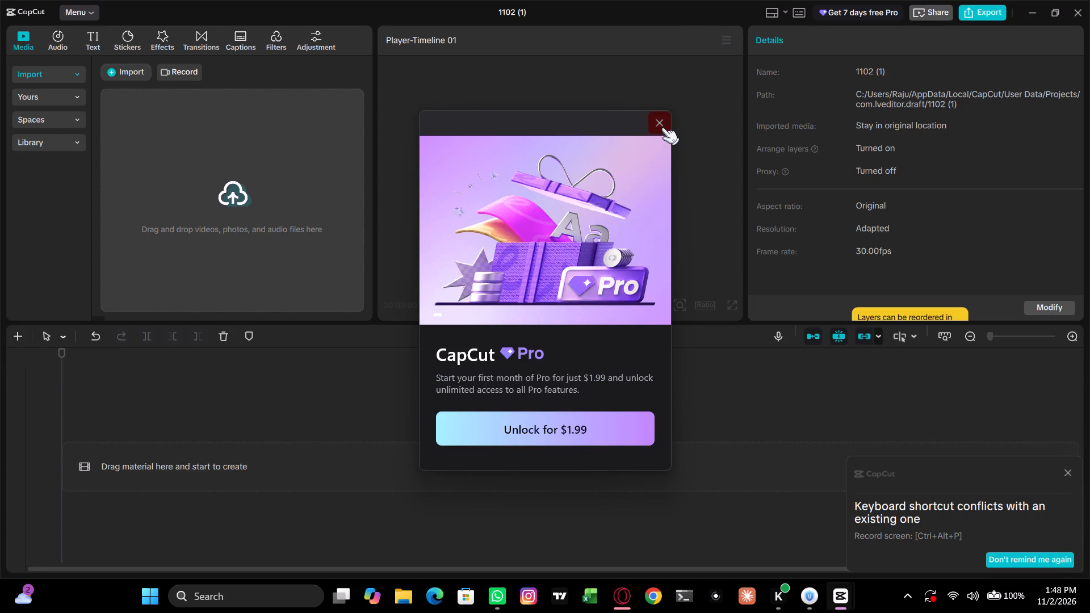
left_click(1067, 471)
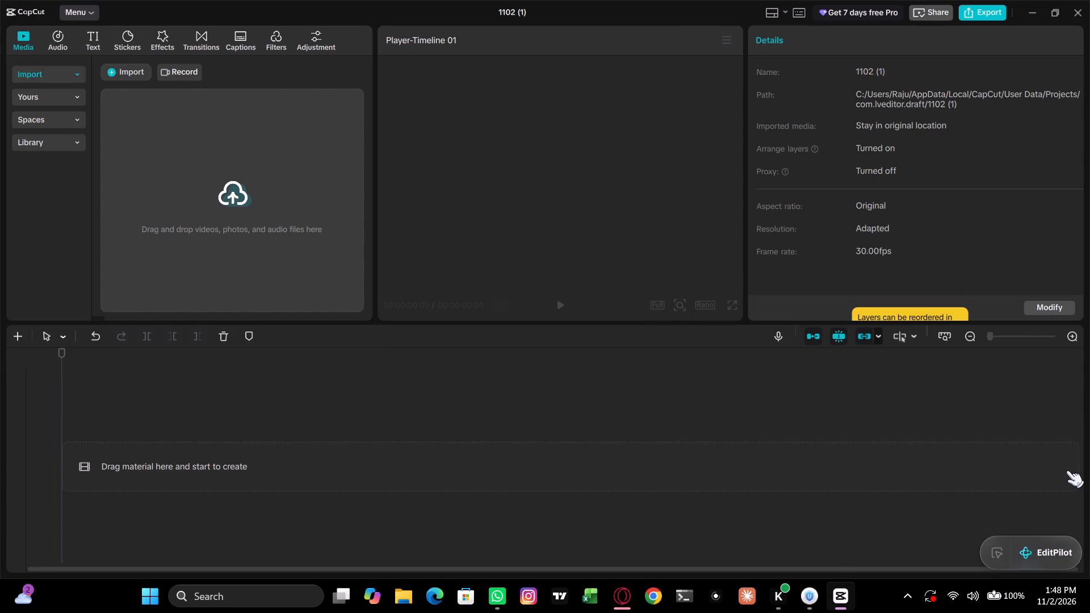
Switch to Opera GX, pause the tutorial video, and search YouTube for "montagem ritmo astral slowed".
left_click(1035, 17)
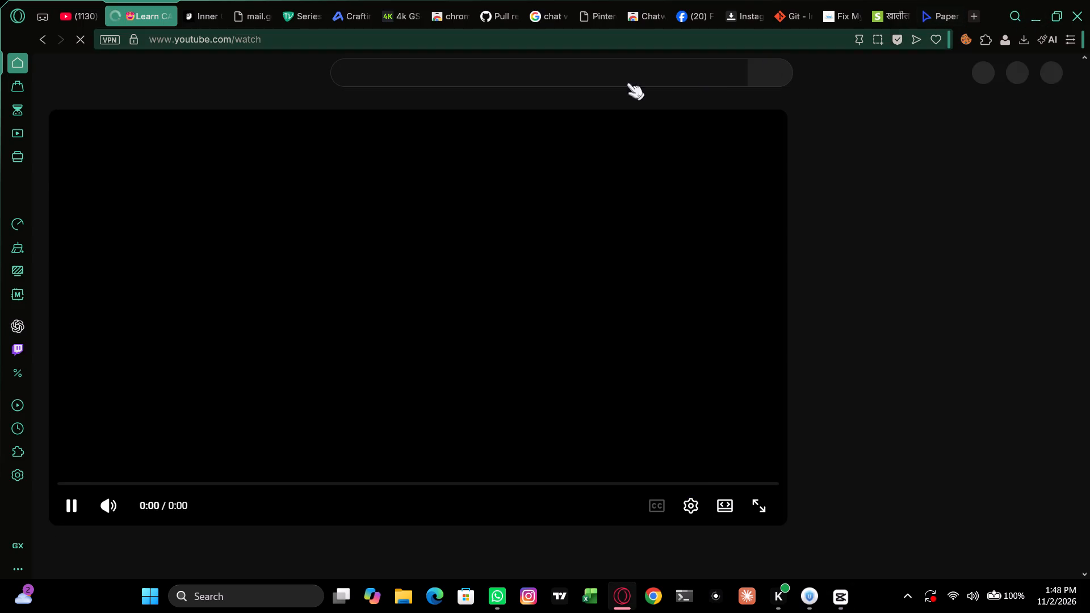
left_click(382, 236)
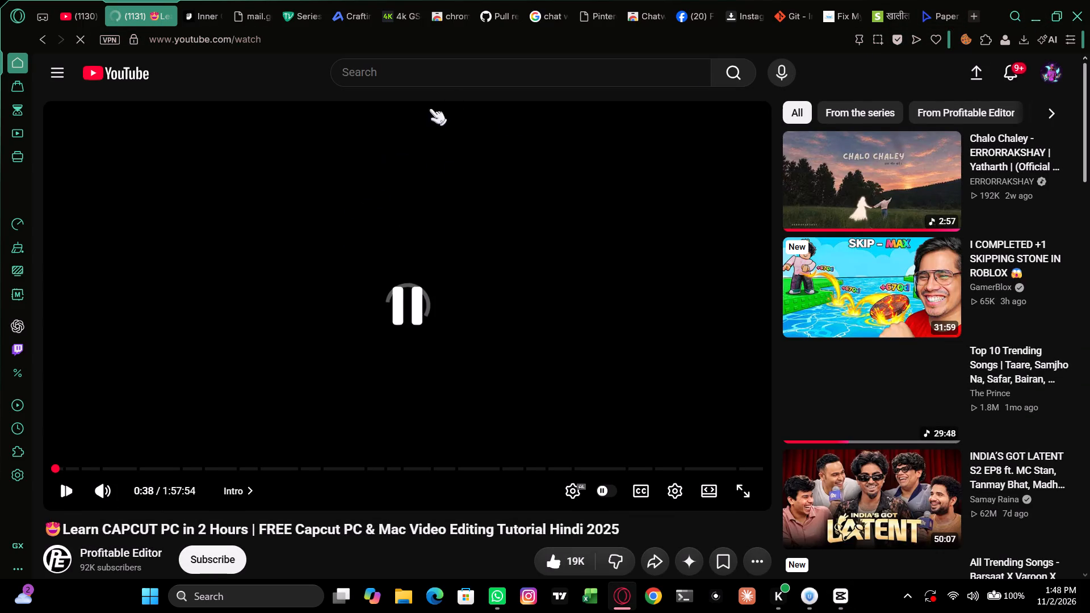
left_click(510, 71)
type("monta")
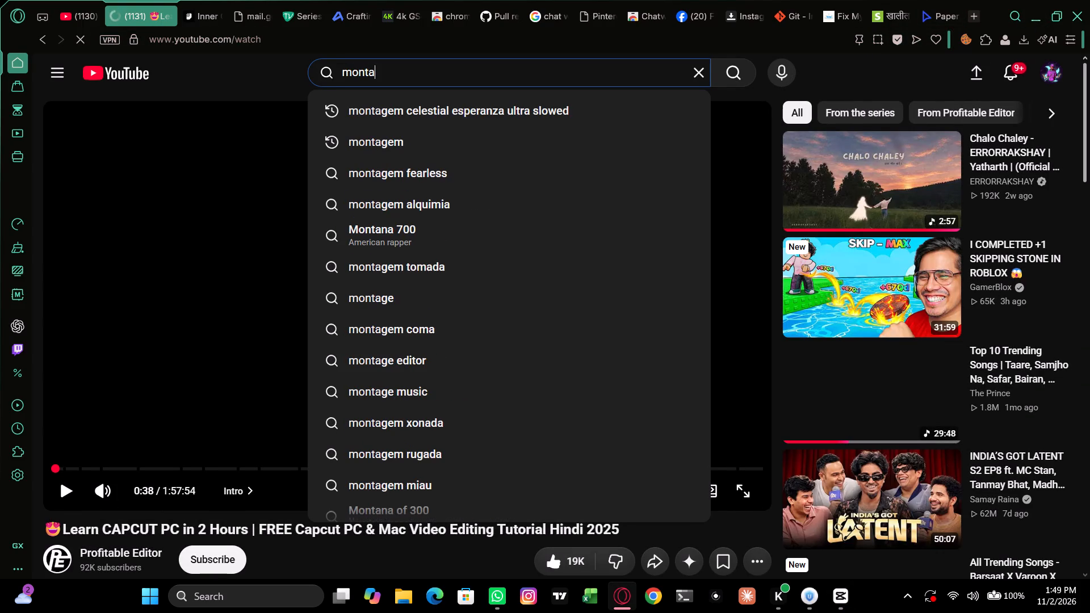
type("gem")
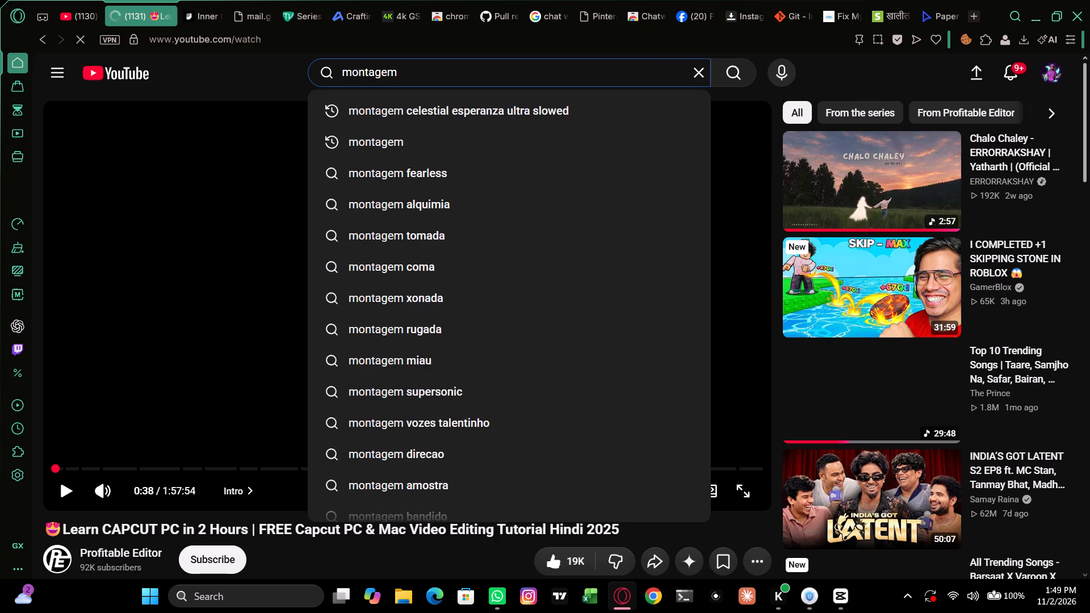
key("space")
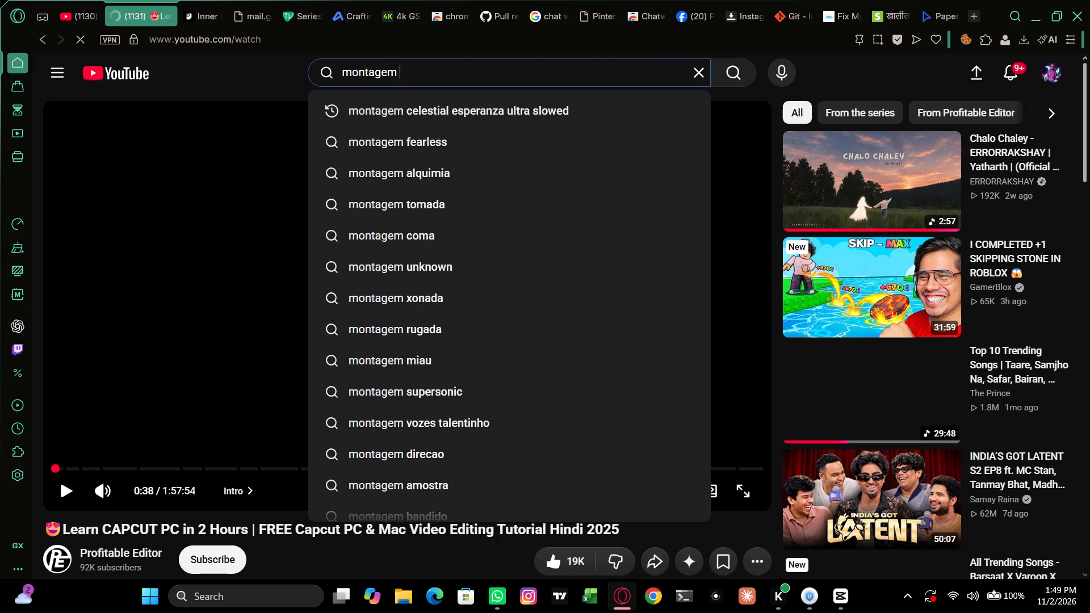
type("ritmo")
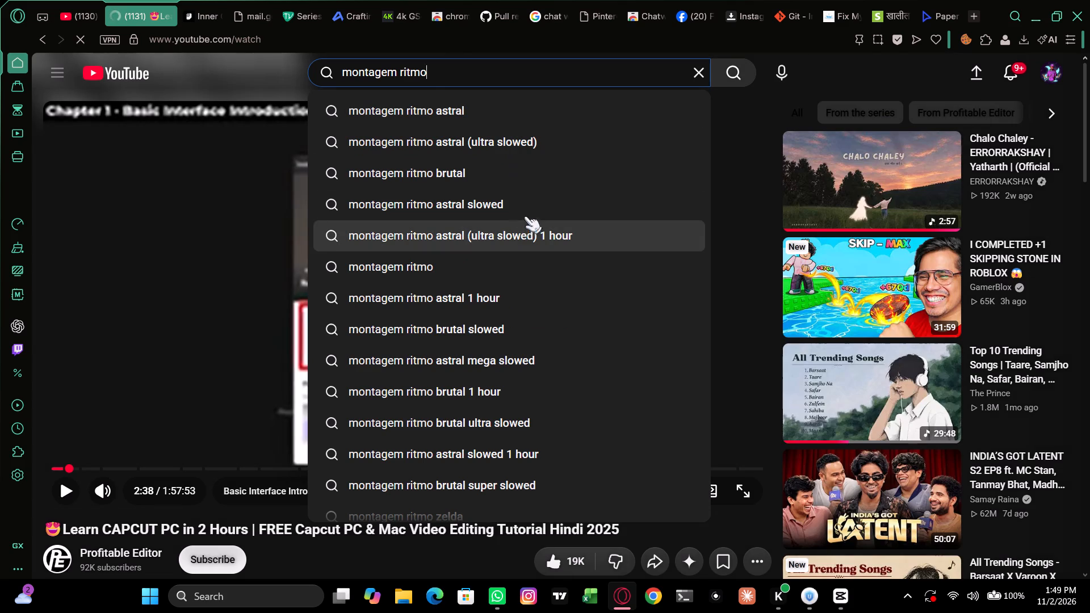
left_click(539, 204)
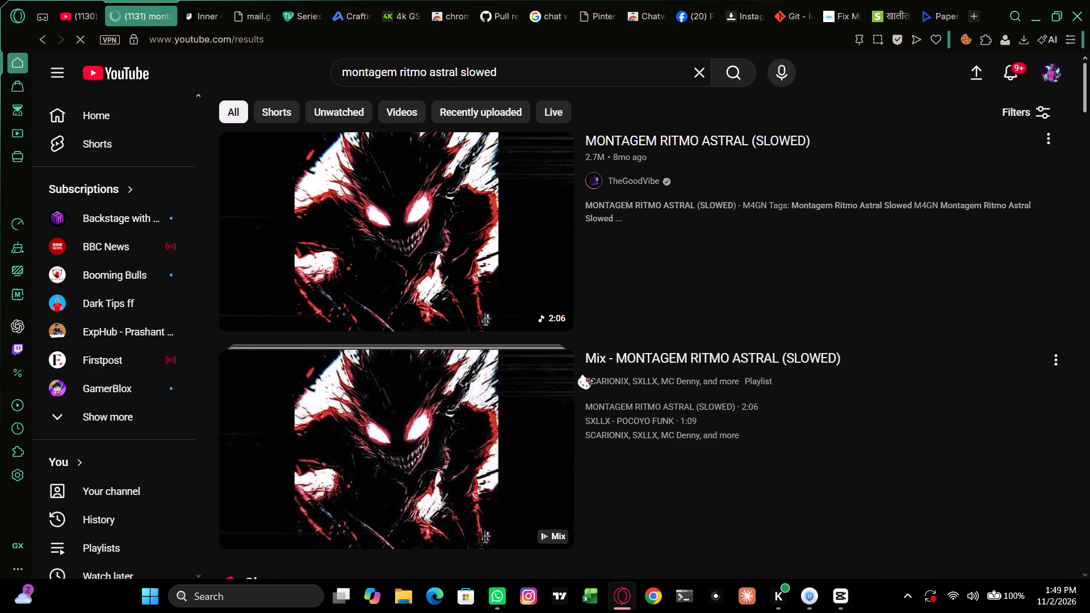
Play TheGoodVibe's "MONTAGEM RITMO ASTRAL (SLOWED)" video and like it.
left_click(460, 255)
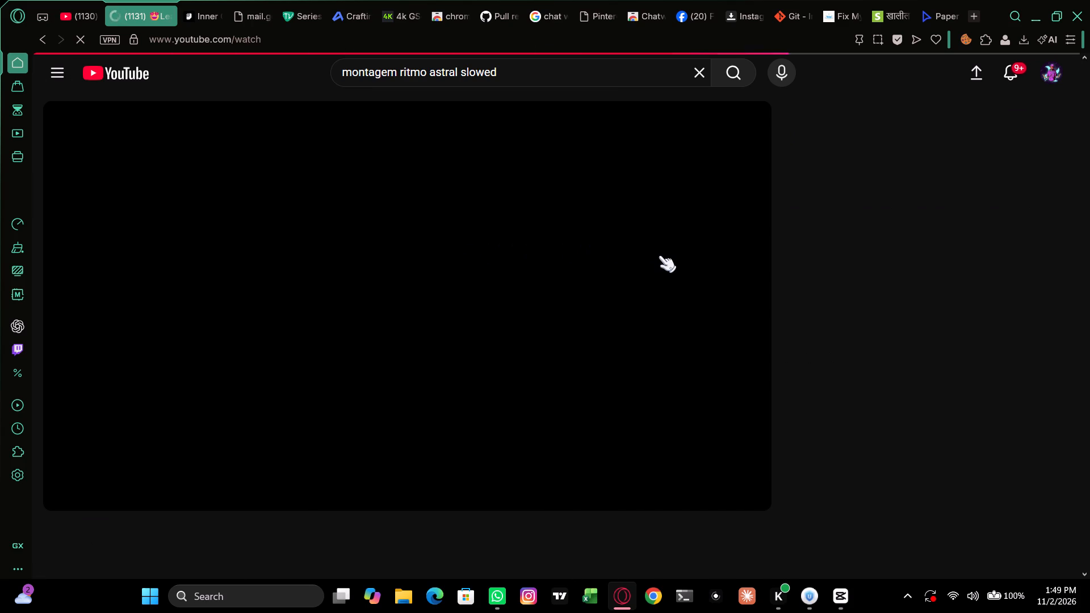
key("a")
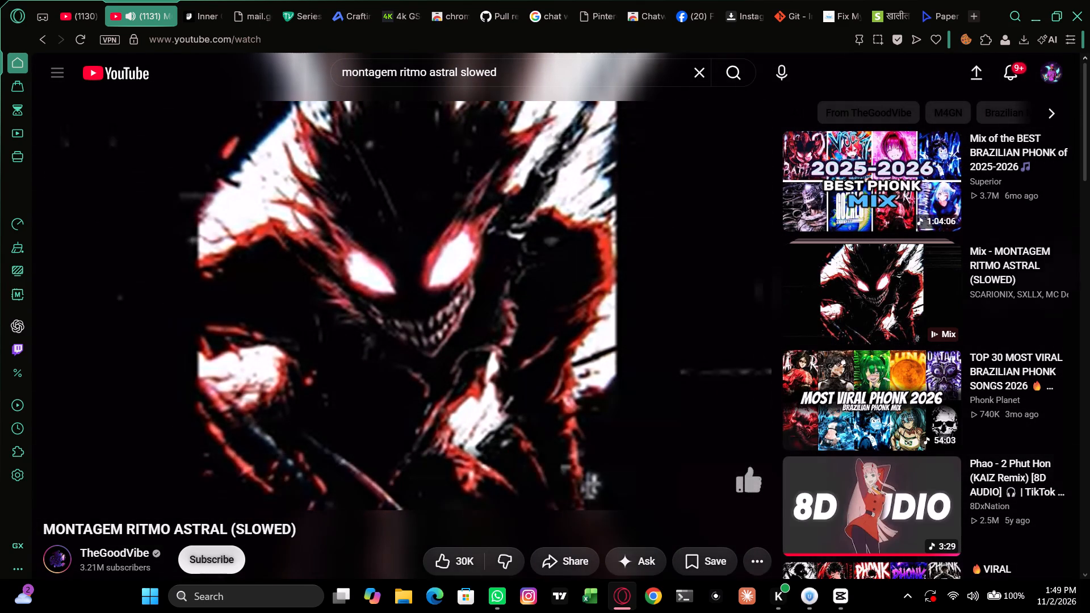
left_click(448, 553)
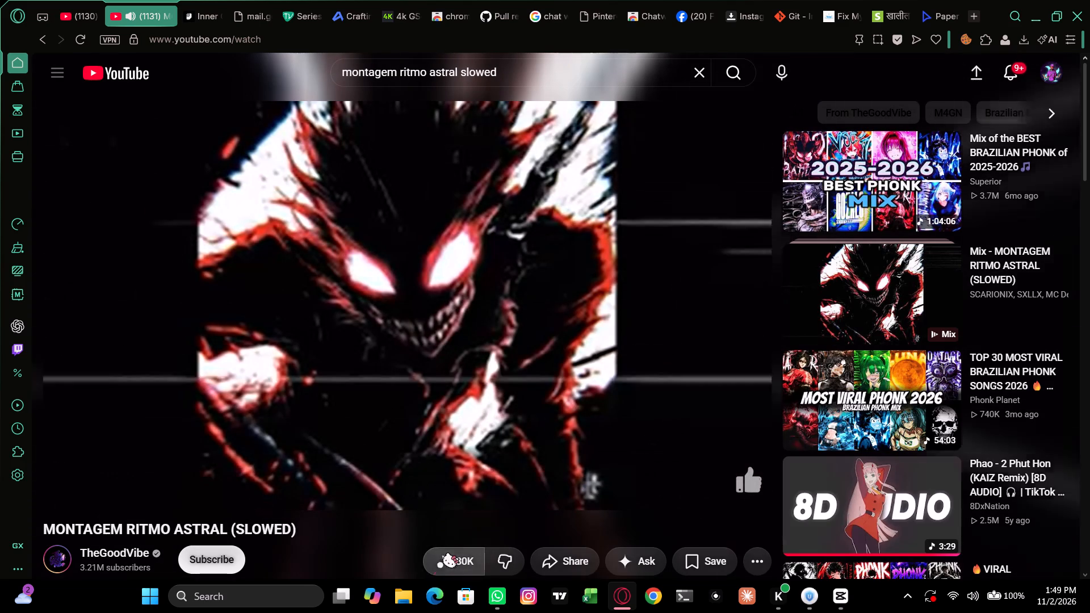
Copy the share link of the "MONTAGEM RITMO ASTRAL (SLOWED)" video.
left_click(578, 553)
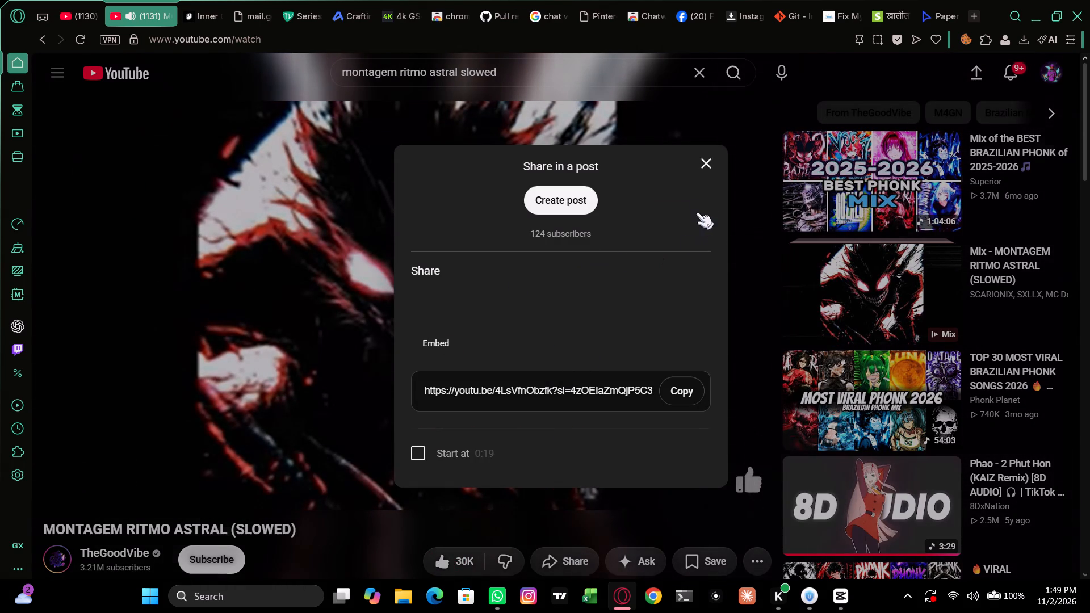
left_click(704, 164)
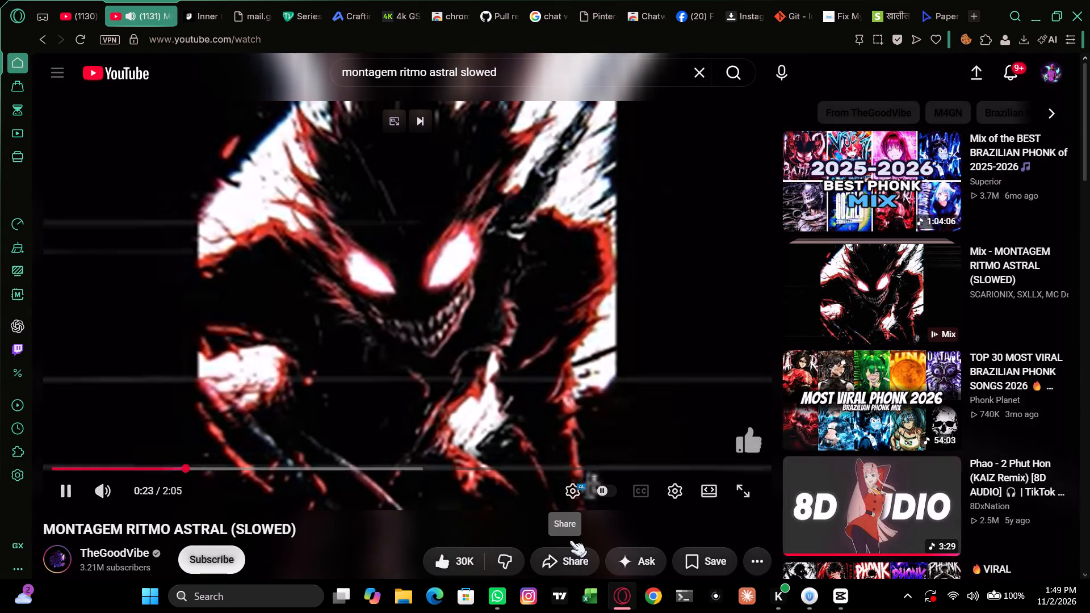
left_click(560, 565)
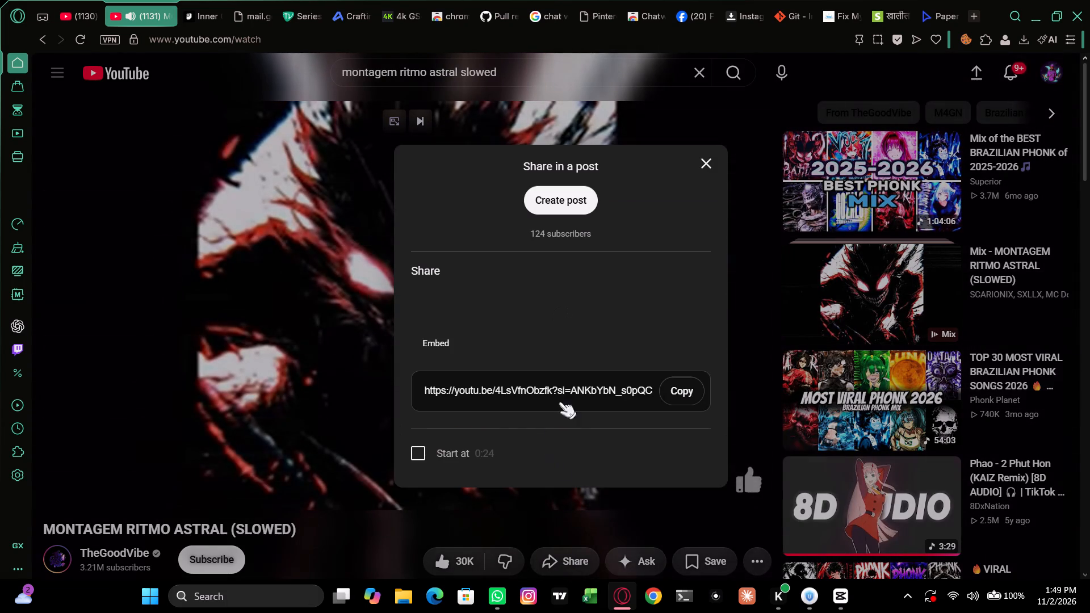
left_click(682, 384)
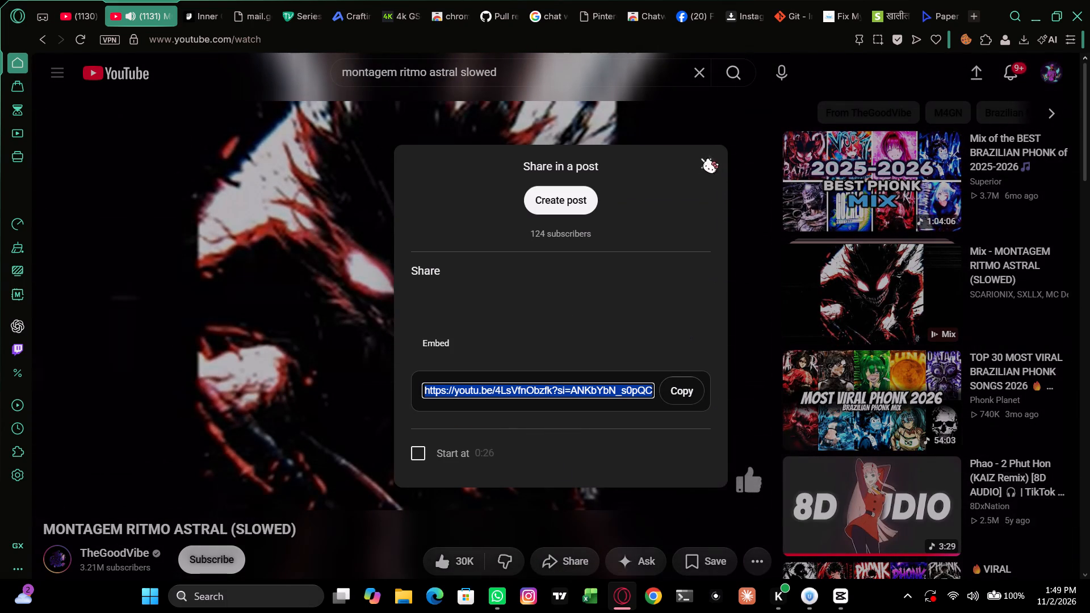
left_click(708, 159)
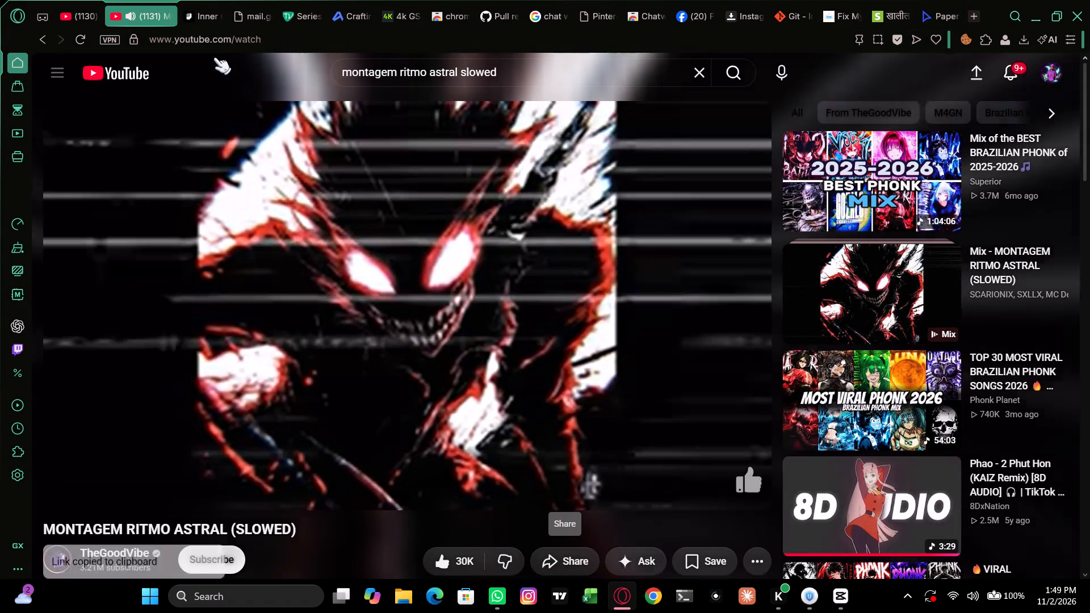
left_click_drag(418, 284, 422, 275)
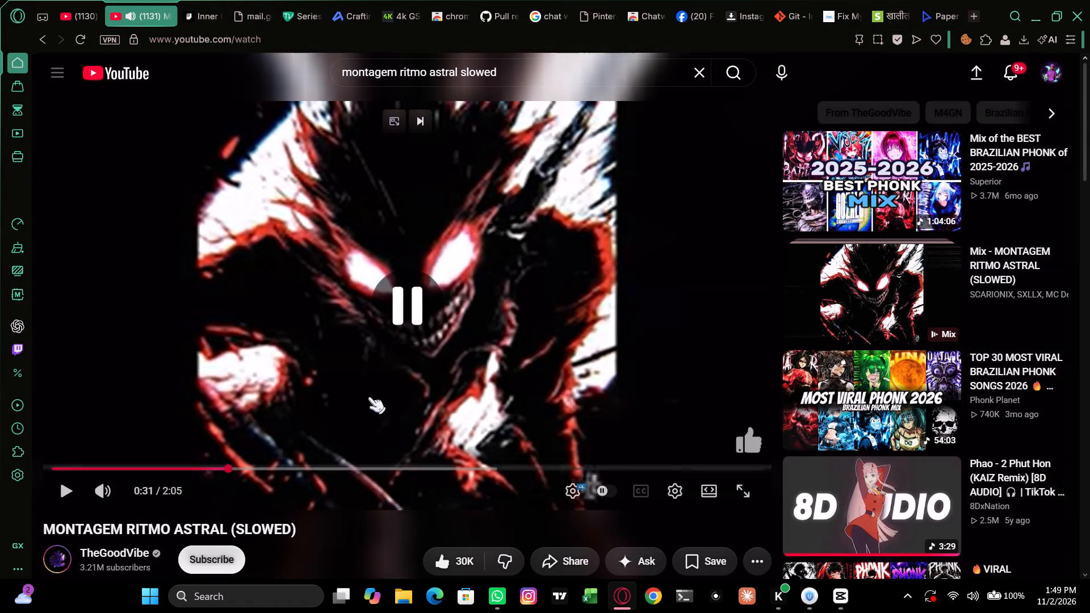
left_click_drag(368, 397, 371, 391)
Search the web for "youtube song download video" in a new tab.
left_click(974, 11)
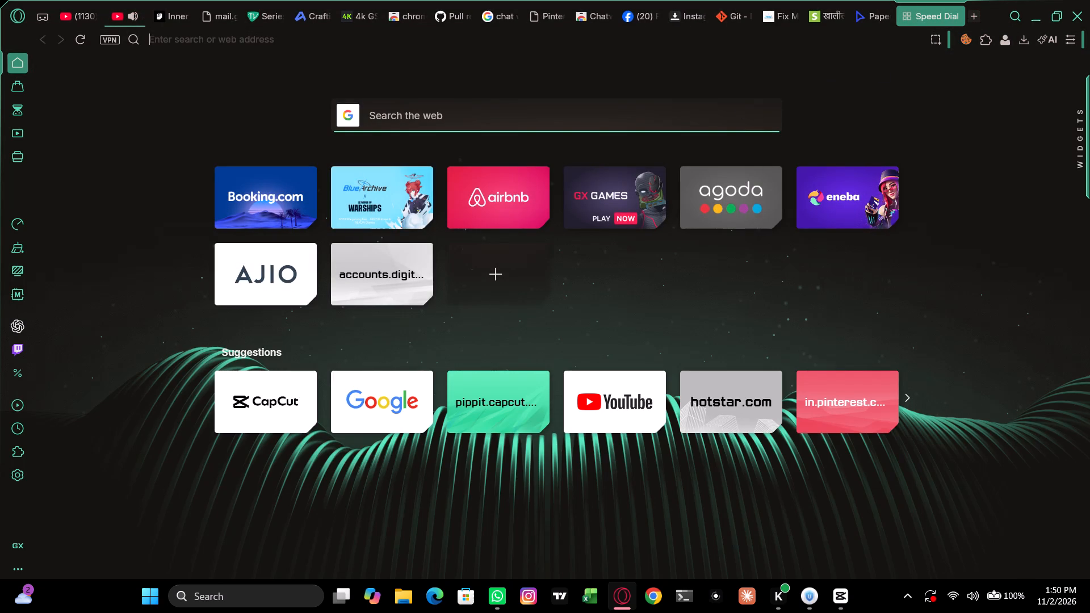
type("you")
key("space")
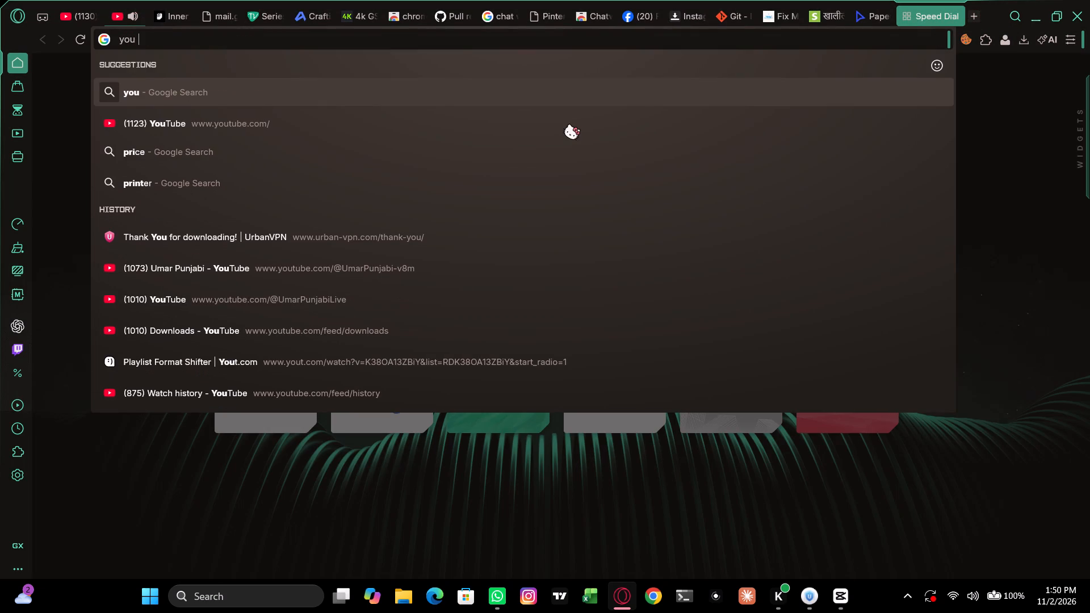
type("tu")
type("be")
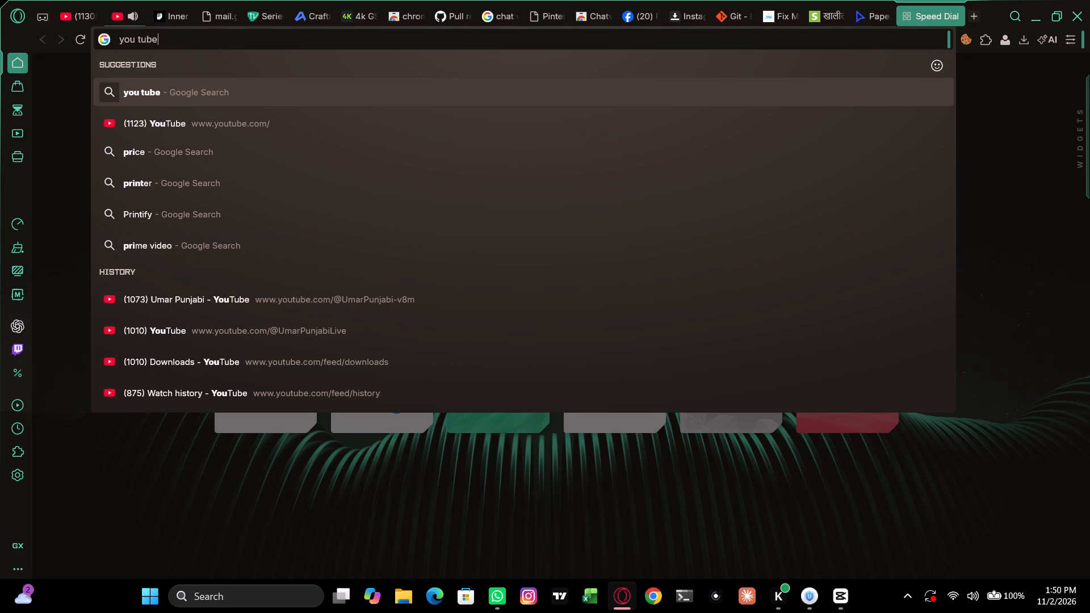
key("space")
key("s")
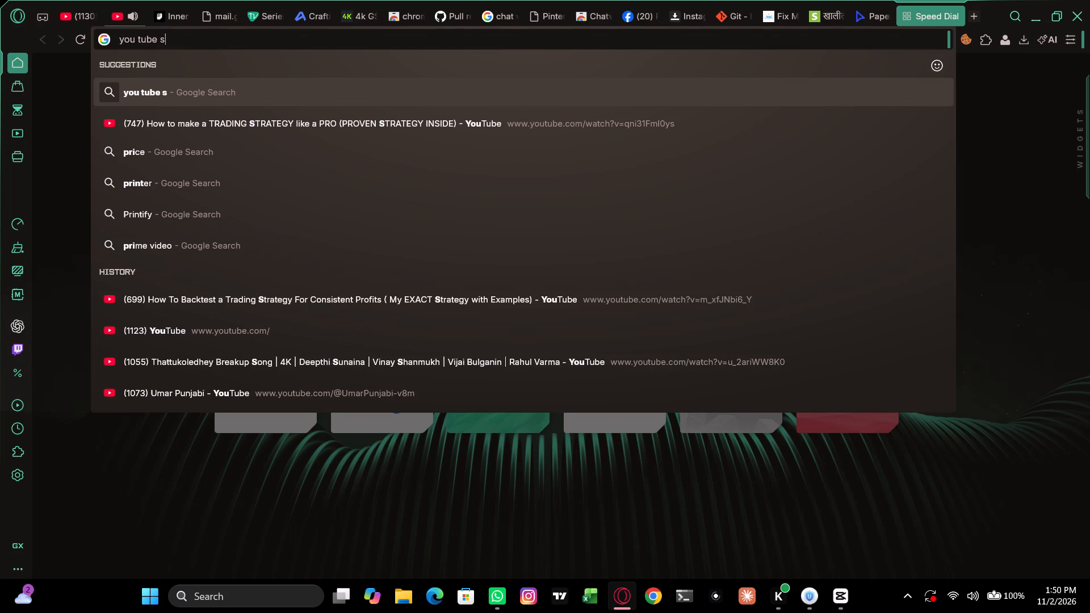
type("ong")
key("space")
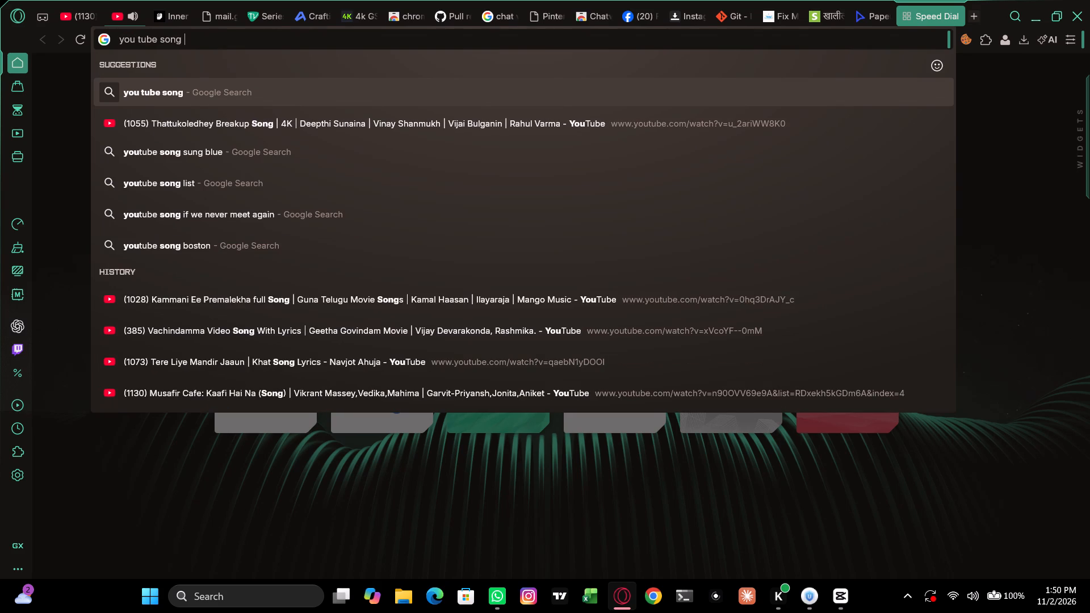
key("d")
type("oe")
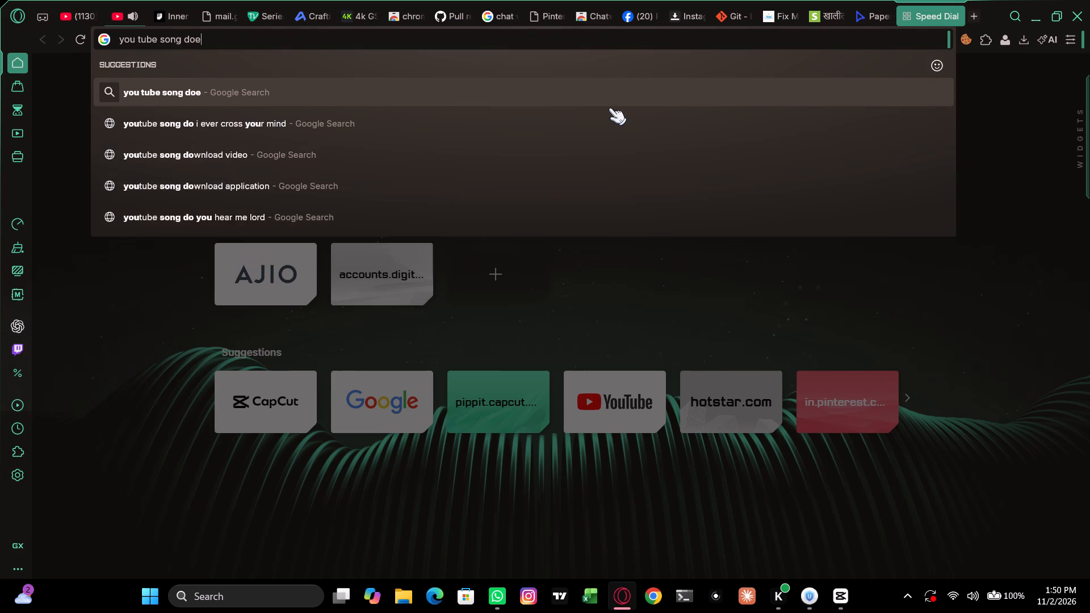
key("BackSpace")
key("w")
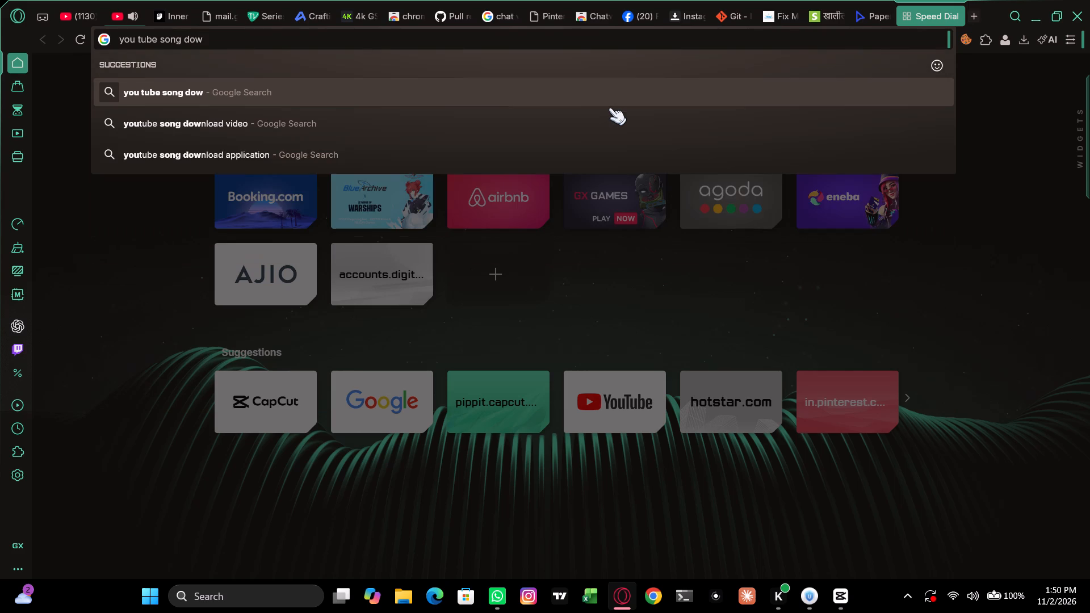
left_click(508, 131)
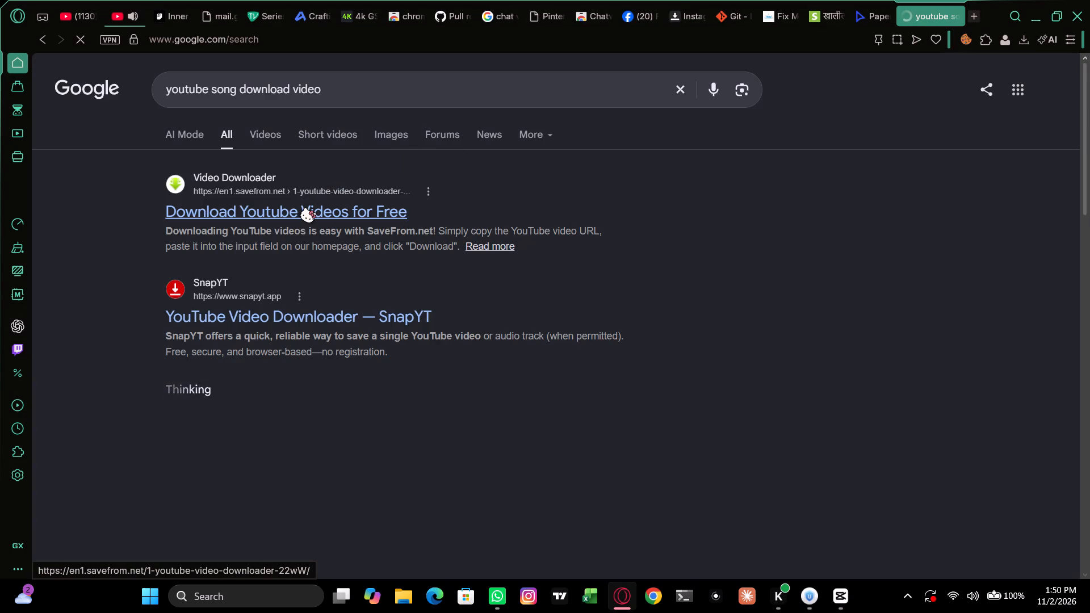
Open the SaveFrom.net "Download Youtube Videos for Free" search result.
left_click(305, 208)
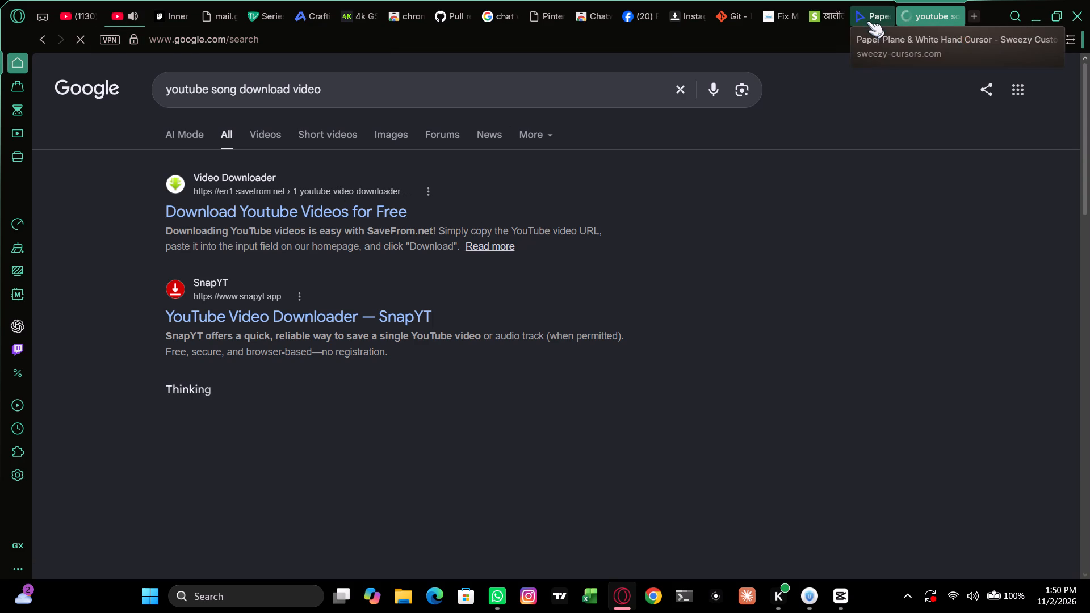
Switch to the open SaveVid Instagram downloader page and try to paste the copied video link into its link box.
left_click(689, 19)
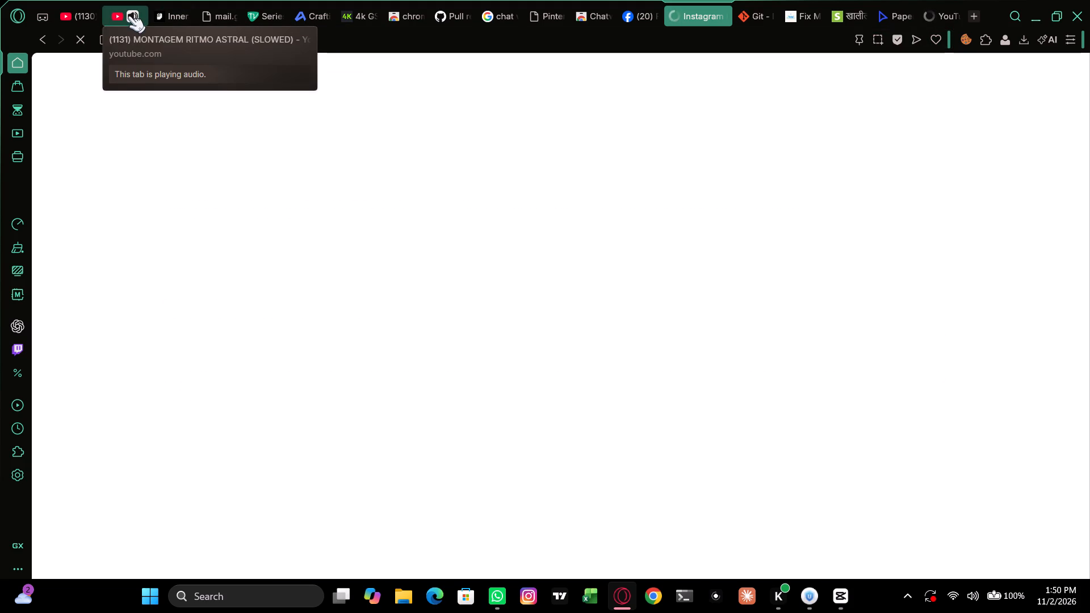
scroll(646, 253, "down", 1)
scroll(646, 253, "up", 2)
scroll(647, 246, "down", 4)
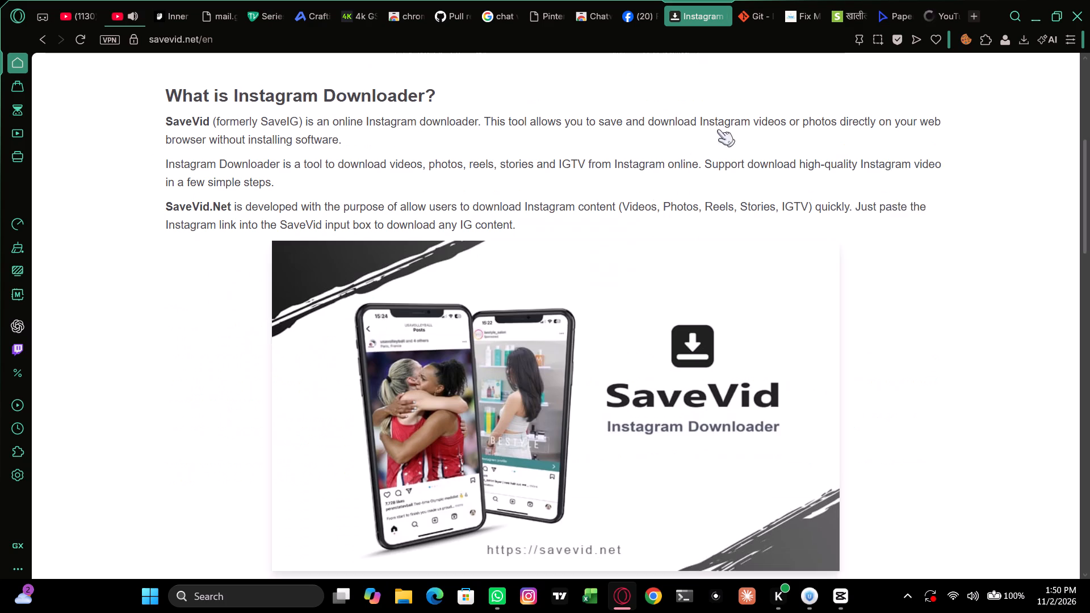
scroll(736, 125, "up", 1)
scroll(736, 125, "down", 2)
scroll(736, 125, "up", 2)
scroll(736, 125, "down", 2)
scroll(736, 125, "up", 2)
scroll(736, 125, "down", 2)
scroll(736, 125, "up", 4)
scroll(741, 124, "down", 3)
scroll(741, 124, "up", 13)
scroll(747, 184, "up", 1)
scroll(747, 196, "down", 1)
scroll(714, 169, "up", 3)
scroll(713, 166, "down", 1)
scroll(712, 163, "up", 1)
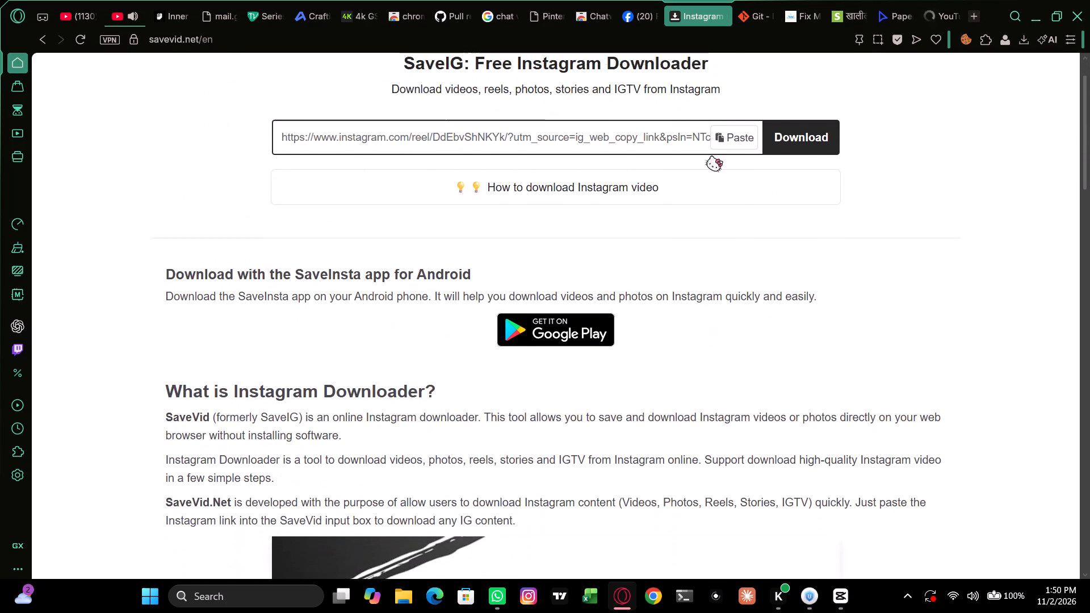
scroll(712, 157, "up", 1)
left_click(720, 187)
scroll(720, 187, "down", 2)
scroll(828, 107, "up", 1)
scroll(830, 106, "down", 1)
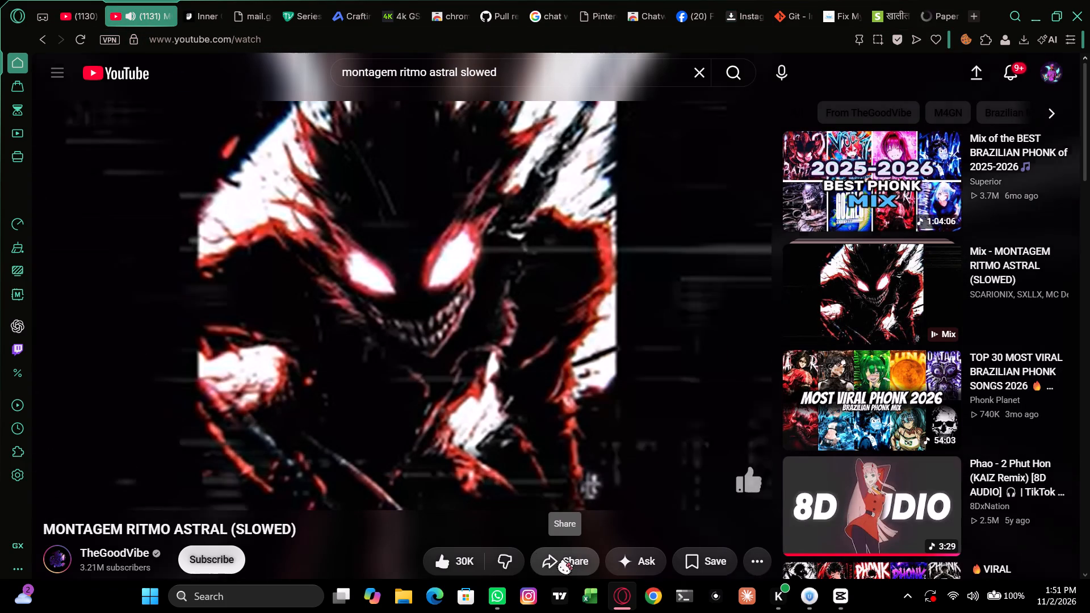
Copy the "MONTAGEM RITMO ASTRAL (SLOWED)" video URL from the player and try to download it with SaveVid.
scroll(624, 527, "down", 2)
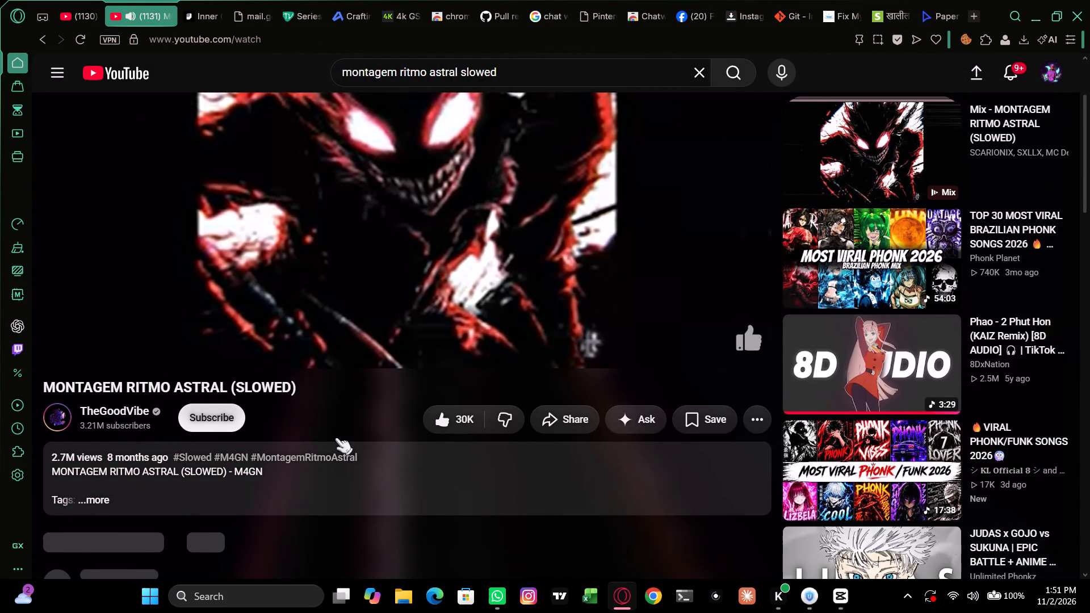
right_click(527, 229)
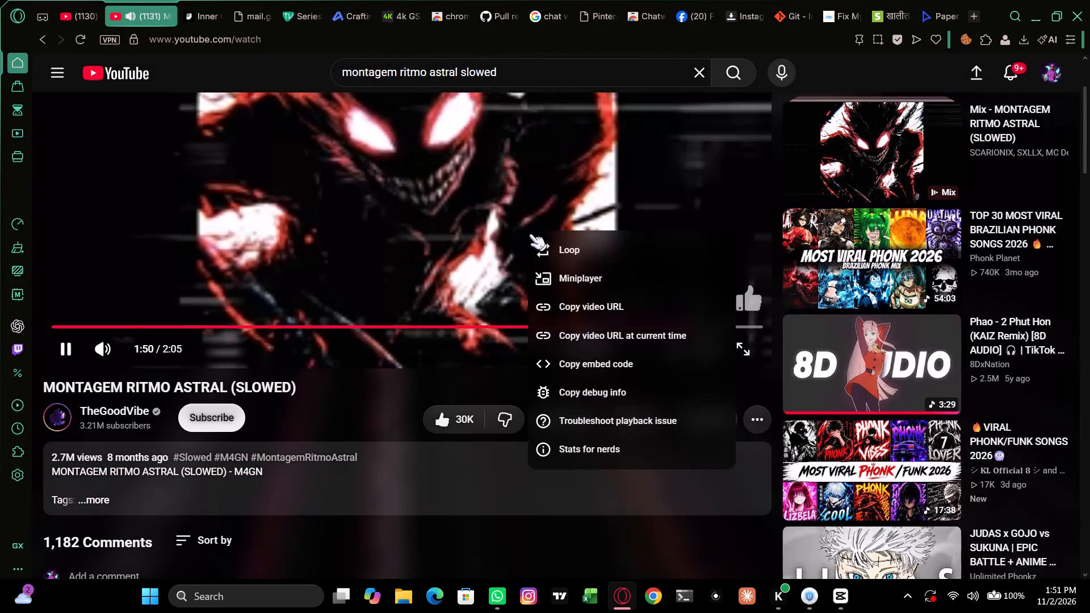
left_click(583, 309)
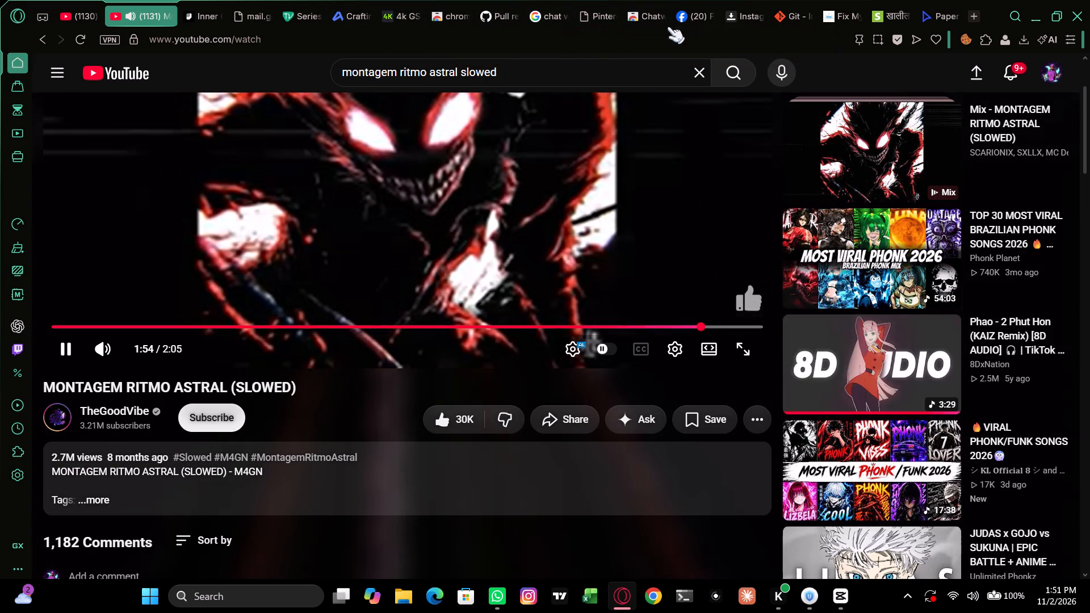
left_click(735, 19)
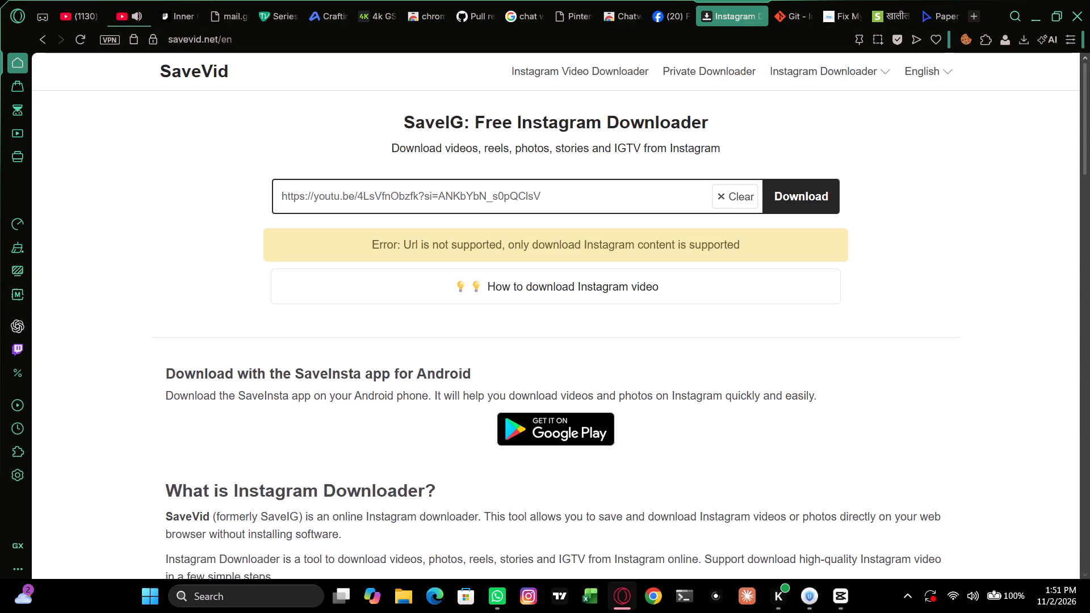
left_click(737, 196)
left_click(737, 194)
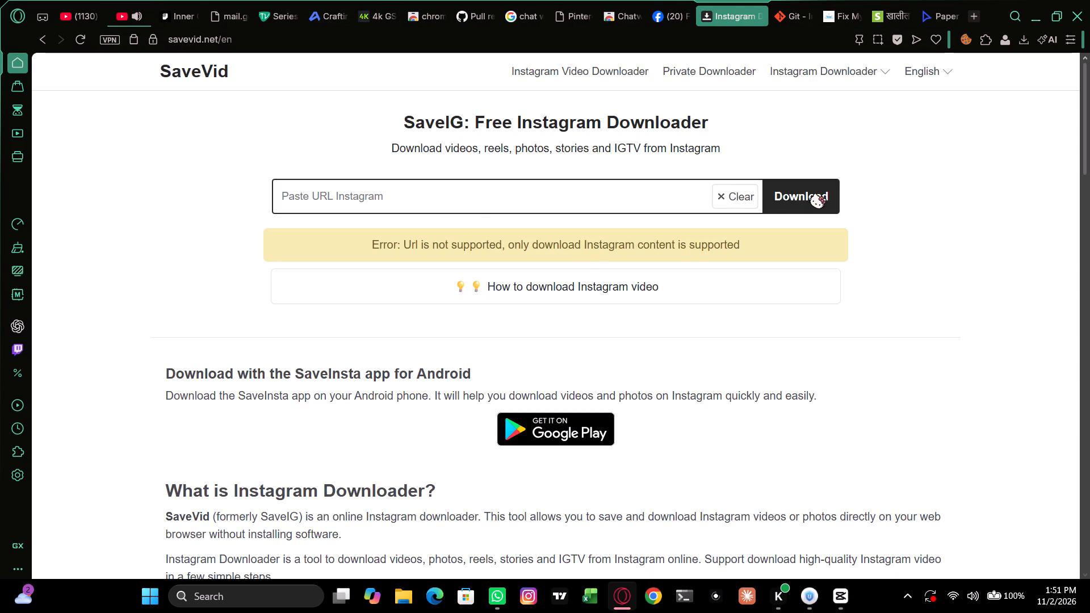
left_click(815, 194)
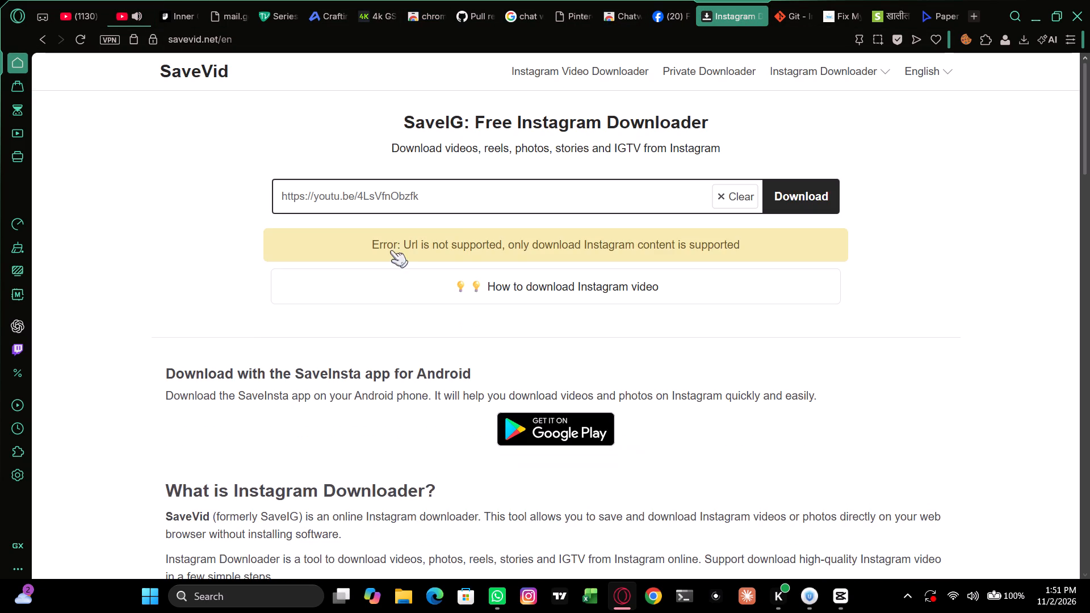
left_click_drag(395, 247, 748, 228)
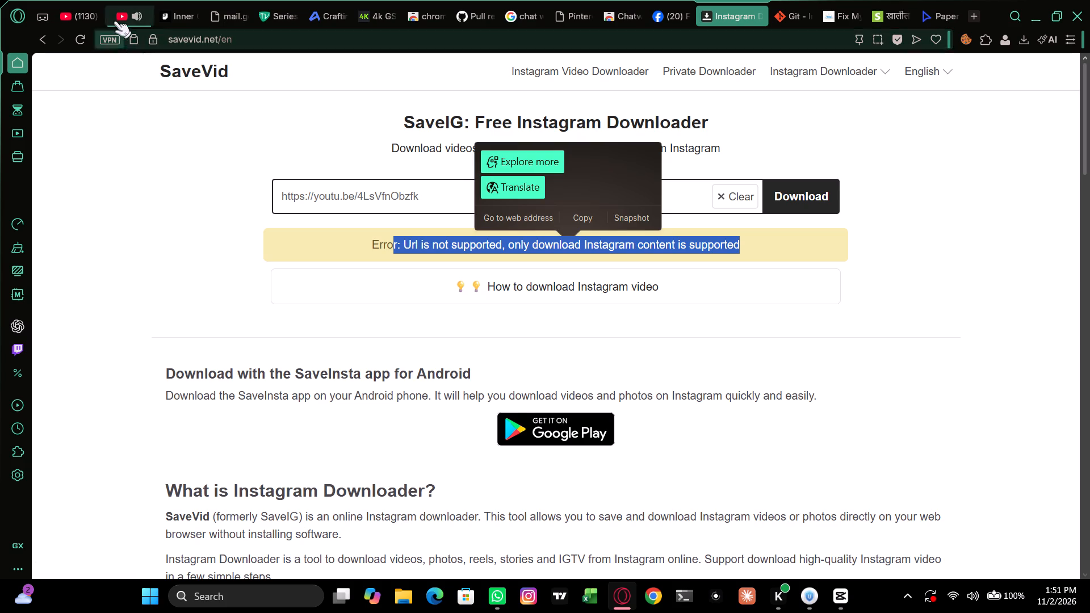
Return to the "MONTAGEM RITMO ASTRAL (SLOWED)" video and pause it.
left_click(119, 18)
left_click(596, 229)
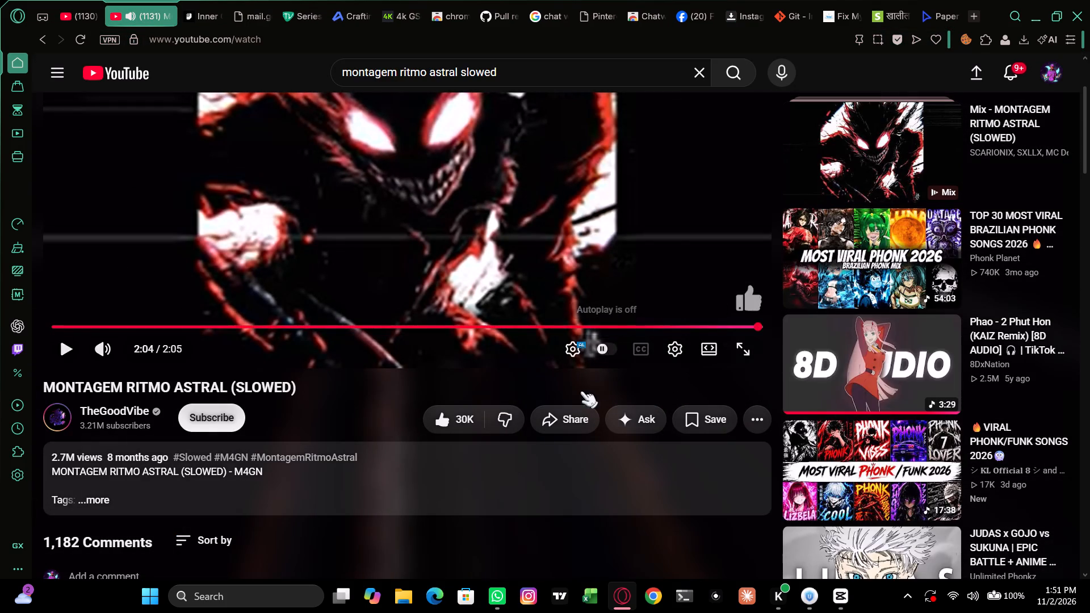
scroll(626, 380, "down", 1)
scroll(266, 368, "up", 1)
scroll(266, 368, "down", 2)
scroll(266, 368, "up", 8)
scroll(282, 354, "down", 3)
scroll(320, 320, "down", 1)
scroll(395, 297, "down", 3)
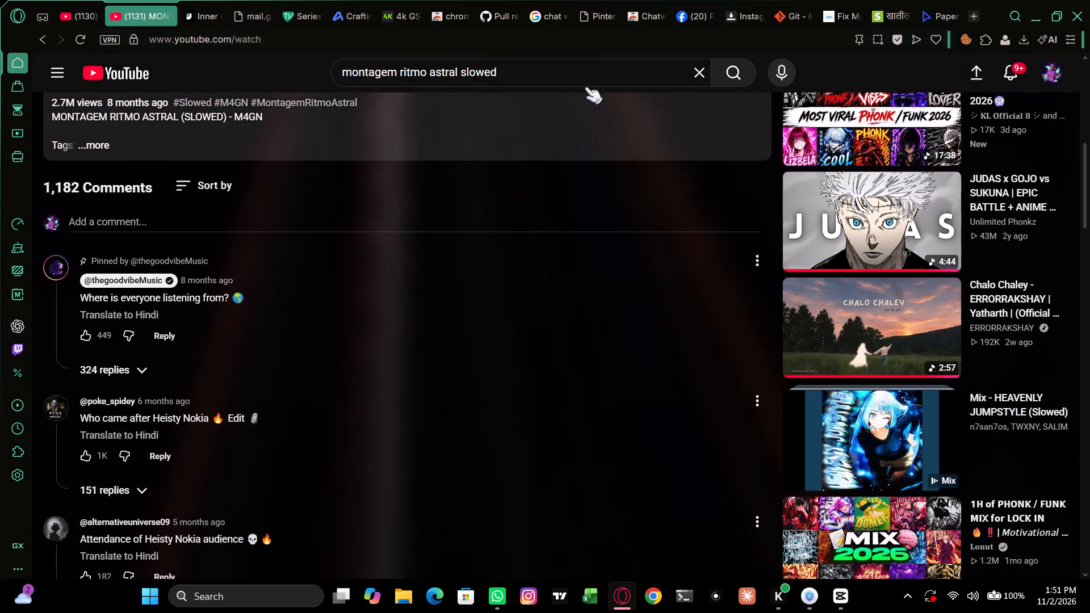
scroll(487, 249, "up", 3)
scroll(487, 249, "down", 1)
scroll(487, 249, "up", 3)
Copy the share link of the "MONTAGEM RITMO ASTRAL (SLOWED)" video and close the share window.
left_click(546, 410)
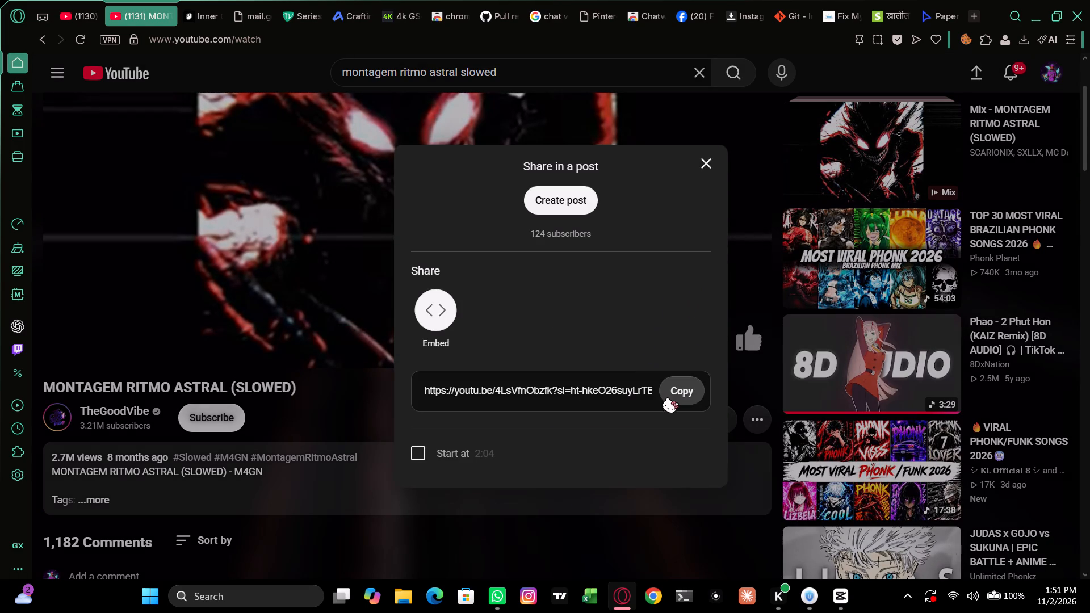
left_click(675, 394)
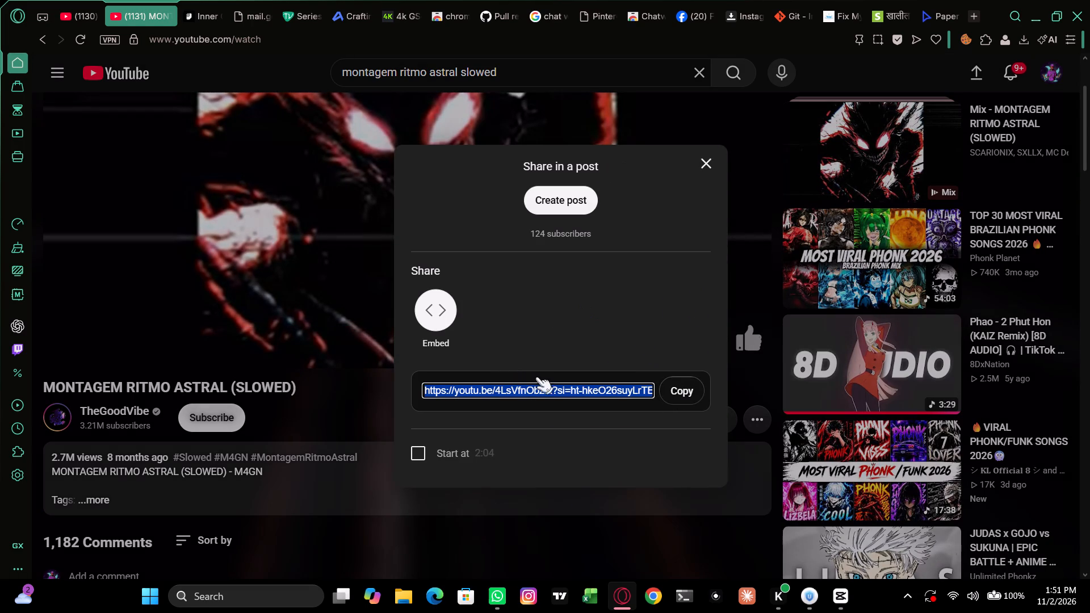
scroll(543, 379, "down", 5)
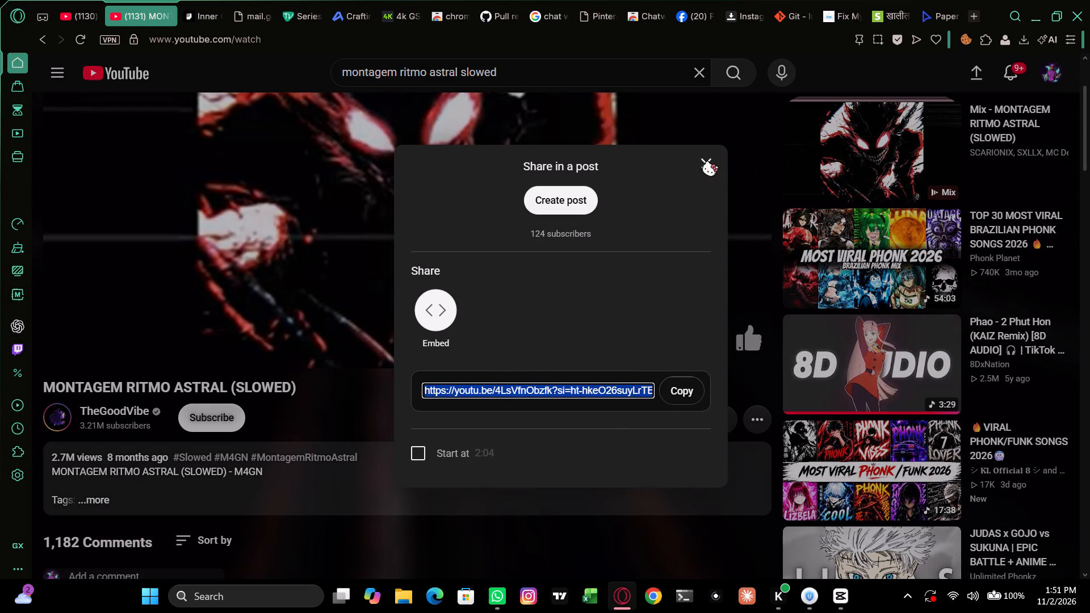
left_click(707, 162)
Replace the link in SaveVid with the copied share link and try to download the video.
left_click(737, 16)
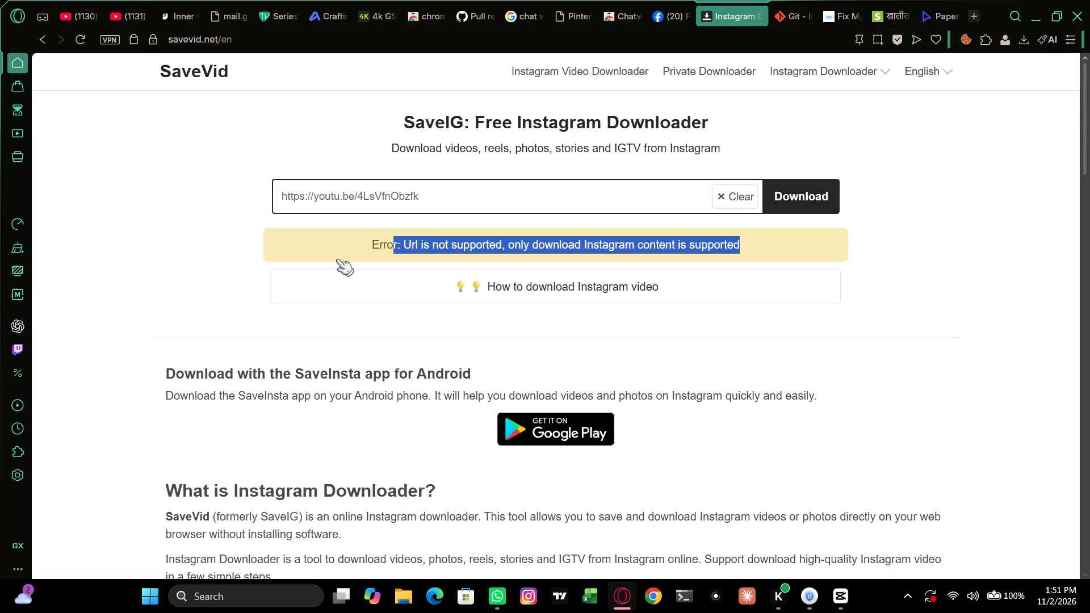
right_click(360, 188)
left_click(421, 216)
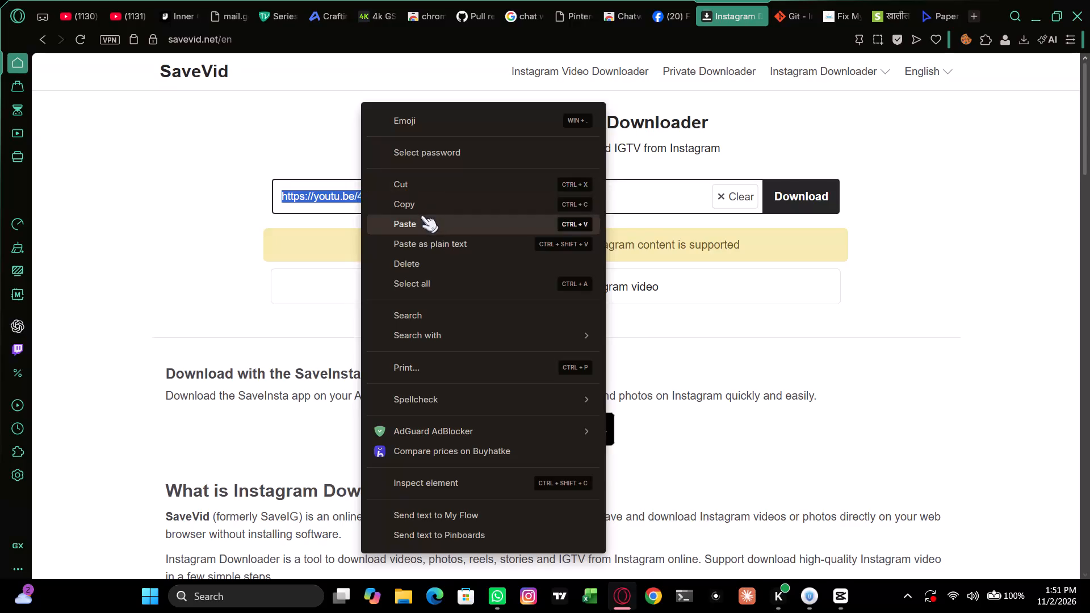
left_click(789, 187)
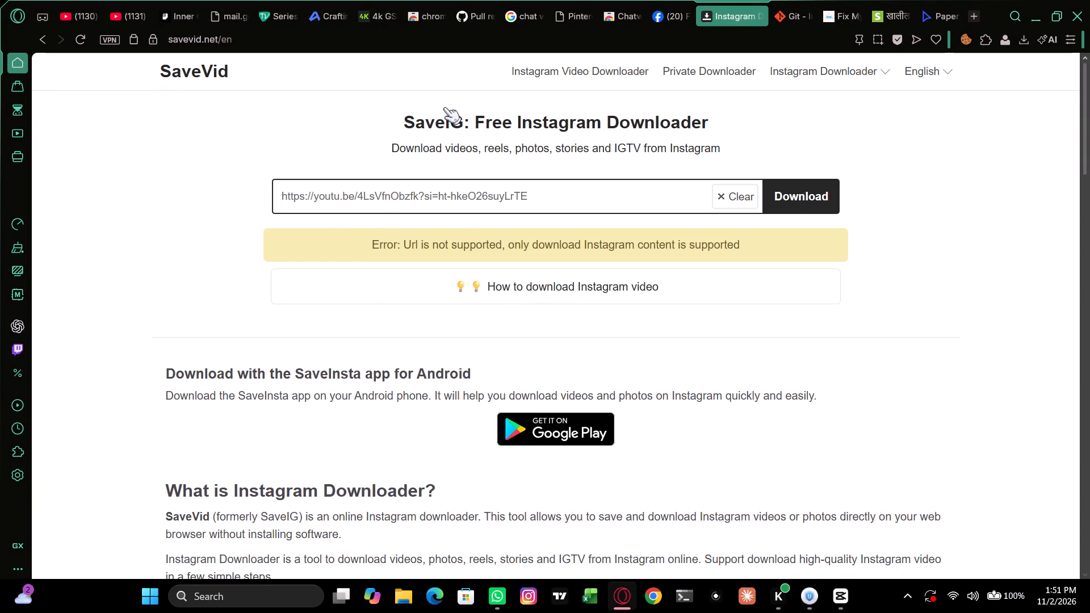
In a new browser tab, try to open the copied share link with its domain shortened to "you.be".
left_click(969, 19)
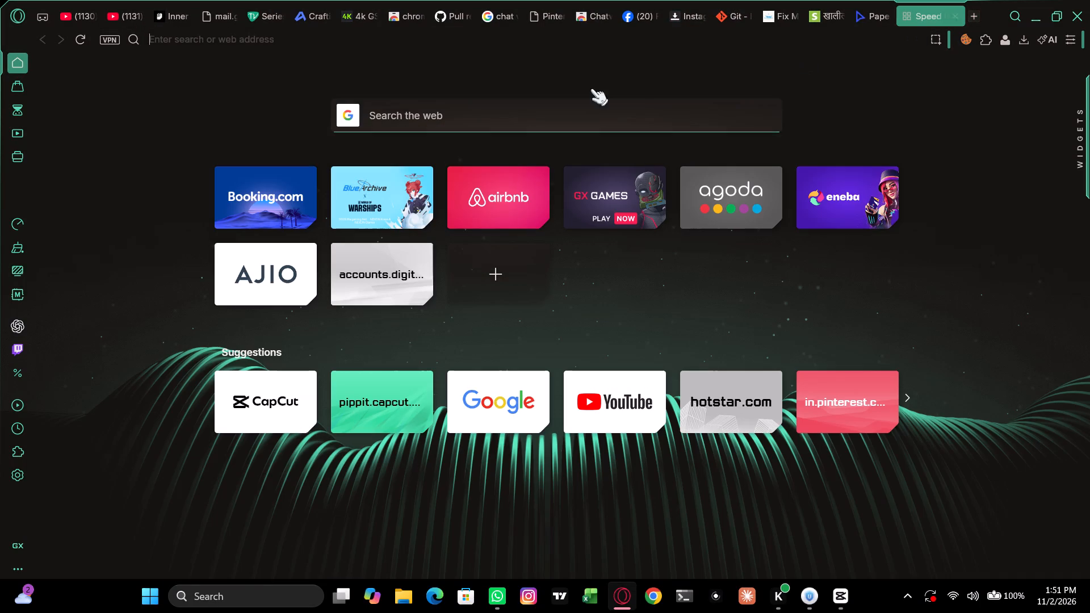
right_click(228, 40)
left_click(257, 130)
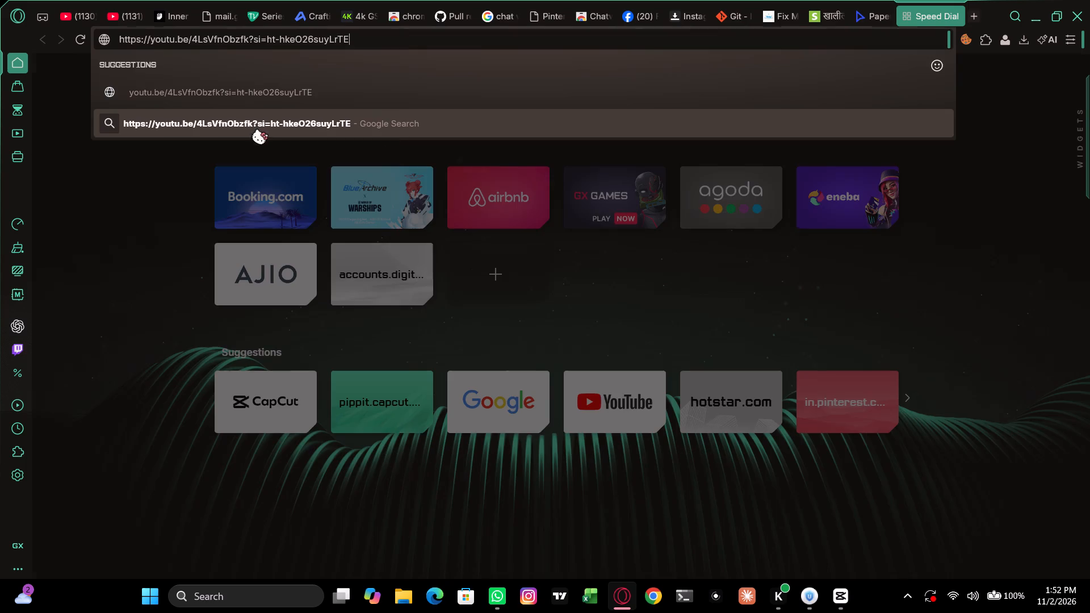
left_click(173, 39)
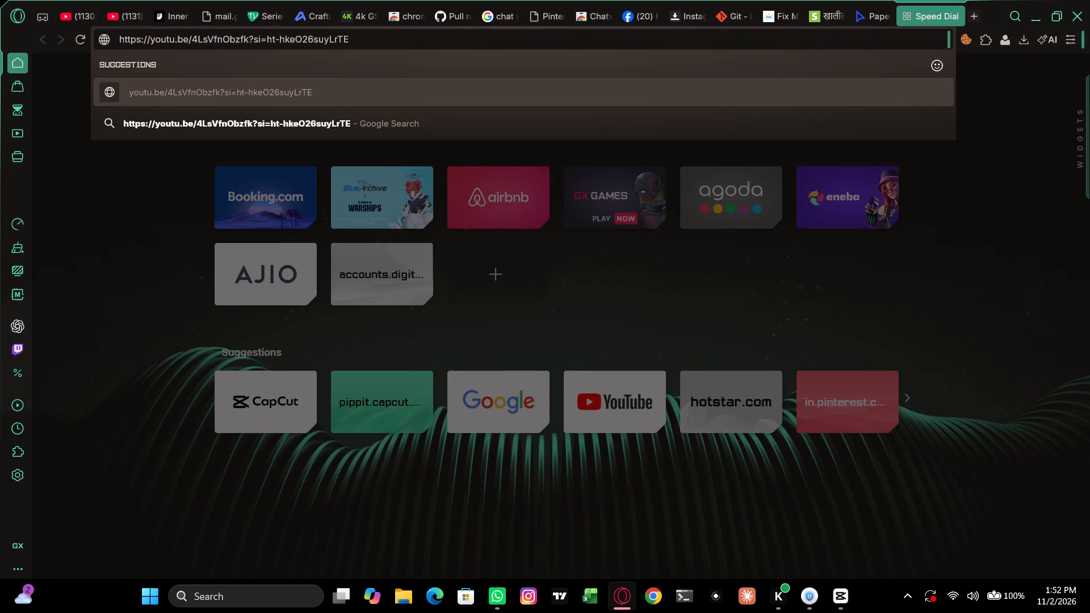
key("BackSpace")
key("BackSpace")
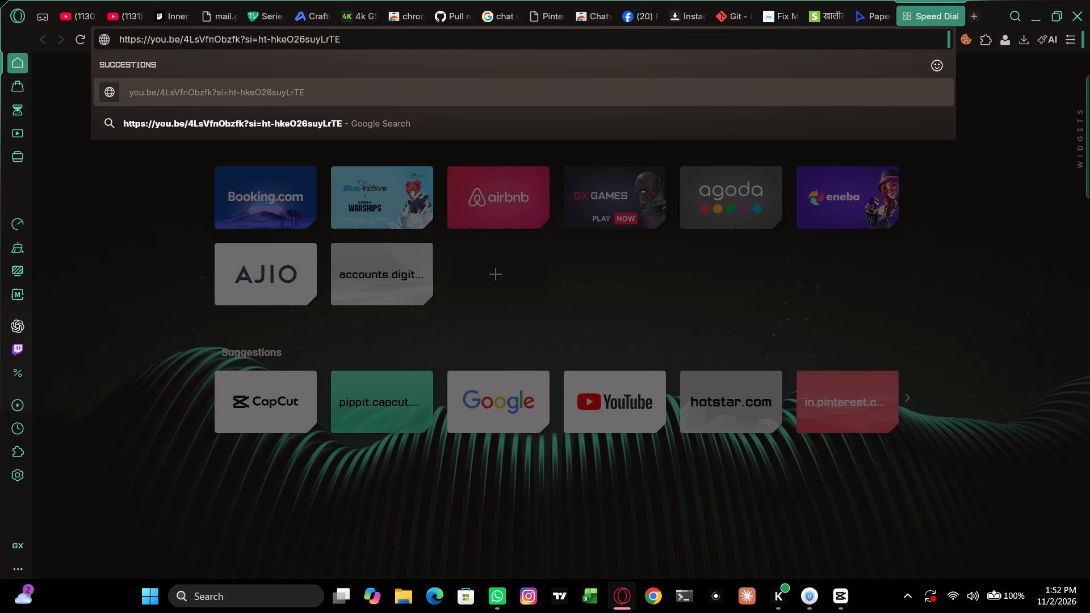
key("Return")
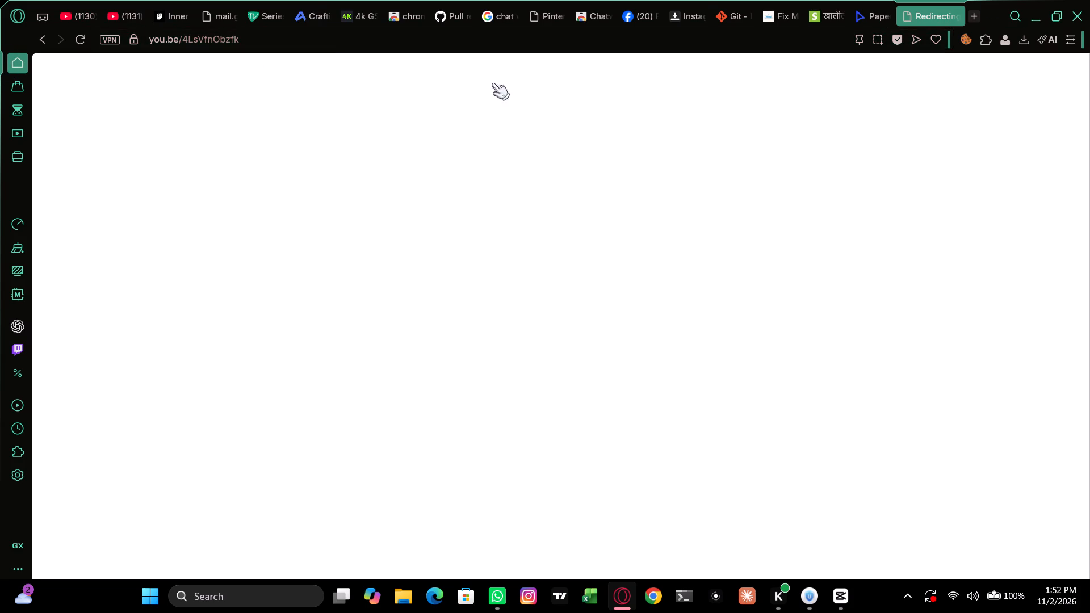
Clear the YouTube link from SaveVid's URL field and close the you.be tab.
left_click(670, 16)
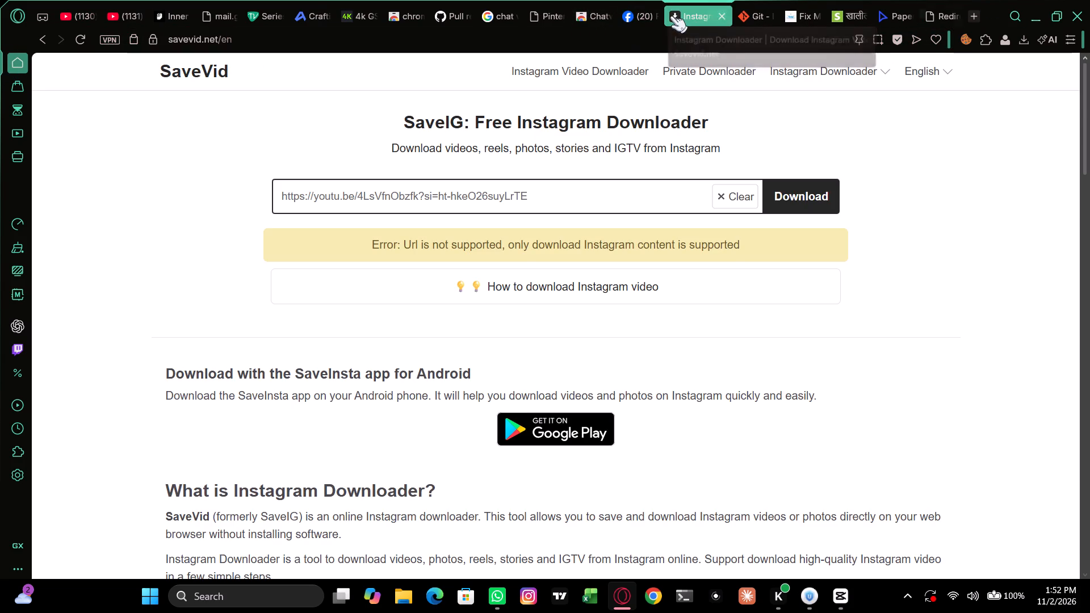
left_click(736, 195)
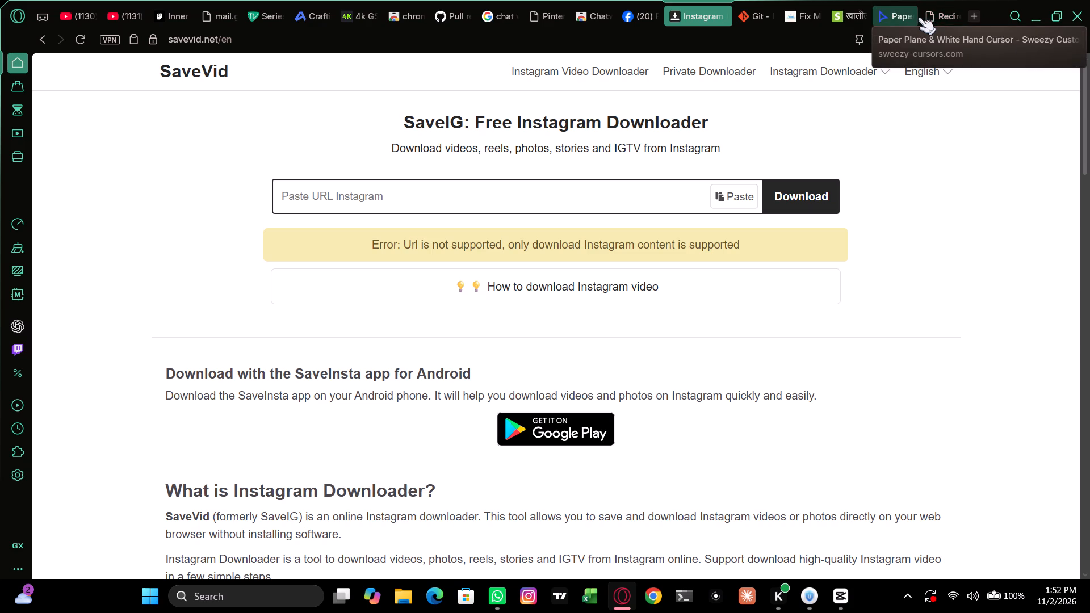
left_click(944, 19)
left_click(949, 20)
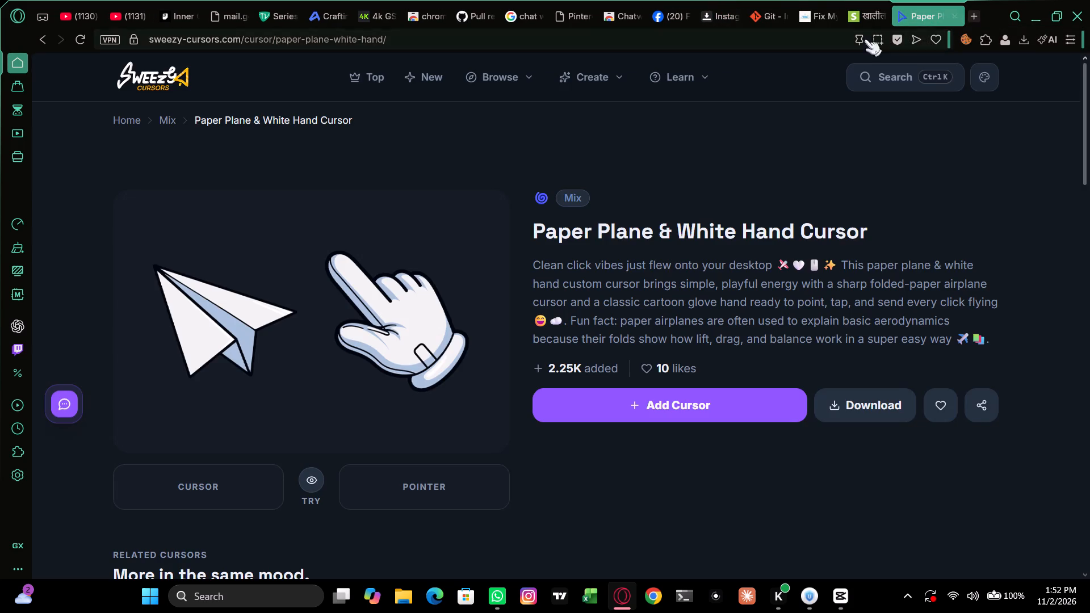
Open a new browser tab and search Google for "youtube song download video".
left_click(970, 19)
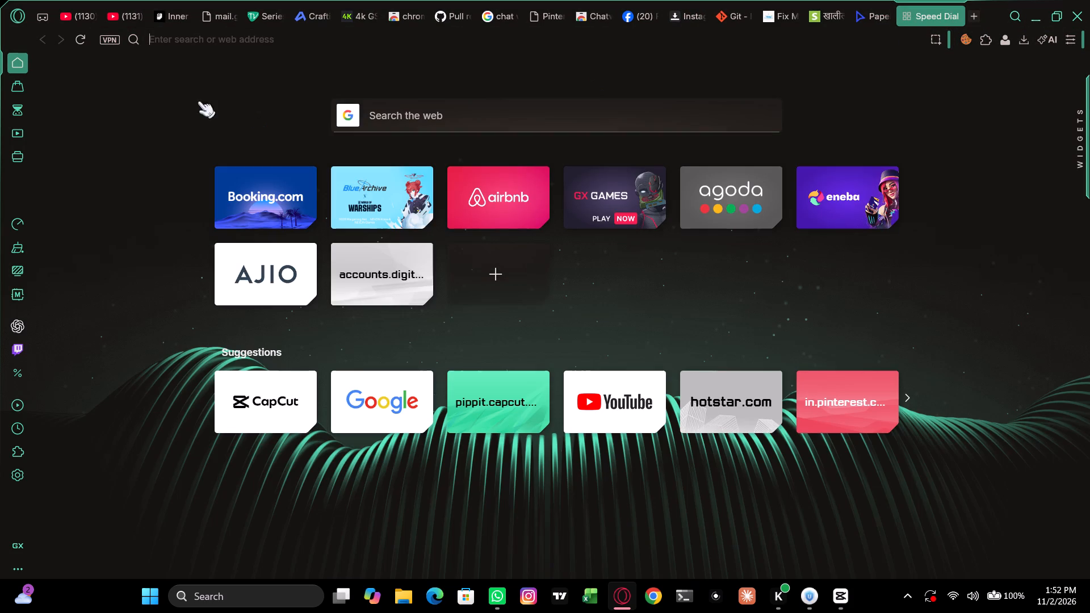
left_click(195, 40)
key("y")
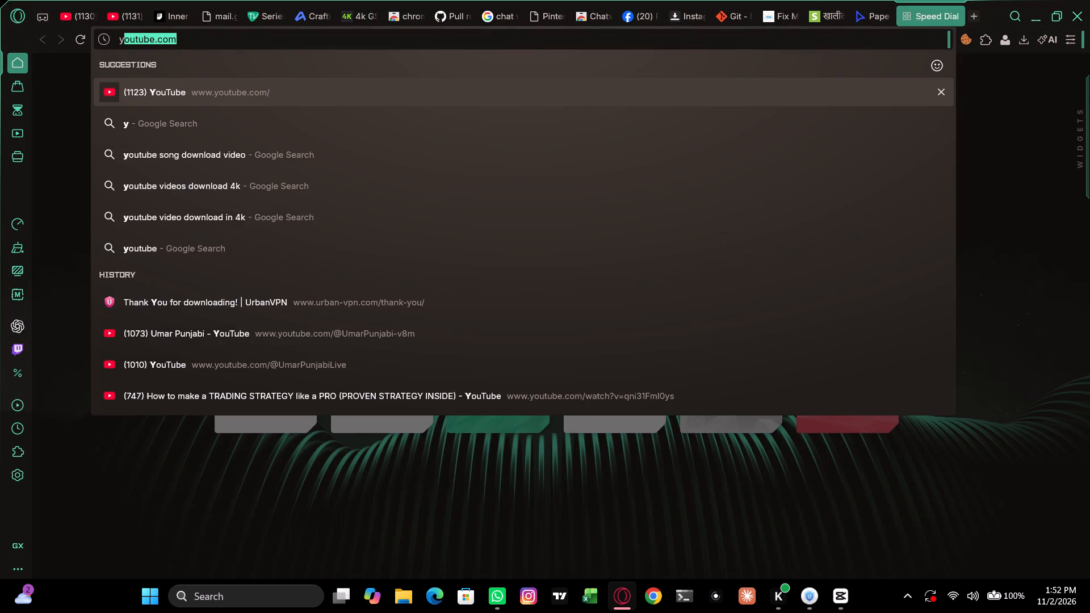
left_click(200, 160)
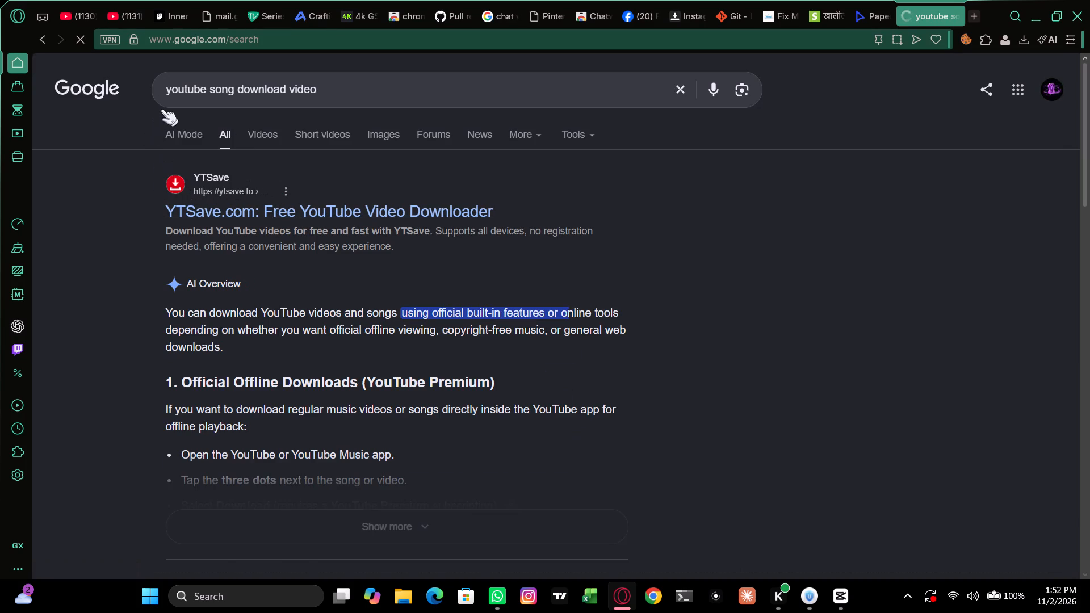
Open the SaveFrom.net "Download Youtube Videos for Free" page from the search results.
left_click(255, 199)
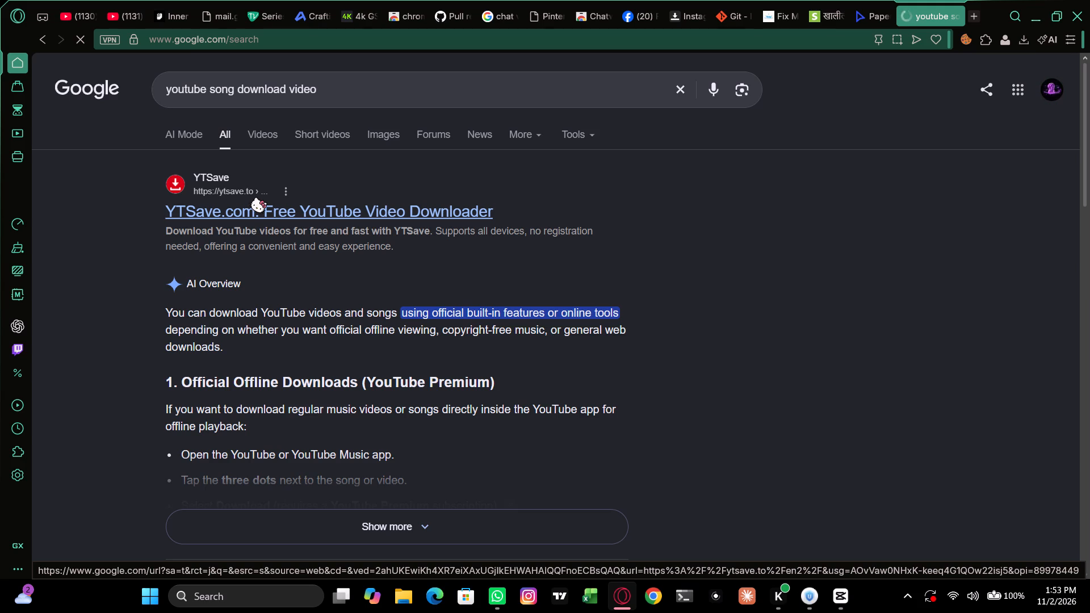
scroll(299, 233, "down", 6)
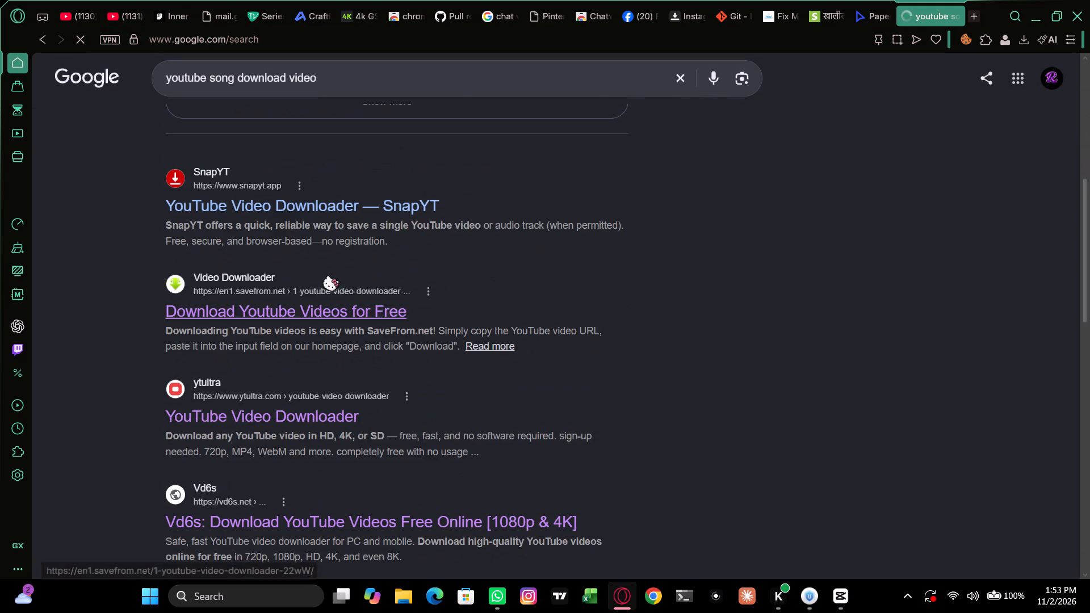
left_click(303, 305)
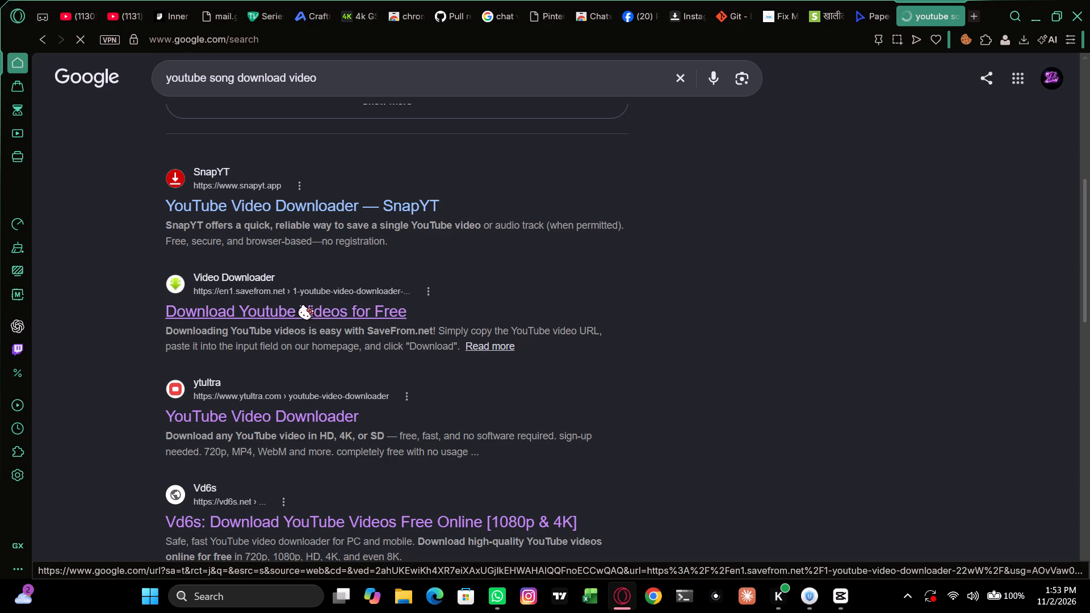
Examine the SaveFrom.net page for a way to download the song.
scroll(321, 278, "up", 1)
scroll(321, 278, "down", 8)
scroll(321, 278, "up", 5)
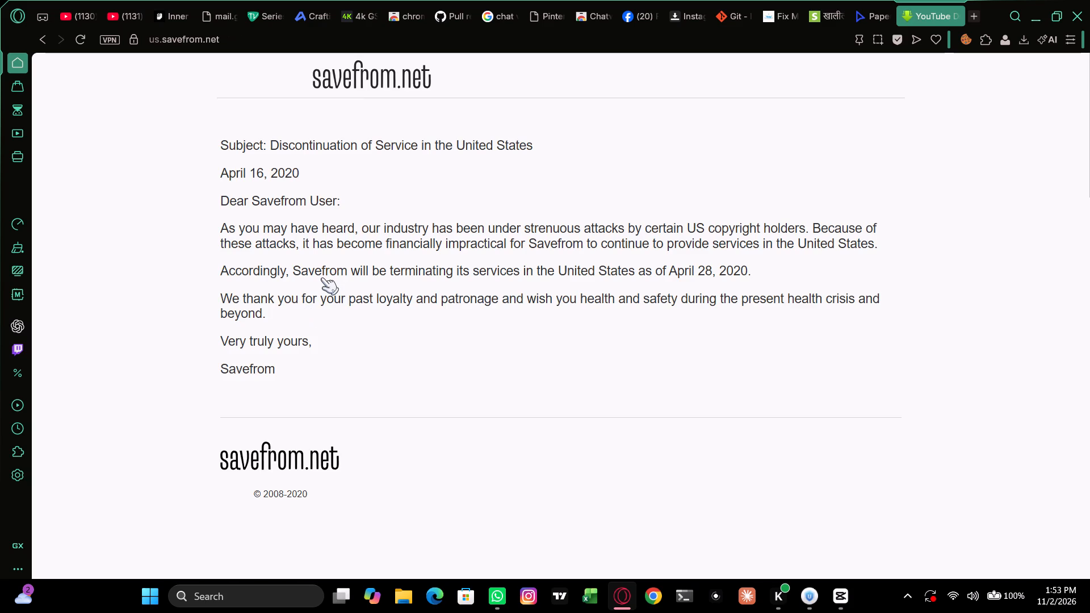
scroll(321, 278, "up", 2)
scroll(321, 278, "down", 2)
scroll(321, 278, "up", 1)
scroll(321, 278, "down", 3)
left_click_drag(215, 162, 446, 191)
left_click(513, 184)
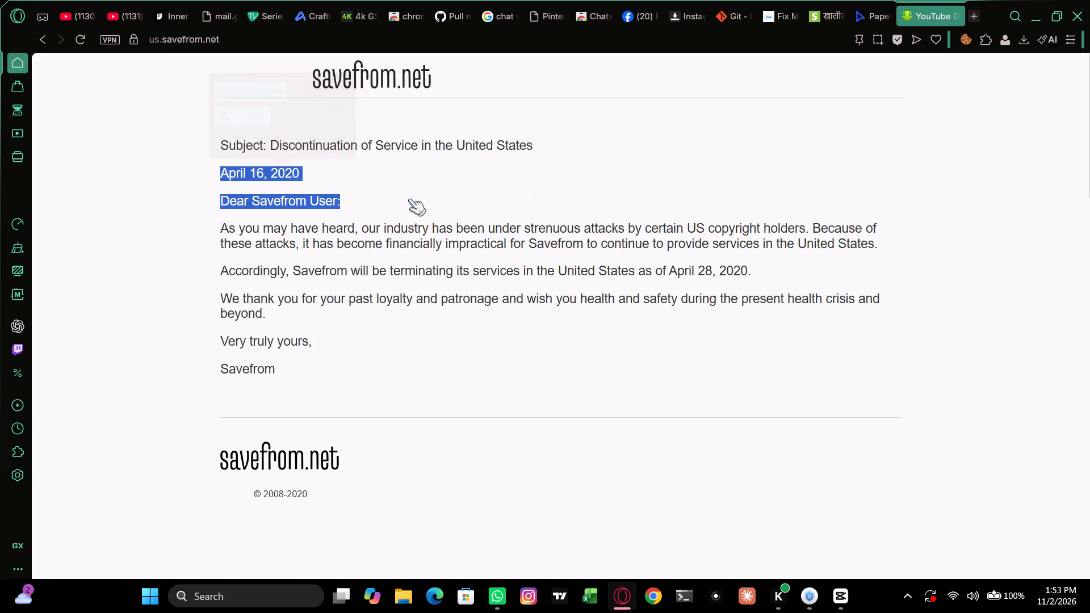
scroll(307, 210, "down", 5)
left_click(468, 394)
scroll(471, 300, "down", 4)
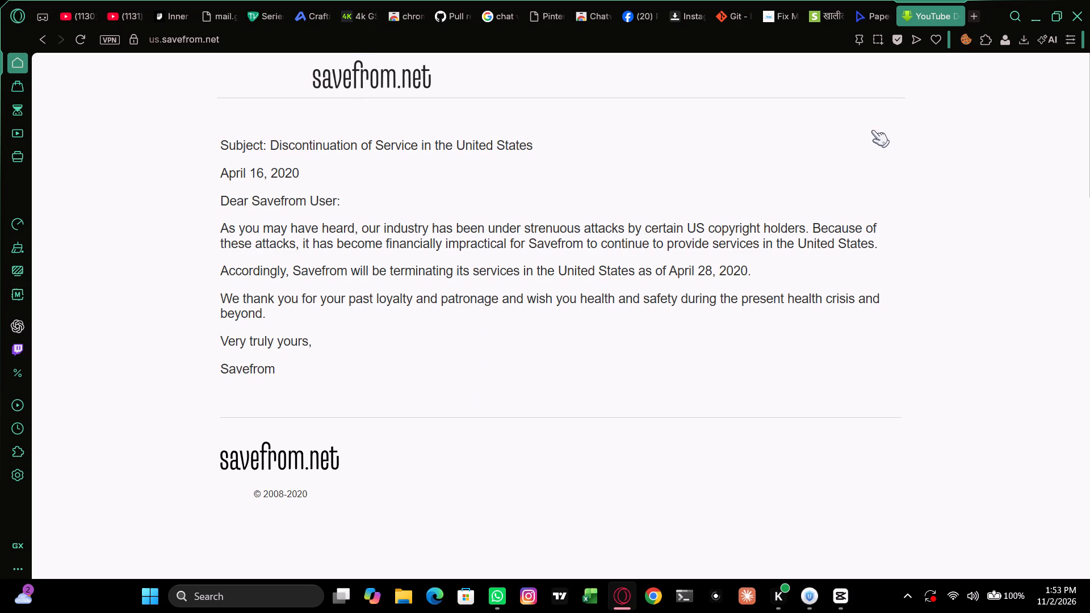
scroll(434, 175, "up", 8)
scroll(451, 173, "down", 2)
scroll(451, 172, "up", 3)
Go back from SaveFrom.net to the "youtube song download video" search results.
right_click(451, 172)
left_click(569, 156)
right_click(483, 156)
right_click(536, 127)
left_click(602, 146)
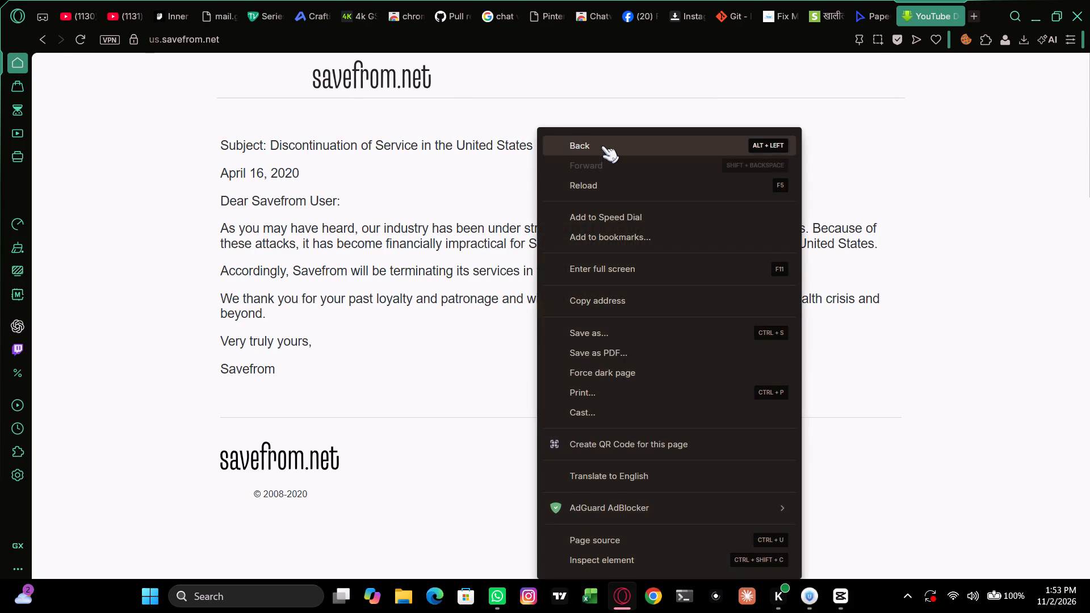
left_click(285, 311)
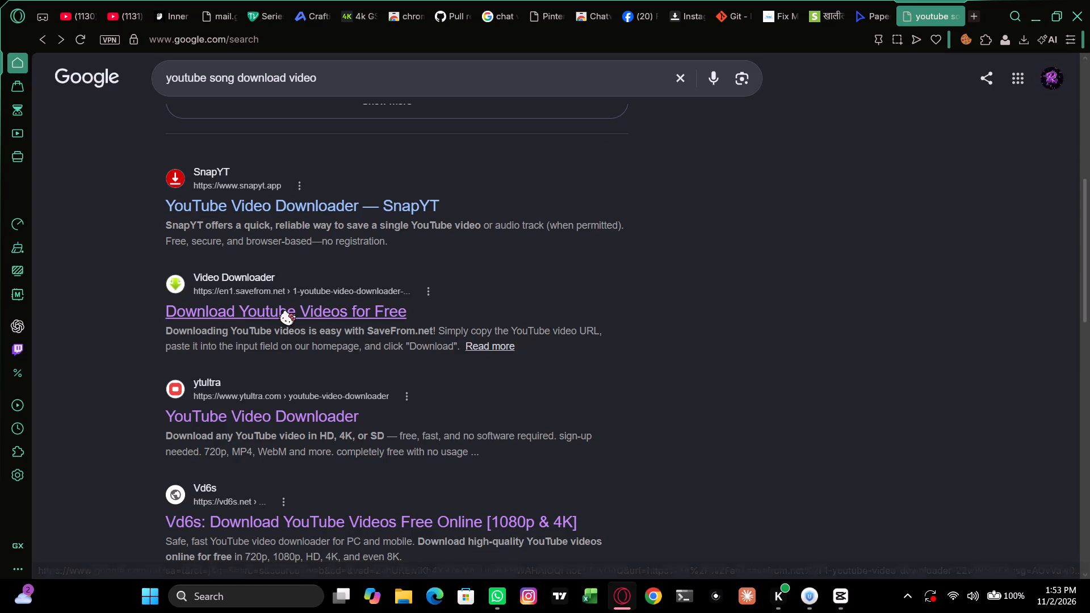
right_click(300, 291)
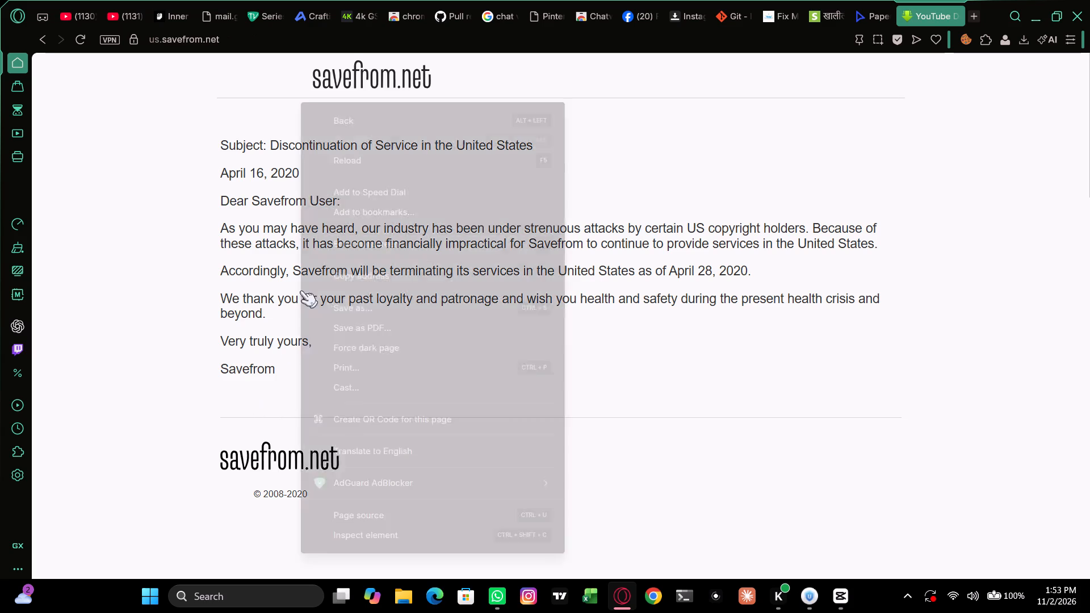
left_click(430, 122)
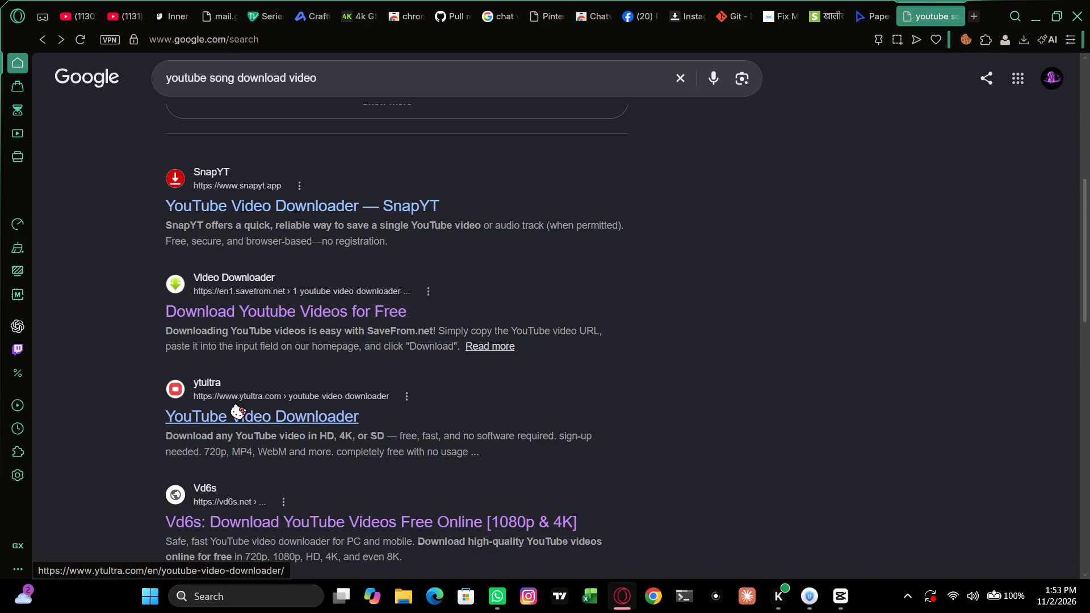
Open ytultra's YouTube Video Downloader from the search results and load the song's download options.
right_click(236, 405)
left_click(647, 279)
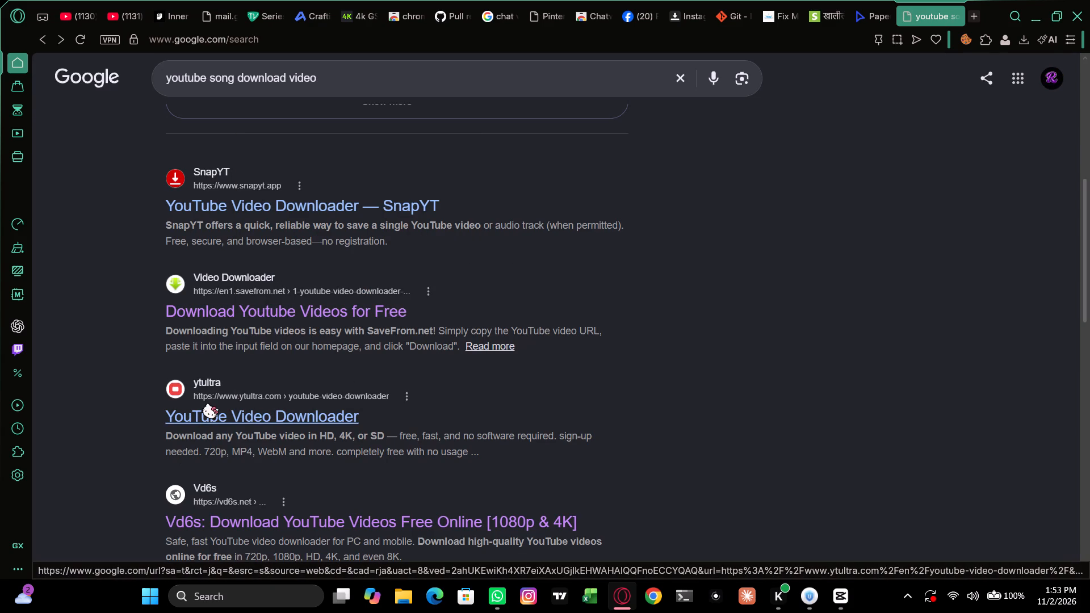
left_click(208, 408)
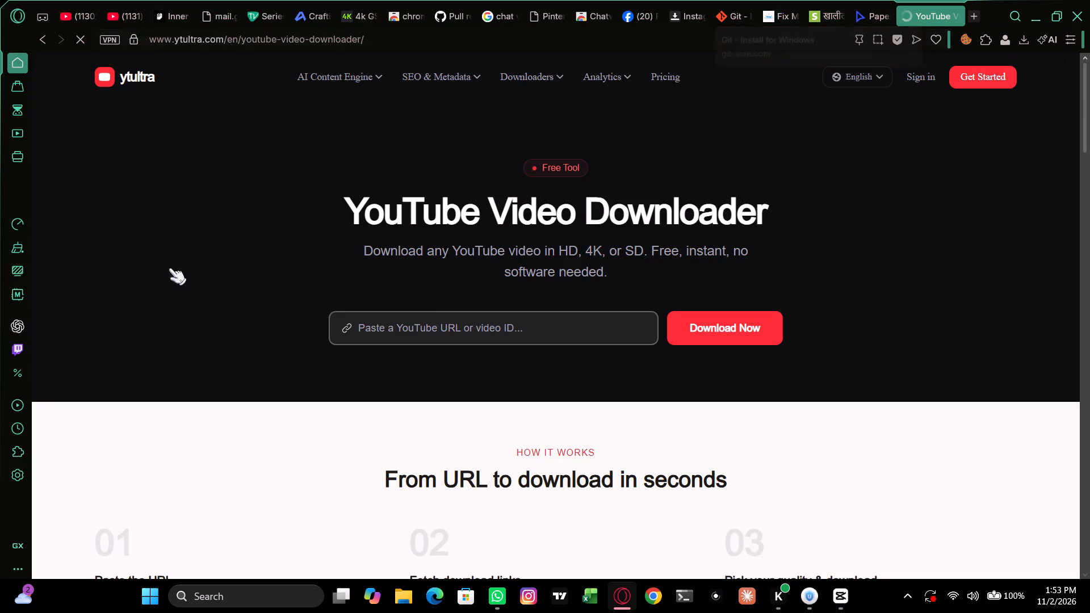
right_click(426, 328)
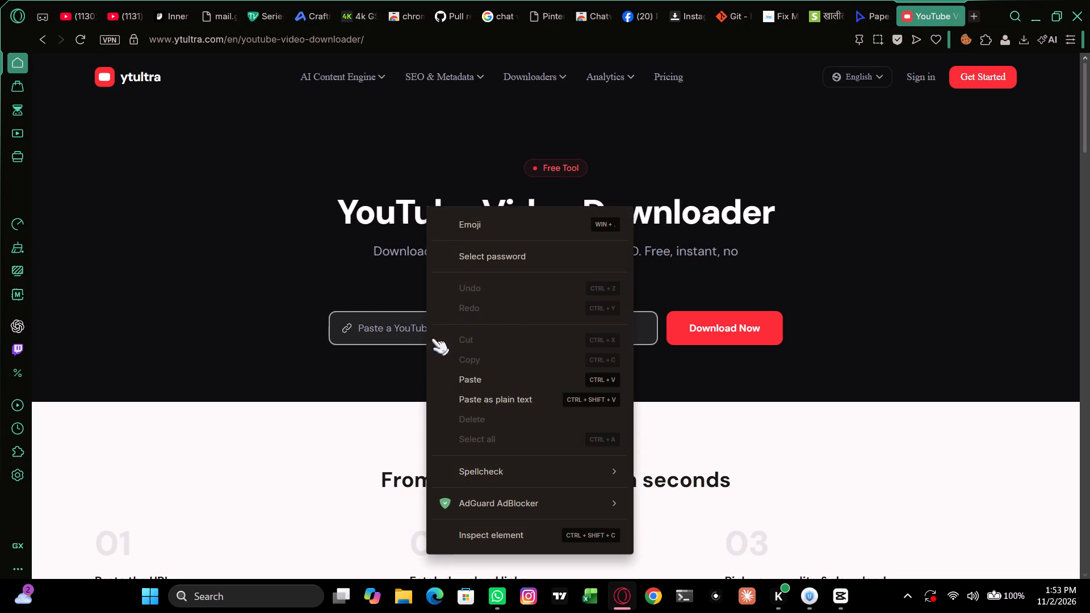
left_click(475, 383)
left_click(723, 335)
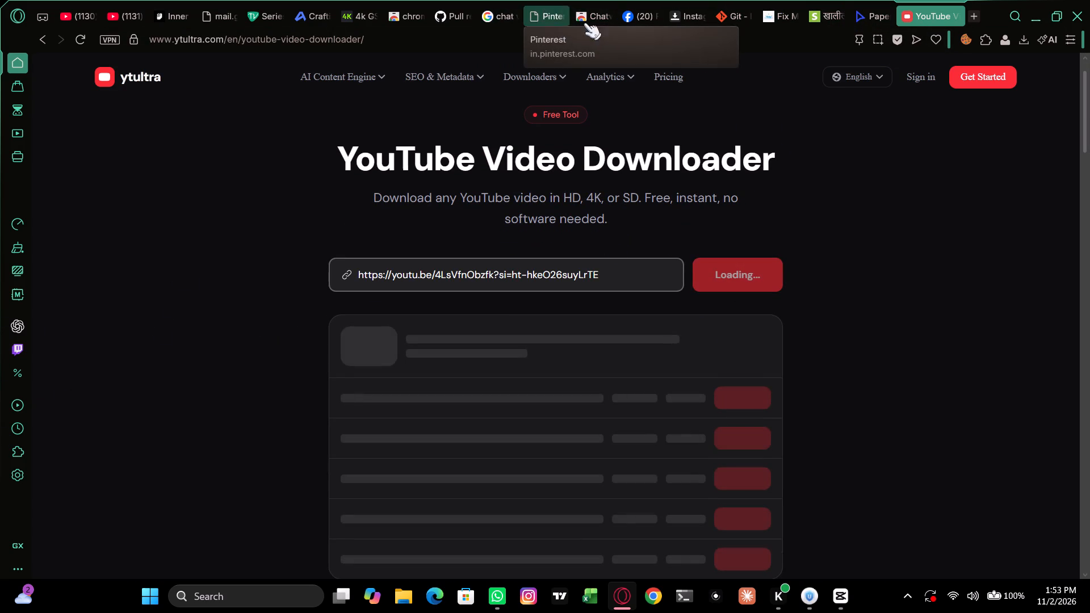
Close the SaveVid Instagram downloader page and return to the ytultra YouTube Video Downloader.
left_click(701, 15)
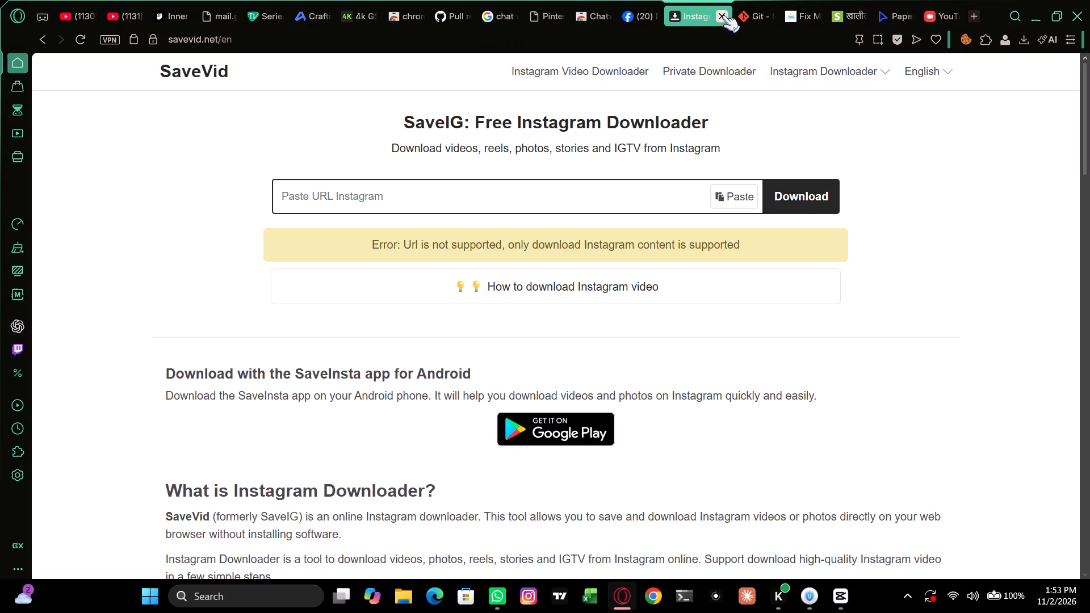
left_click(723, 16)
left_click(895, 9)
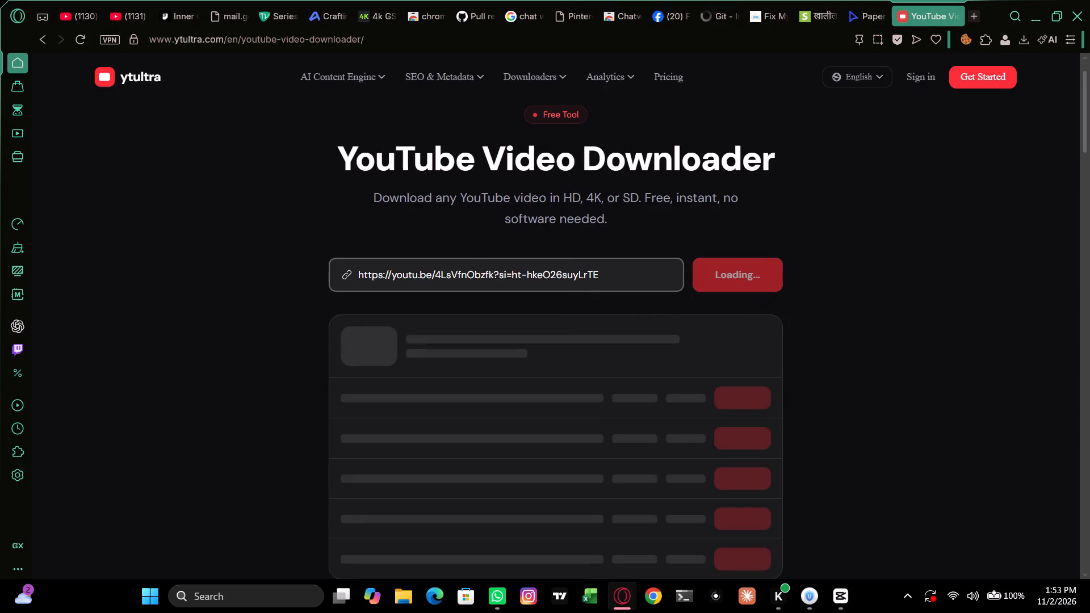
Bring up the audio download options for the song on ytultra.
scroll(946, 232, "up", 1)
scroll(946, 232, "down", 4)
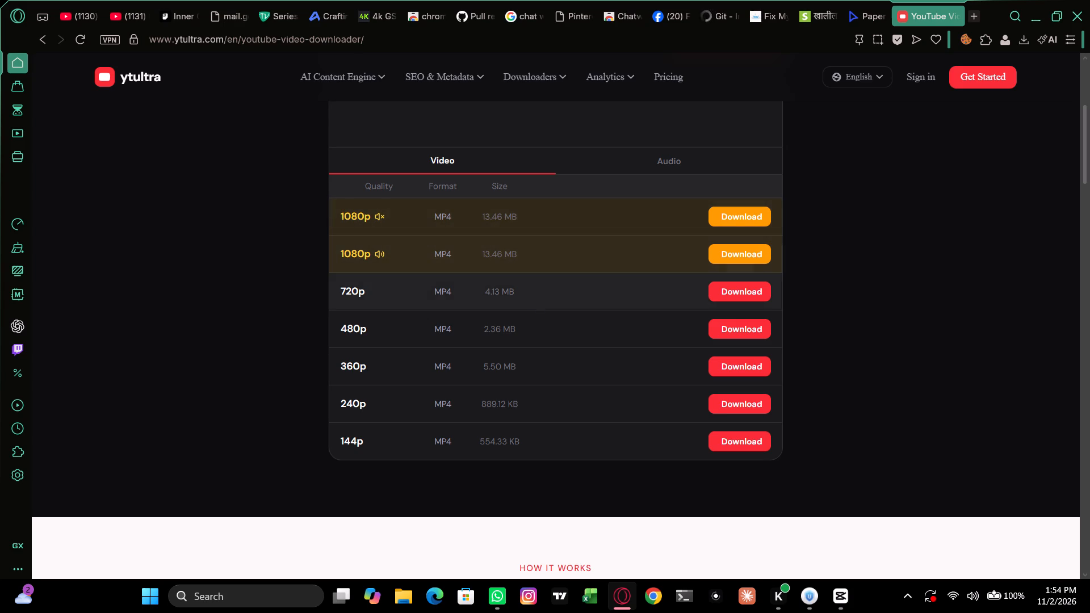
left_click(376, 254)
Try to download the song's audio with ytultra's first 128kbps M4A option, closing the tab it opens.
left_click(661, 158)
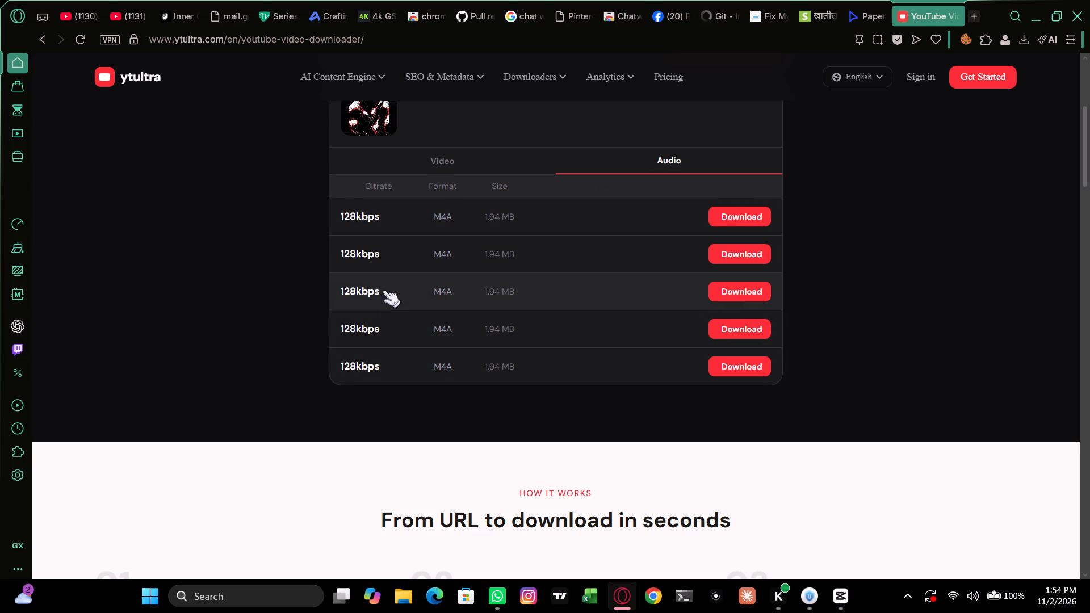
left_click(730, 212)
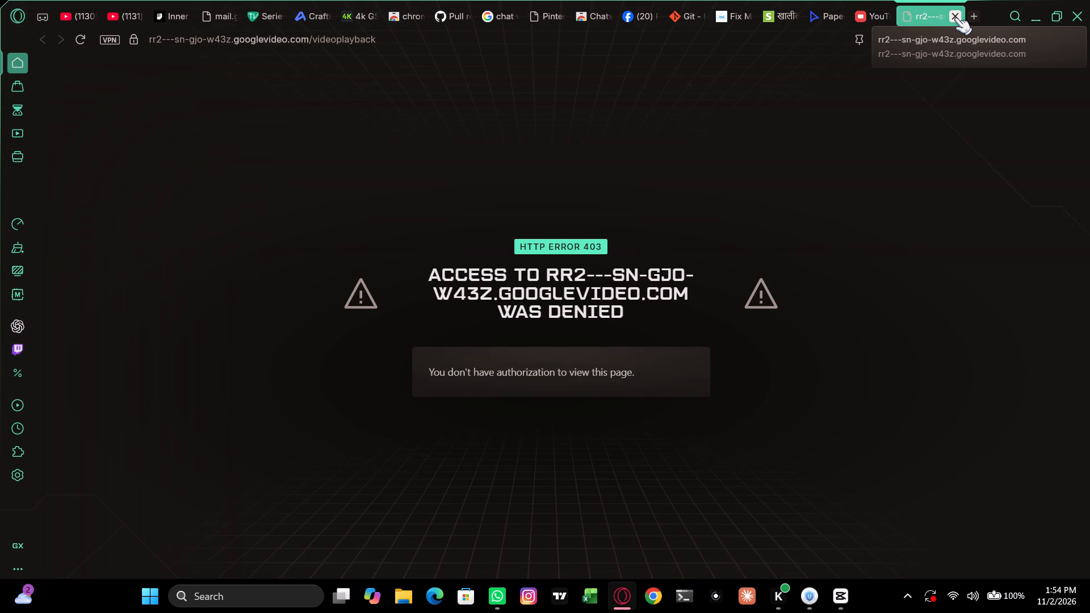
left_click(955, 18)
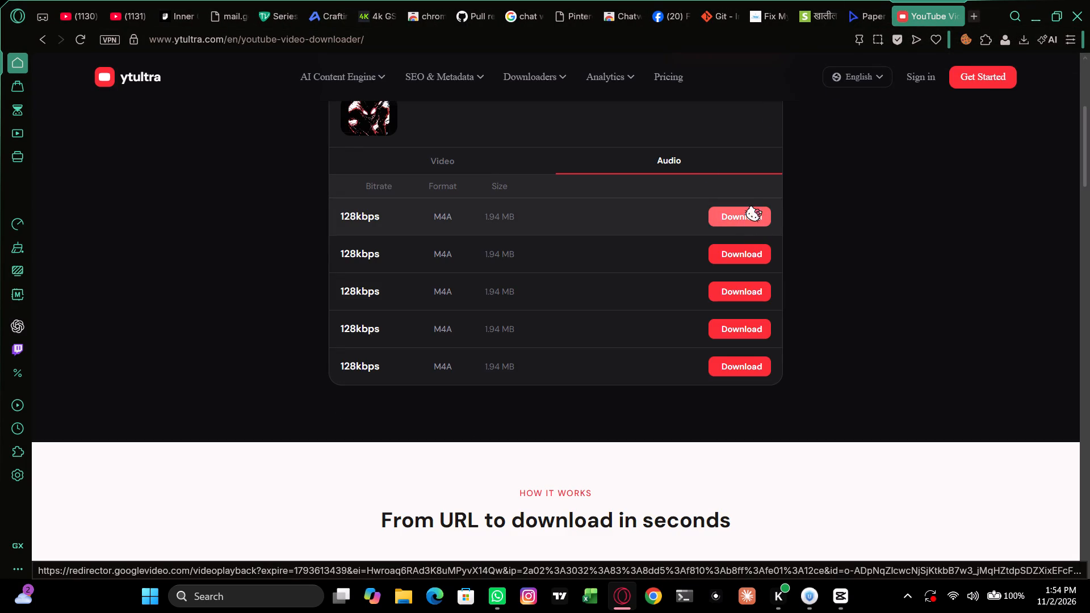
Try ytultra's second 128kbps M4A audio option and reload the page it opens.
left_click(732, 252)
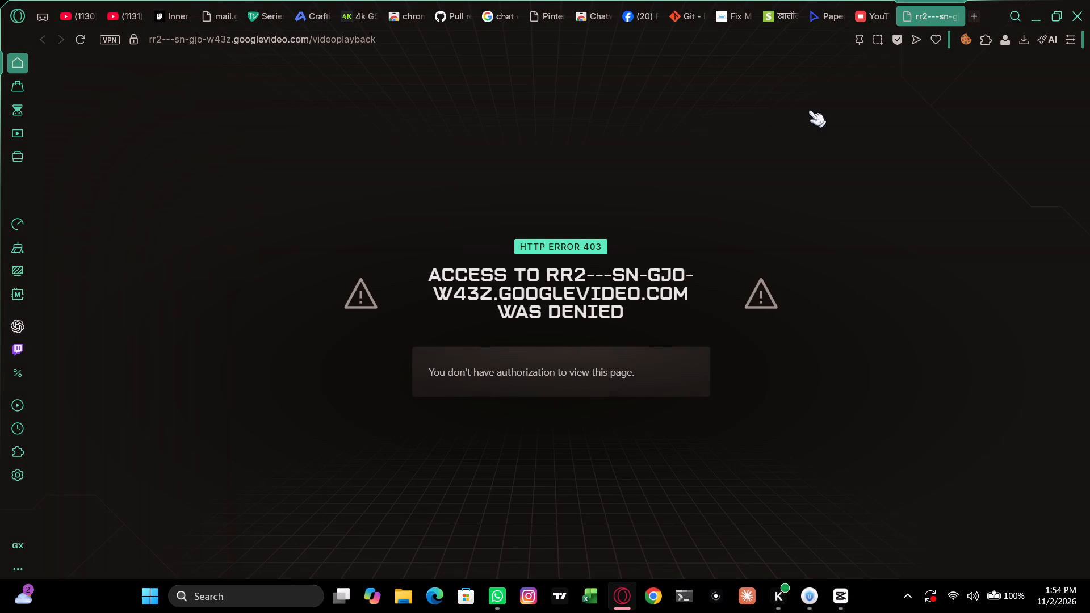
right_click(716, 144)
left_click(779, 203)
Switch to Urban VPN and disconnect the United States connection.
left_click(808, 597)
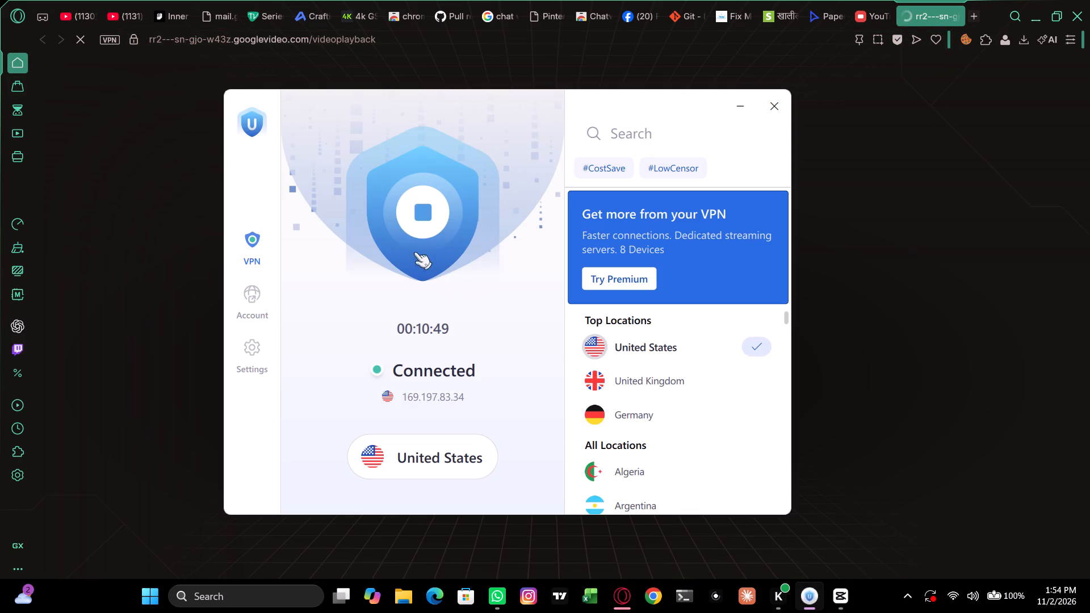
left_click(426, 216)
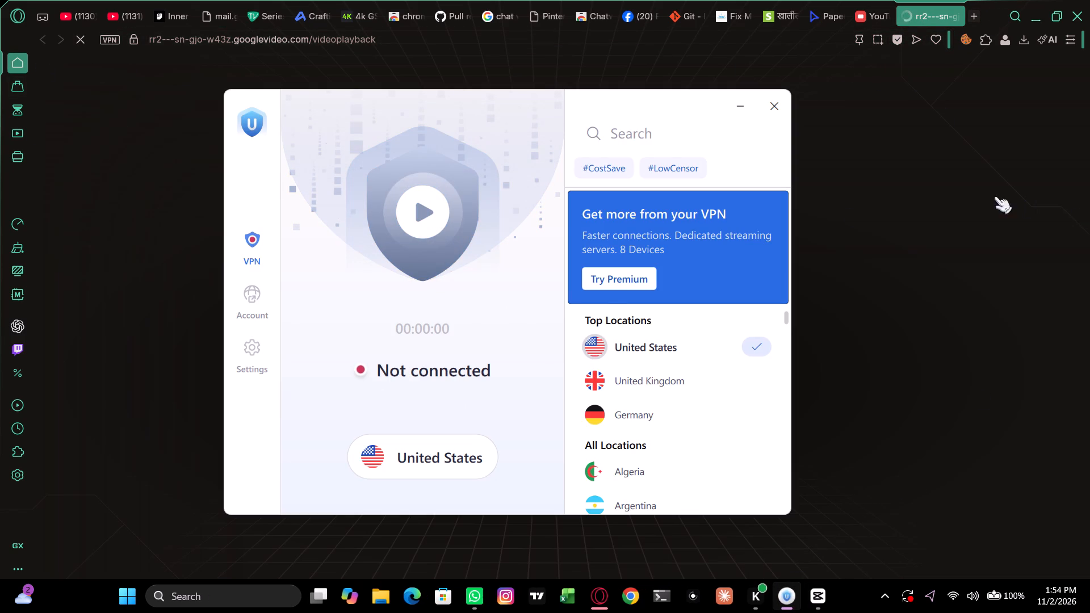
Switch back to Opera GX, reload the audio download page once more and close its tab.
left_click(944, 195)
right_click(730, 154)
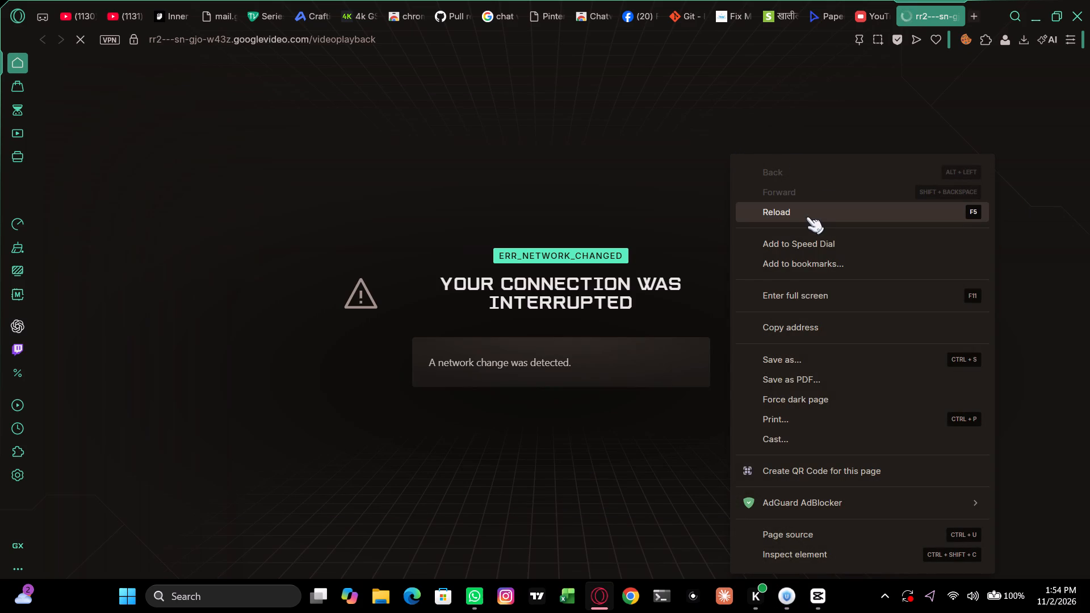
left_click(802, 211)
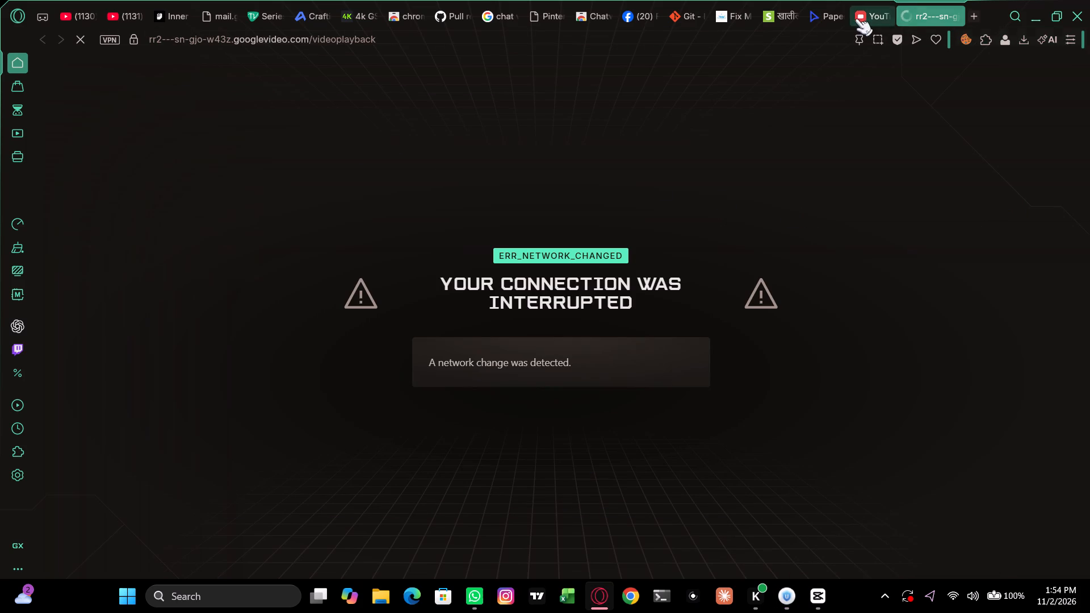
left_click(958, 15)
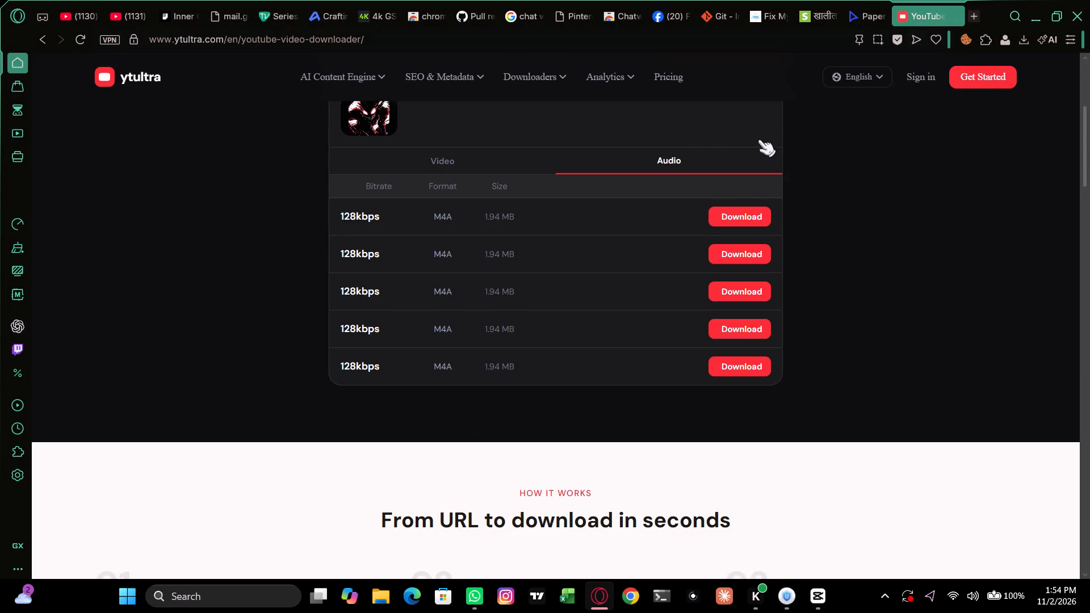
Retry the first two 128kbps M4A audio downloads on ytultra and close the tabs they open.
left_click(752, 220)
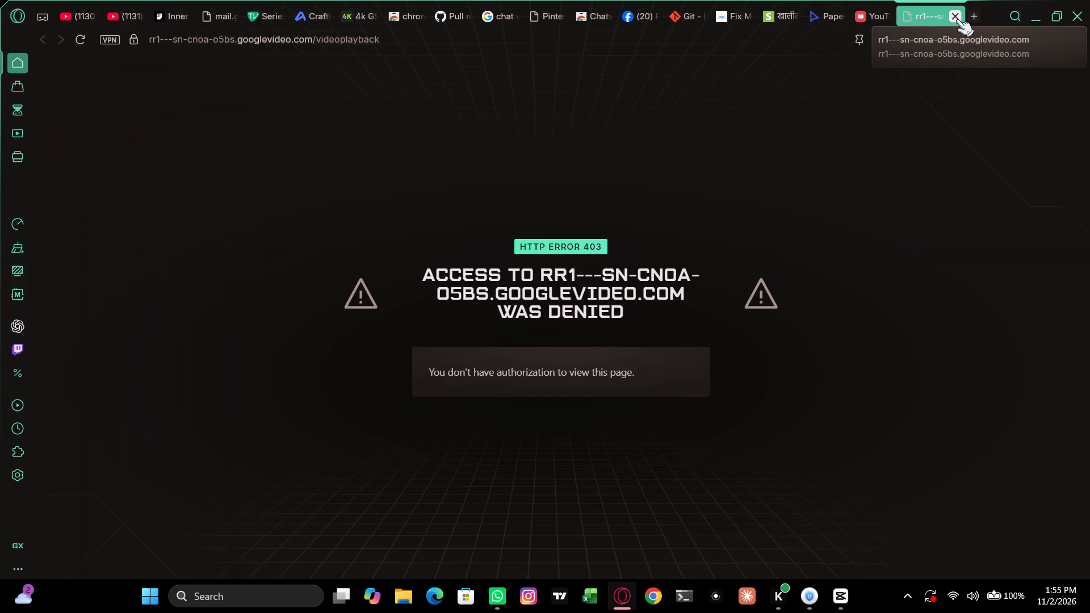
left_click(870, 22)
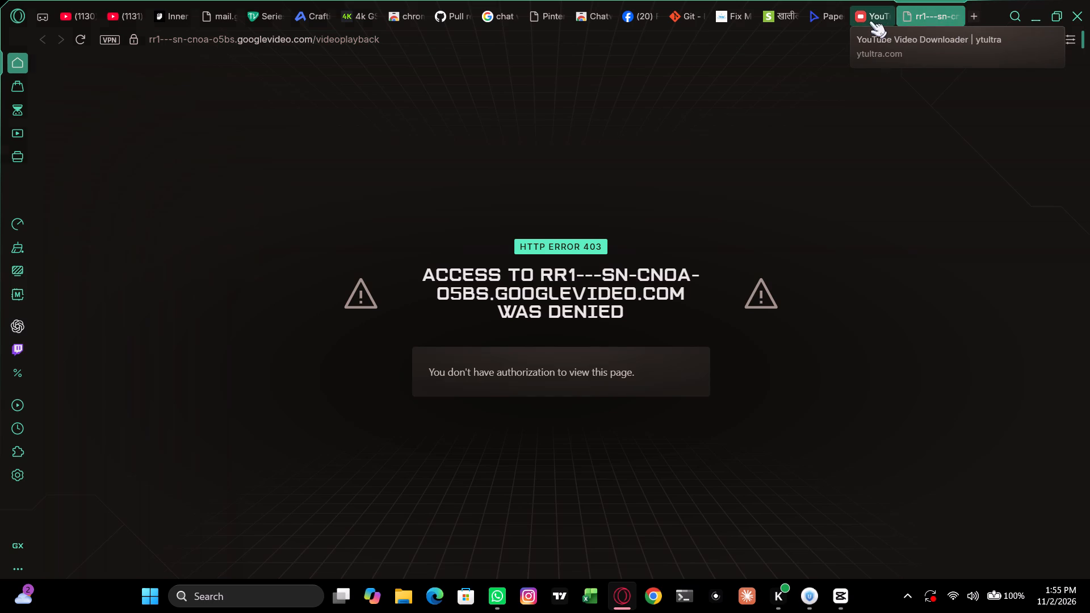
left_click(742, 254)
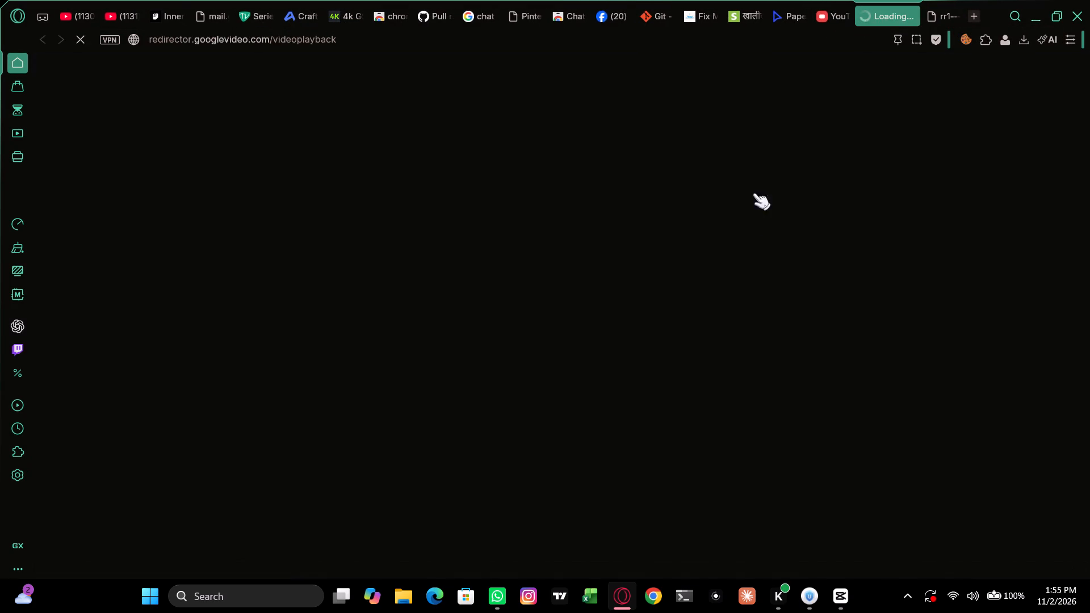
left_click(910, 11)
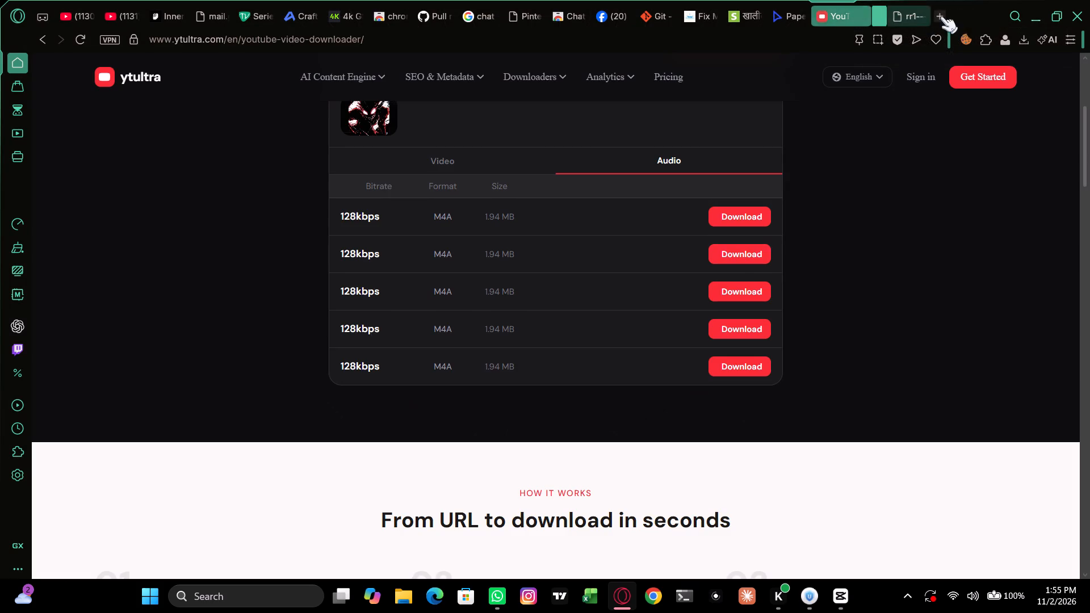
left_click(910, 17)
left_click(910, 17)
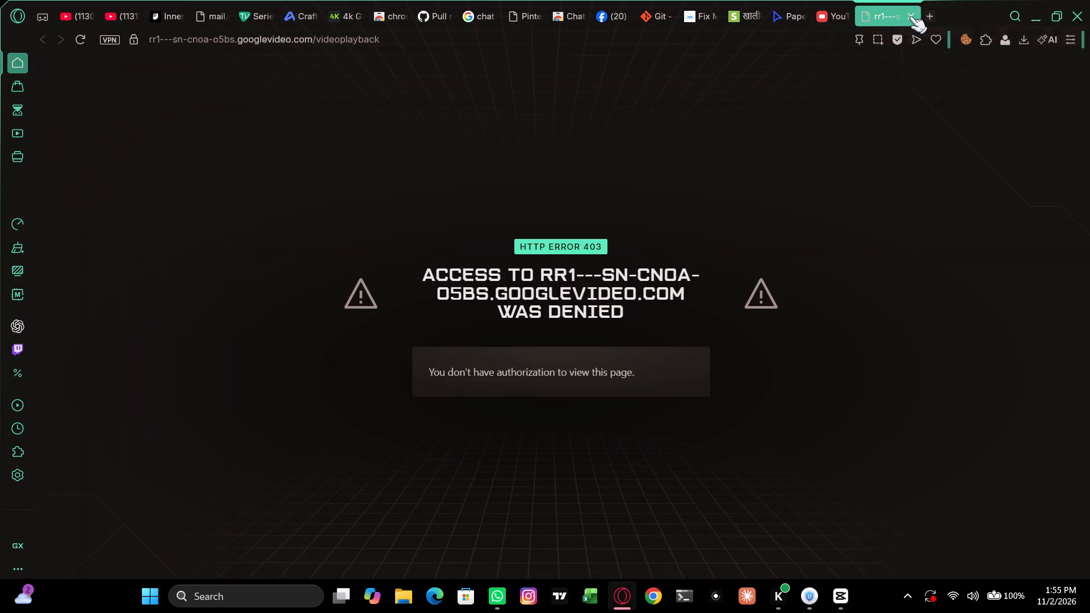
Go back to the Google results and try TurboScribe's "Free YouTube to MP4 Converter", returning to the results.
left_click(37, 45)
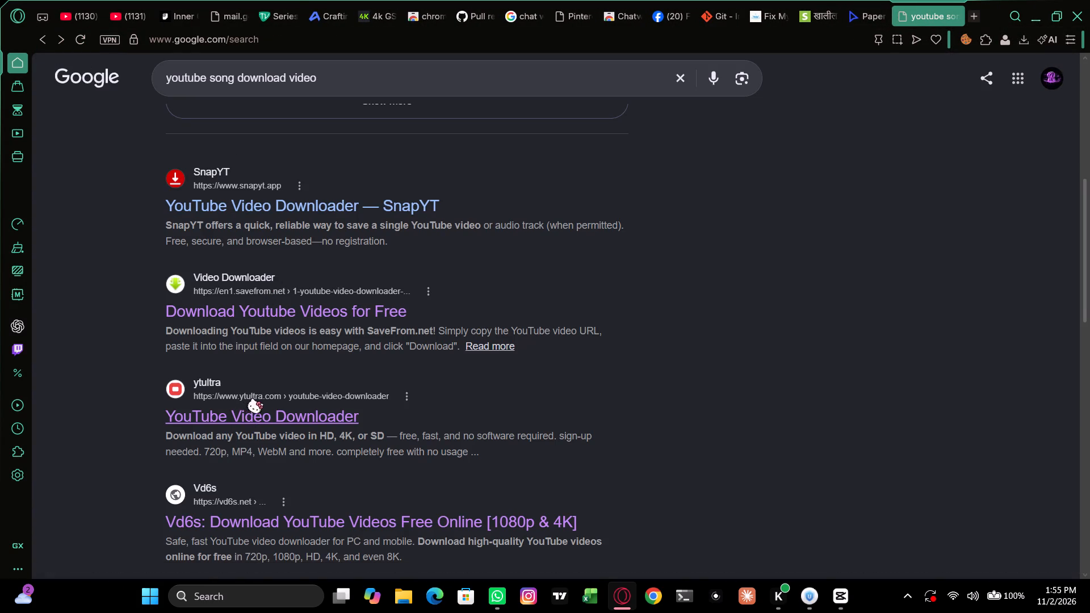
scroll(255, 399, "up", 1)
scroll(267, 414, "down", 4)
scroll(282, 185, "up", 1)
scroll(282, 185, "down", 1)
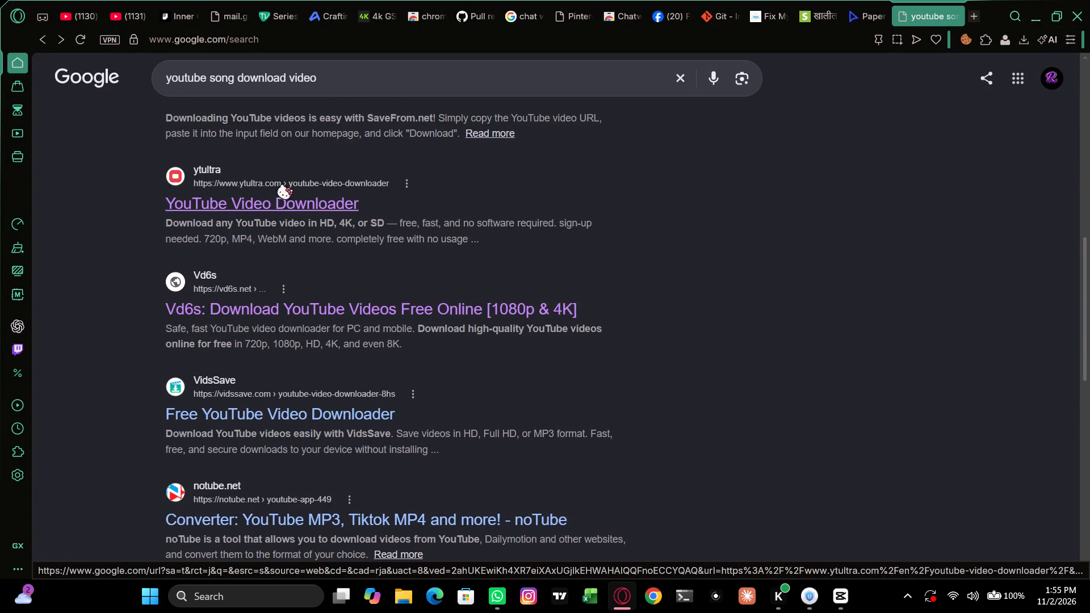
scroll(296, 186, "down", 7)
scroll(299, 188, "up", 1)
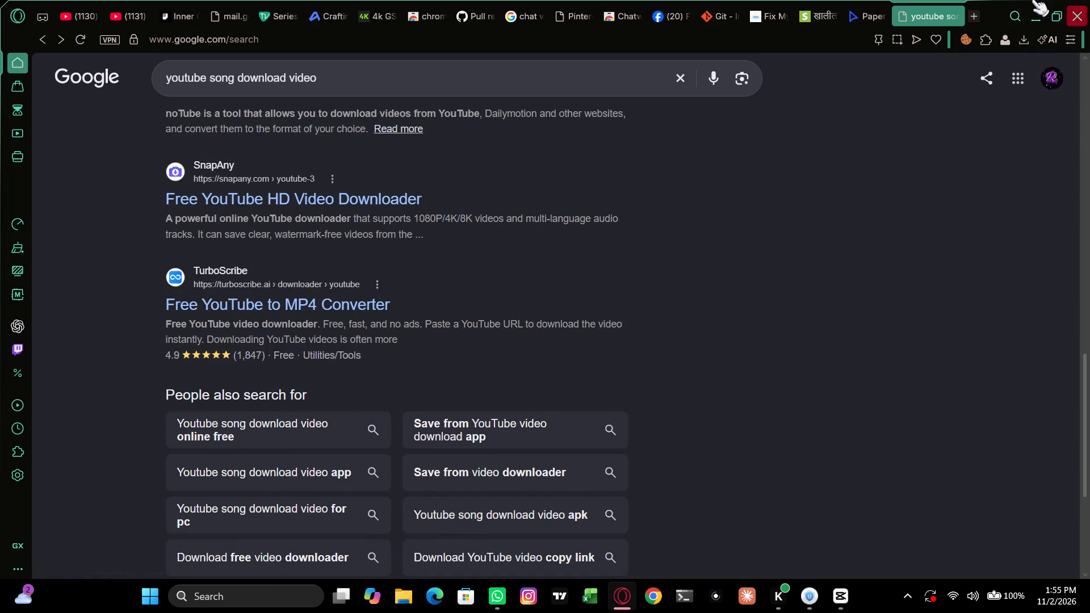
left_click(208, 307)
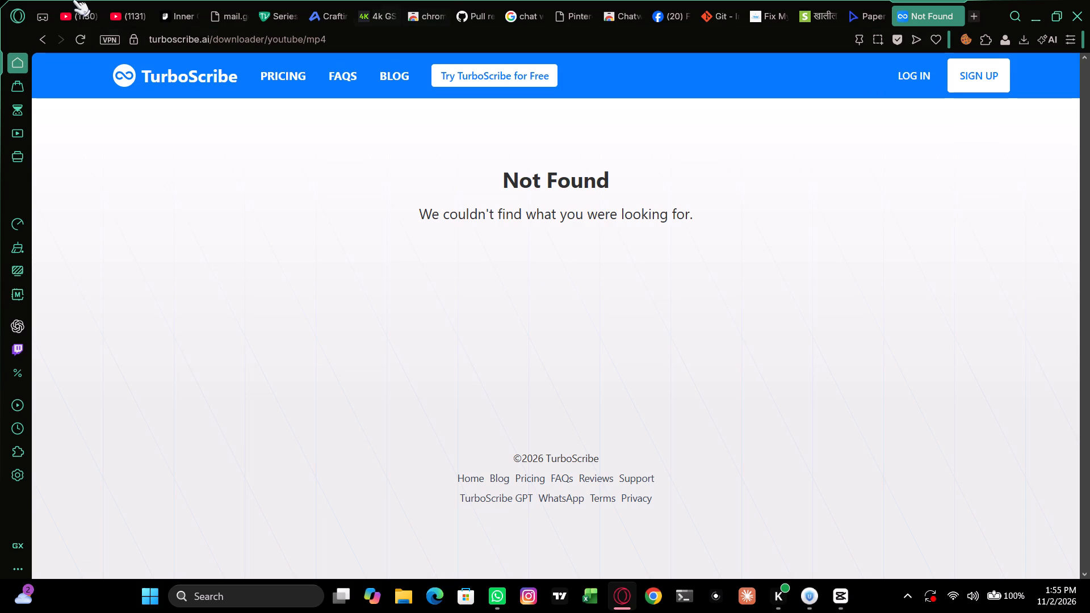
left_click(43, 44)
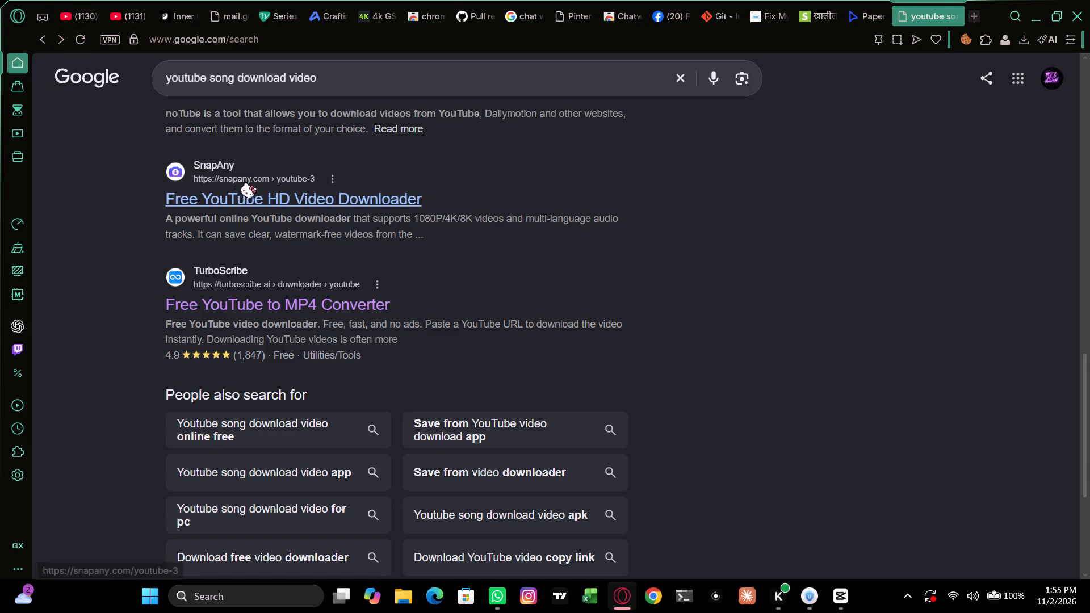
Open SnapAny's "Free YouTube HD Video Downloader" from the results and submit the copied song link.
left_click(253, 184)
scroll(483, 185, "down", 1)
scroll(484, 184, "up", 3)
scroll(485, 179, "down", 1)
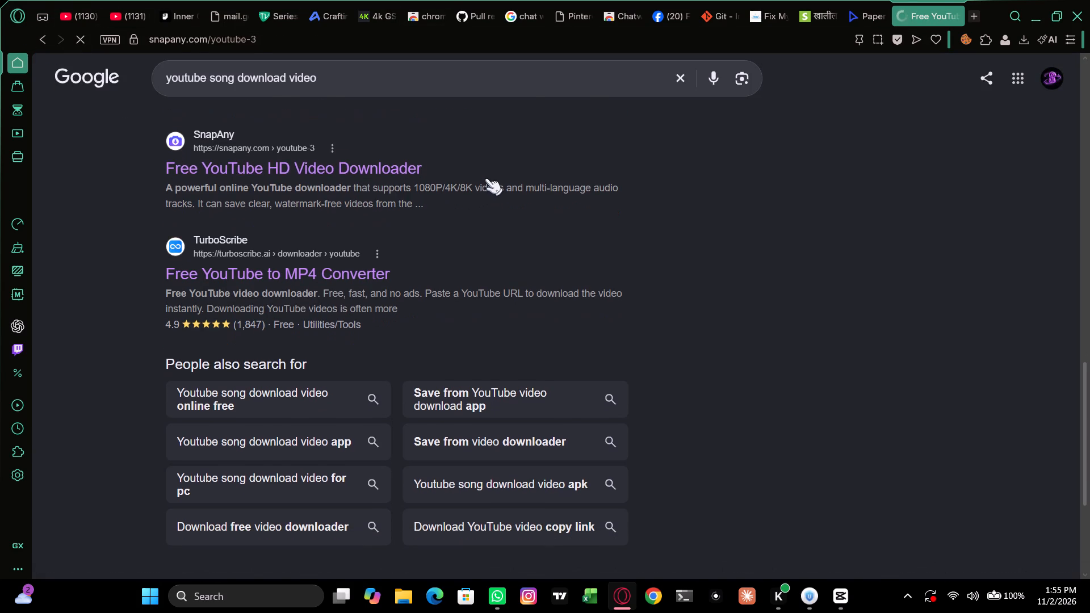
left_click(259, 296)
right_click(259, 296)
scroll(259, 296, "up", 1)
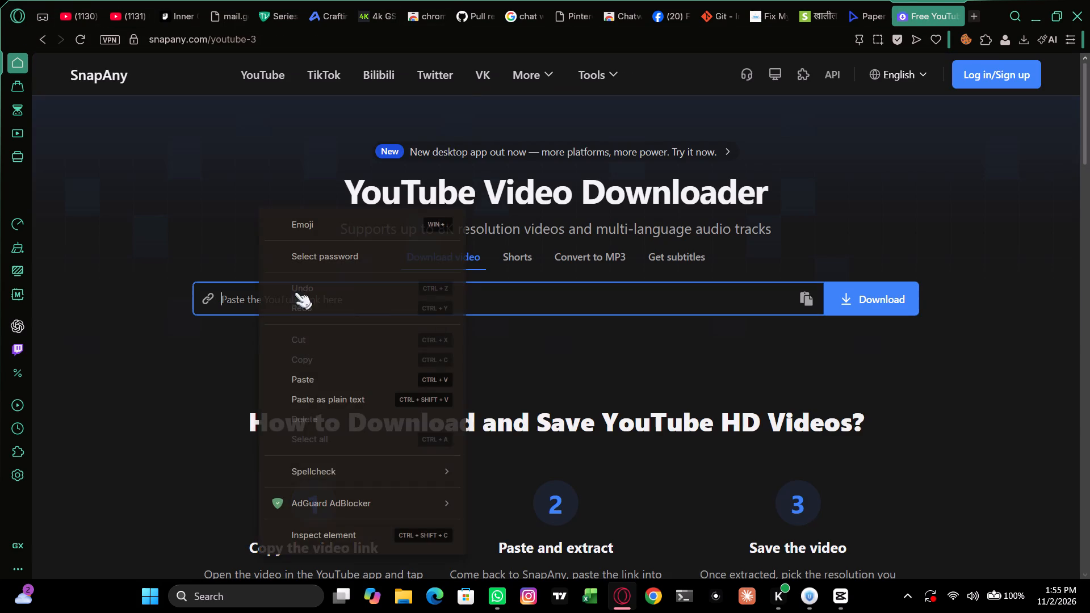
left_click(314, 383)
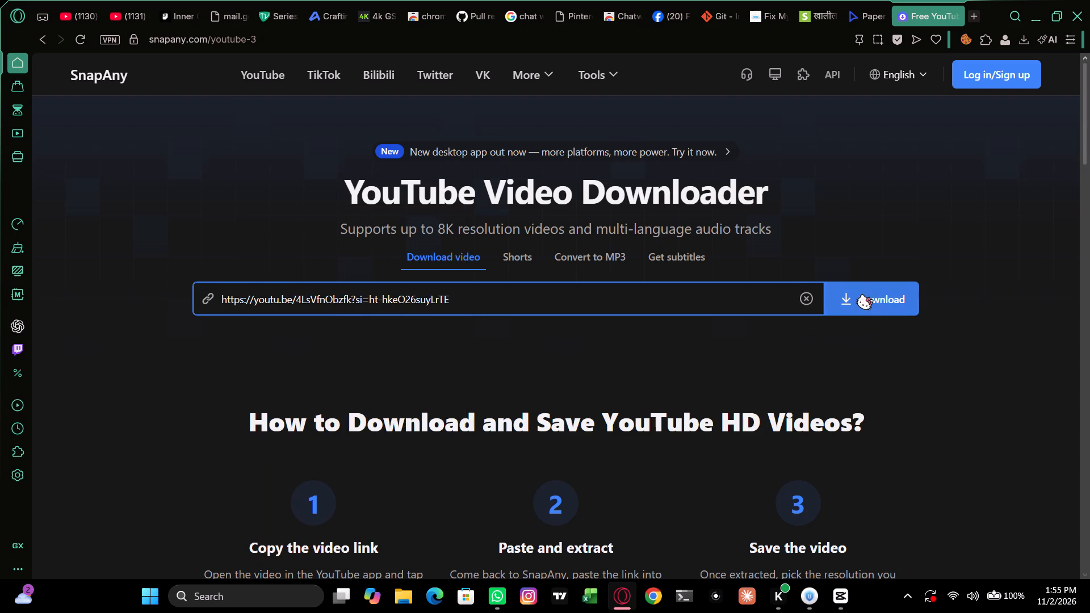
left_click(862, 295)
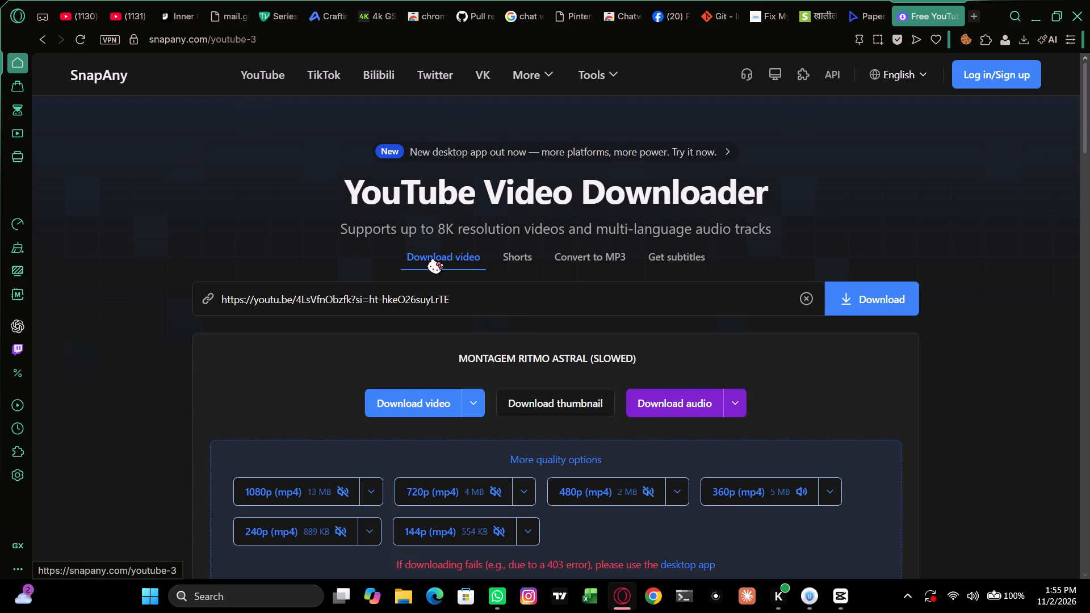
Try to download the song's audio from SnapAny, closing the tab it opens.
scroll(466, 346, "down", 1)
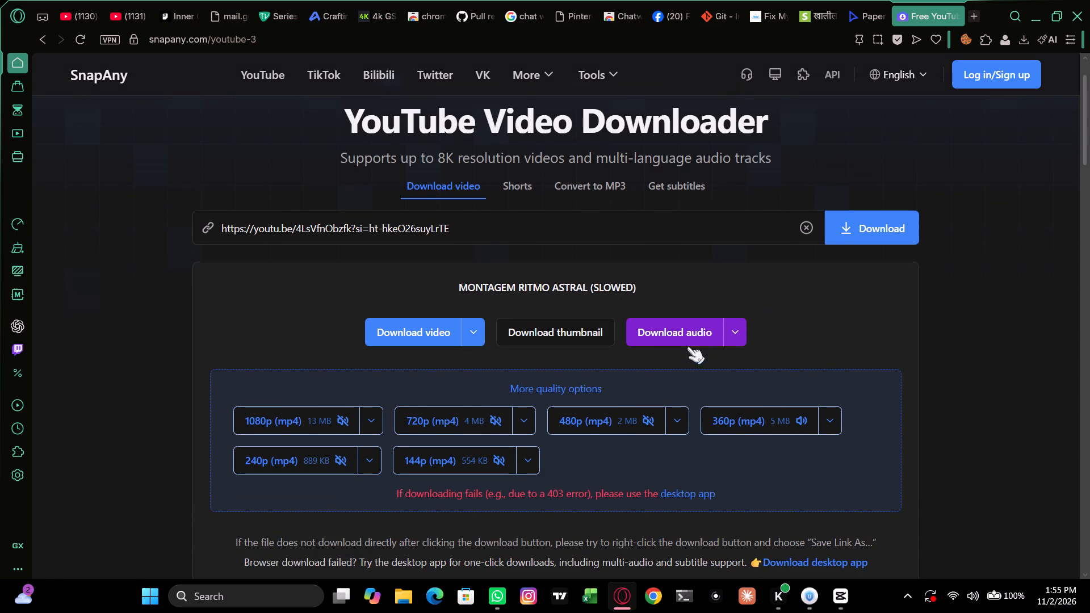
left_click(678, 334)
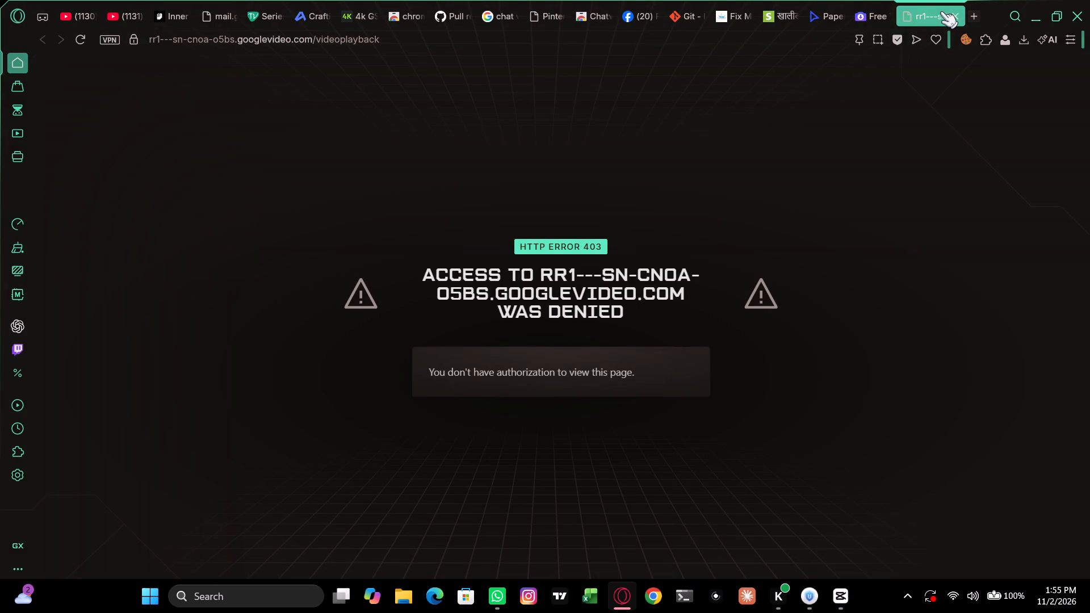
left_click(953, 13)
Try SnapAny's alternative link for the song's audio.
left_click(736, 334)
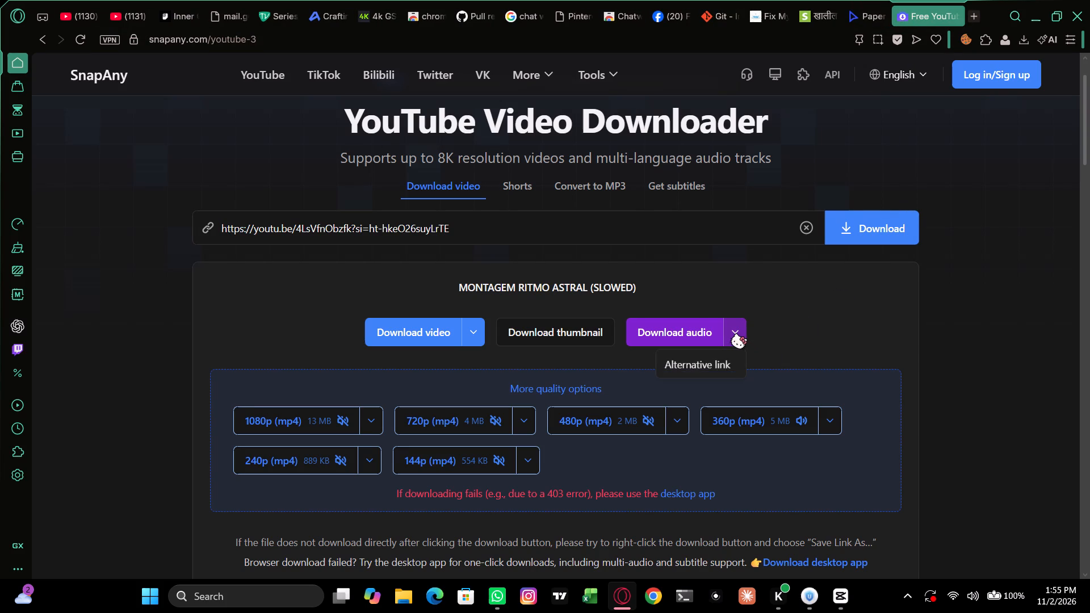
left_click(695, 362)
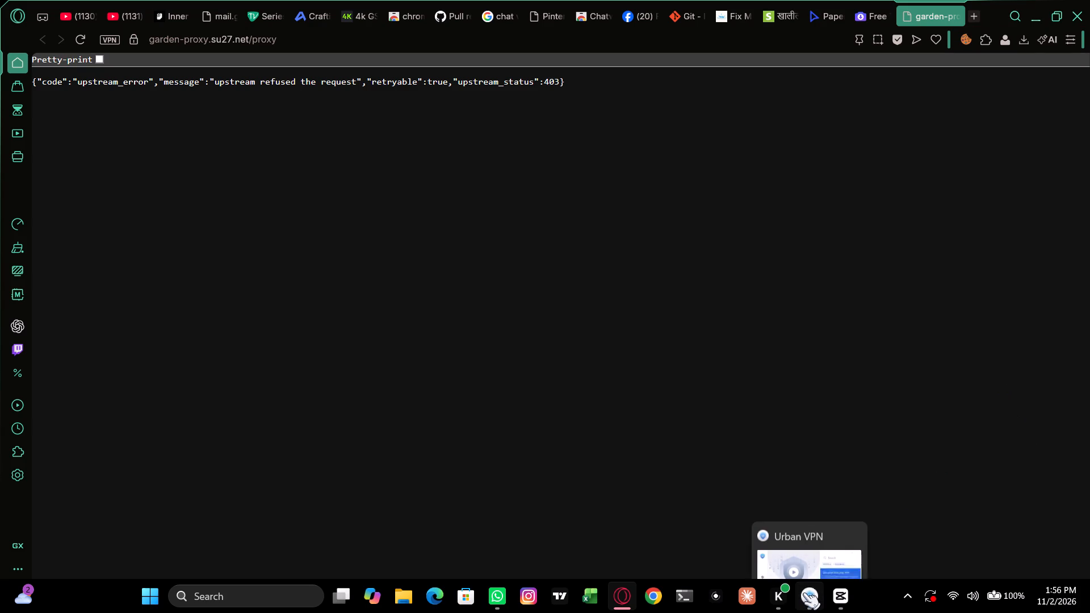
Check the connection status in Urban VPN and return to Opera GX.
left_click(812, 532)
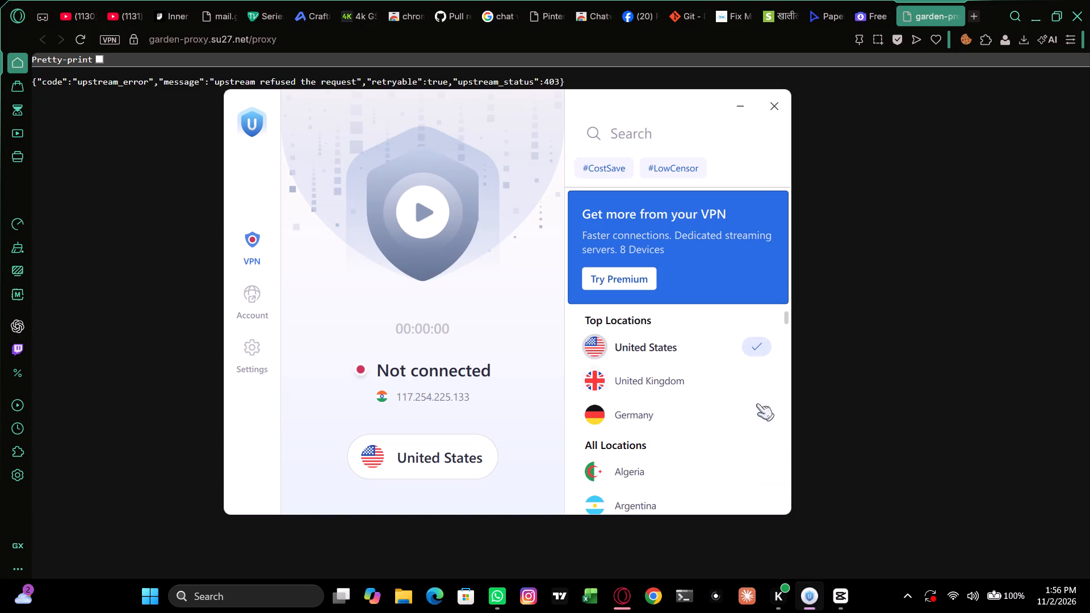
left_click(865, 257)
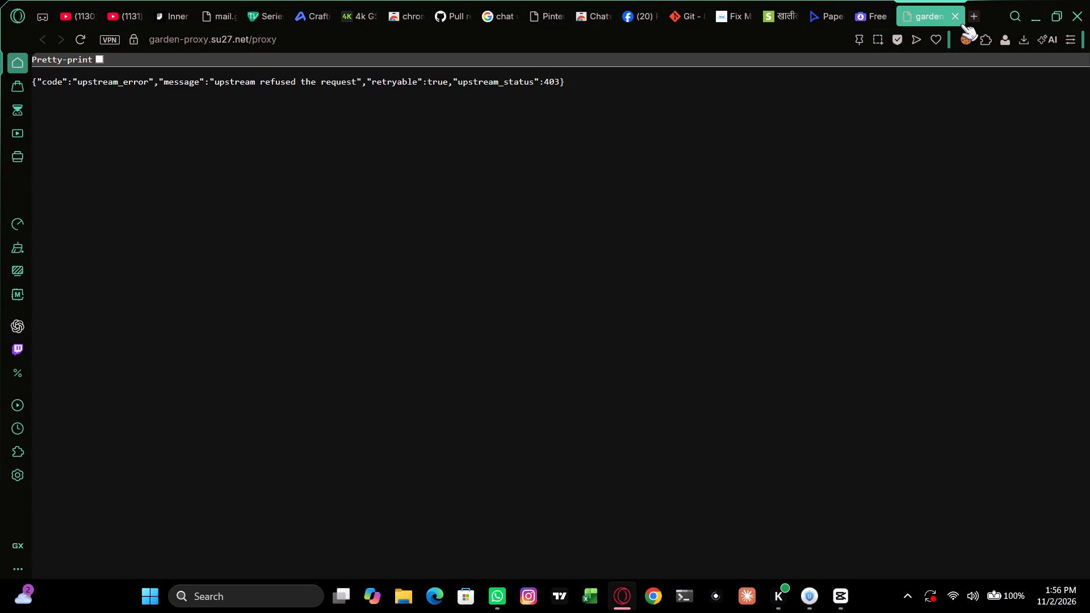
Close the alternative-link tab to return to the SnapAny page.
left_click(952, 16)
left_click(949, 19)
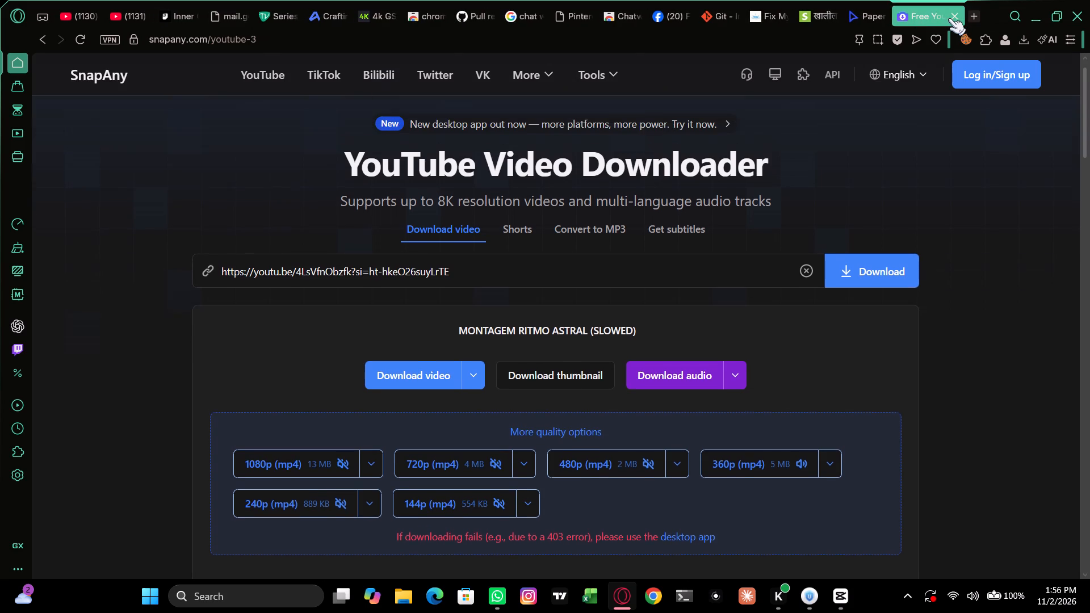
Switch to the YouTube video's tab and go back to the "montagem ritmo astral slowed" search results.
left_click(119, 18)
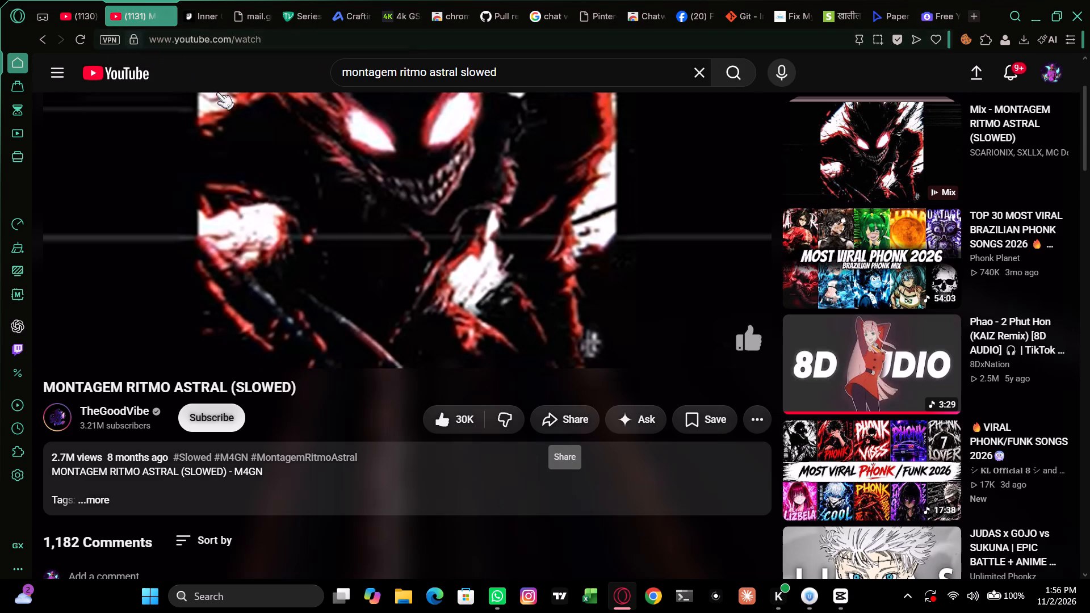
scroll(513, 242, "up", 1)
right_click(455, 194)
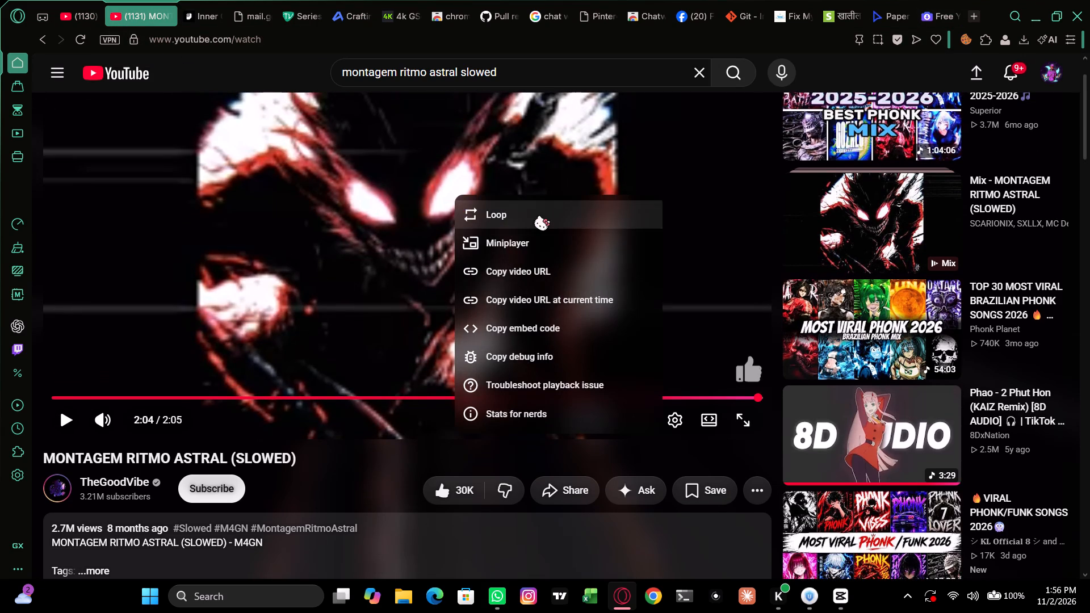
left_click(44, 37)
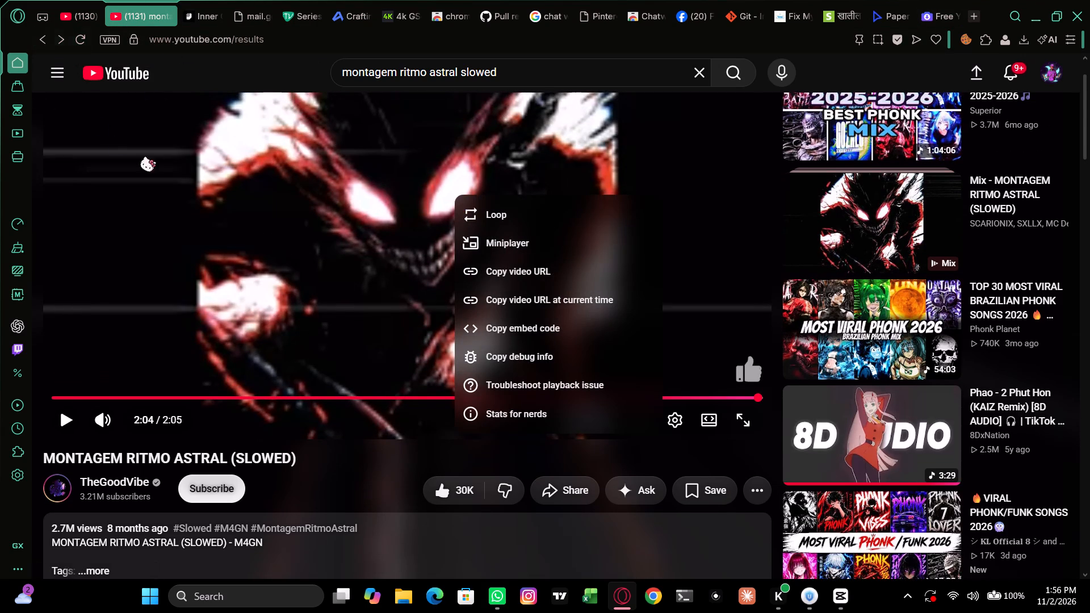
Browse the results for another slowed version and open "M4GN - MONTAGEM RITMO ASTRAL (SLOWED) Lyrics".
scroll(467, 345, "up", 2)
scroll(467, 345, "down", 4)
scroll(470, 341, "up", 3)
scroll(473, 330, "down", 2)
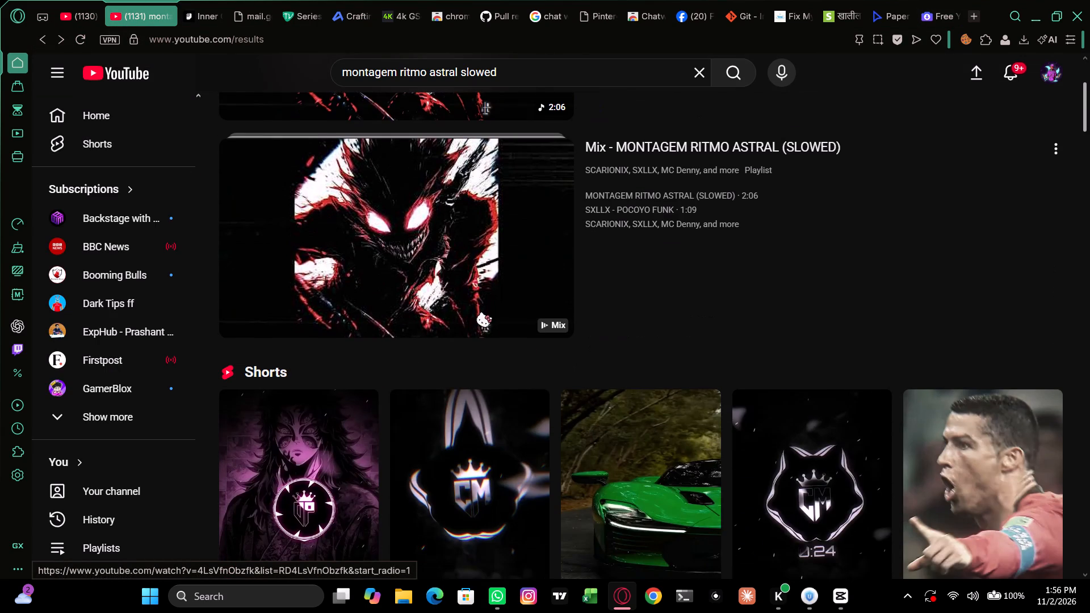
scroll(414, 352, "up", 3)
scroll(414, 352, "down", 5)
scroll(425, 343, "up", 1)
scroll(425, 338, "down", 8)
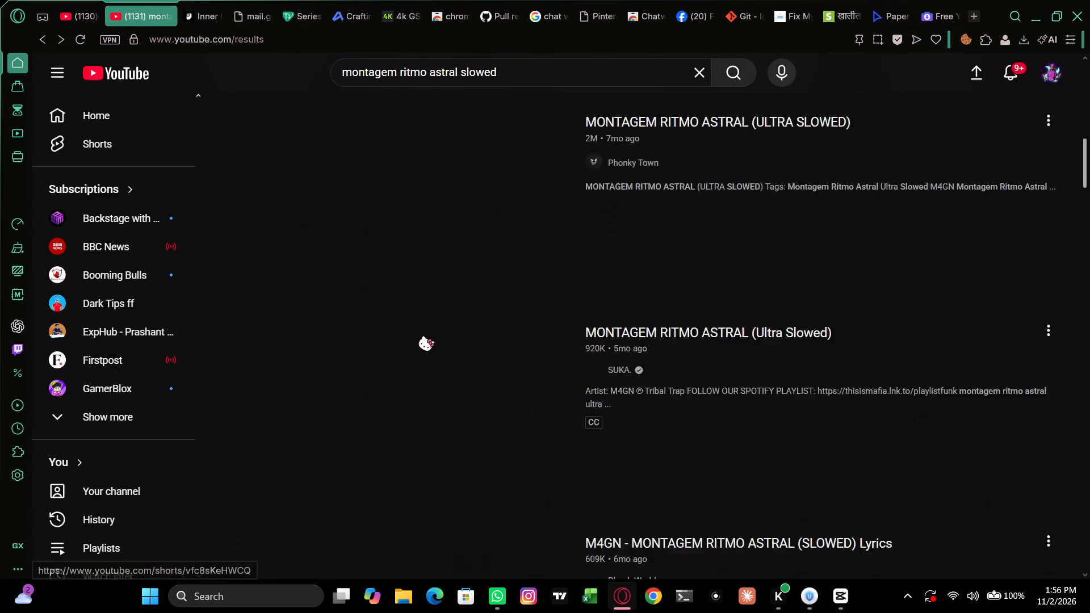
scroll(359, 325, "down", 1)
scroll(418, 316, "up", 1)
scroll(438, 315, "down", 1)
scroll(439, 315, "up", 2)
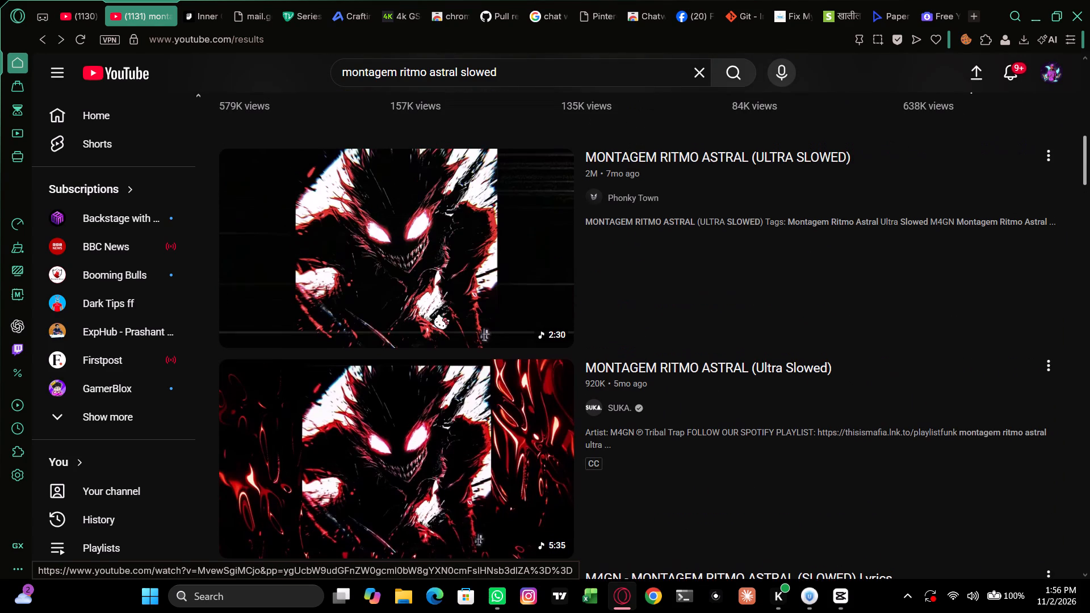
scroll(532, 350, "up", 1)
scroll(532, 350, "down", 2)
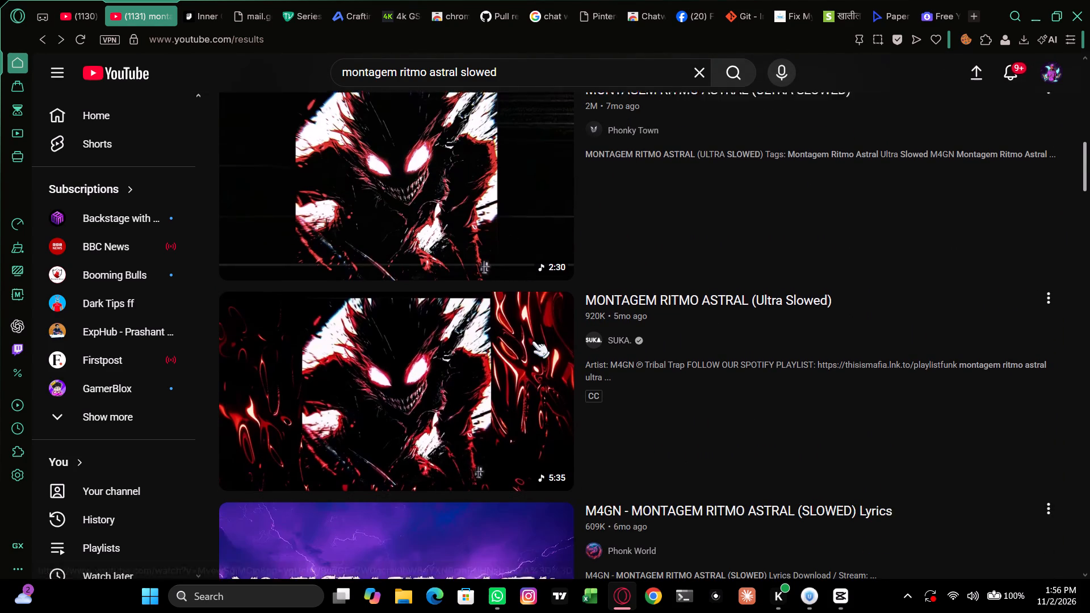
scroll(533, 333, "up", 1)
scroll(533, 331, "down", 2)
scroll(533, 331, "up", 1)
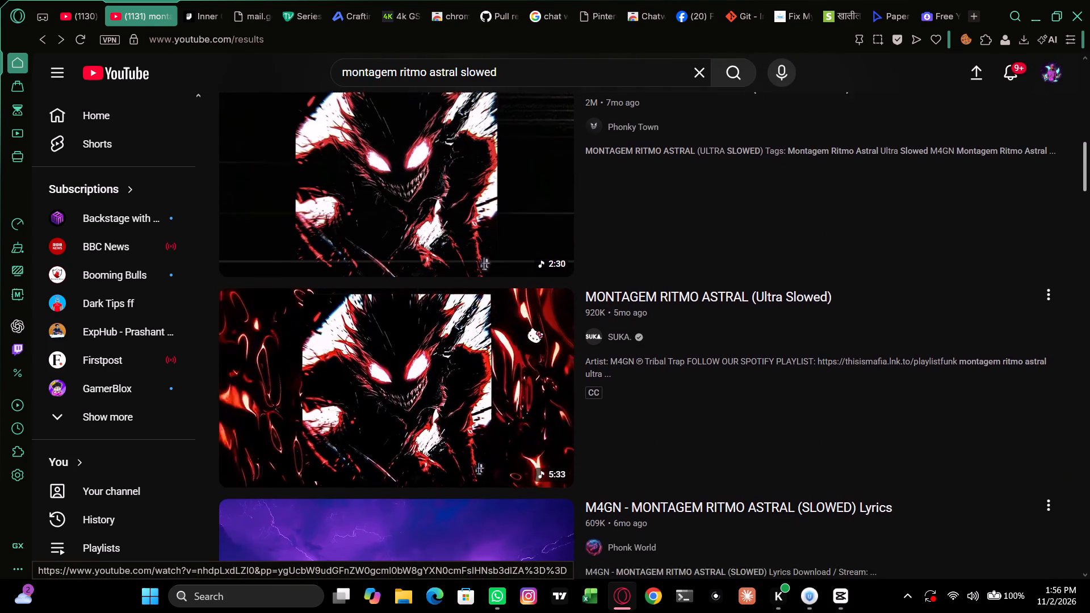
scroll(533, 329, "down", 2)
scroll(533, 329, "up", 2)
scroll(533, 328, "down", 5)
left_click(395, 303)
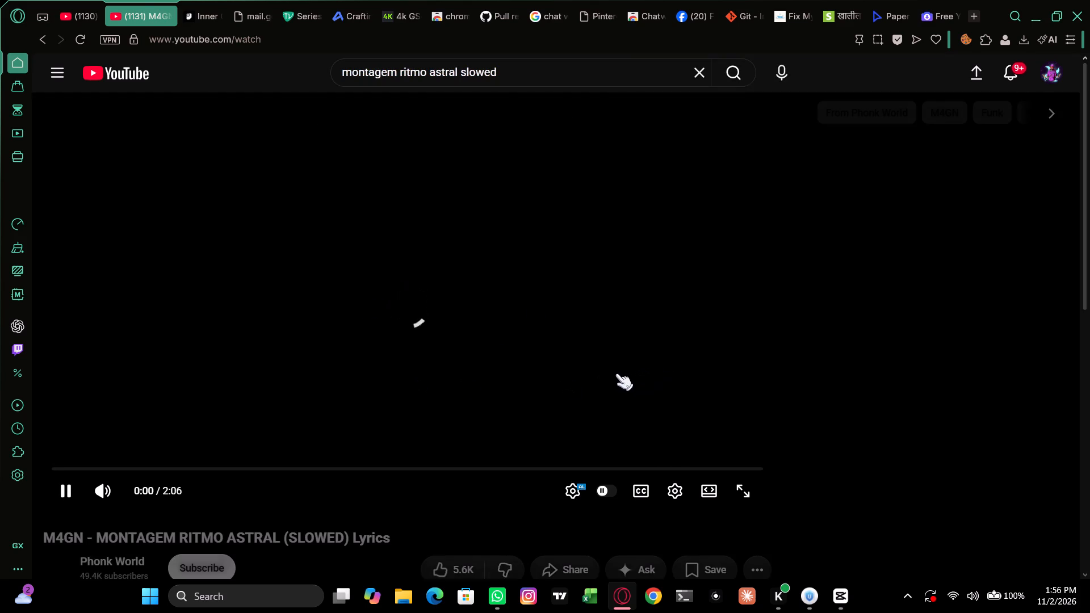
Like the M4GN lyrics video.
left_click(431, 562)
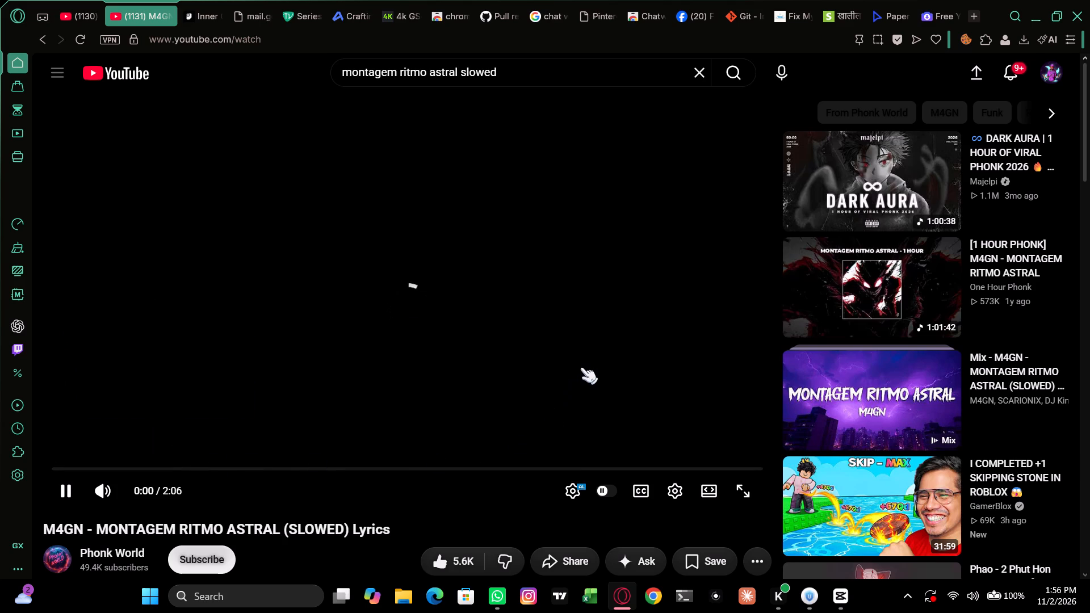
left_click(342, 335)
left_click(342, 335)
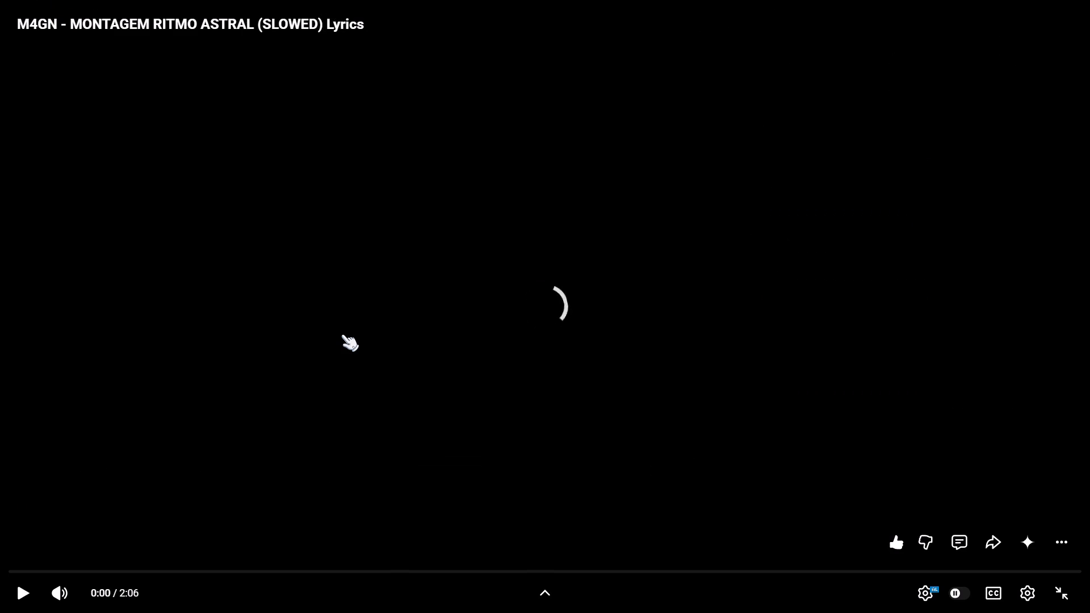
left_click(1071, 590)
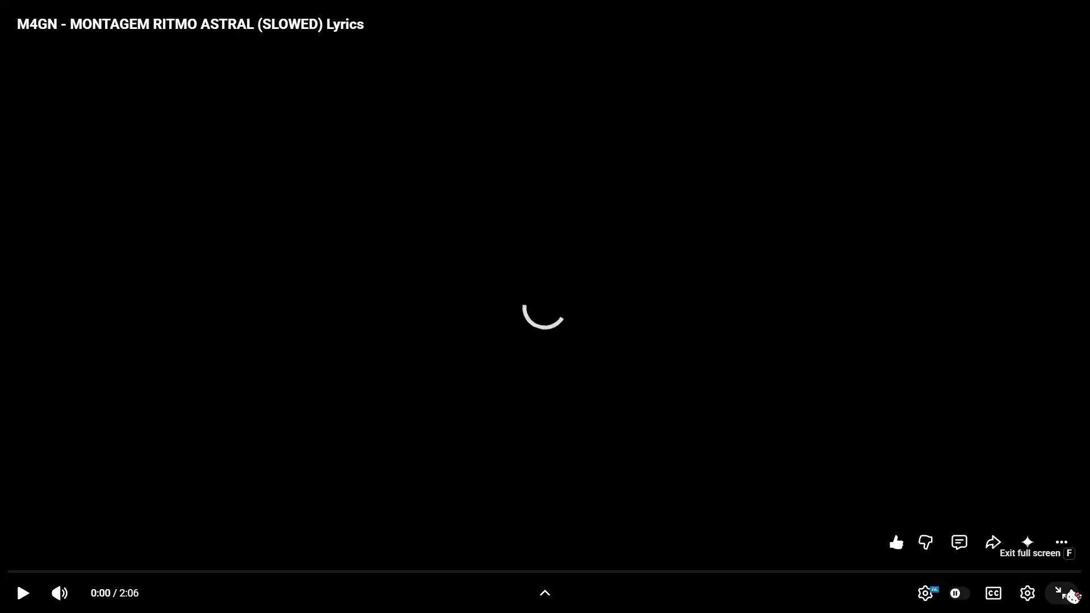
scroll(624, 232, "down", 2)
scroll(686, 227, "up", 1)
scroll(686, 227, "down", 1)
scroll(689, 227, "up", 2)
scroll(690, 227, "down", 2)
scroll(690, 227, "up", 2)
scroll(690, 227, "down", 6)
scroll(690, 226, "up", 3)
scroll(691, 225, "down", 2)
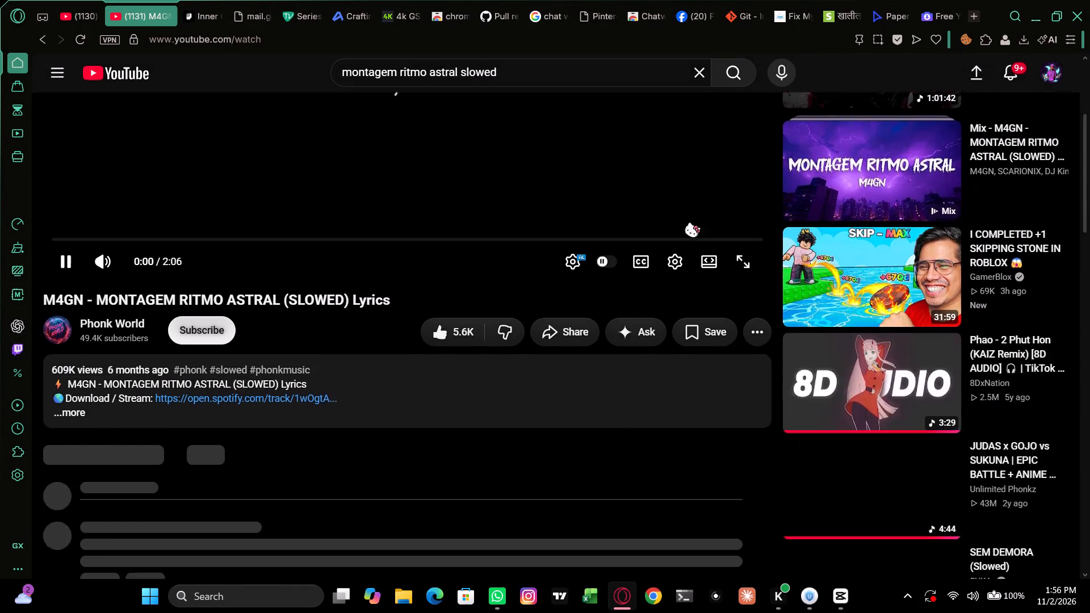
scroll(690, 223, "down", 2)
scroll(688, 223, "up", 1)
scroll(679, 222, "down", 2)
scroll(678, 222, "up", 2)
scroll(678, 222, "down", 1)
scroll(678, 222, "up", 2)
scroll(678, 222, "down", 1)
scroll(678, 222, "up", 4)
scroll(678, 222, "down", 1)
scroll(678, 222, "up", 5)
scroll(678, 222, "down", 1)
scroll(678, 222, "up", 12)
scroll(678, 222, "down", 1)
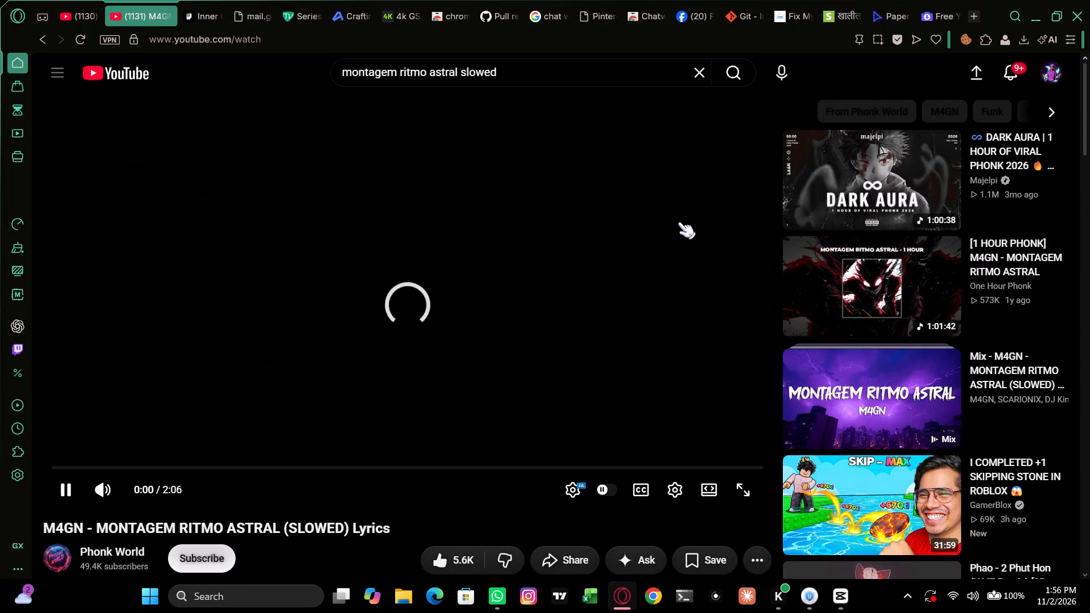
Skip the lyrics video to 0:04 and play it from there.
right_click_drag(678, 222, 517, 216)
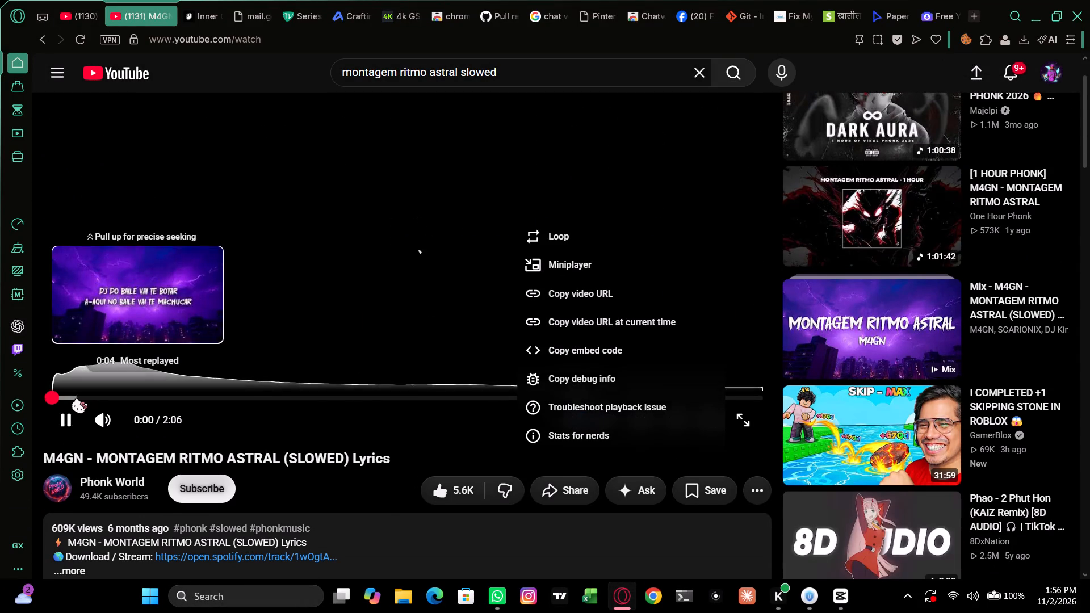
left_click(77, 399)
right_click(77, 399)
left_click(631, 206)
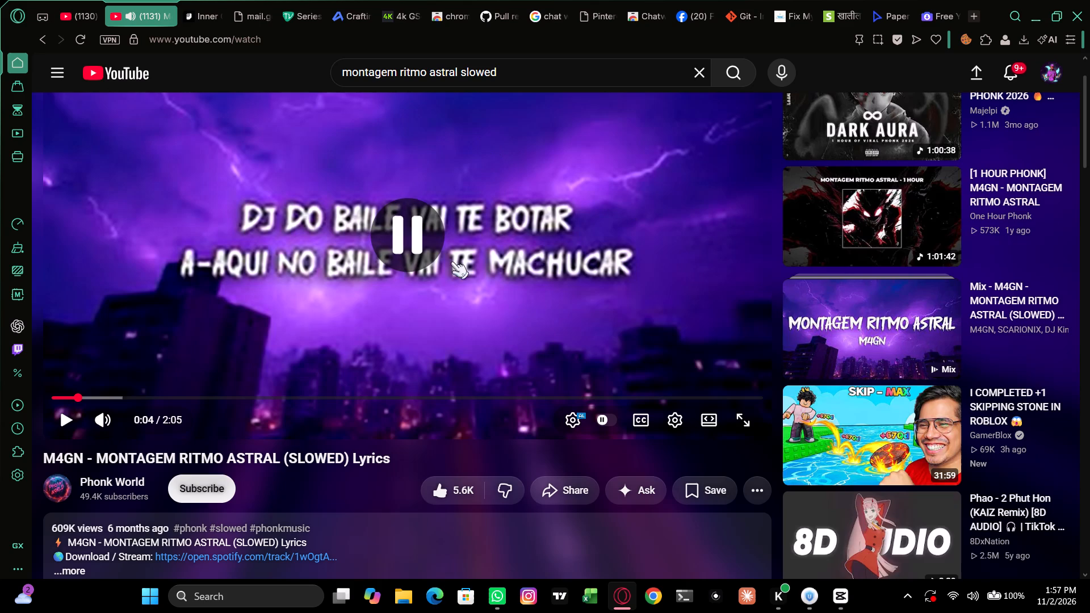
left_click(438, 293)
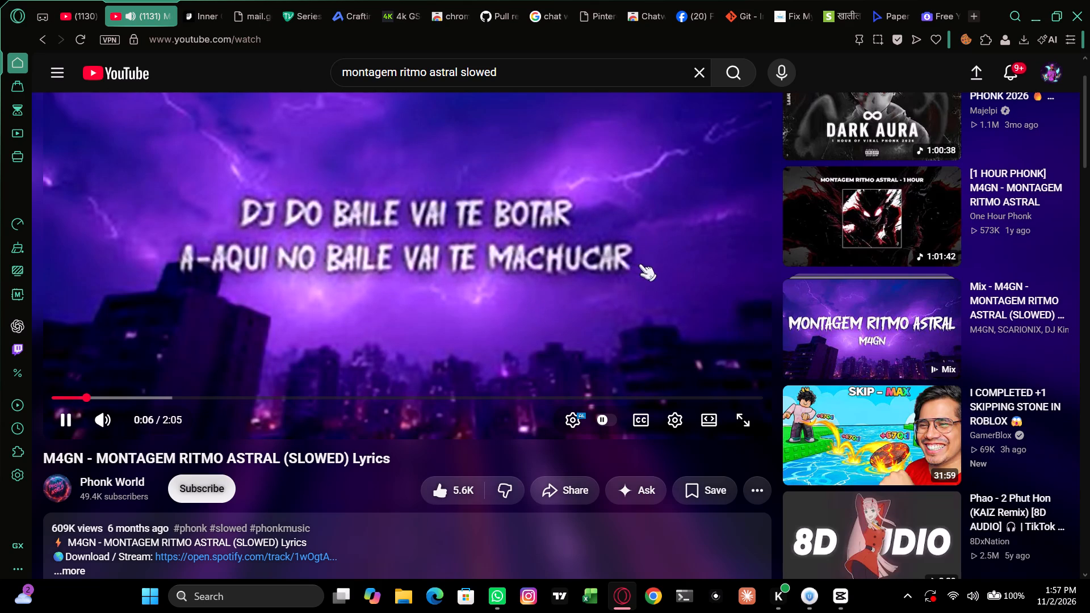
Copy the lyrics video's share link and close the Share dialog.
left_click(547, 494)
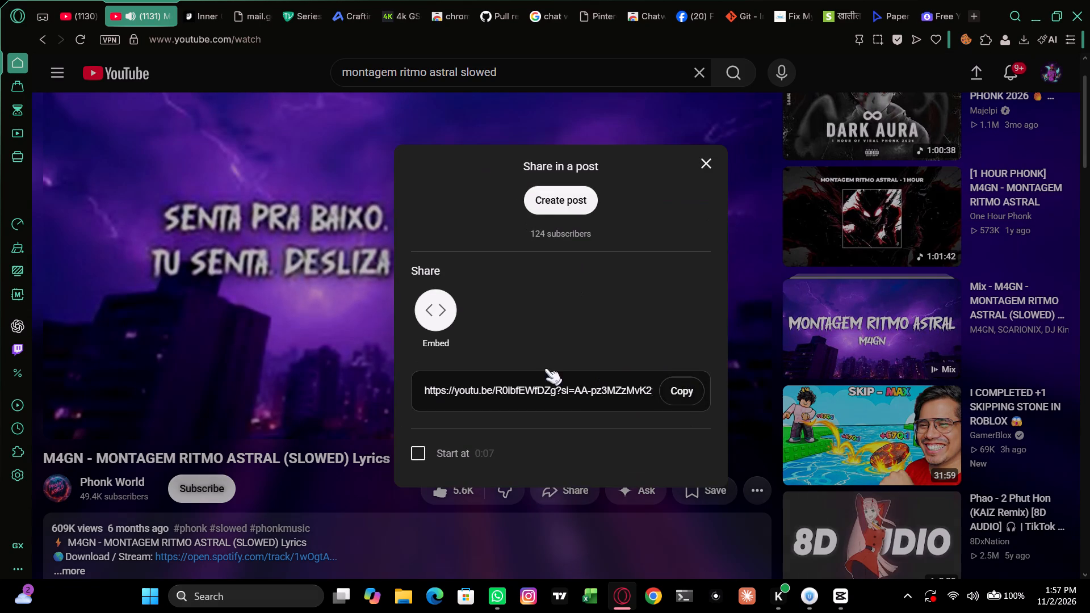
left_click(674, 389)
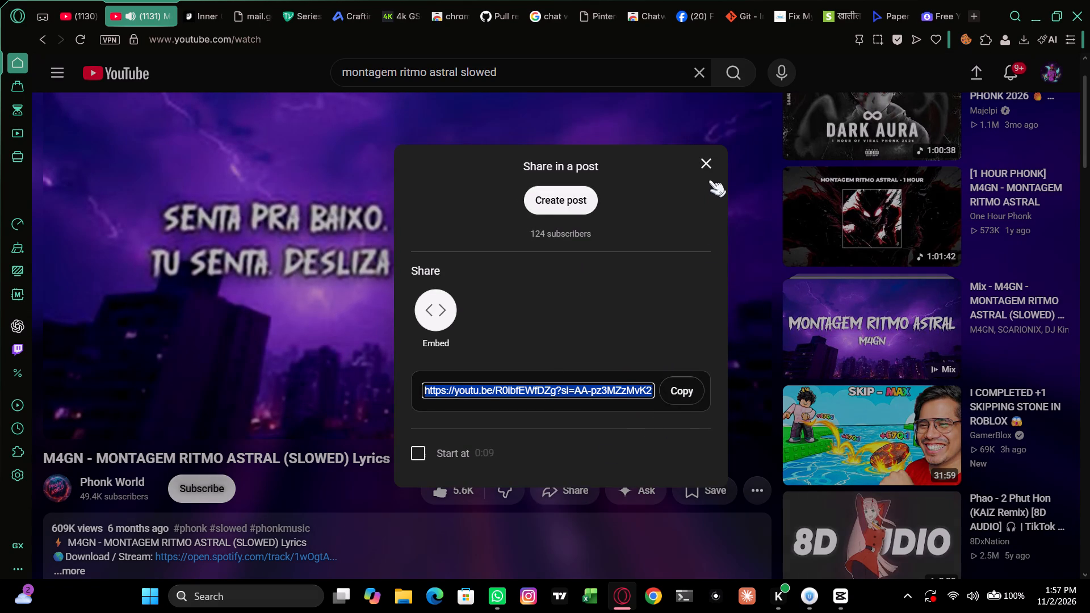
left_click(707, 158)
Go back from the SnapAny page to the Google results and open the Vd6s YouTube downloader.
left_click(941, 10)
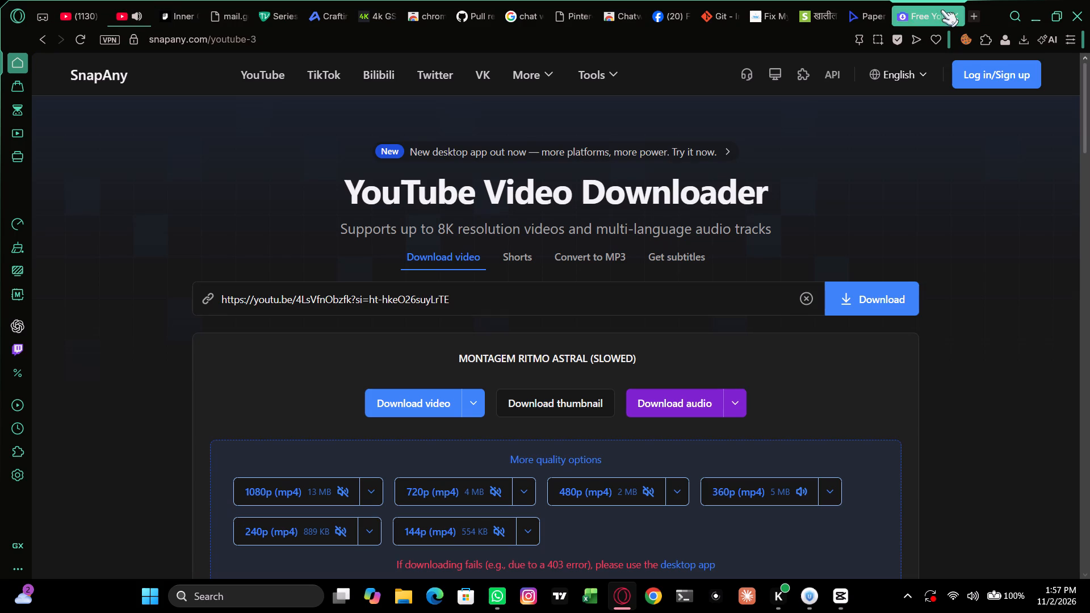
left_click(43, 37)
scroll(383, 110, "up", 4)
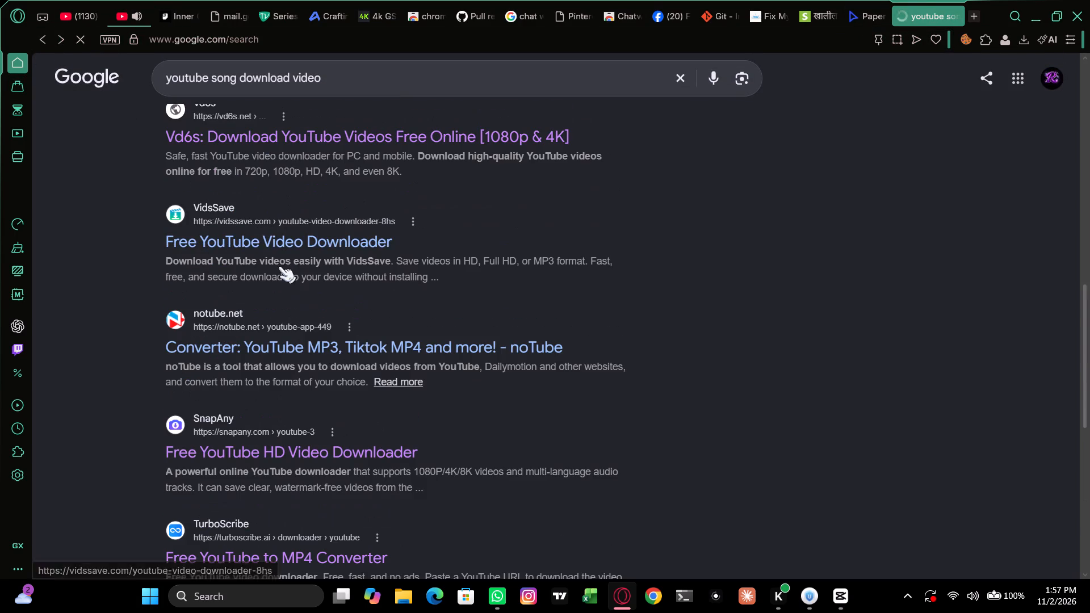
left_click(295, 243)
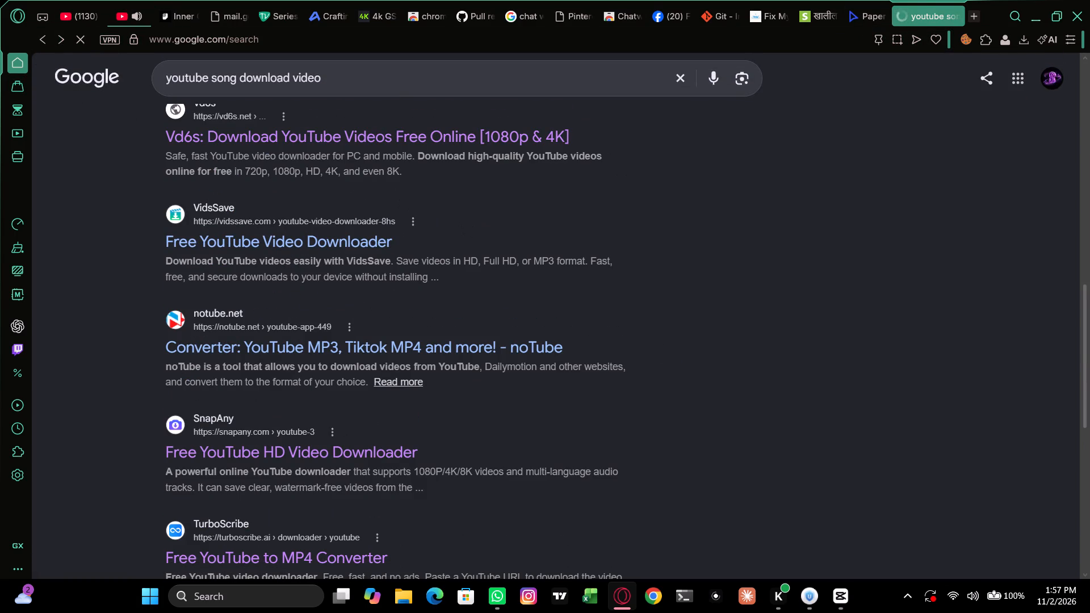
left_click(269, 143)
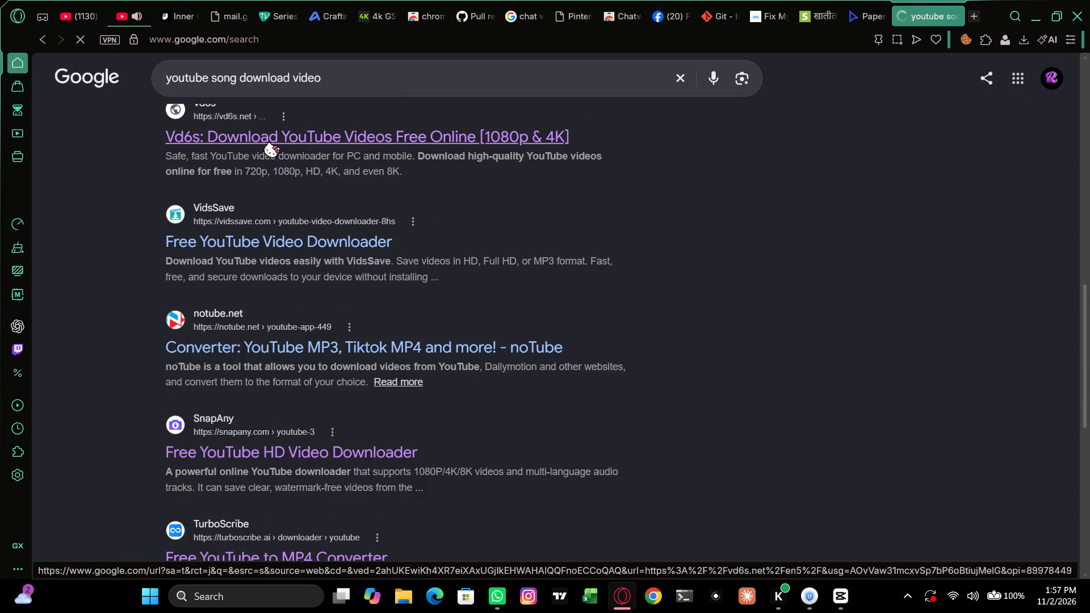
scroll(530, 288, "down", 1)
scroll(530, 288, "up", 1)
scroll(530, 288, "down", 2)
scroll(530, 288, "up", 3)
scroll(536, 269, "down", 1)
scroll(536, 269, "up", 3)
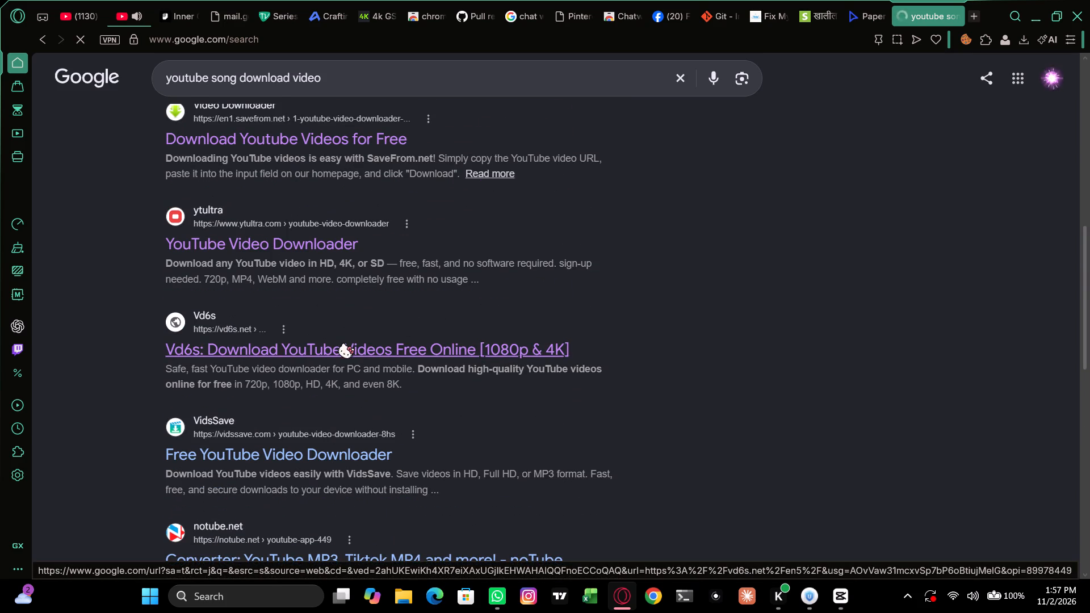
left_click(343, 344)
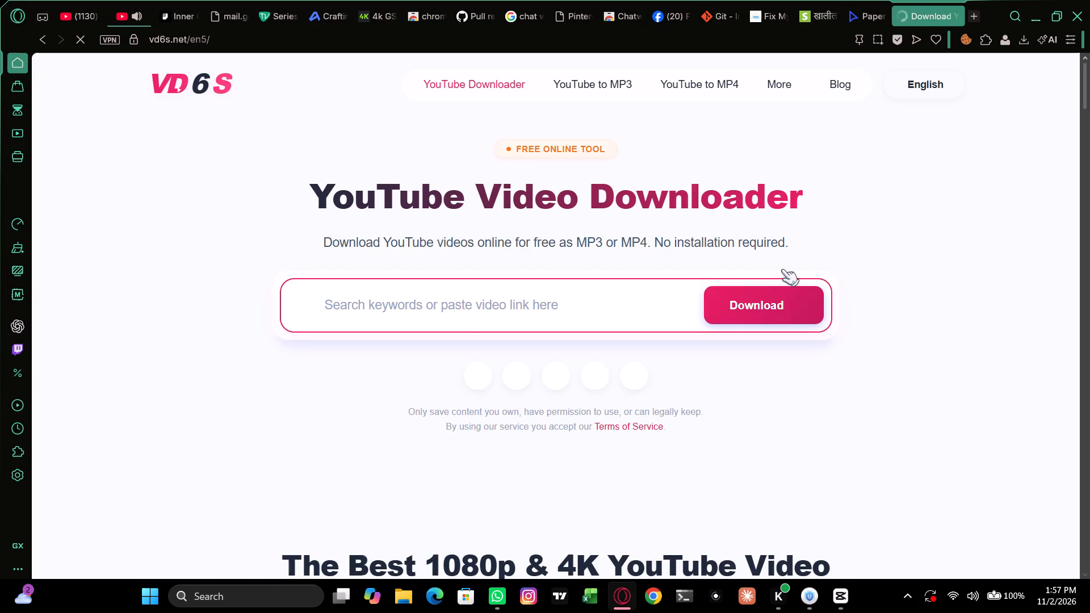
Paste the copied video link into Vd6s and request its download options.
right_click(426, 308)
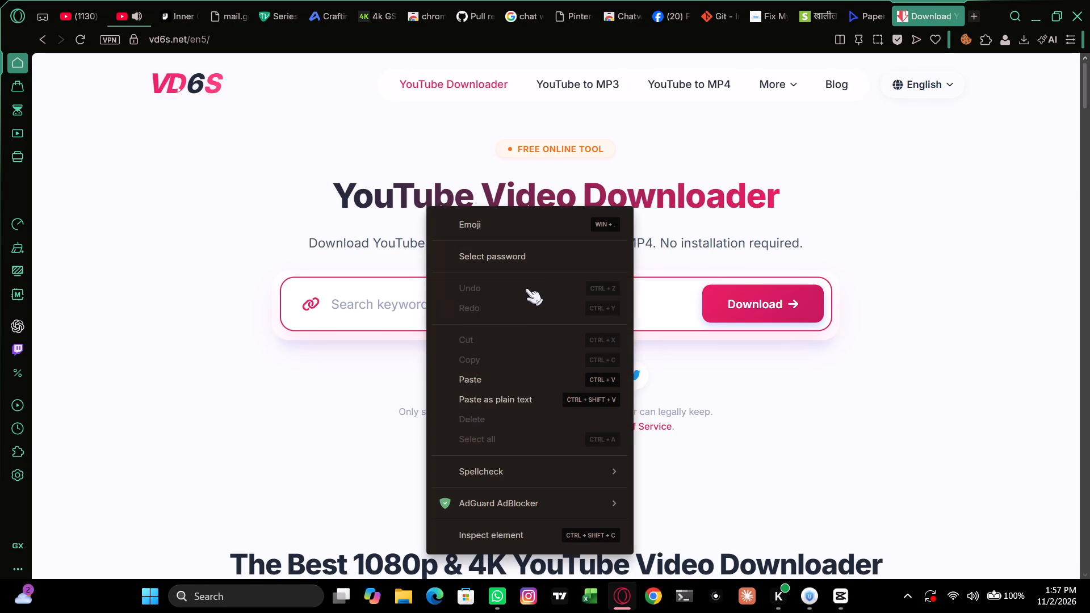
left_click(491, 376)
left_click(734, 312)
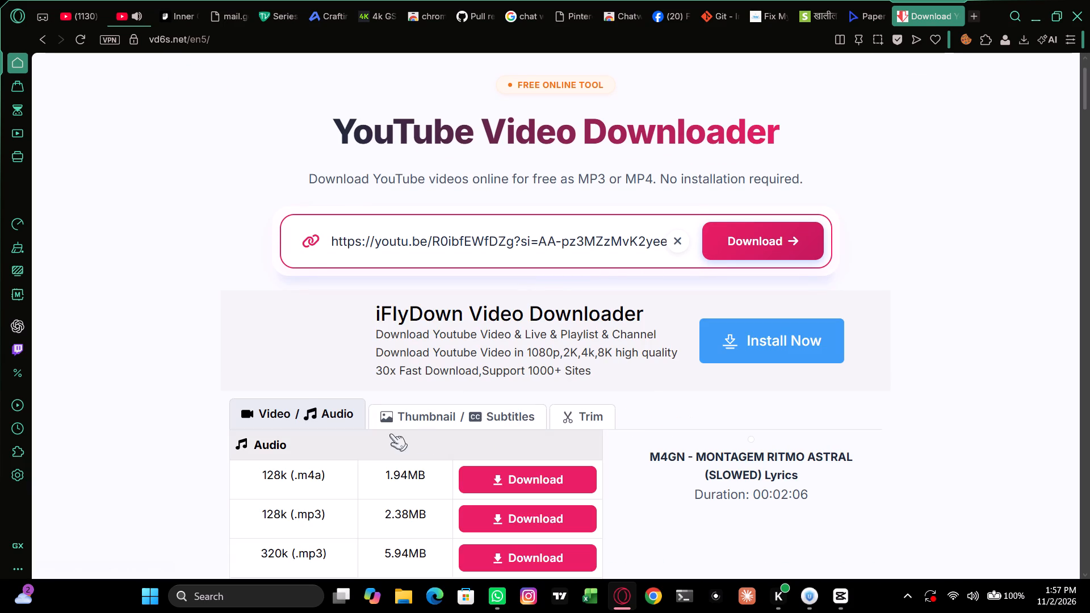
Download the song's audio as 320k MP3 and close the download dialog.
scroll(399, 422, "down", 3)
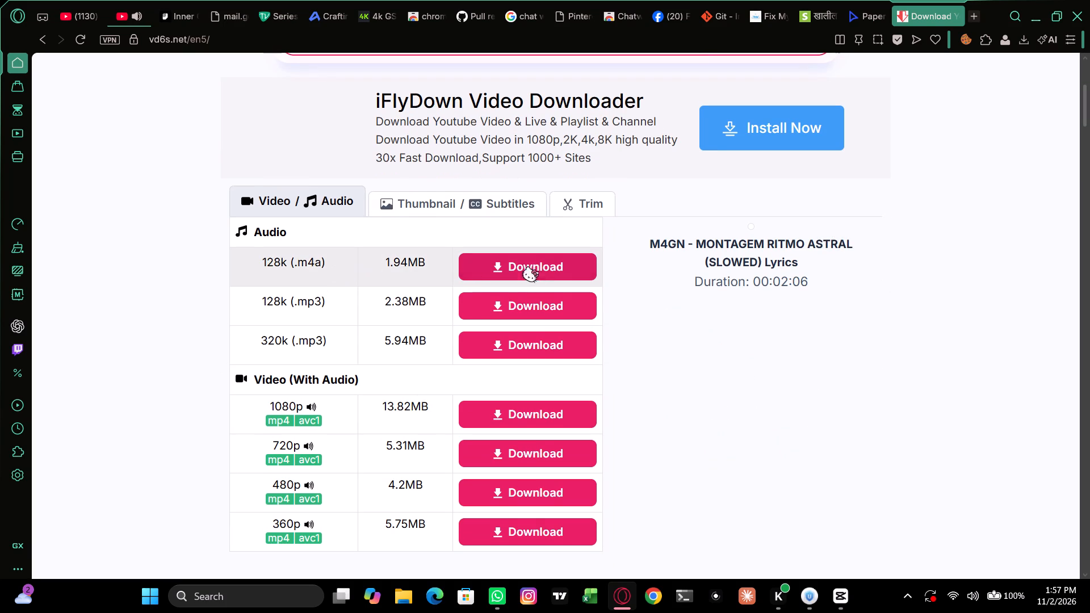
left_click(531, 347)
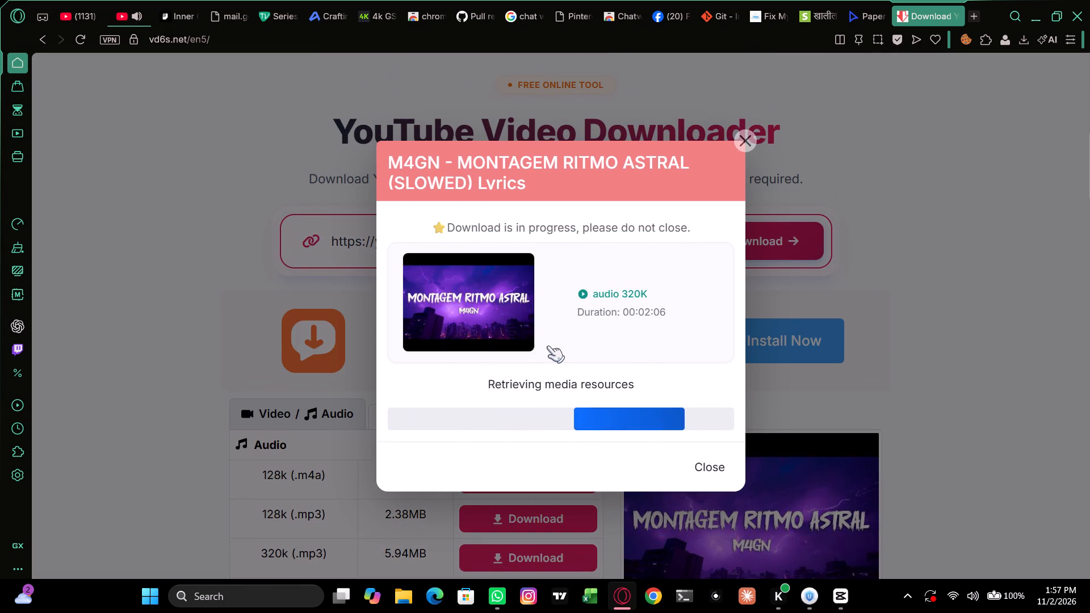
left_click(585, 293)
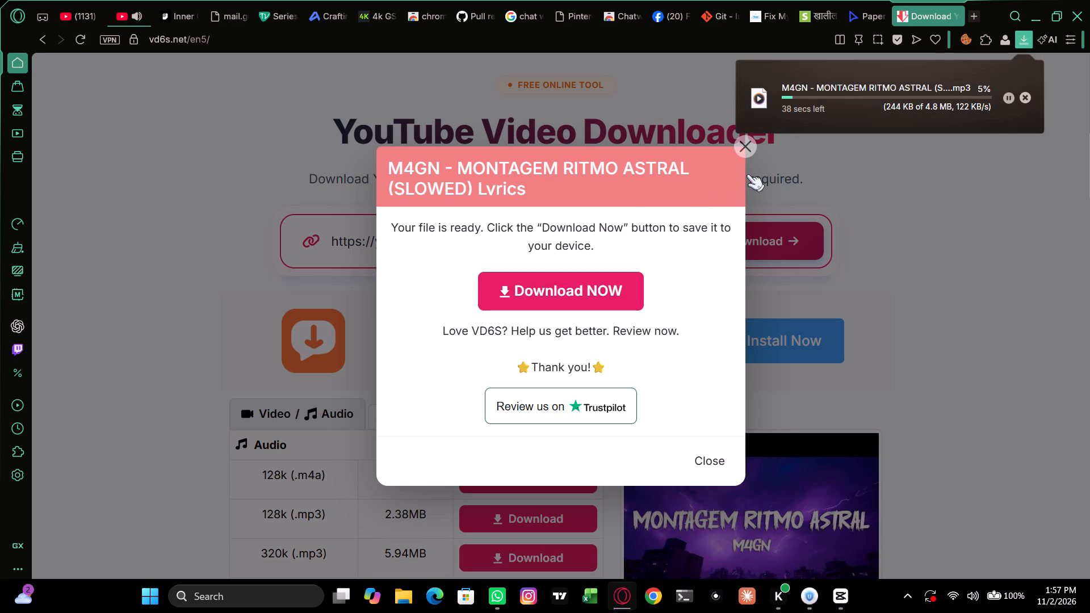
left_click(744, 144)
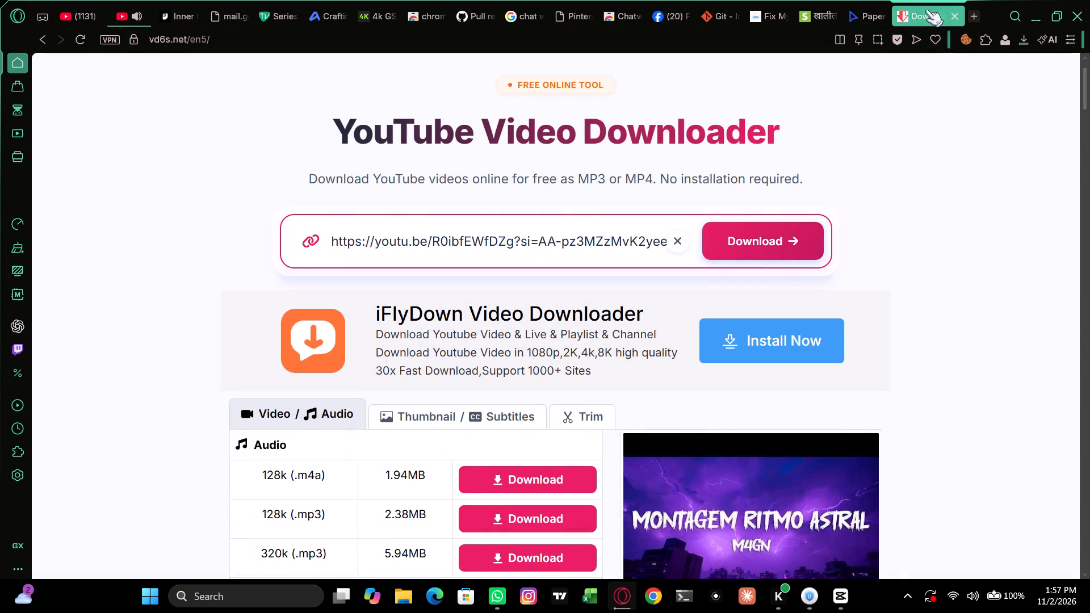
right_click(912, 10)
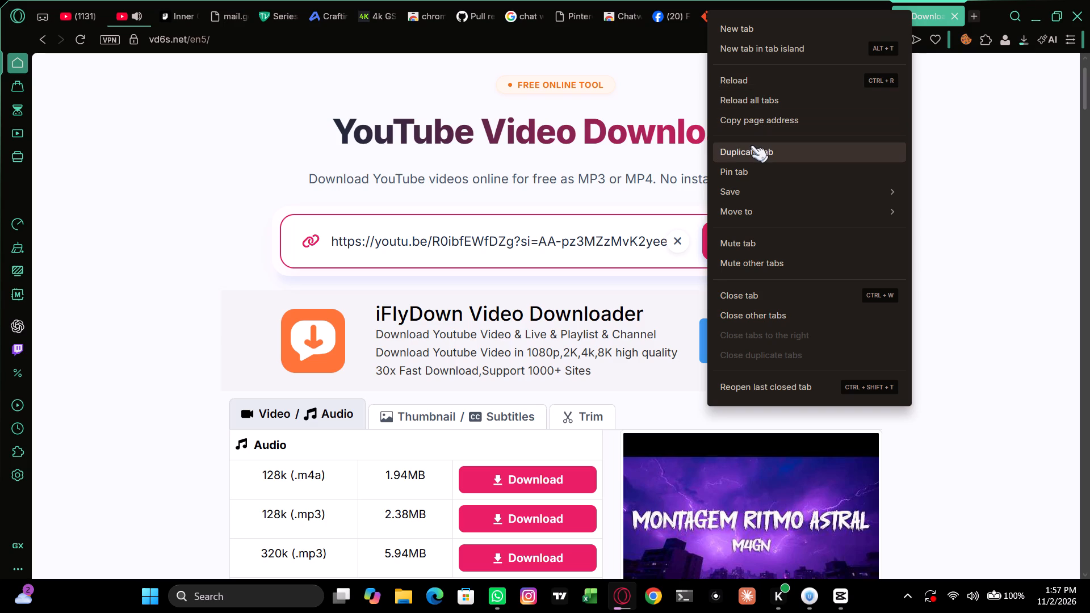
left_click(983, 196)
Bring up Urban VPN briefly, then return to Opera GX and check the song in the downloads list.
left_click(802, 596)
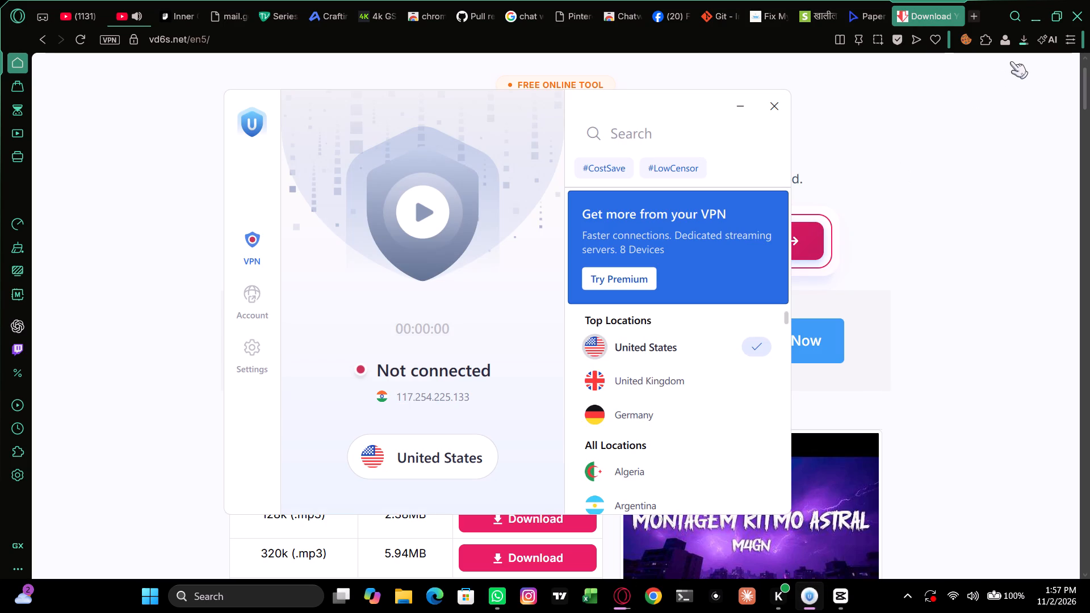
left_click(1024, 45)
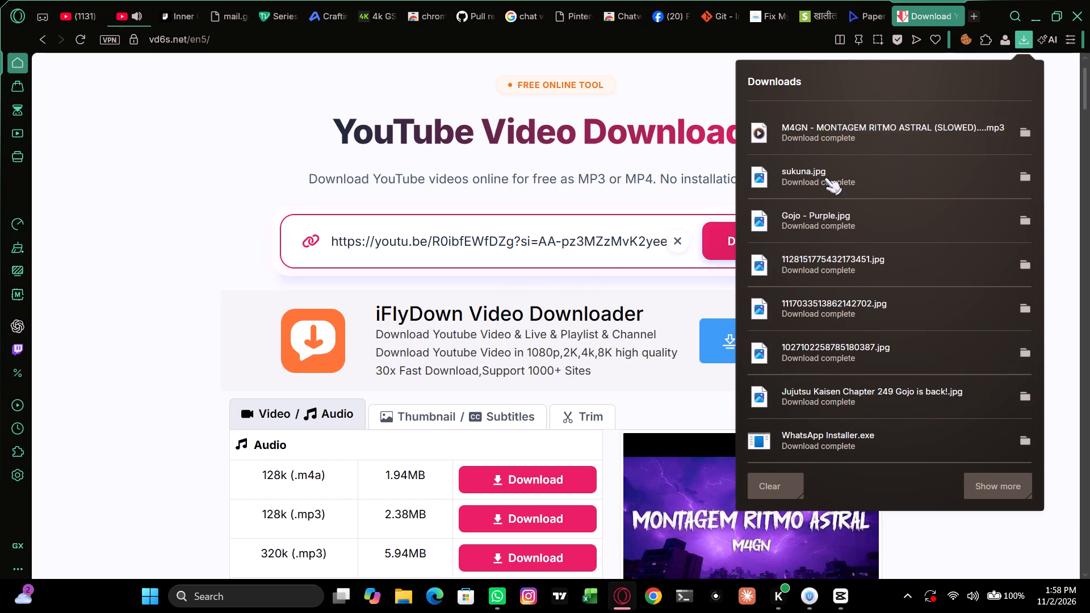
Switch to Urban VPN, connect to the United States location, and minimize its window.
left_click(803, 592)
left_click(813, 602)
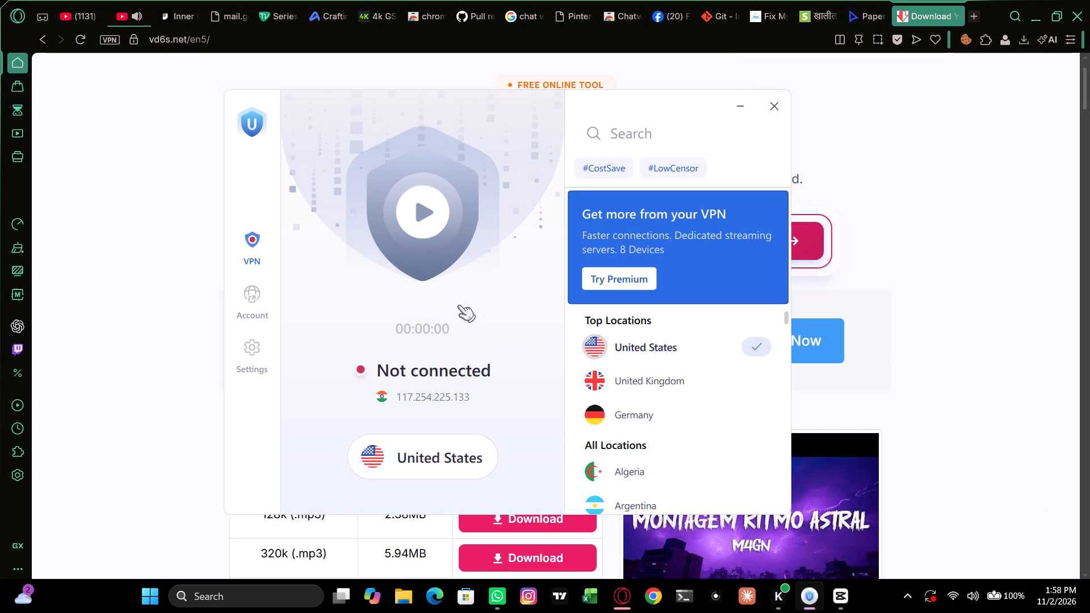
left_click(425, 220)
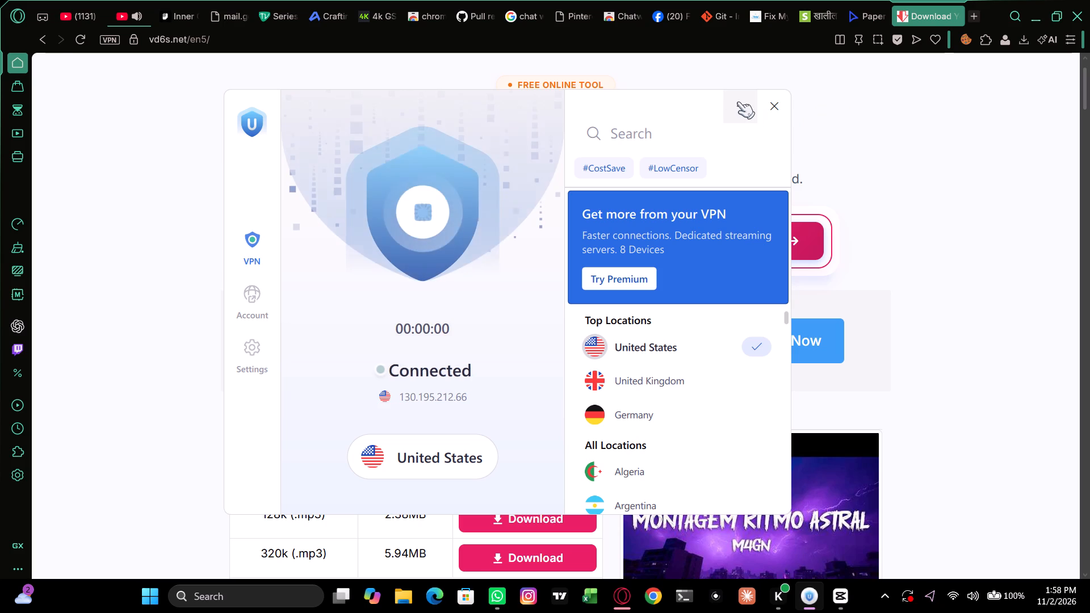
left_click(737, 102)
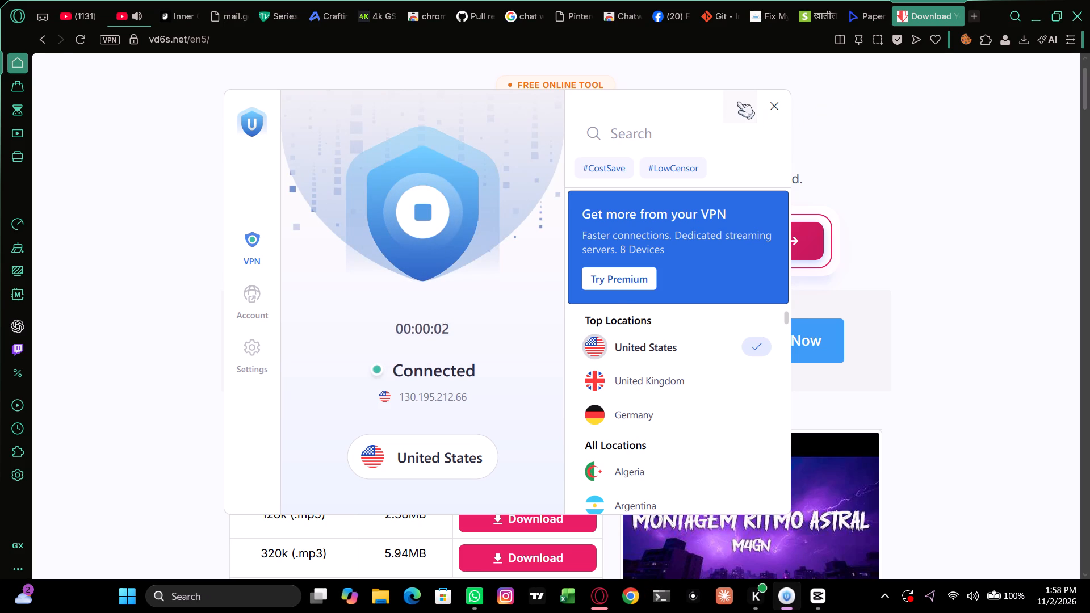
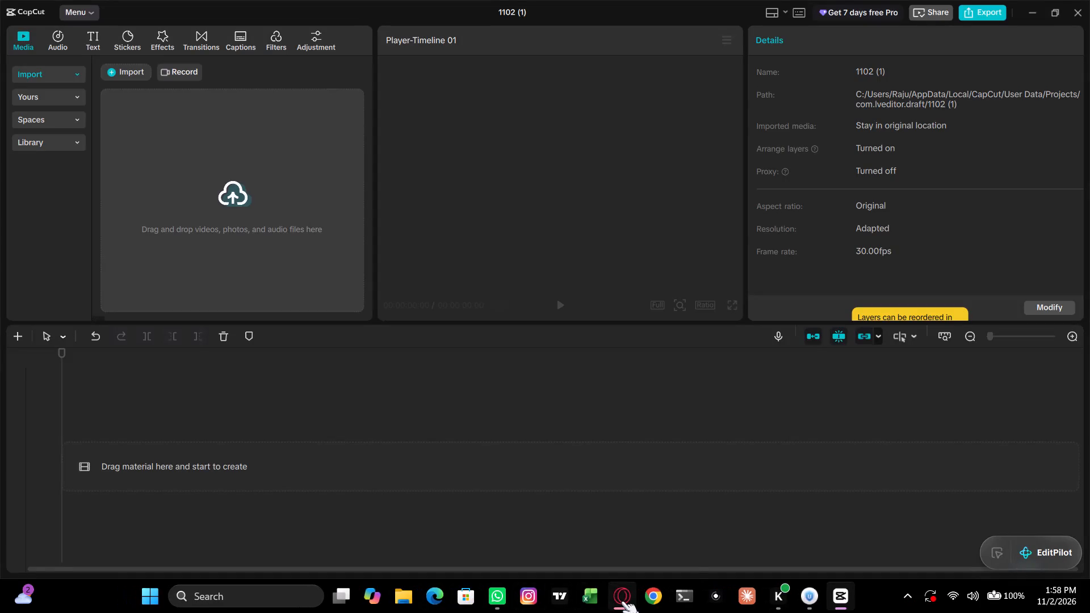
Switch to Opera GX, pause the Montagem Ritmo Astral video on YouTube, and return to CapCut.
left_click(622, 602)
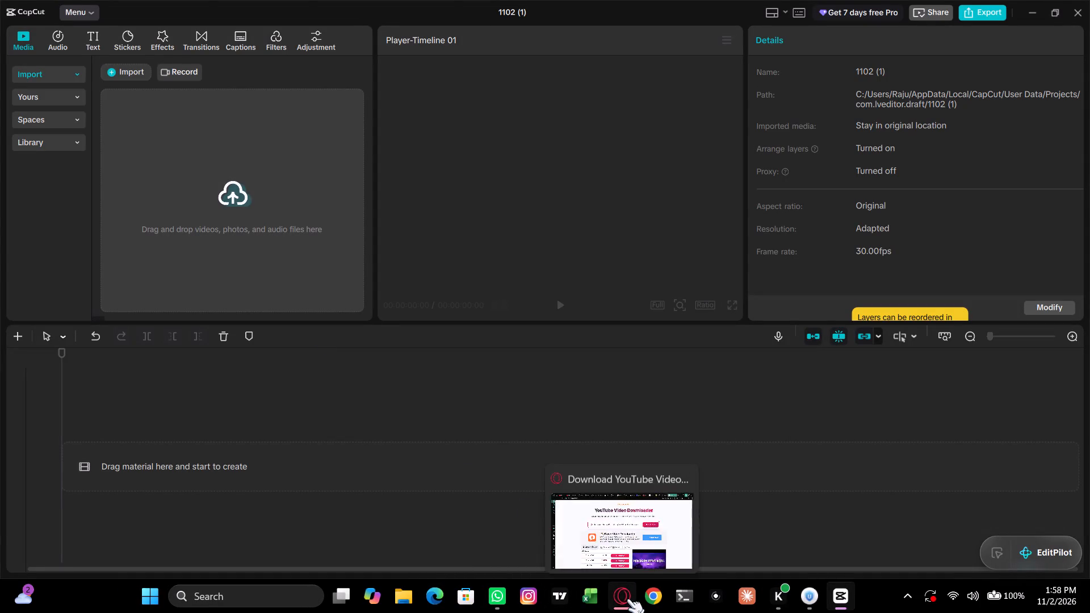
left_click(627, 599)
left_click(120, 20)
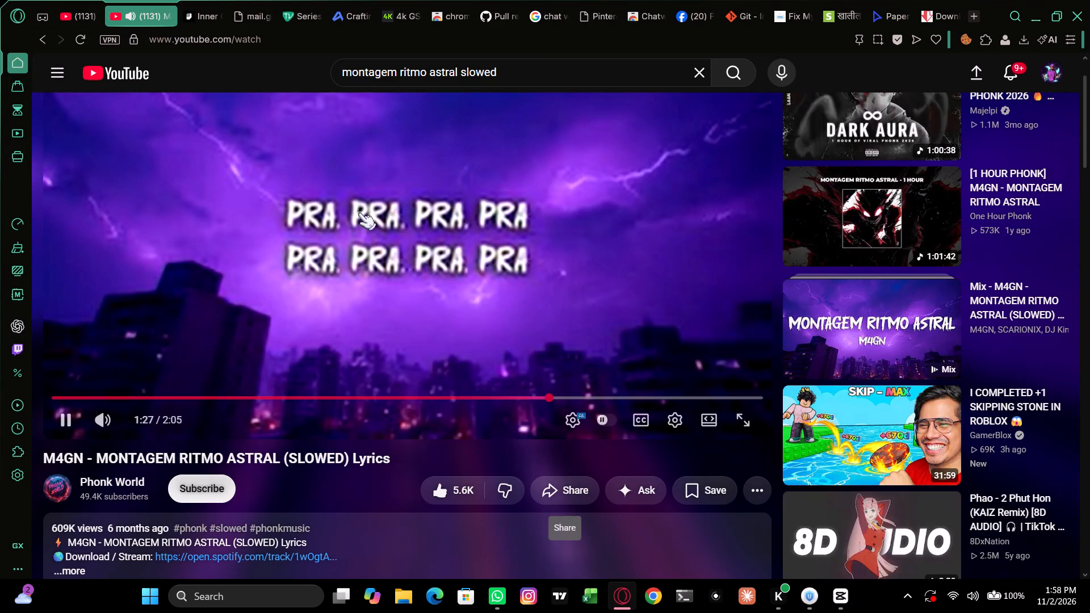
left_click(362, 226)
left_click(836, 604)
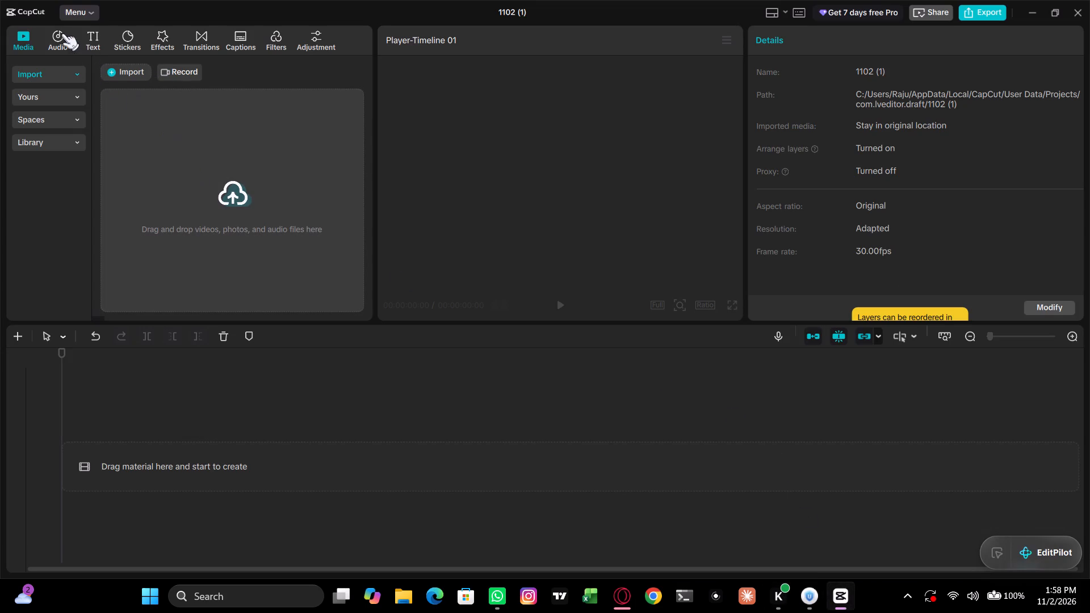
Import the six JPG images in Downloads from sukuna.jpg through the Jujutsu Kaisen Chapter 249 image from the device.
left_click(206, 208)
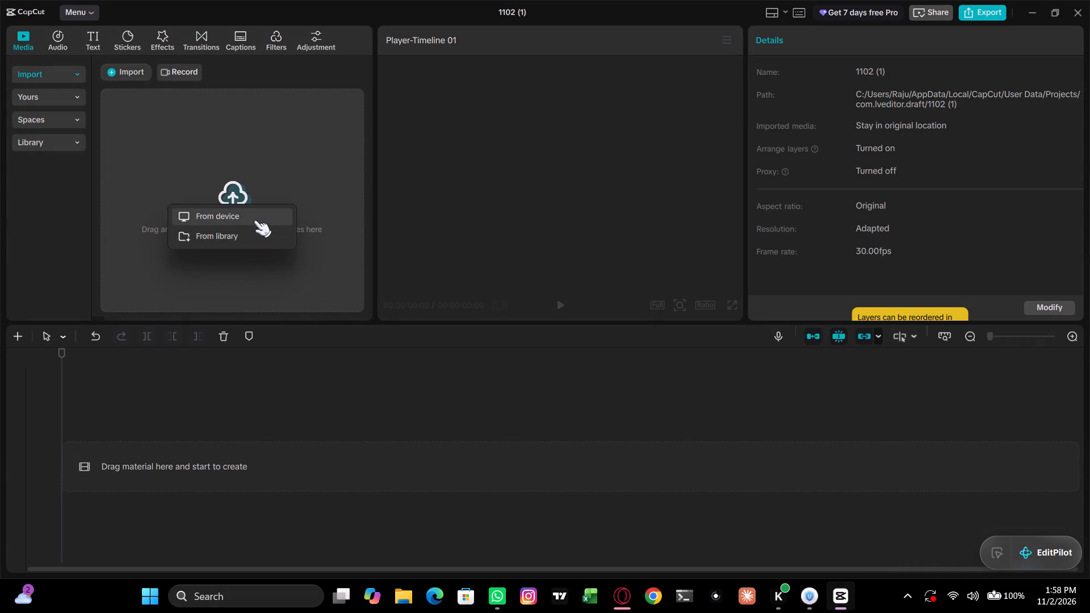
left_click(254, 220)
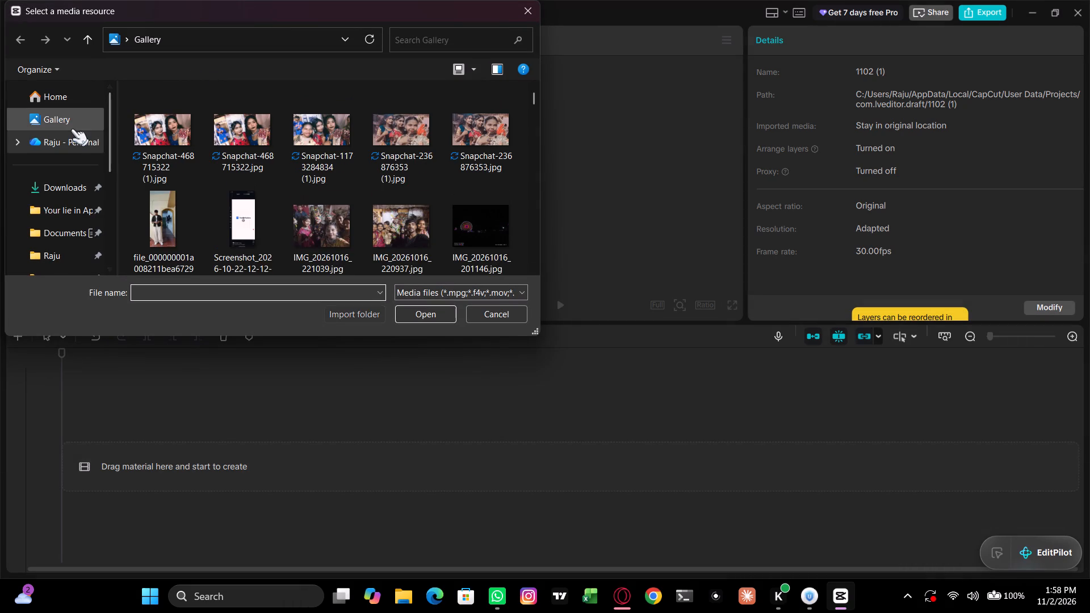
left_click(72, 120)
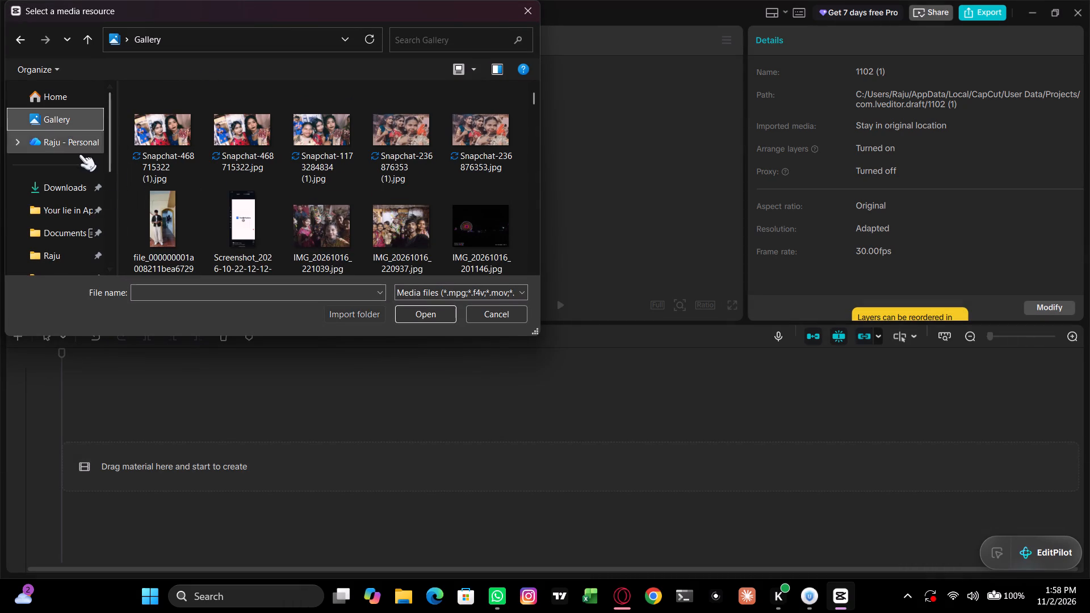
left_click(72, 182)
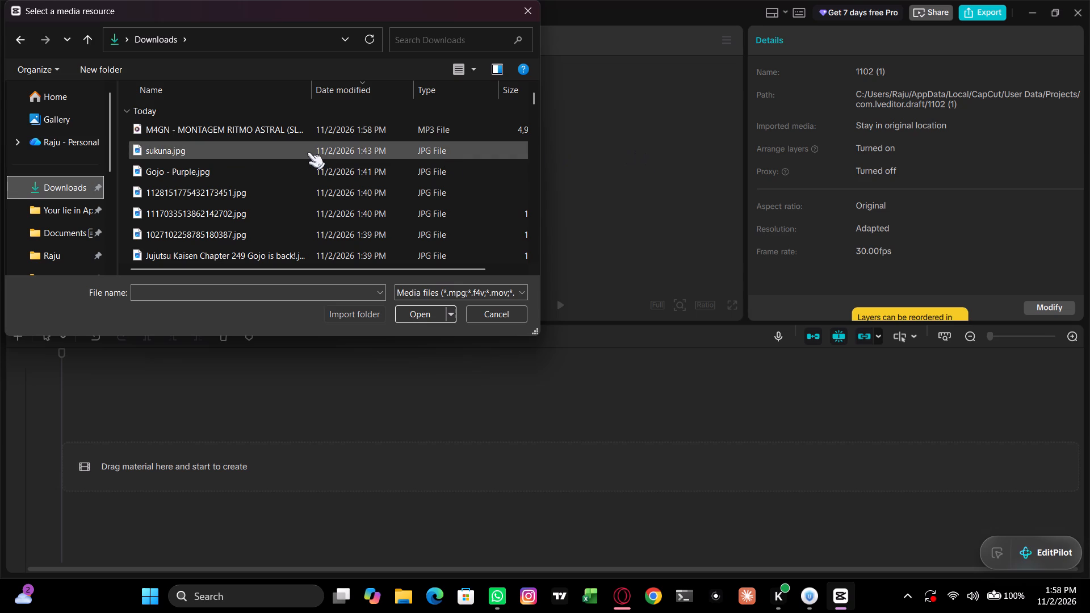
left_click(307, 150, "ctrl")
left_click(253, 169, "ctrl")
left_click(241, 185, "ctrl")
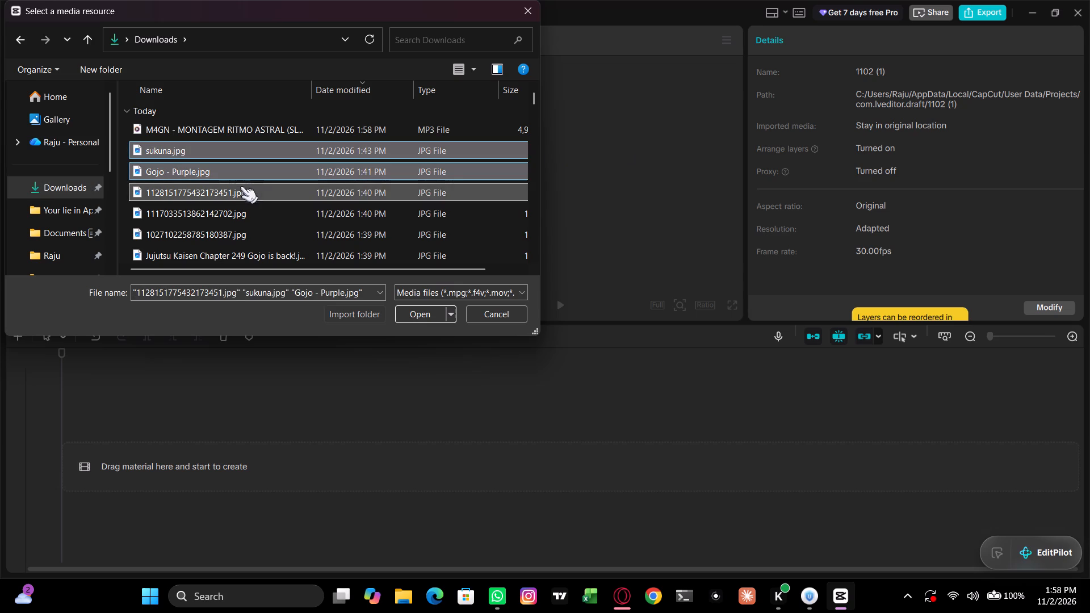
left_click(234, 209, "ctrl")
left_click(230, 228, "ctrl")
left_click(237, 251, "ctrl")
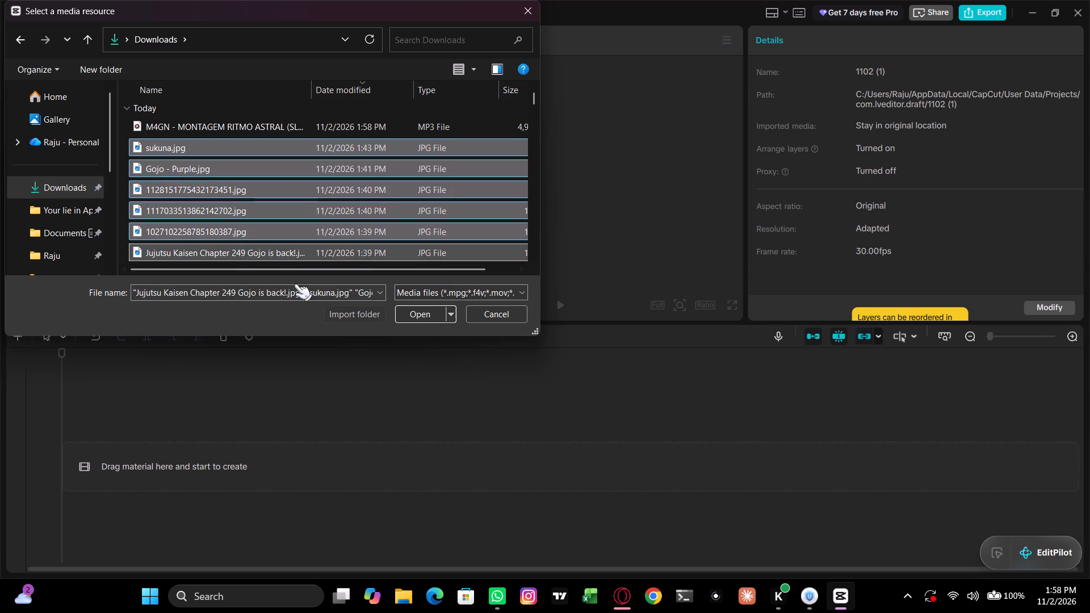
left_click(416, 308, "ctrl")
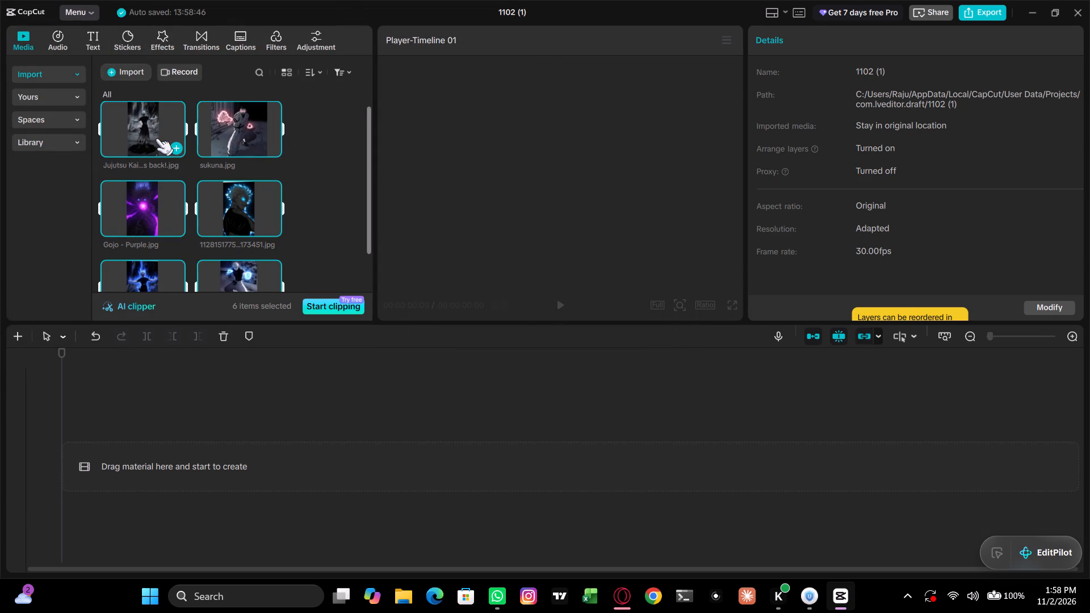
Place all six imported images together on the empty timeline, starting at 00:00.
left_click_drag(139, 132, 120, 425)
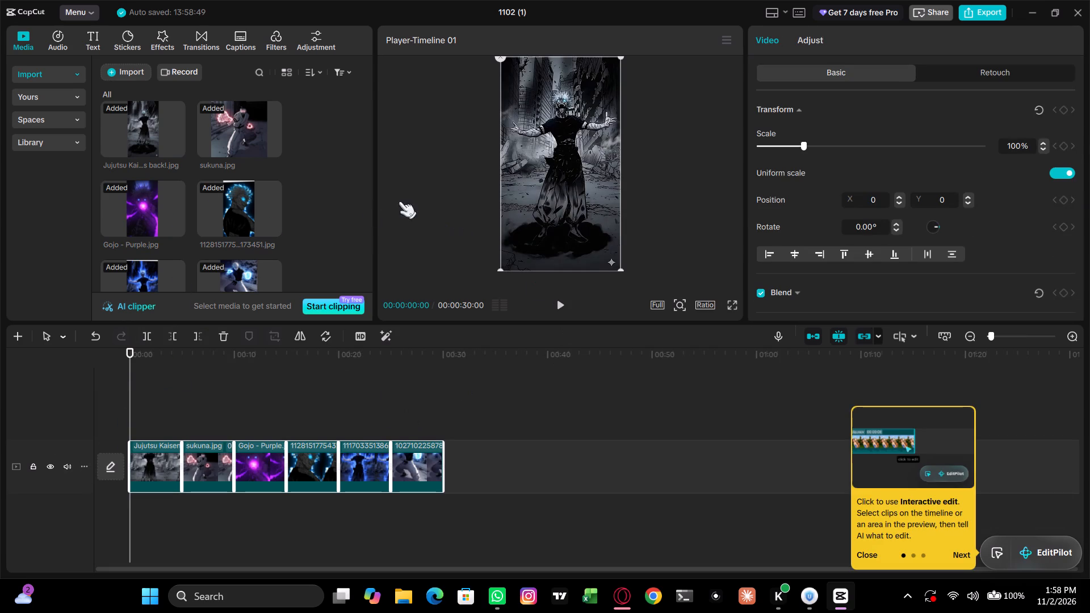
Set the preview playback quality to High quality.
left_click(659, 303)
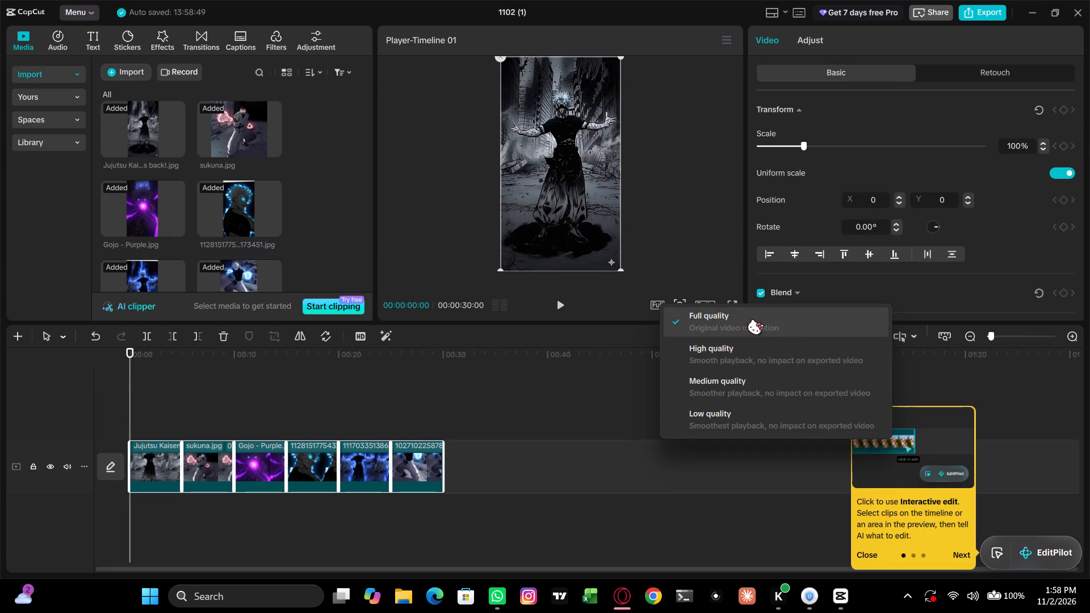
left_click(593, 388)
left_click(653, 301)
left_click(702, 355)
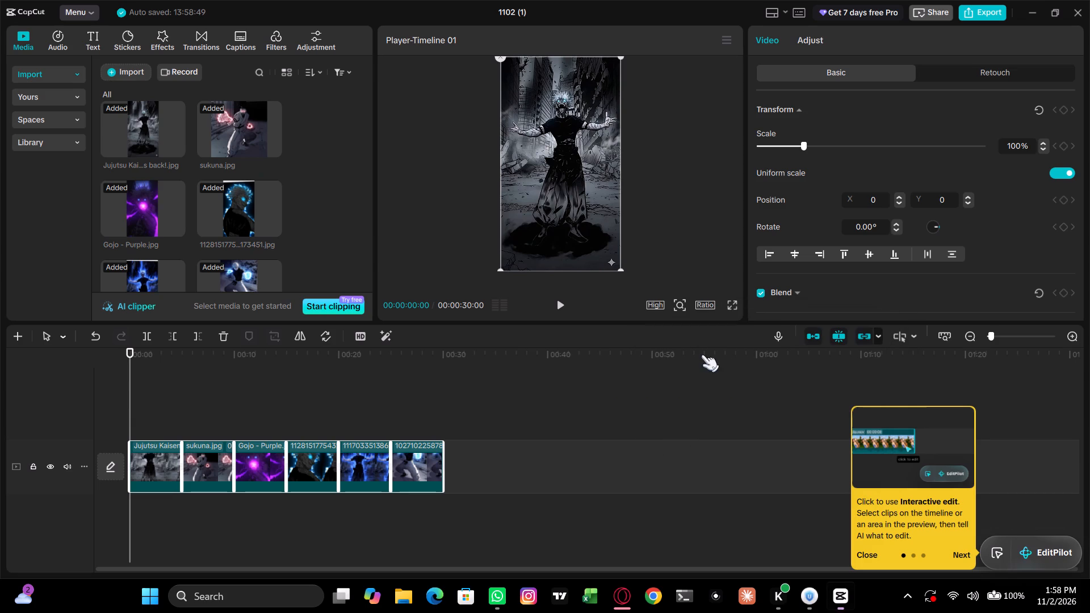
View the edit in full screen, play it briefly, and return to the editor.
left_click(732, 309)
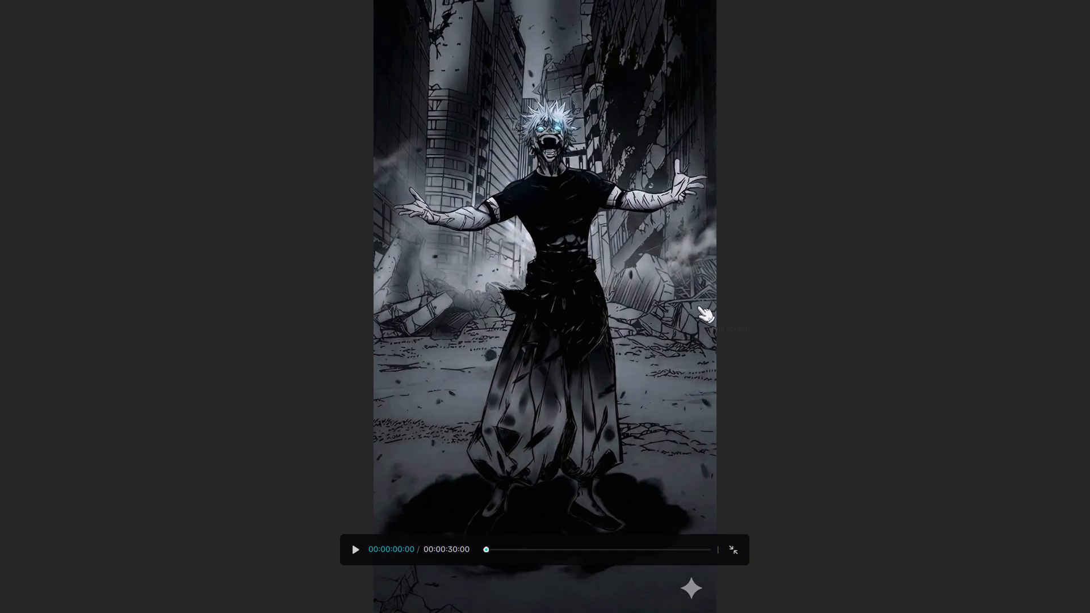
left_click(539, 257)
left_click(351, 548)
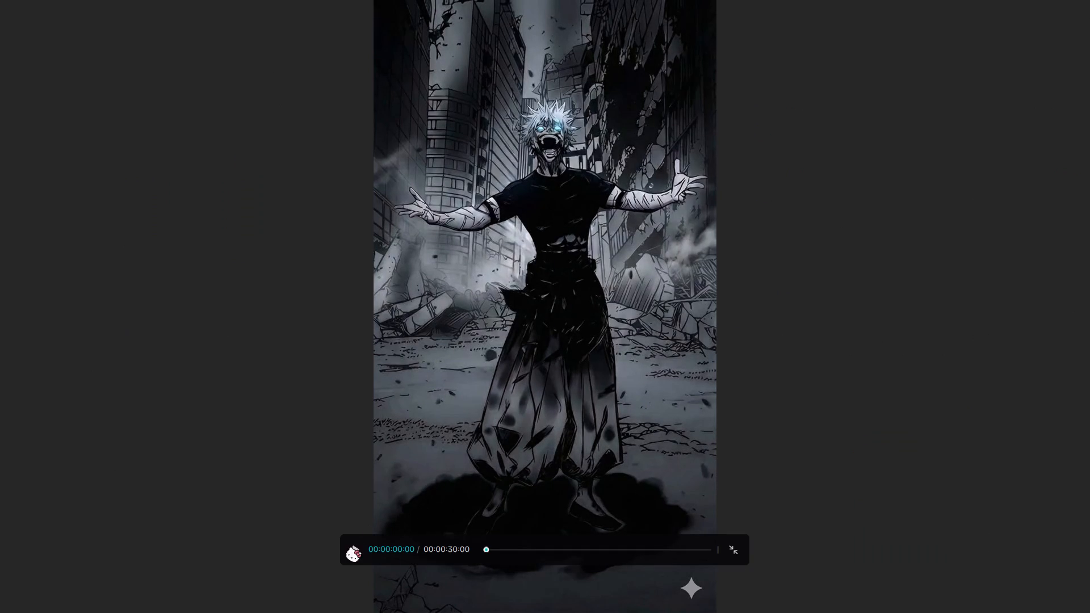
left_click(353, 545)
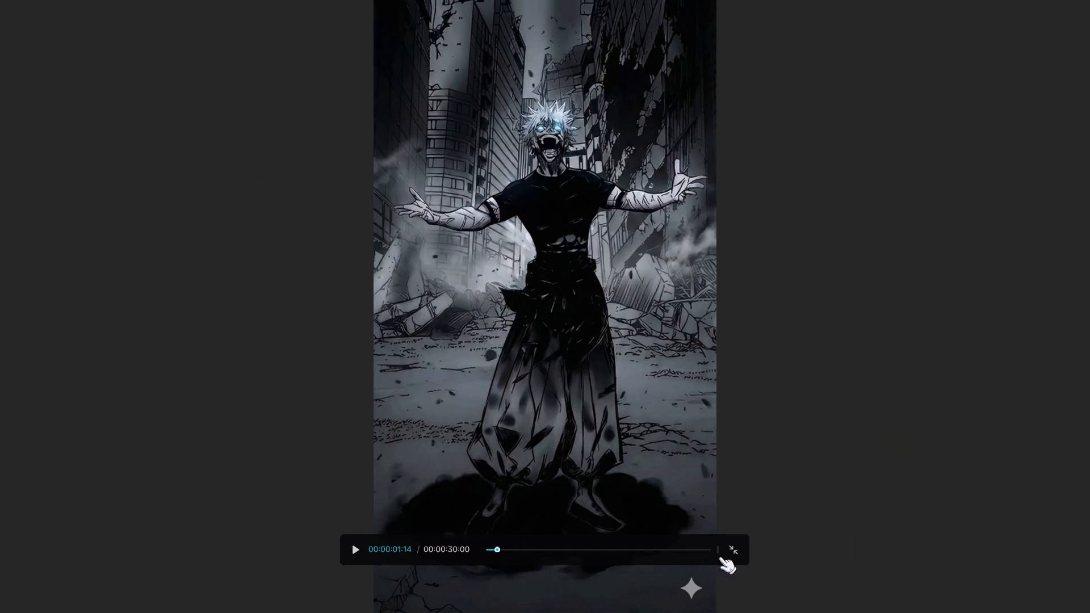
left_click(724, 546)
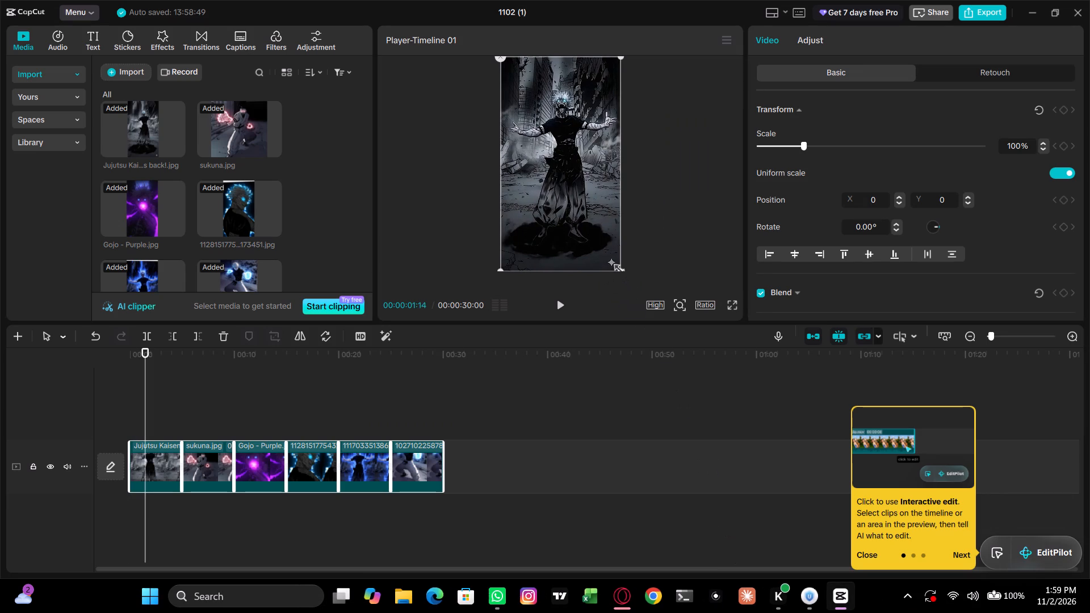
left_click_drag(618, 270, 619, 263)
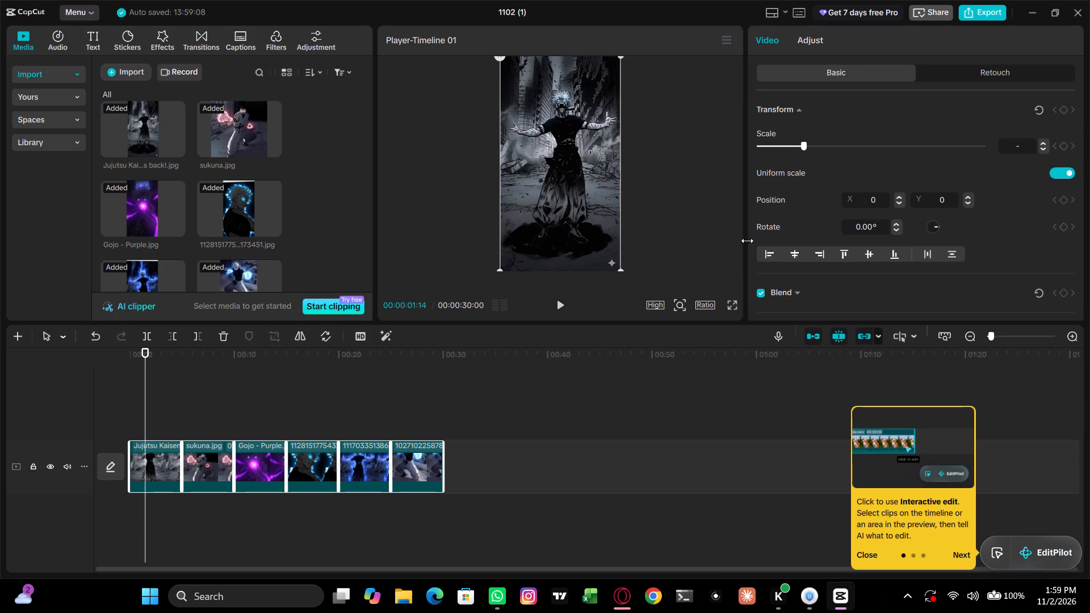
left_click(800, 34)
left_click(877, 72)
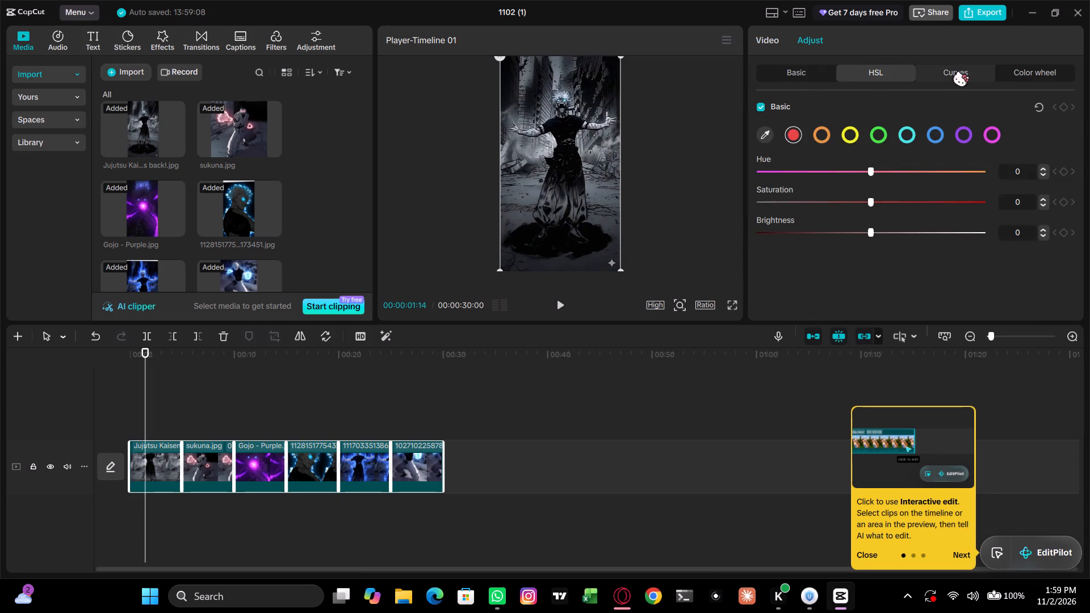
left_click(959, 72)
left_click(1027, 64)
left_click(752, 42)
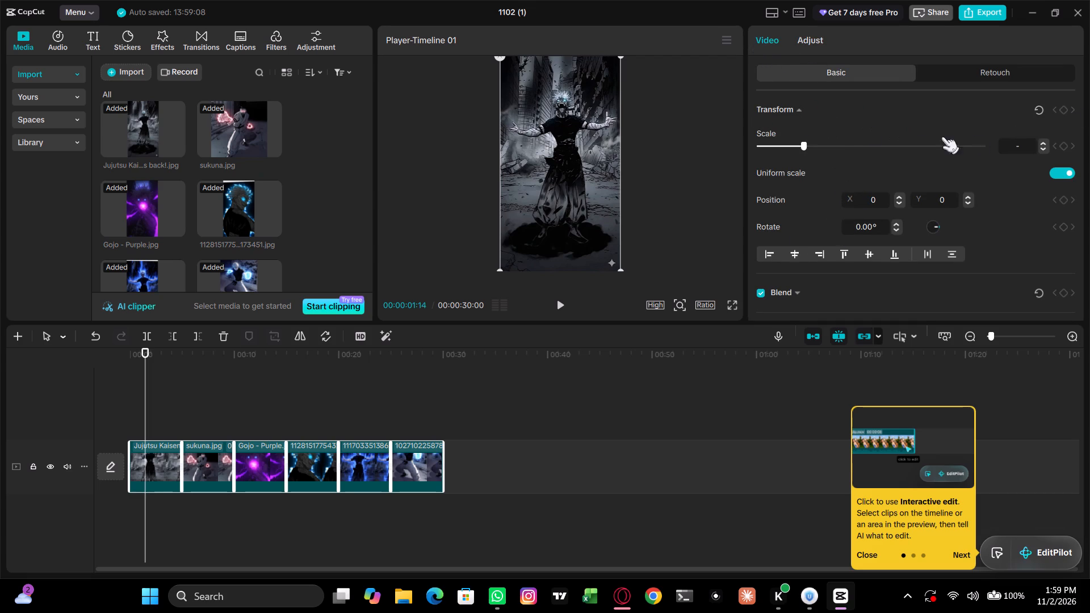
Scale all six selected image clips up to 115% and deselect them.
left_click(1041, 138)
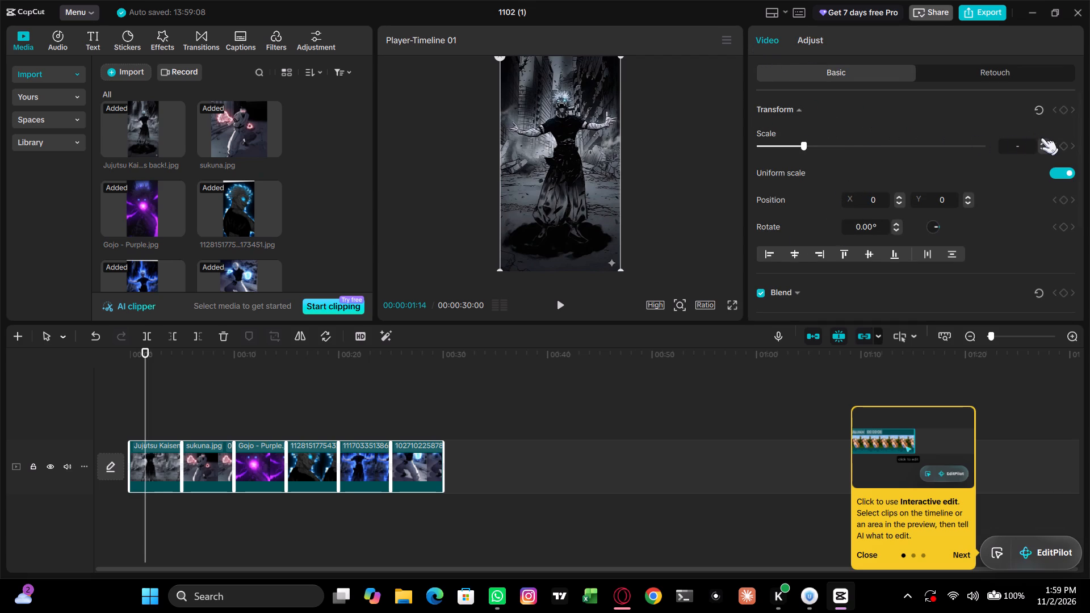
left_click(1041, 138)
left_click(1042, 143)
double_click(1042, 143)
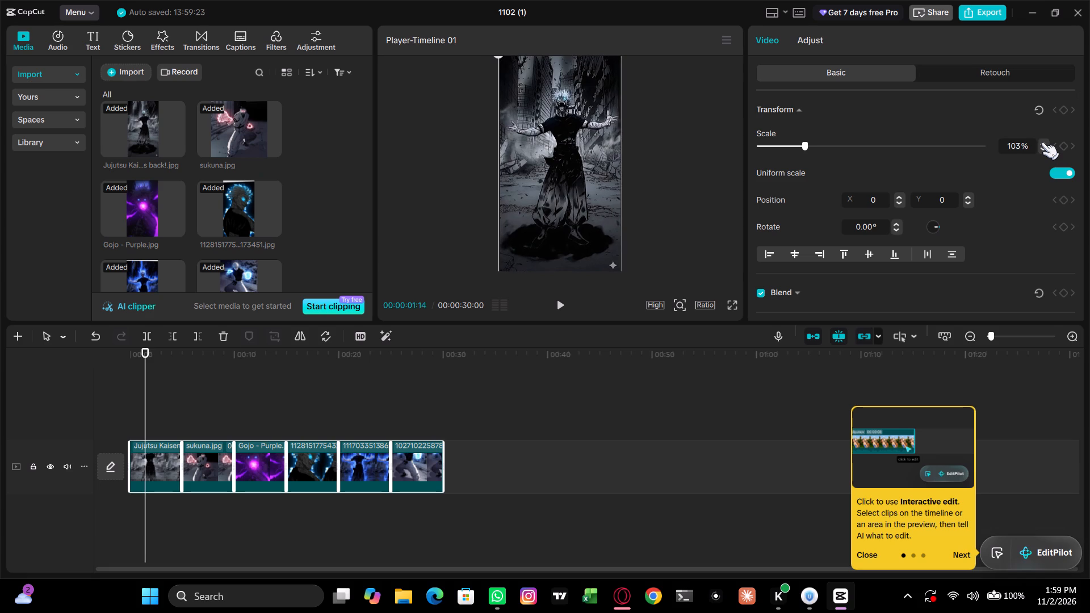
left_click(1042, 143)
triple_click(1042, 143)
triple_click(1042, 143)
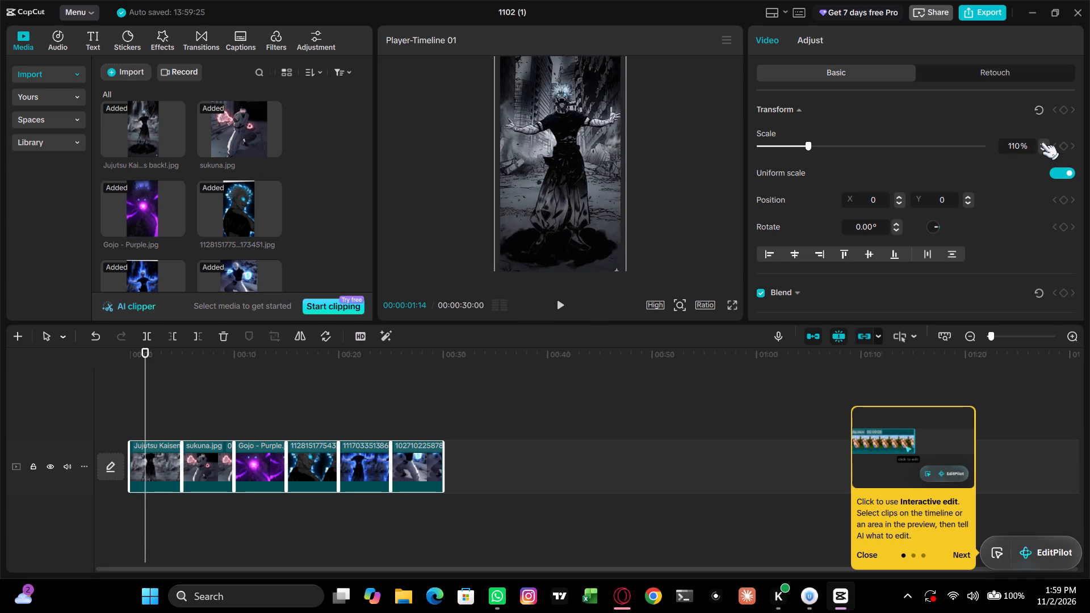
triple_click(1042, 143)
left_click(1042, 143)
left_click(1042, 143)
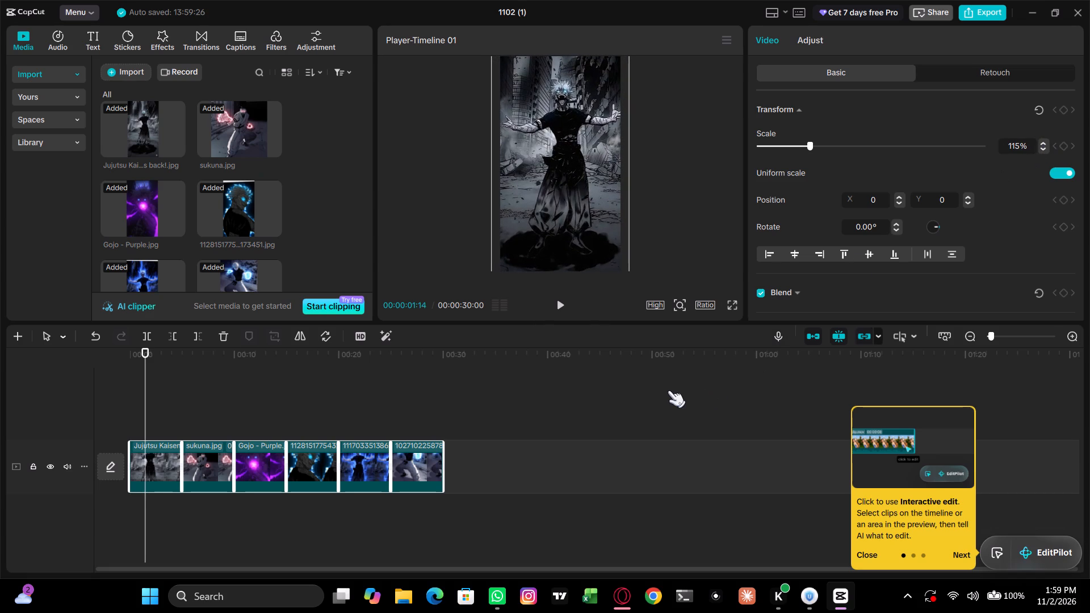
left_click(657, 376)
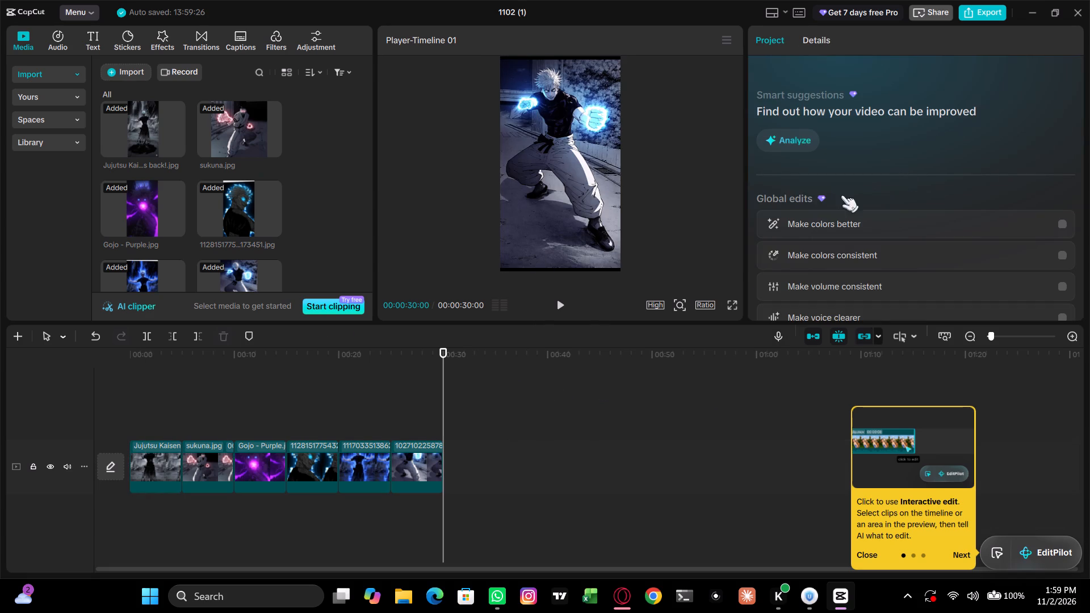
Scale the last image clip on the timeline up to 122% so it fills the frame.
left_click(429, 462)
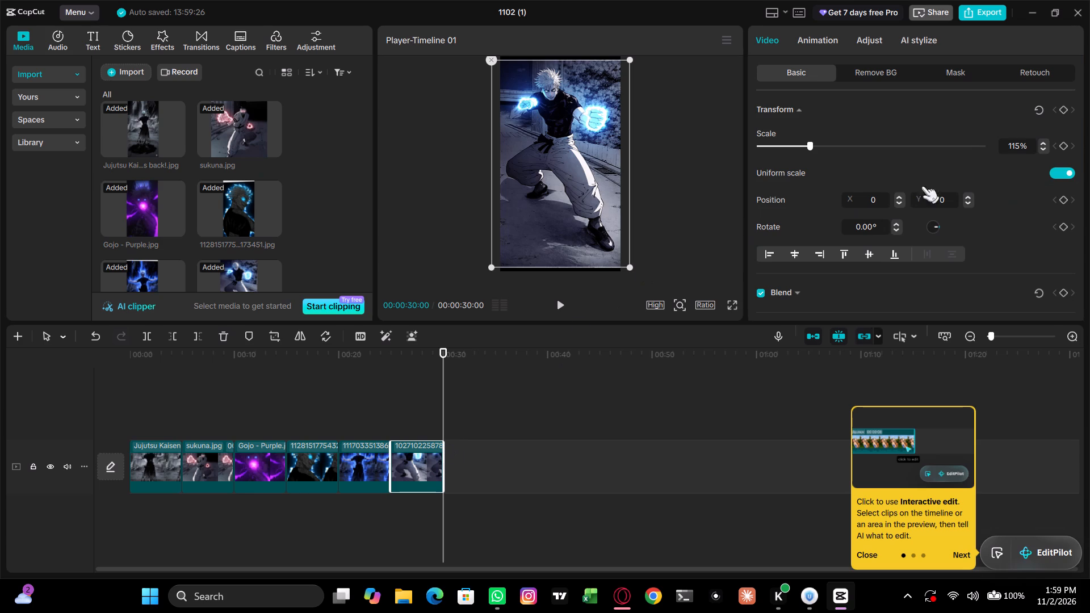
triple_click(1042, 142)
double_click(1042, 142)
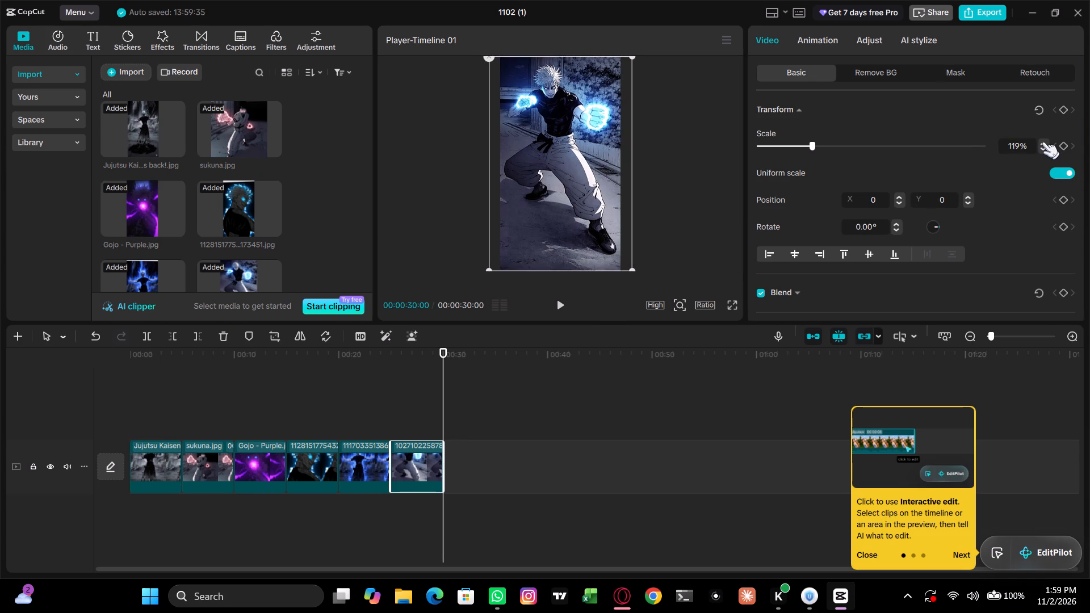
left_click(1042, 142)
left_click(1042, 142)
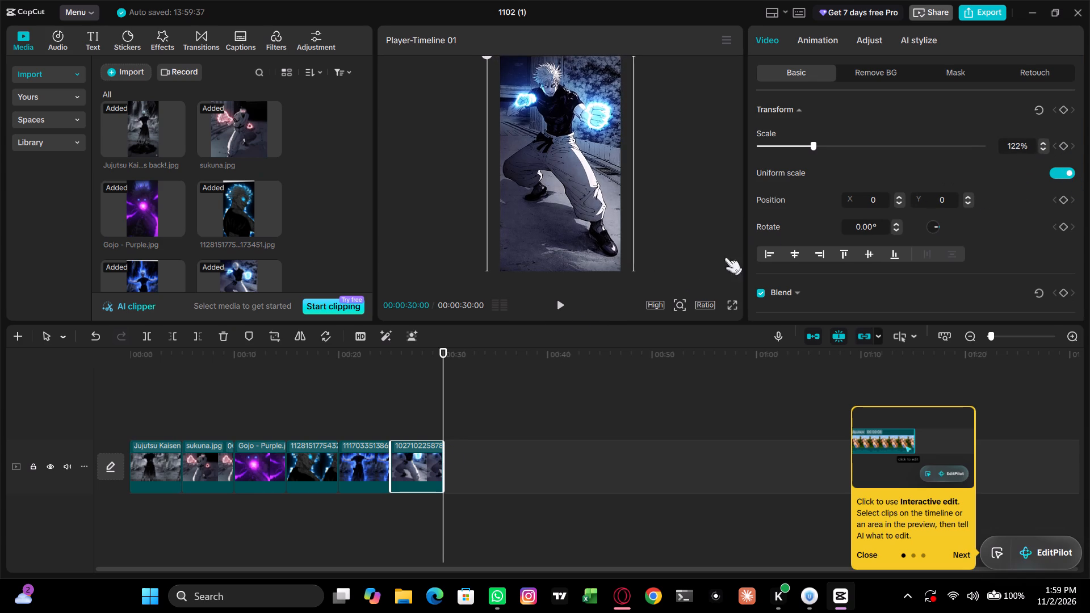
Select the other image clips in turn and scrub the timeline to check how each image fills the frame.
left_click(358, 474)
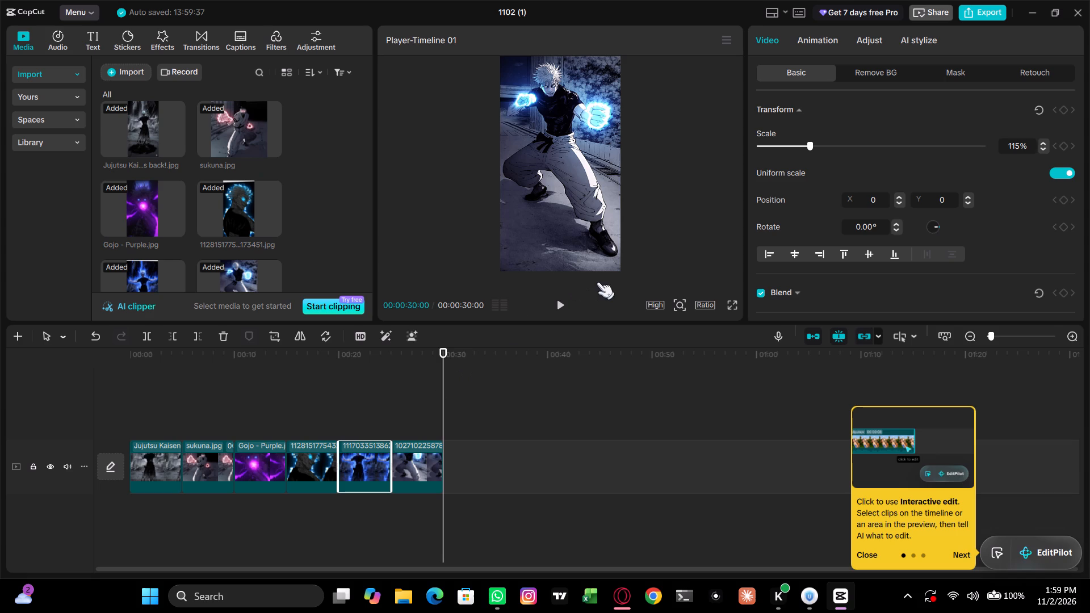
left_click(427, 464)
left_click(372, 475)
left_click(295, 463)
left_click(264, 468)
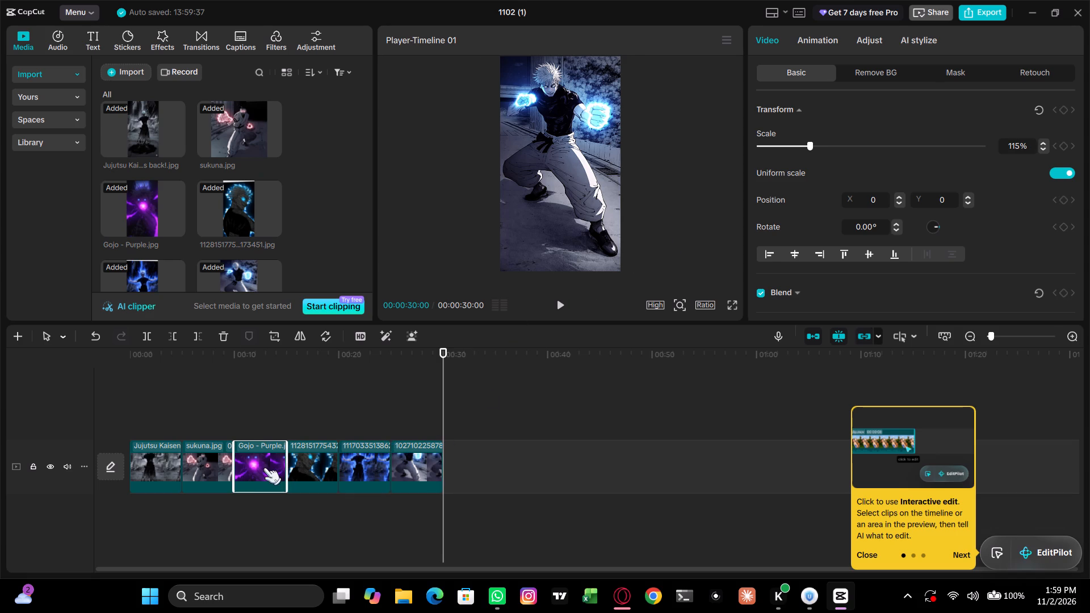
left_click(221, 466)
left_click_drag(445, 404, 313, 416)
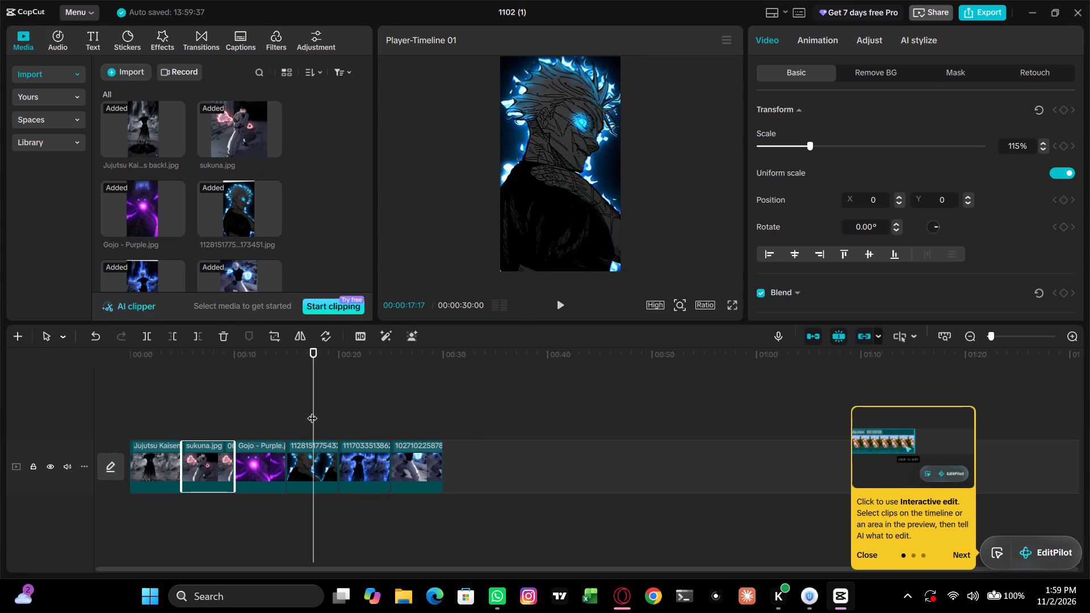
left_click_drag(318, 406, 400, 415)
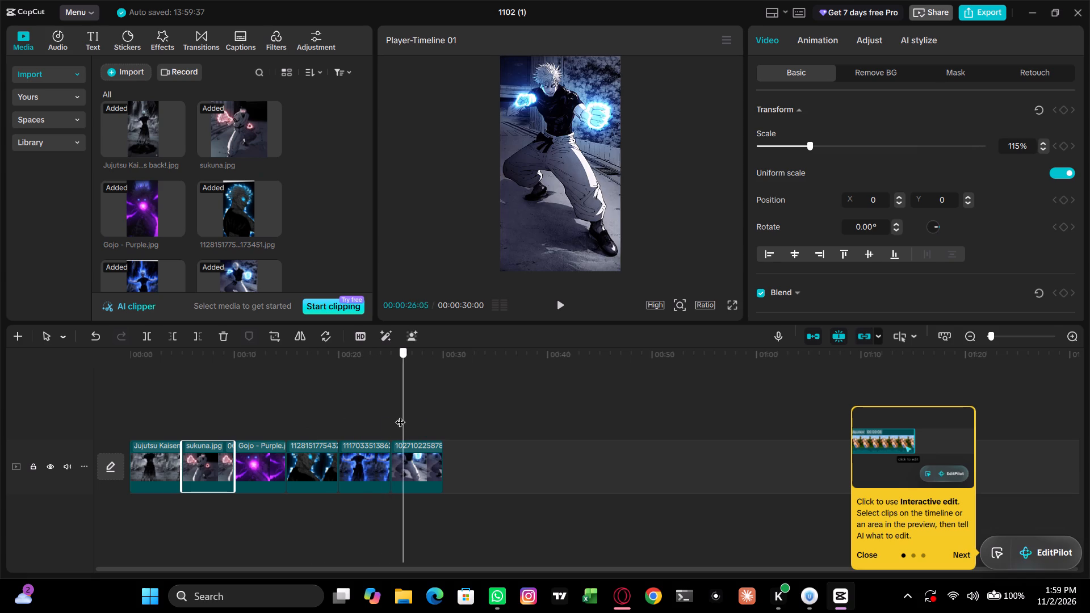
left_click_drag(400, 415, 238, 436)
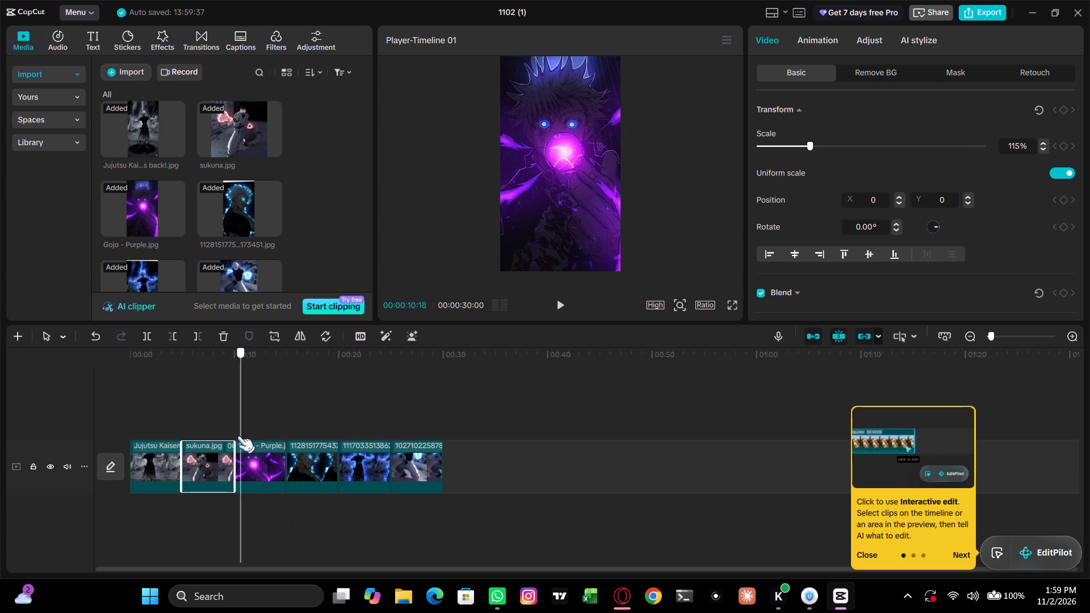
Scale the sukuna.jpg clip up to 179% so it fills the vertical frame, and scrub through the remaining clips to check them.
left_click_drag(238, 436, 206, 437)
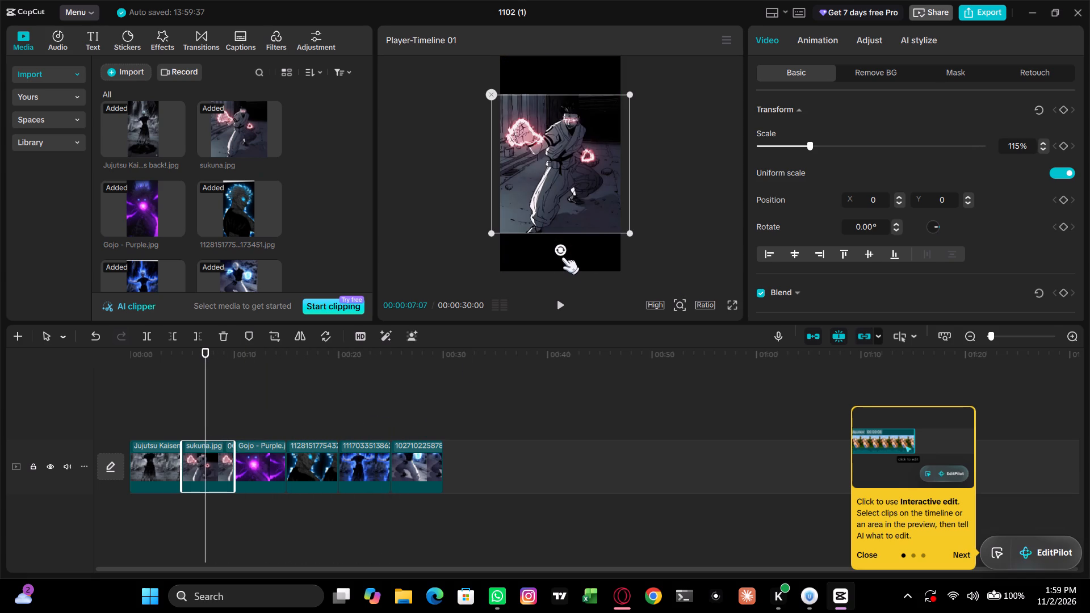
left_click_drag(557, 245, 556, 267)
left_click_drag(628, 232, 652, 247)
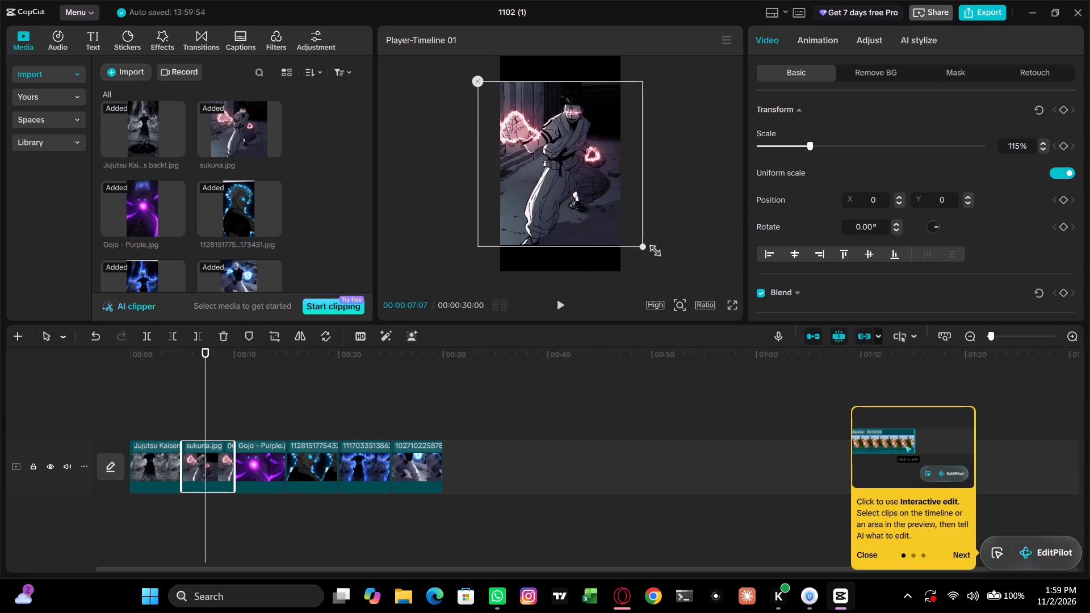
left_click_drag(652, 247, 703, 271)
left_click(710, 228)
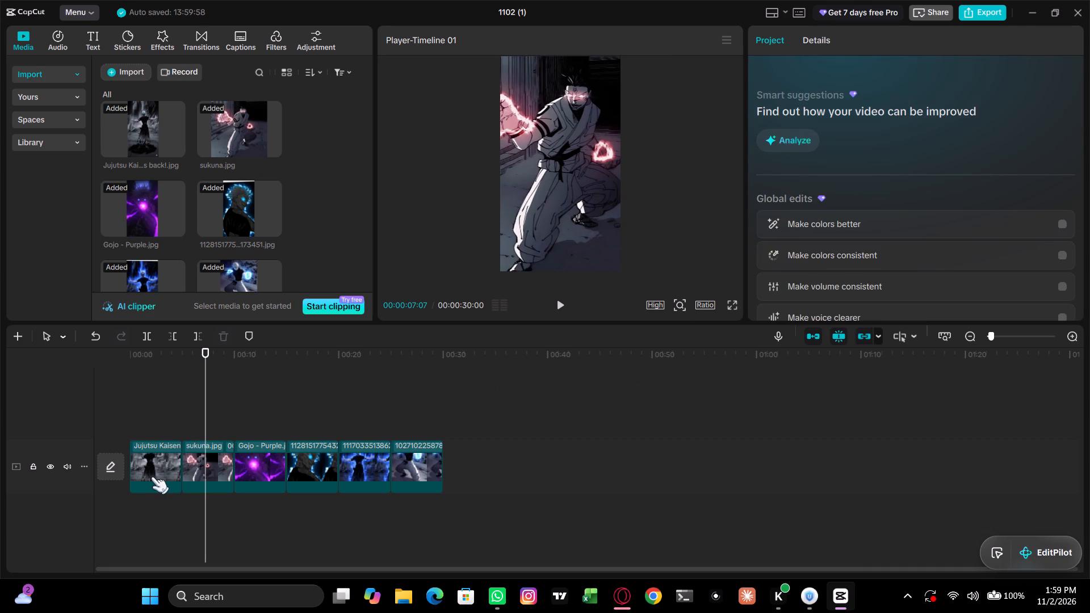
left_click_drag(206, 391, 240, 415)
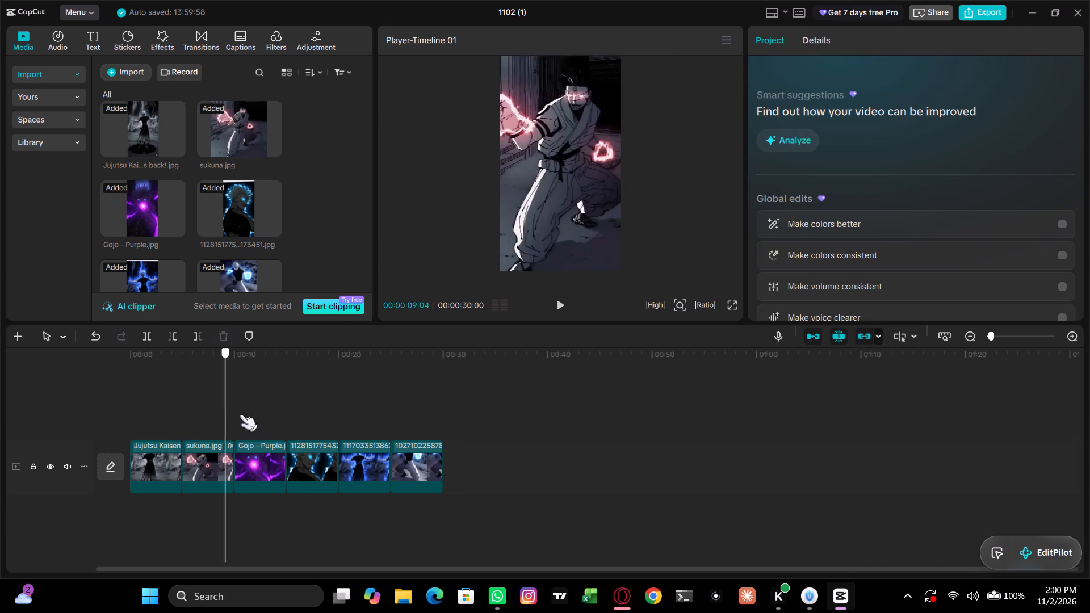
left_click_drag(240, 415, 606, 392)
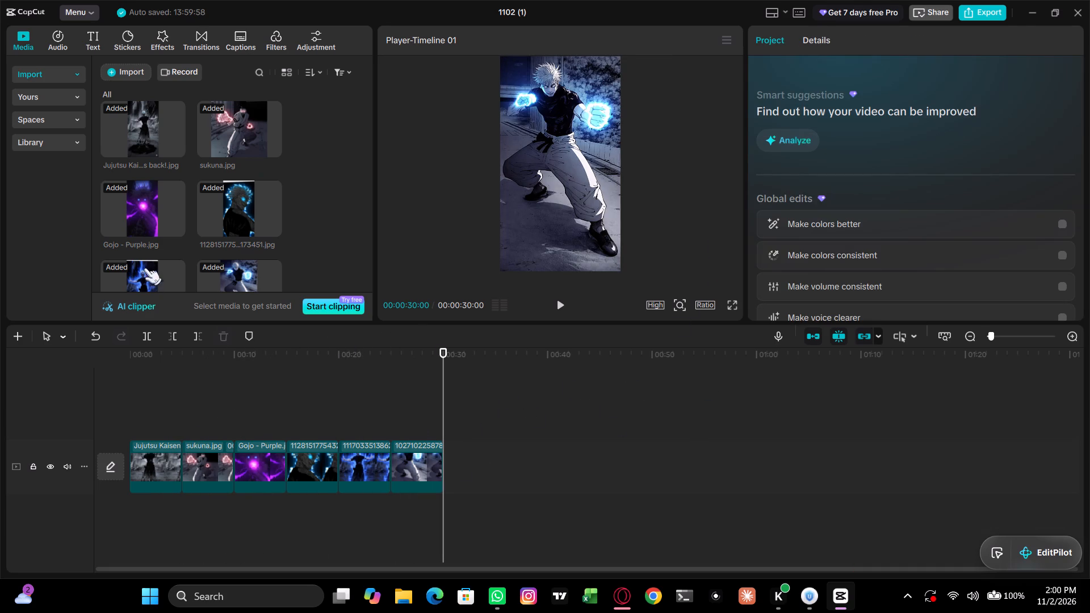
Import the "M4GN - MONTAGEM RITMO ASTRAL (SLOWED)" MP3 from Downloads using Extract audio.
left_click(65, 40)
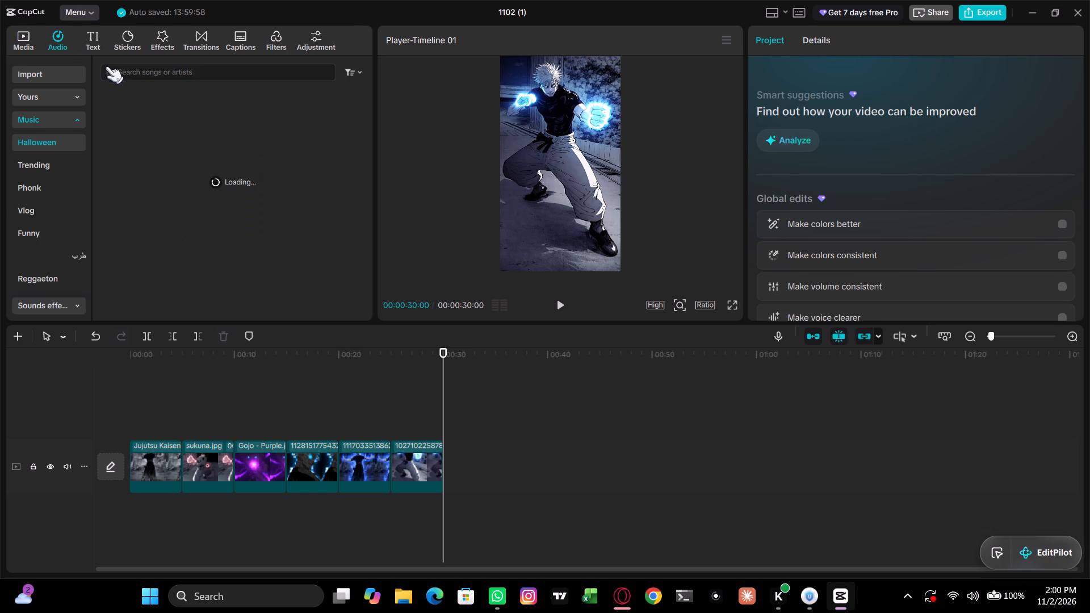
left_click(41, 74)
left_click(343, 102)
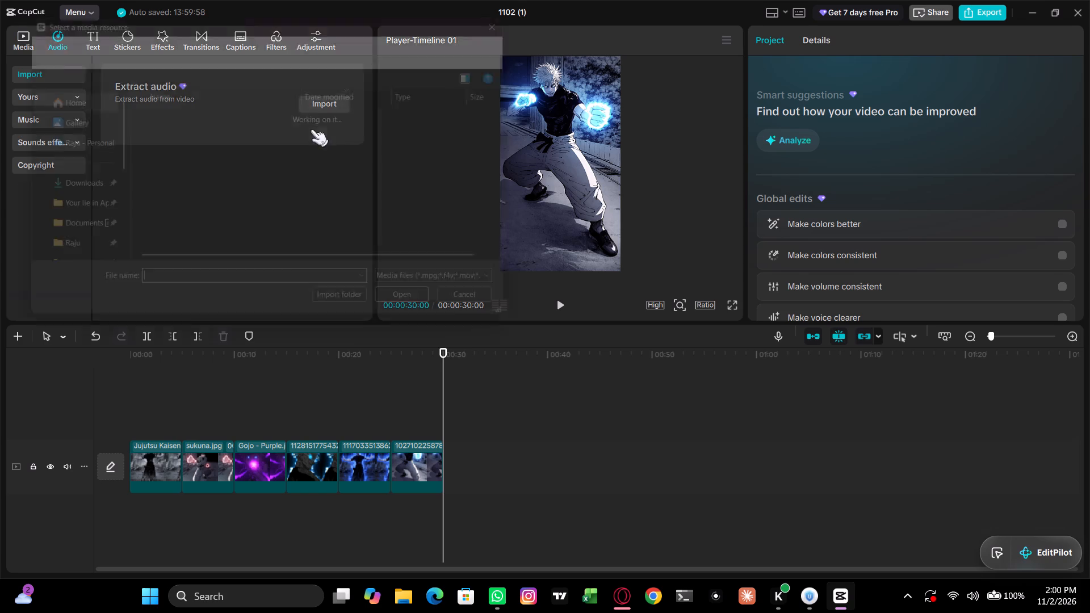
left_click(185, 129)
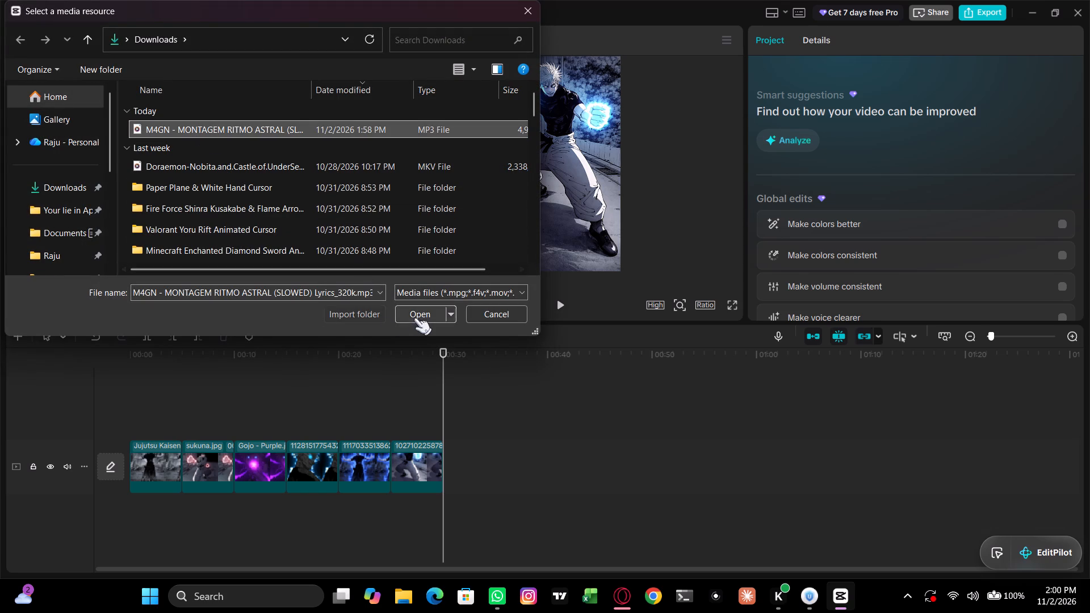
left_click(414, 312)
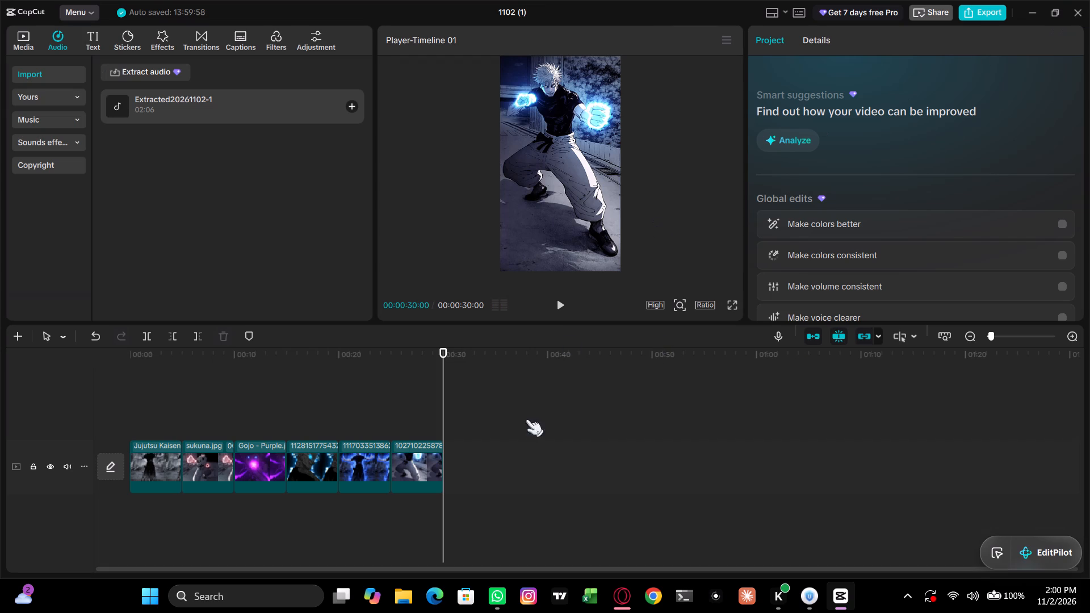
Place the extracted music on an audio track beneath the image clips, starting at the beginning of the timeline.
left_click_drag(169, 107, 167, 534)
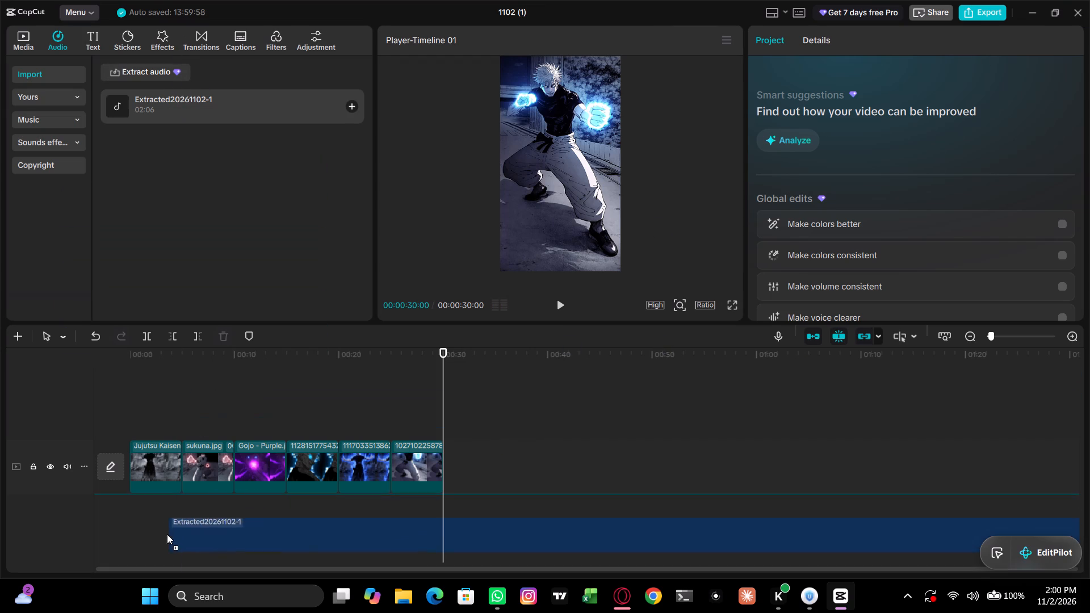
left_click_drag(167, 534, 72, 506)
left_click_drag(515, 439, 552, 433)
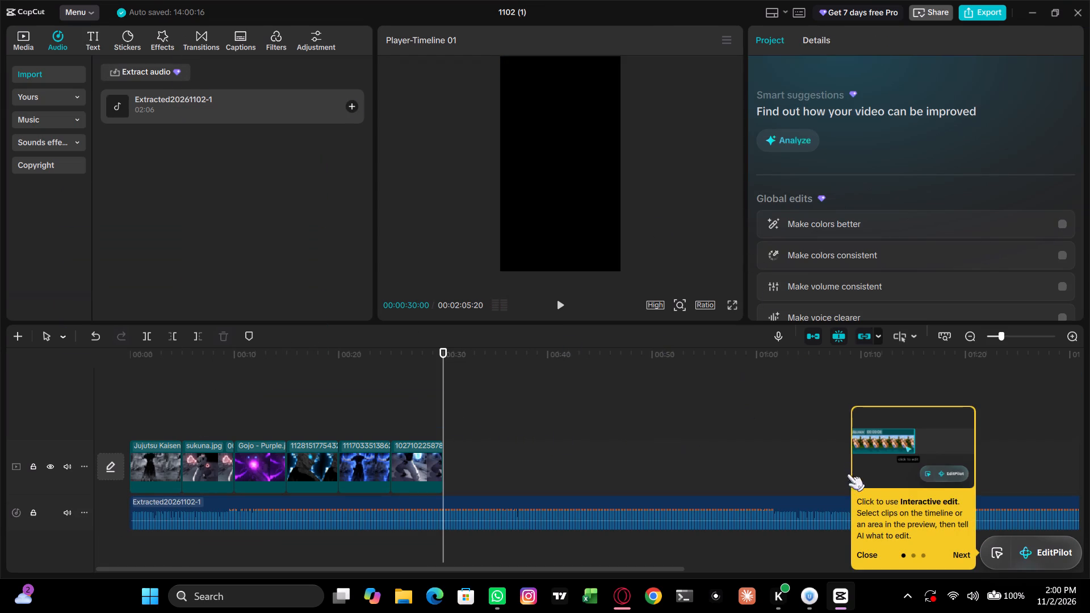
Go through and dismiss the Interactive edit tutorial tips.
left_click(966, 552)
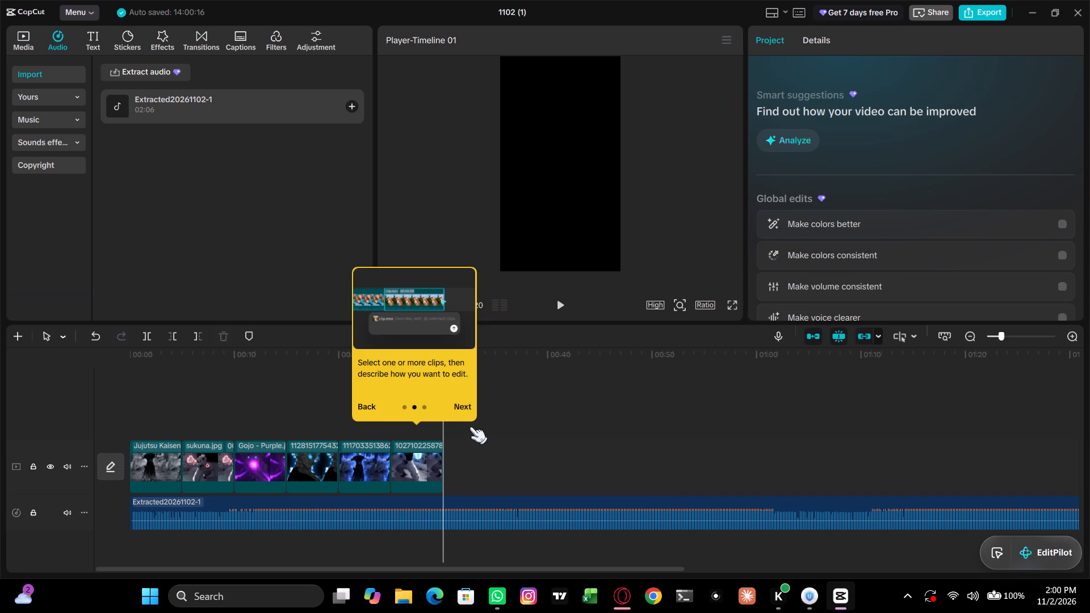
left_click(455, 403)
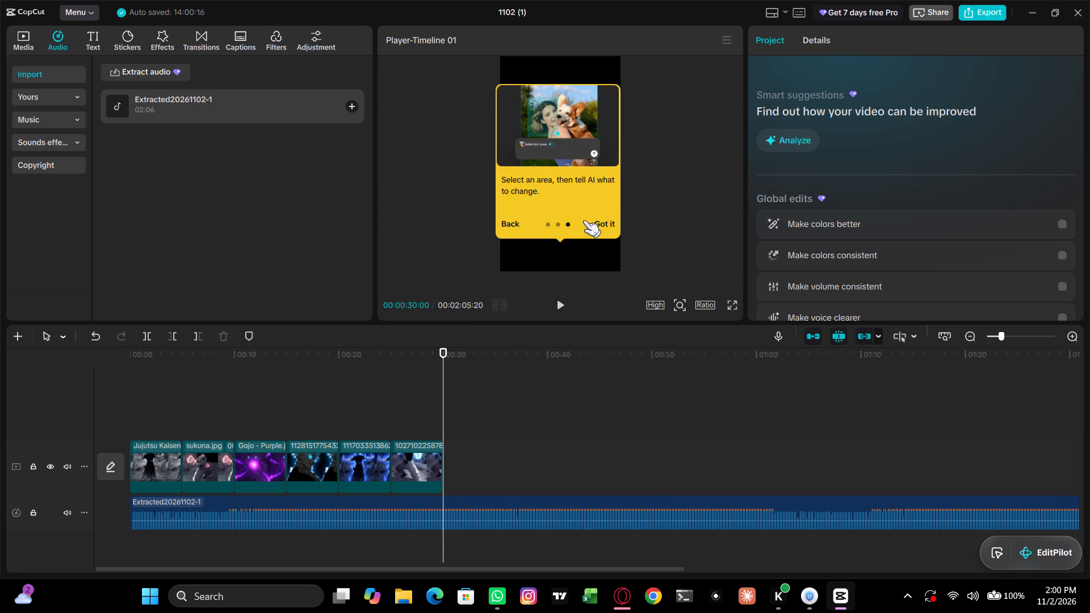
left_click(584, 221)
left_click(598, 219)
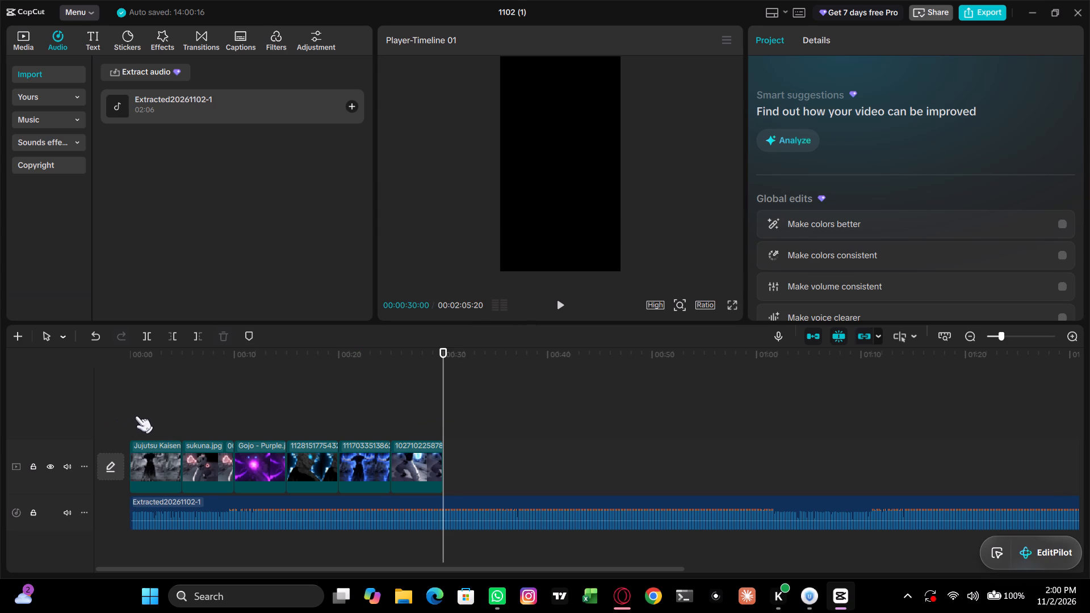
Play the edit from the start with the music and split the sukuna.jpg clip at 00:00:09:20.
left_click(136, 417)
left_click(553, 297)
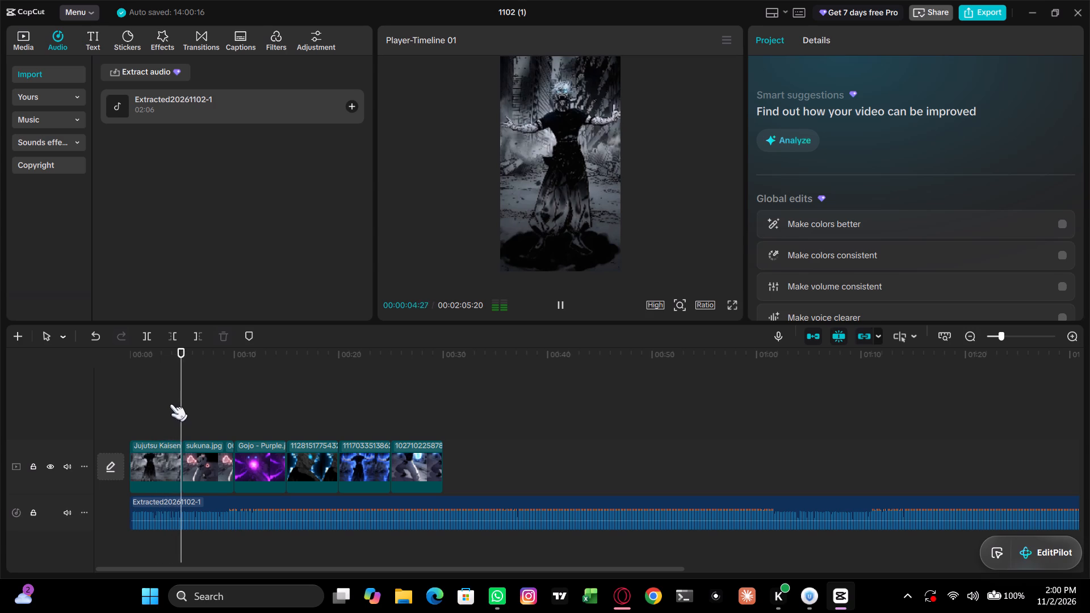
key("space")
key("space")
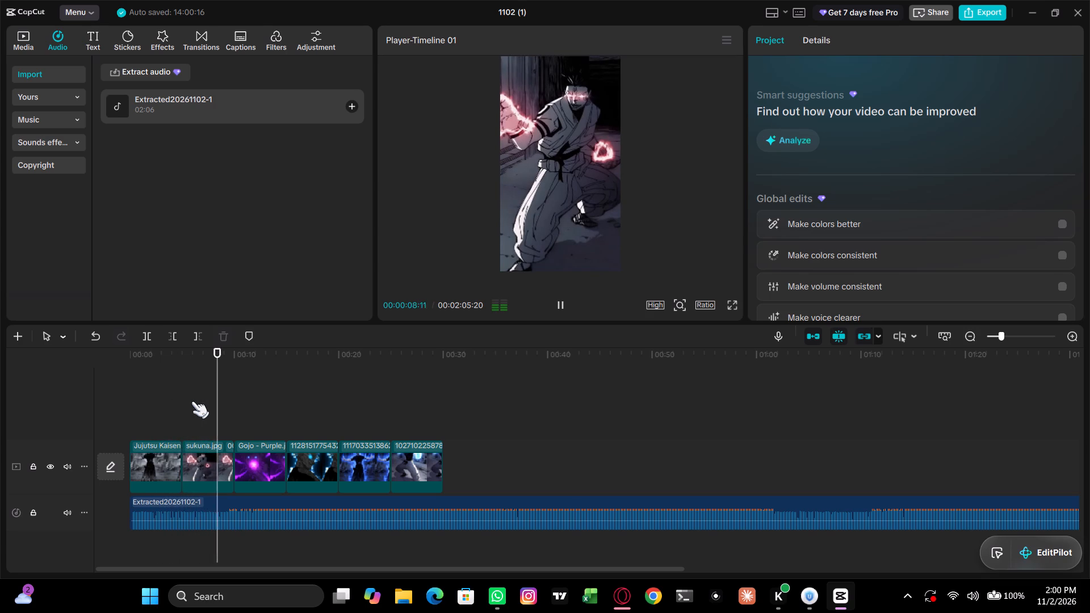
key("space")
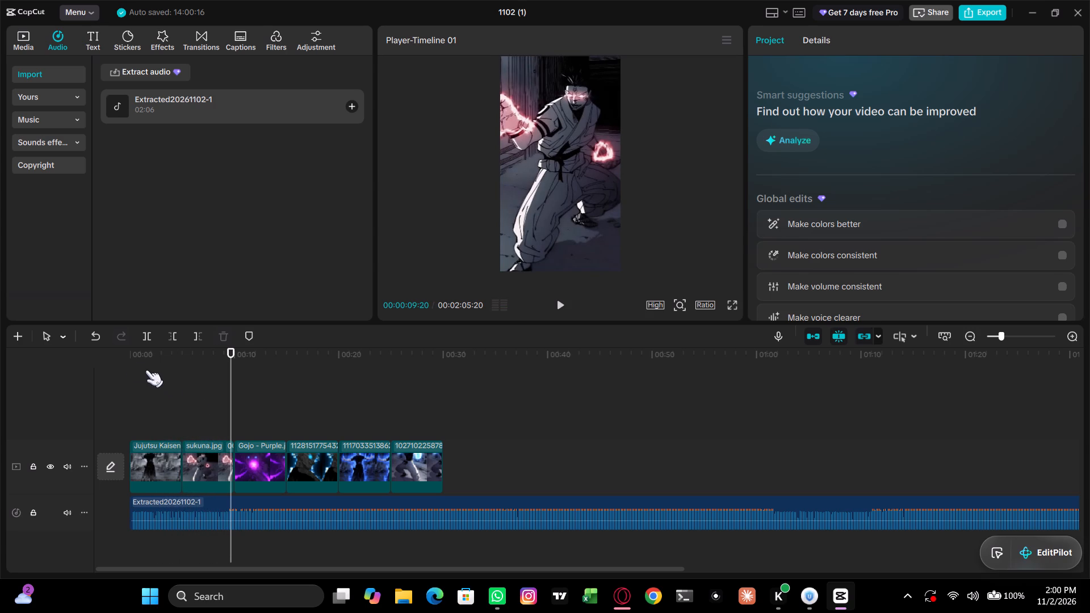
left_click(143, 336)
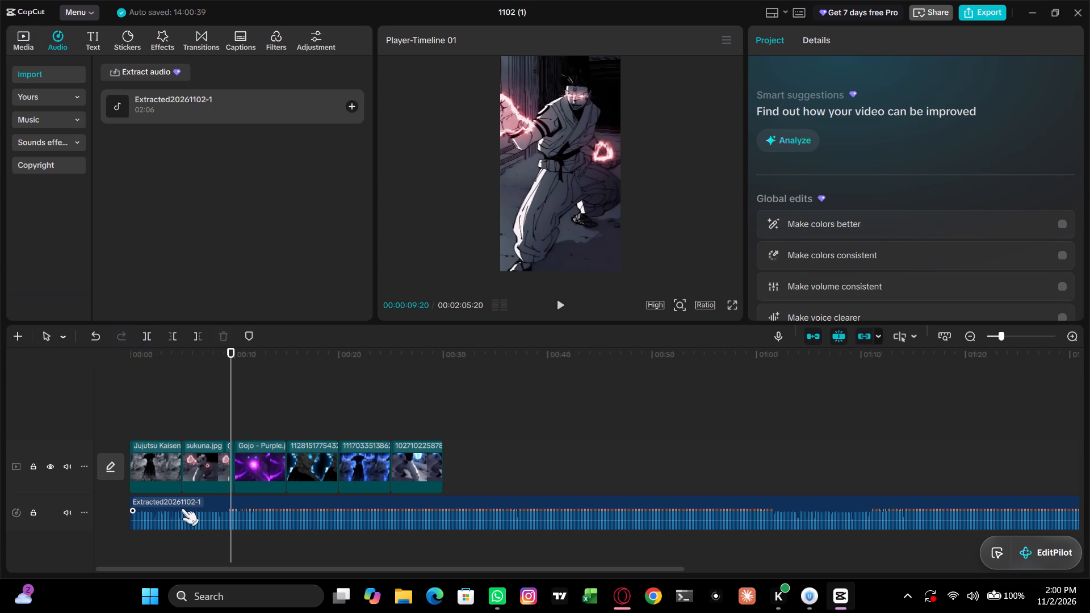
Split the music clip at 00:00:10:00 and delete the part before the split.
left_click(182, 512)
key("space")
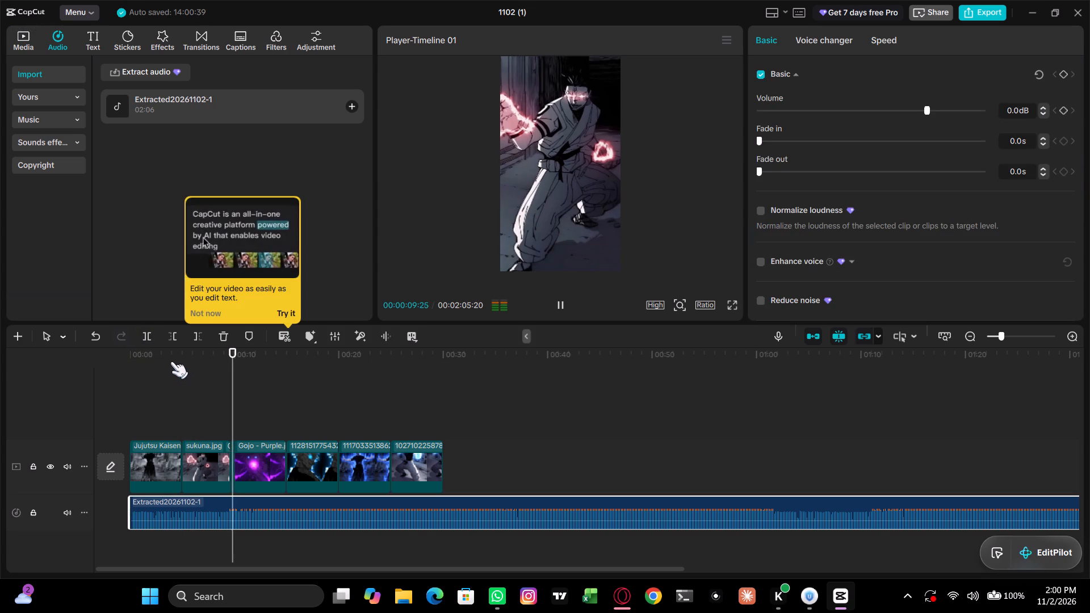
key("space")
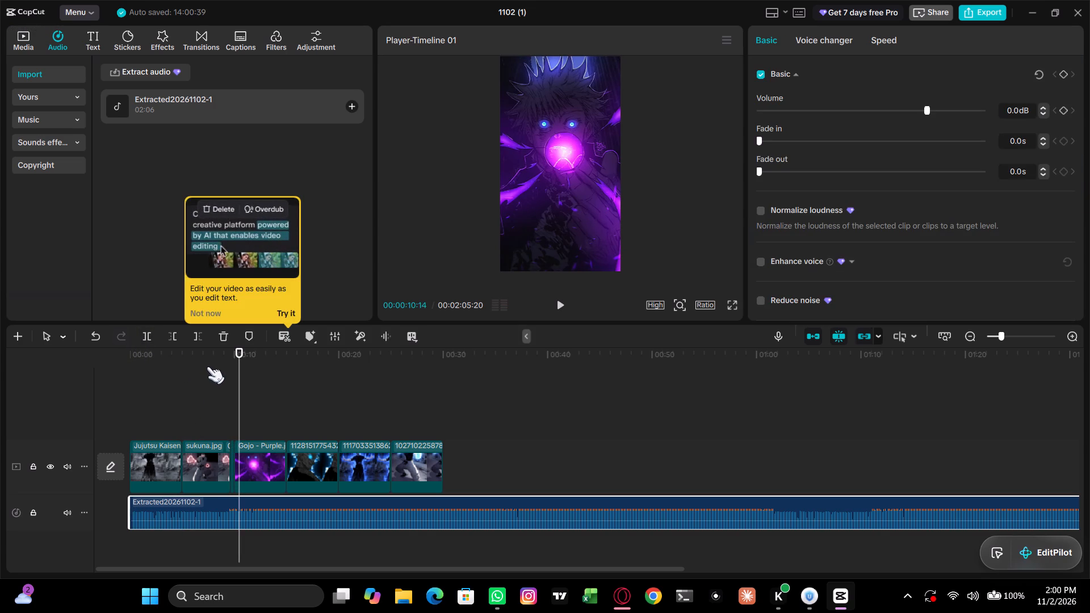
left_click(238, 360)
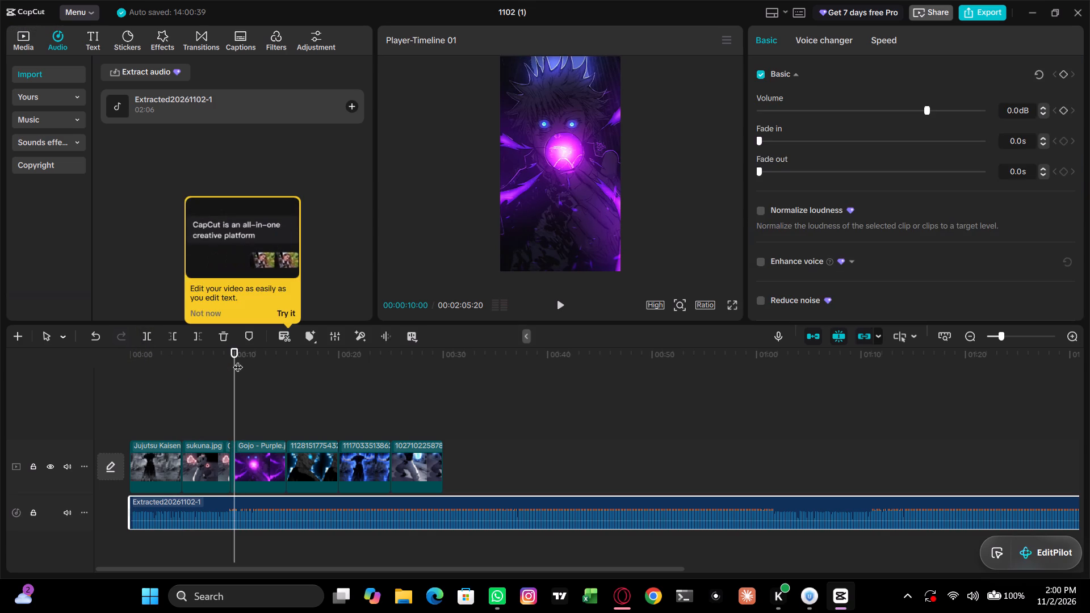
left_click(146, 338)
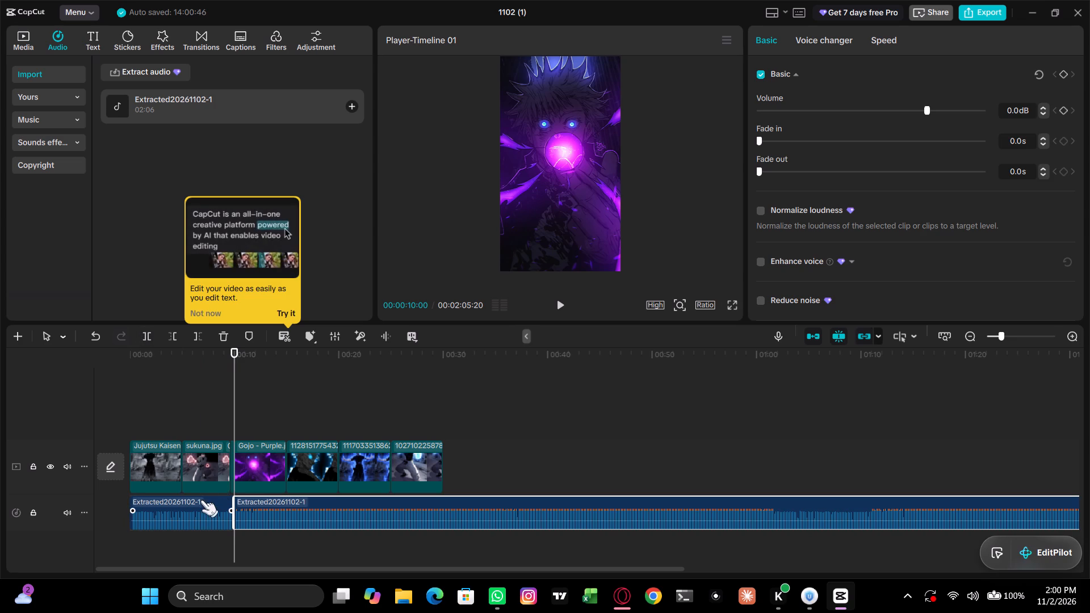
left_click(197, 511)
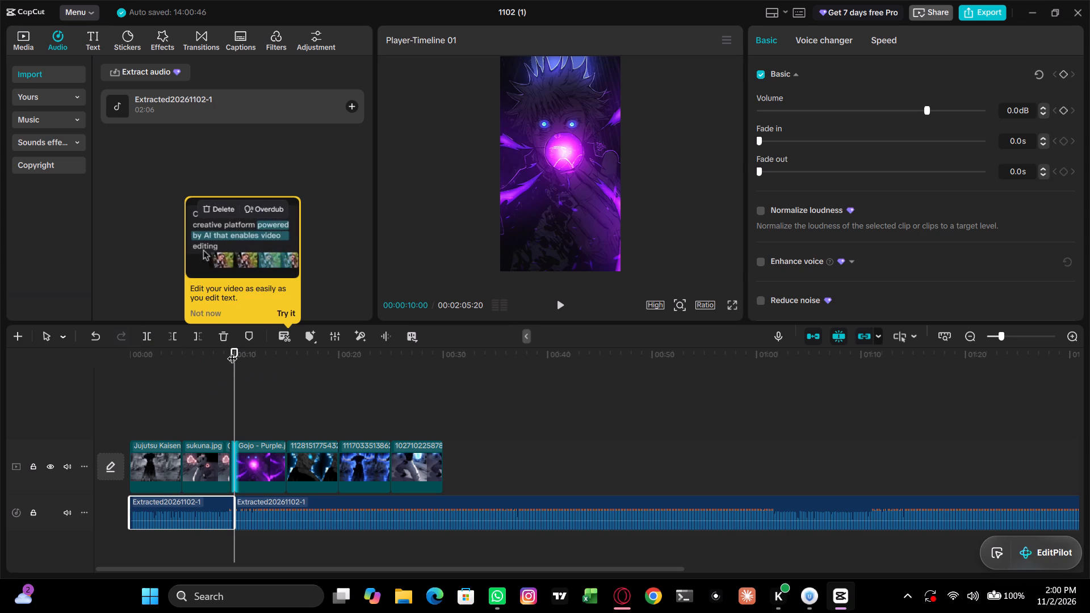
left_click(227, 338)
Move the remaining music clip back to the start of the timeline, keeping it on the audio track.
left_click_drag(328, 514, 215, 493)
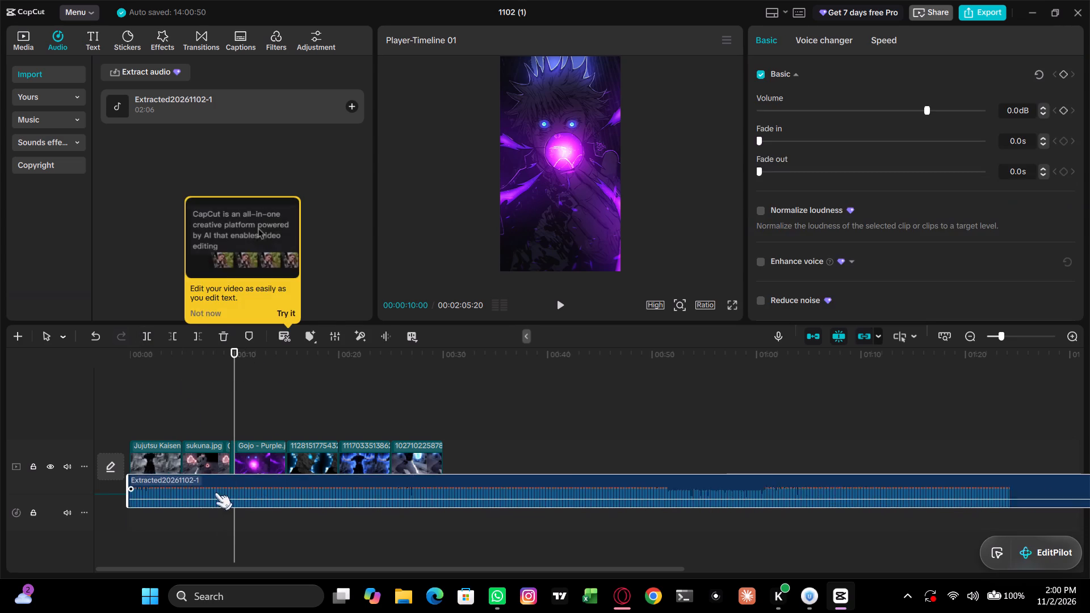
left_click_drag(215, 493, 210, 518)
Play the edit with the trimmed music, step back through the frames, and replay it from the start.
key("space")
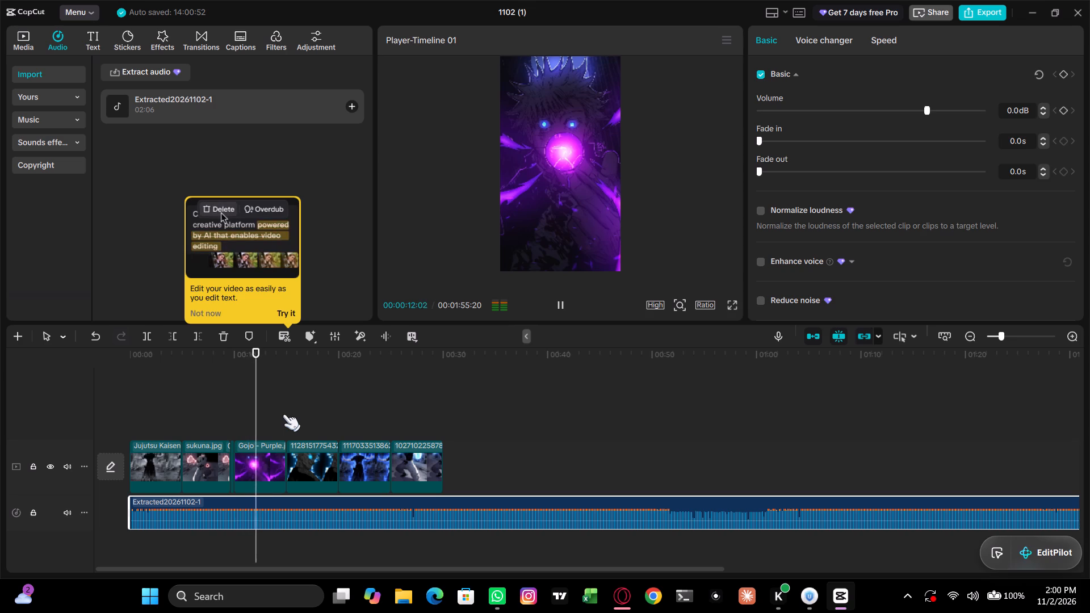
key("Left")
key("Left")
key("Left")
key("Left")
key("Left")
key("Left")
key("Left")
key("Left")
key("Left")
key("Left")
key("Left")
key("Left")
key("Left")
key("Left")
key("Left")
key("Left")
key("Left")
key("Left")
key("Left")
key("Left")
key("Left")
key("Left")
key("Left")
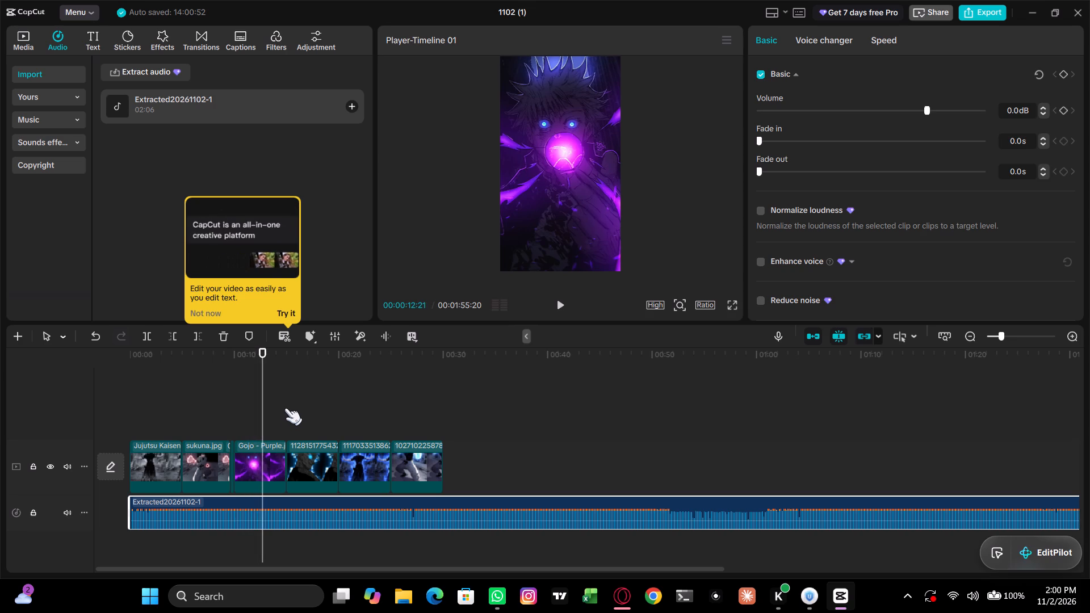
left_click_drag(253, 390, 211, 404)
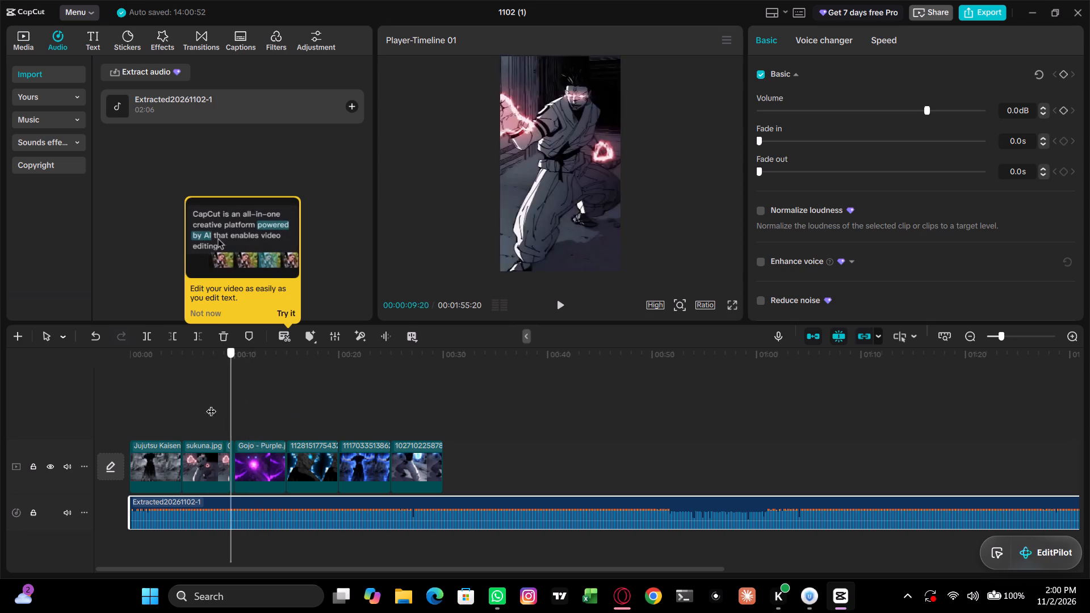
left_click_drag(211, 404, 90, 428)
key("space")
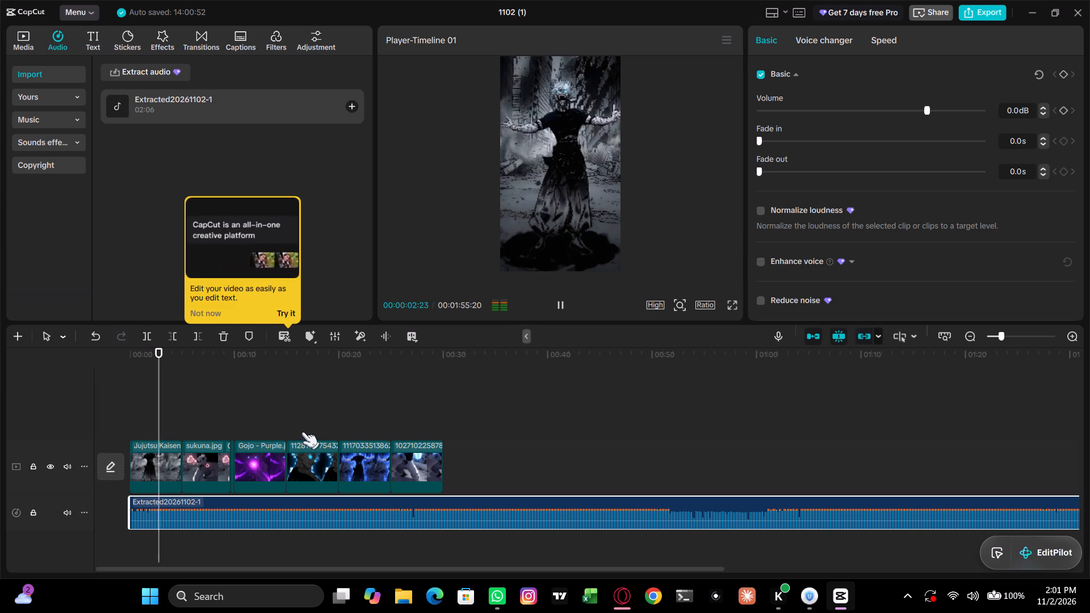
Enlarge the timeline scale so the first clips are readable, and review the edit around them during playback.
scroll(459, 476, "up", 4)
scroll(459, 476, "down", 5)
scroll(526, 448, "up", 4)
scroll(527, 448, "down", 3)
scroll(527, 448, "up", 2)
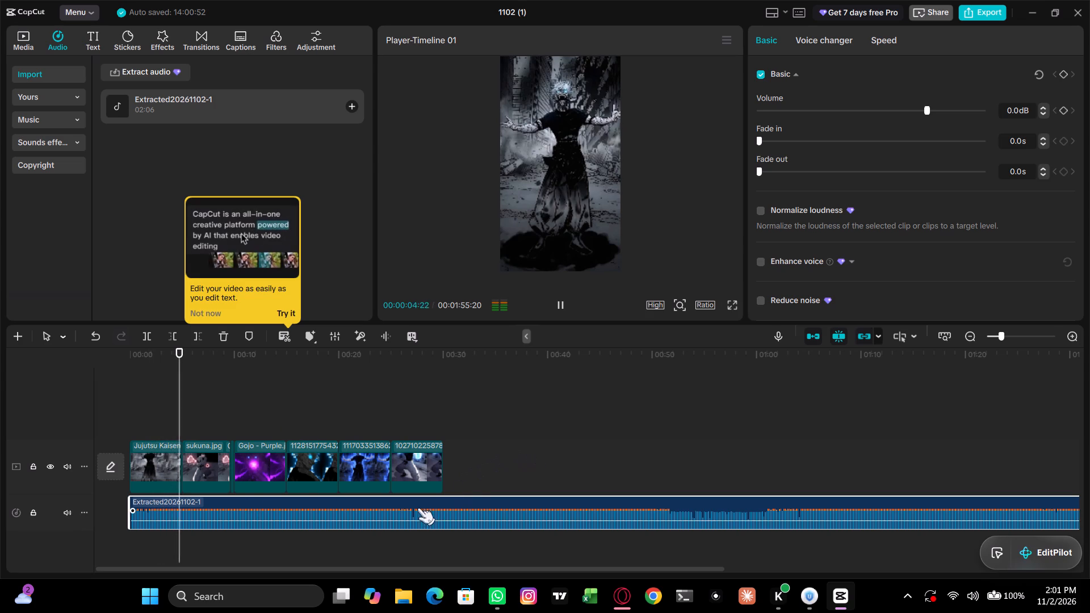
left_click_drag(998, 337, 1041, 335)
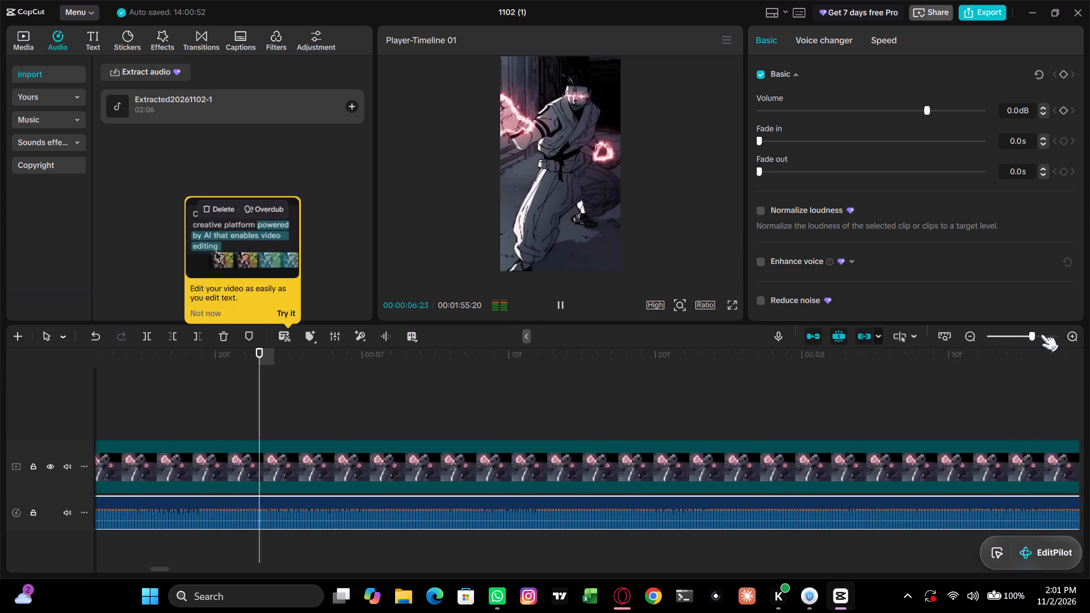
left_click_drag(1041, 335, 1058, 335)
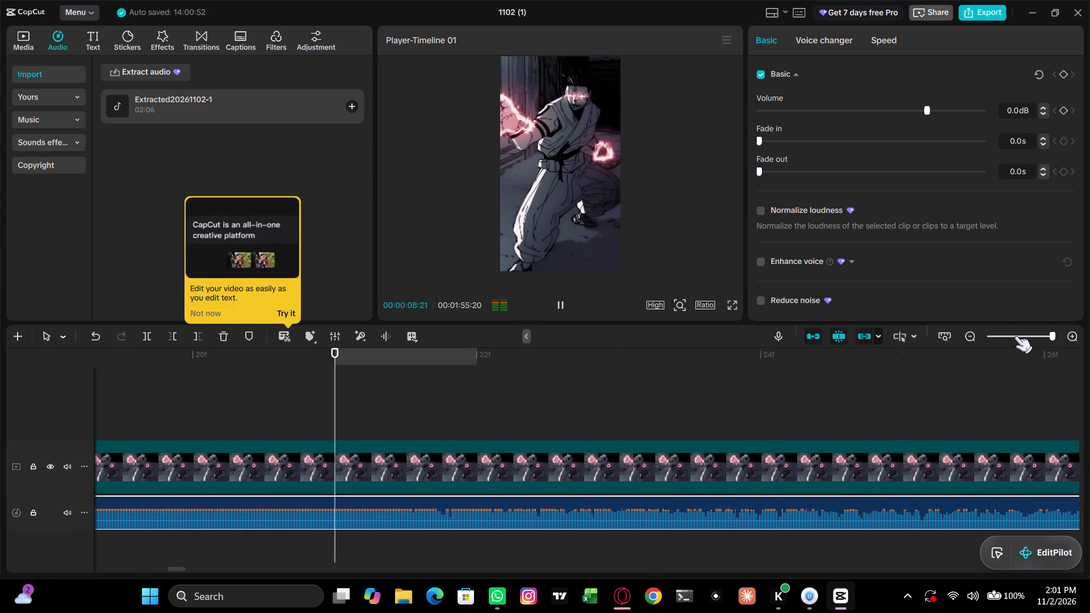
left_click(1014, 334)
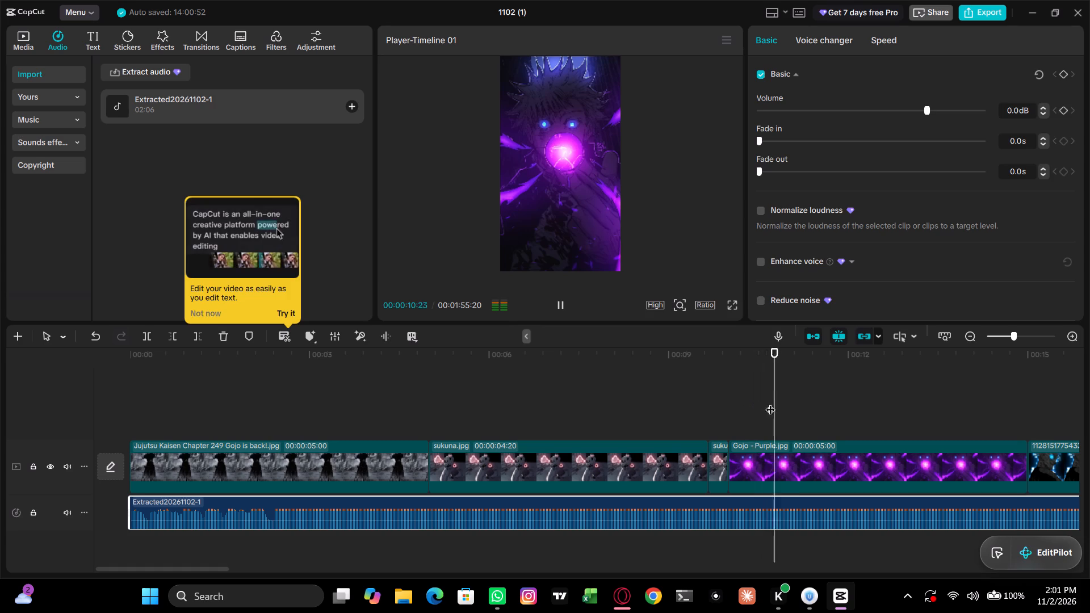
left_click_drag(773, 403, 879, 417)
left_click_drag(850, 416, 181, 448)
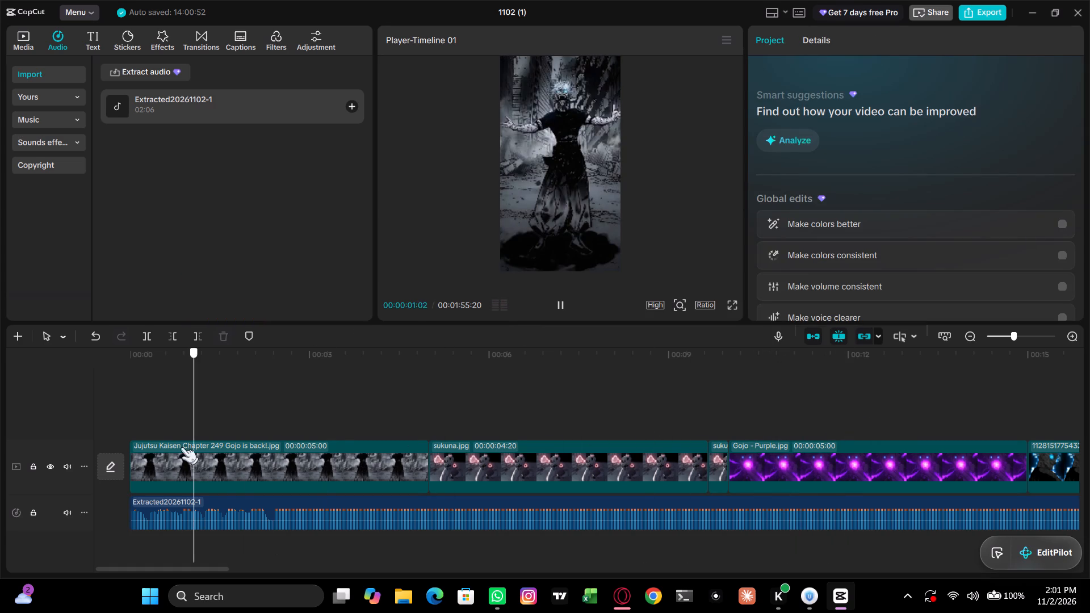
left_click_drag(181, 448, 186, 447)
Delete the short leftover piece of the sukuna.jpg clip just before the Gojo - Purple.jpg clip.
left_click(712, 470)
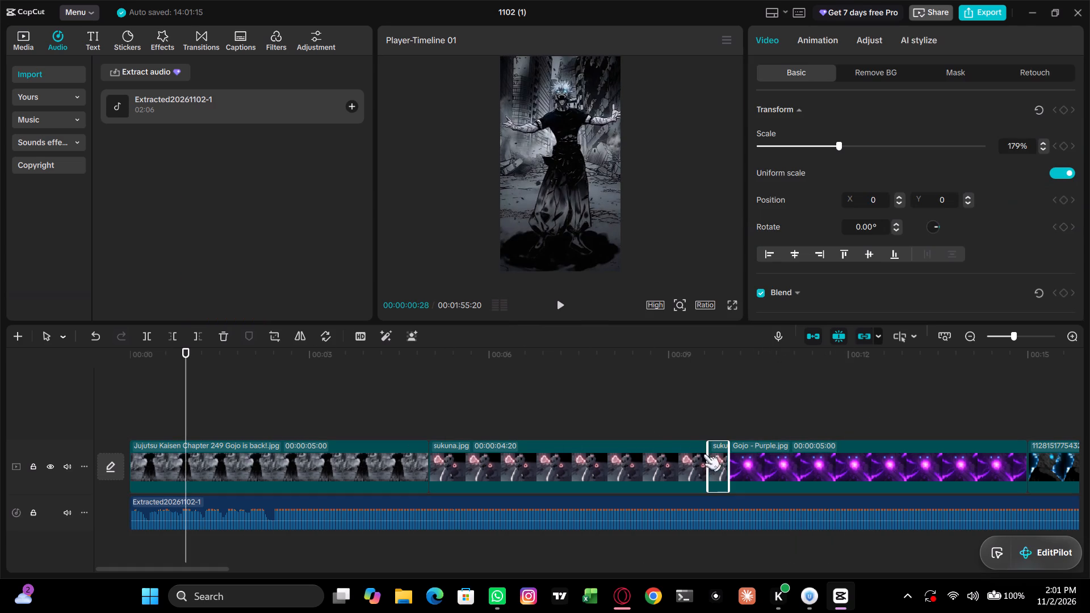
left_click_drag(269, 404, 439, 405)
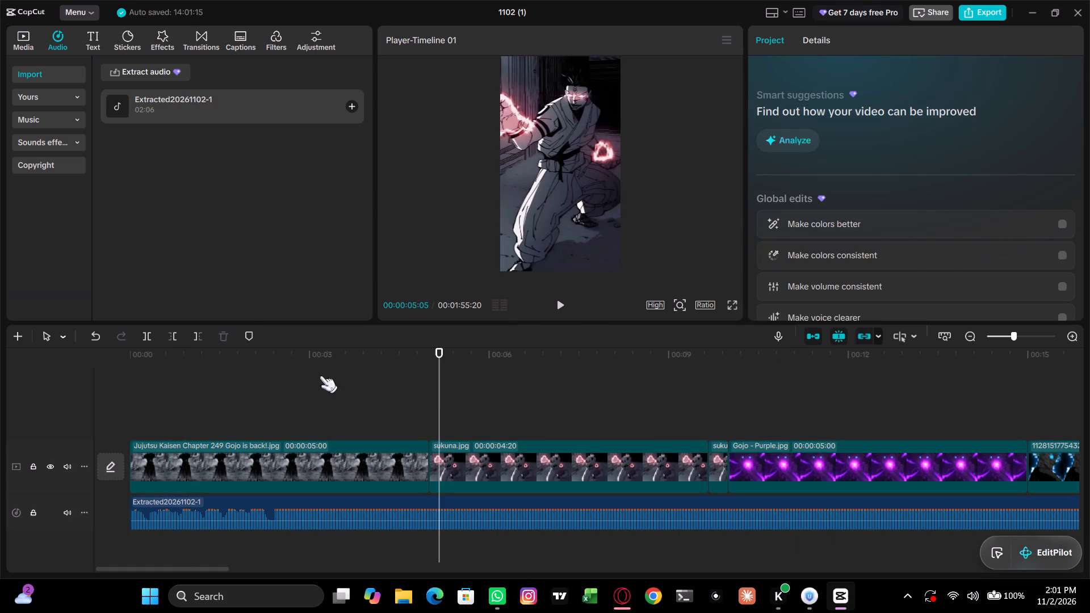
left_click(450, 402)
left_click_drag(449, 402, 548, 392)
right_click(450, 402)
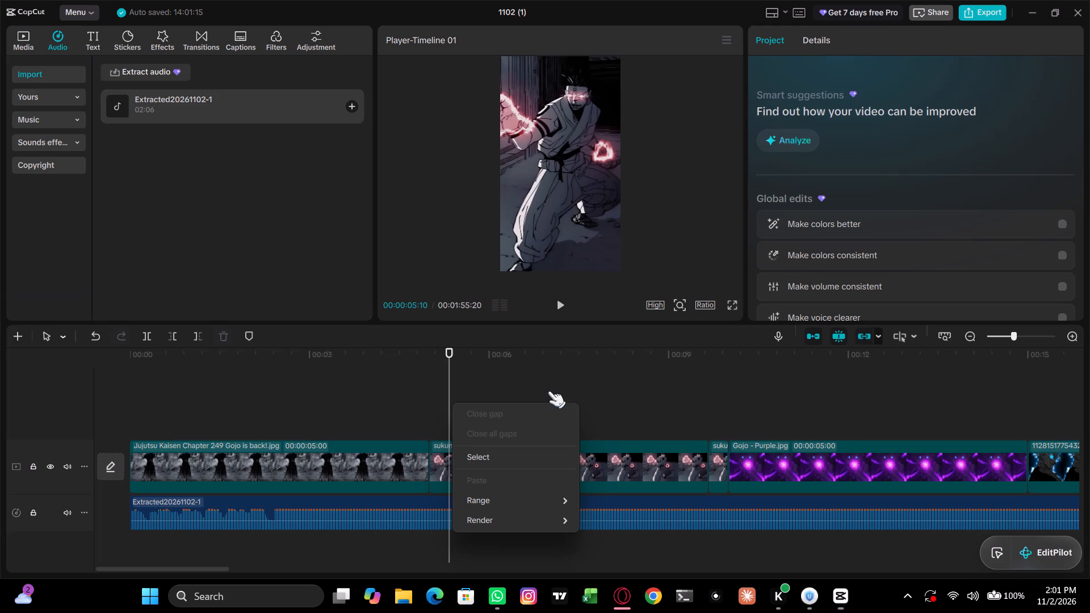
left_click_drag(548, 392, 575, 388)
left_click(487, 382)
left_click_drag(451, 385, 689, 396)
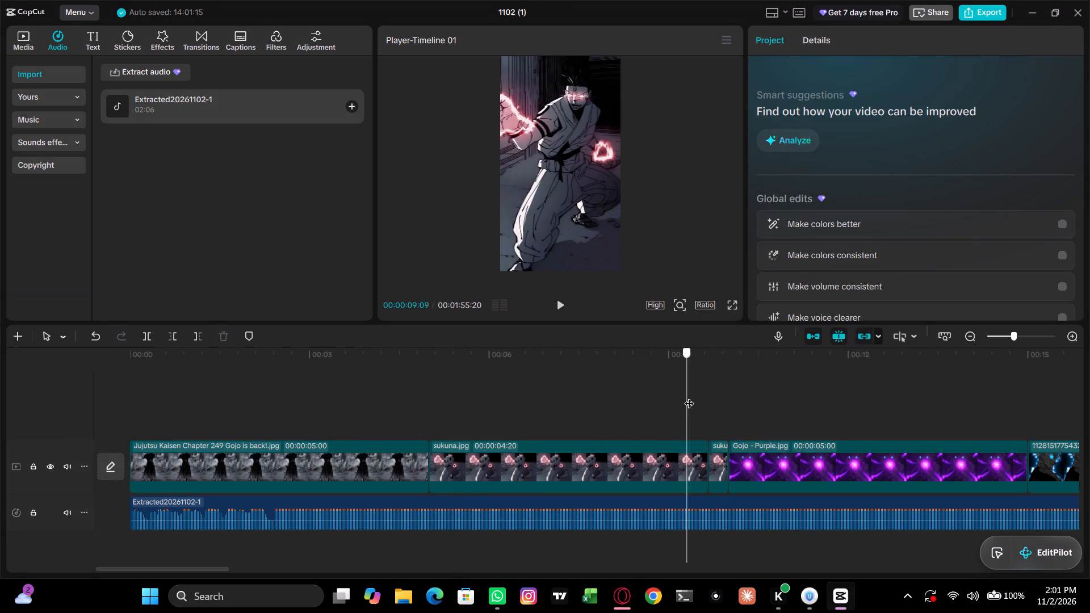
left_click_drag(689, 396, 717, 404)
left_click(722, 466)
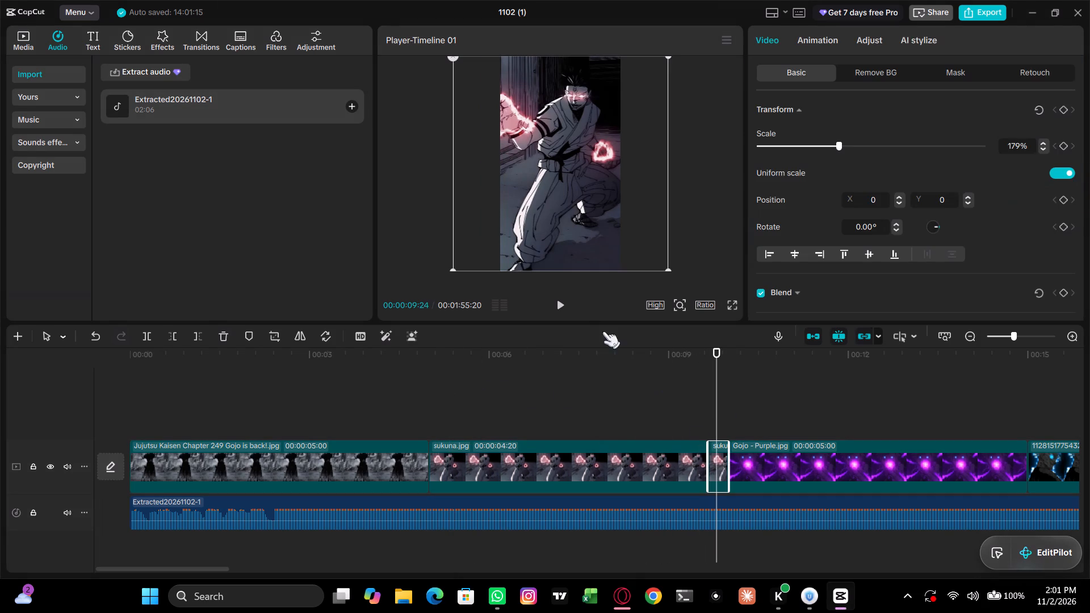
left_click(217, 337)
Return to the start of the timeline and auto-mark the beats of the music clip with the Beats 2 option.
left_click_drag(706, 396, 669, 397)
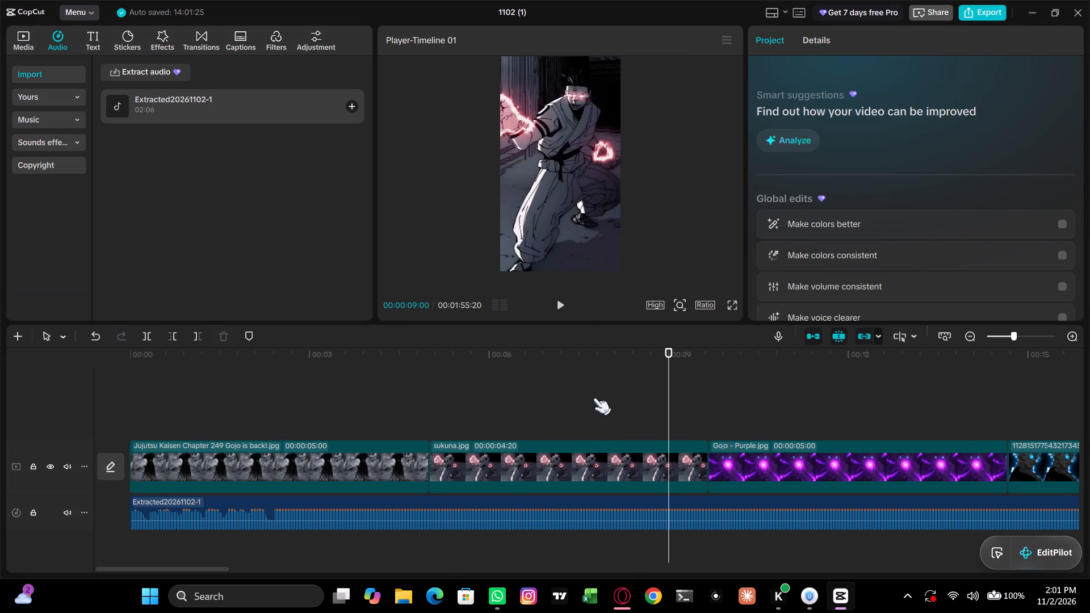
left_click(164, 419)
left_click_drag(181, 414, 83, 404)
right_click_drag(120, 405, 83, 404)
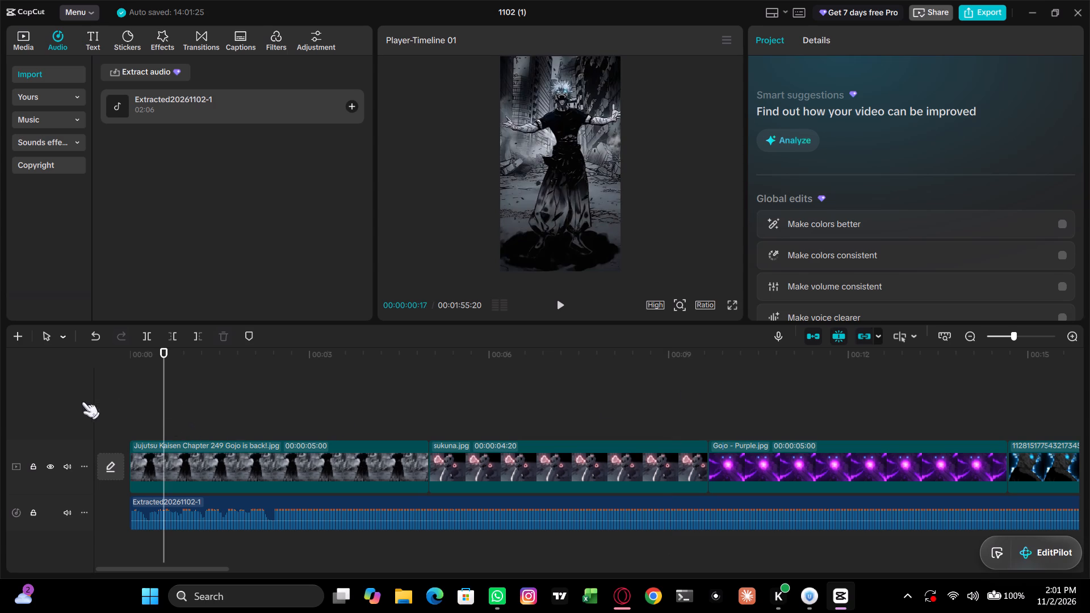
left_click_drag(165, 394, 122, 398)
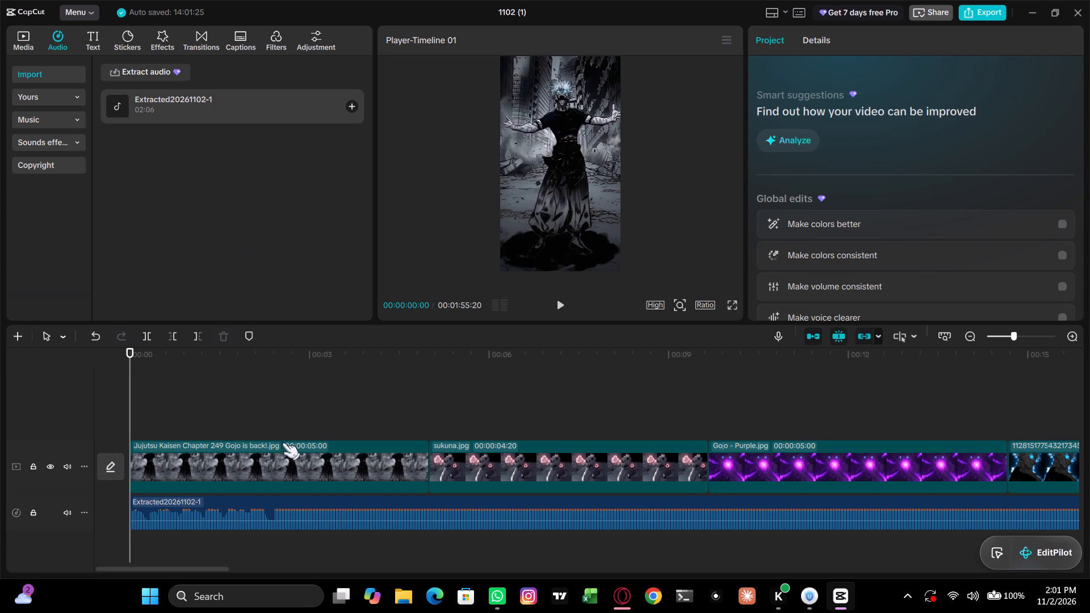
left_click(242, 514)
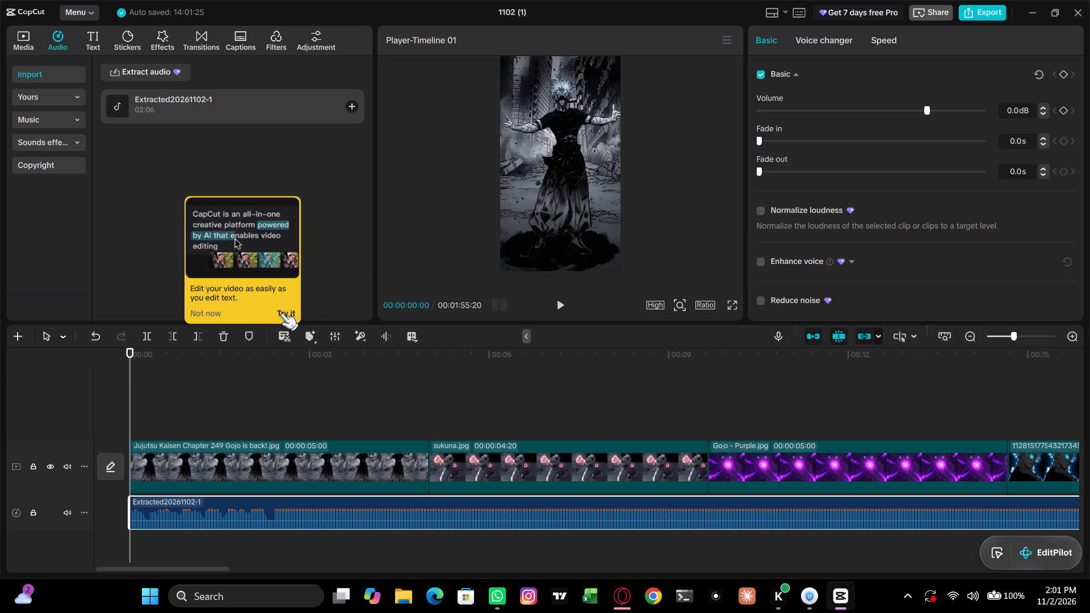
left_click(281, 314)
left_click(557, 343)
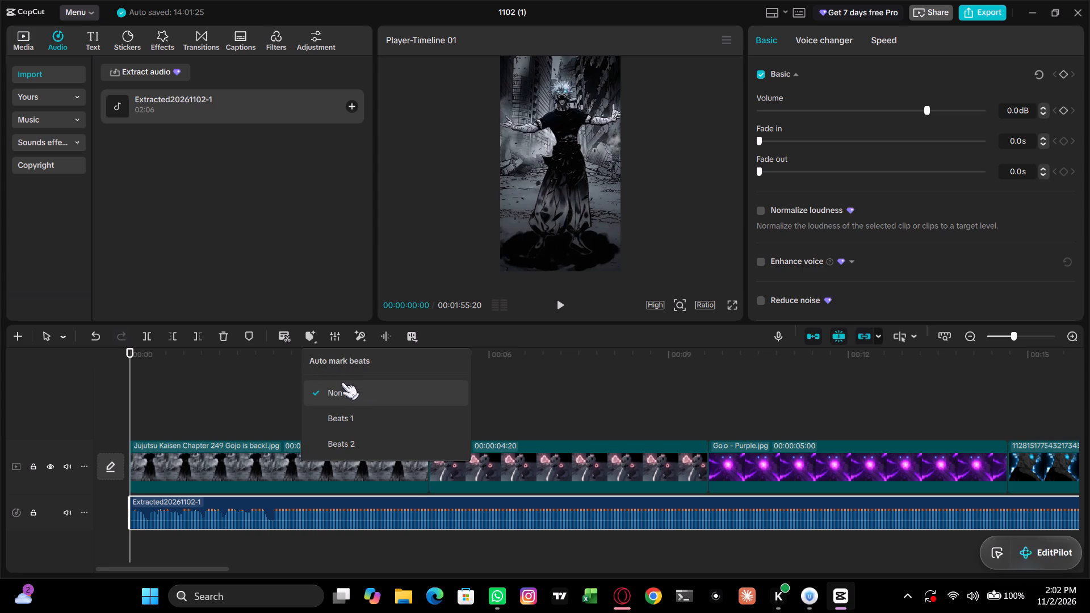
left_click(369, 451)
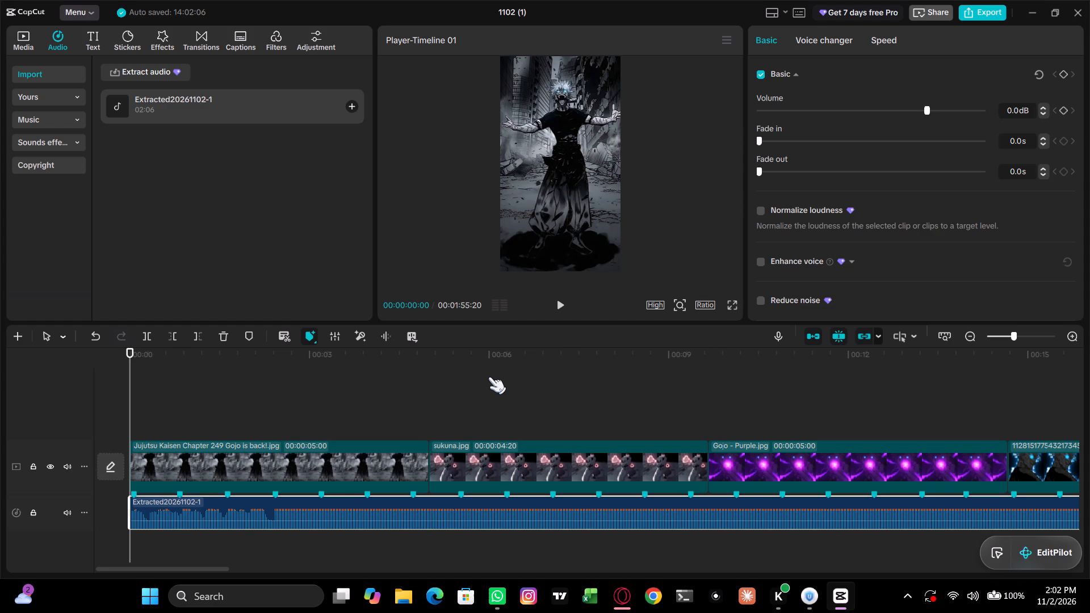
Play the music to locate the drop and shorten the first Jujutsu Kaisen clip to end at the fourth beat marker, about 00:00:02:14.
key("space")
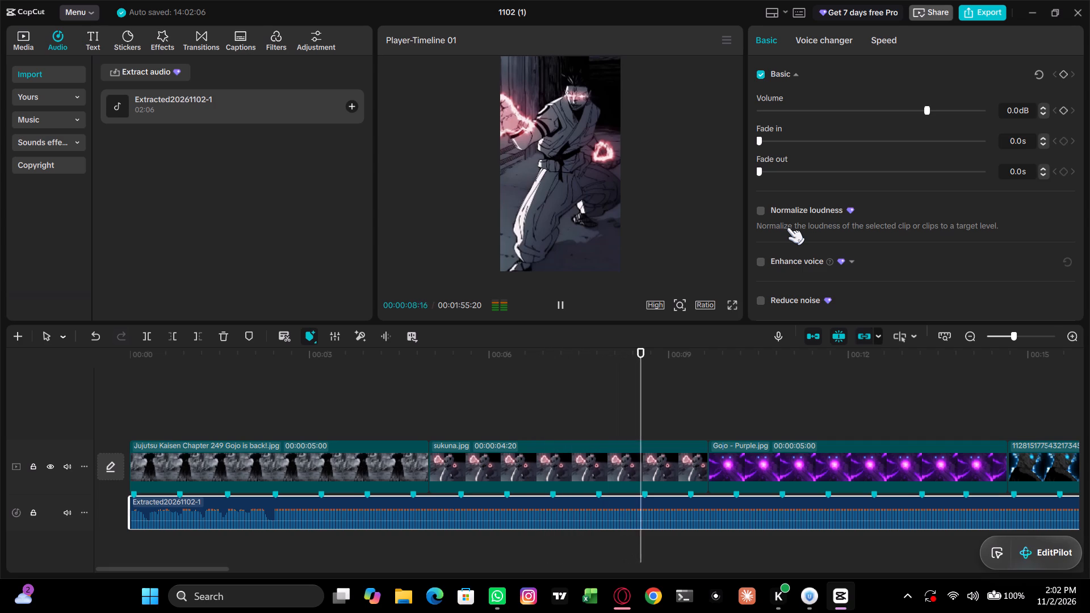
left_click(498, 404)
left_click(233, 404)
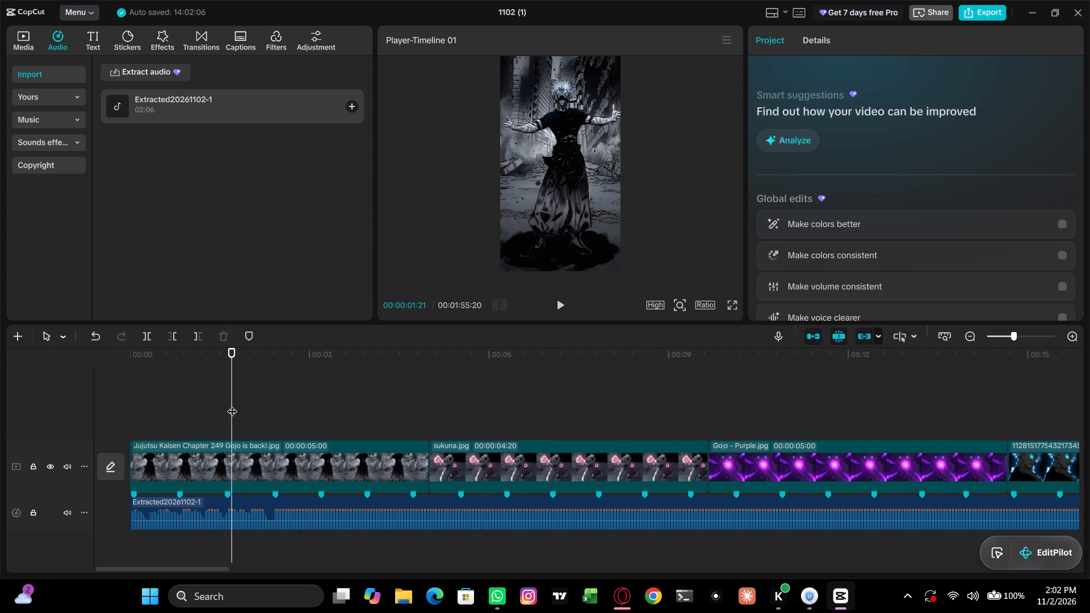
key("space")
key("space")
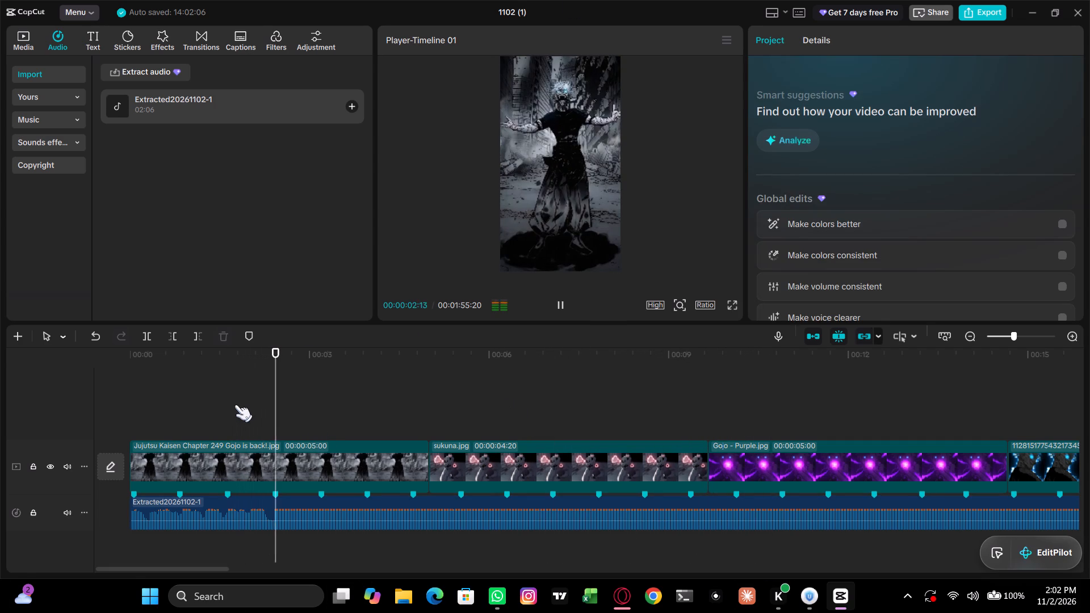
left_click(267, 481)
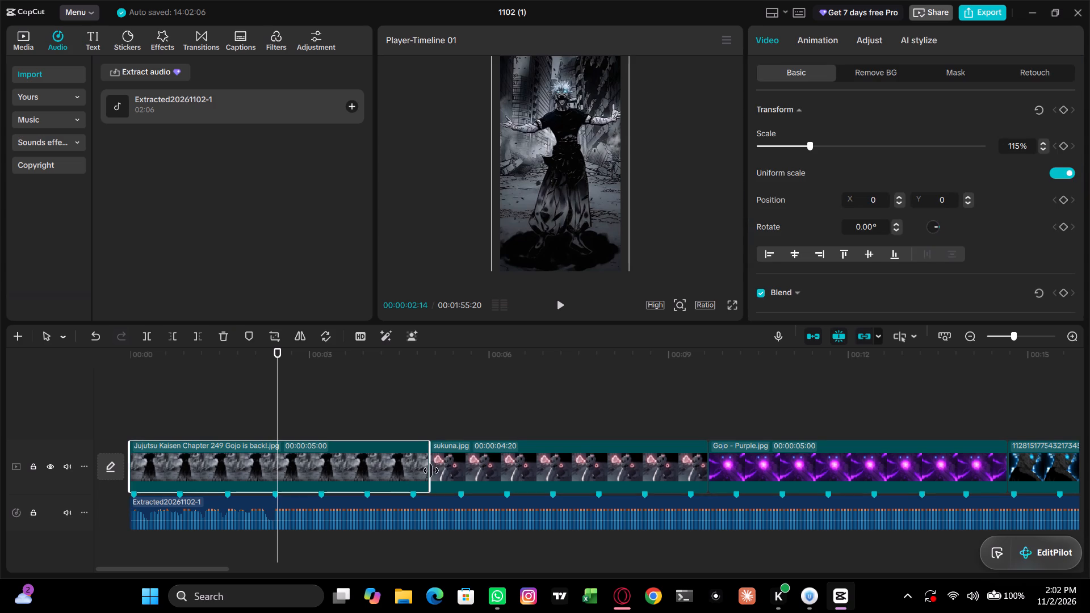
left_click_drag(432, 471, 270, 522)
Shorten the sukuna.jpg clip so that it ends at the fifth beat marker, one beat after it starts.
left_click(322, 456)
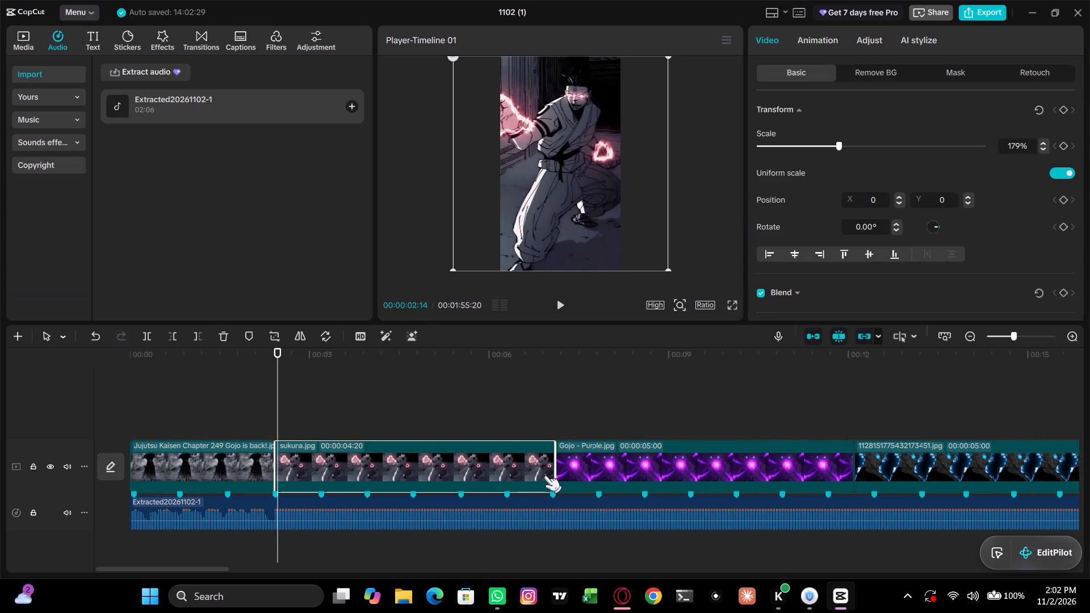
left_click_drag(554, 468, 393, 499)
right_click_drag(551, 469, 544, 471)
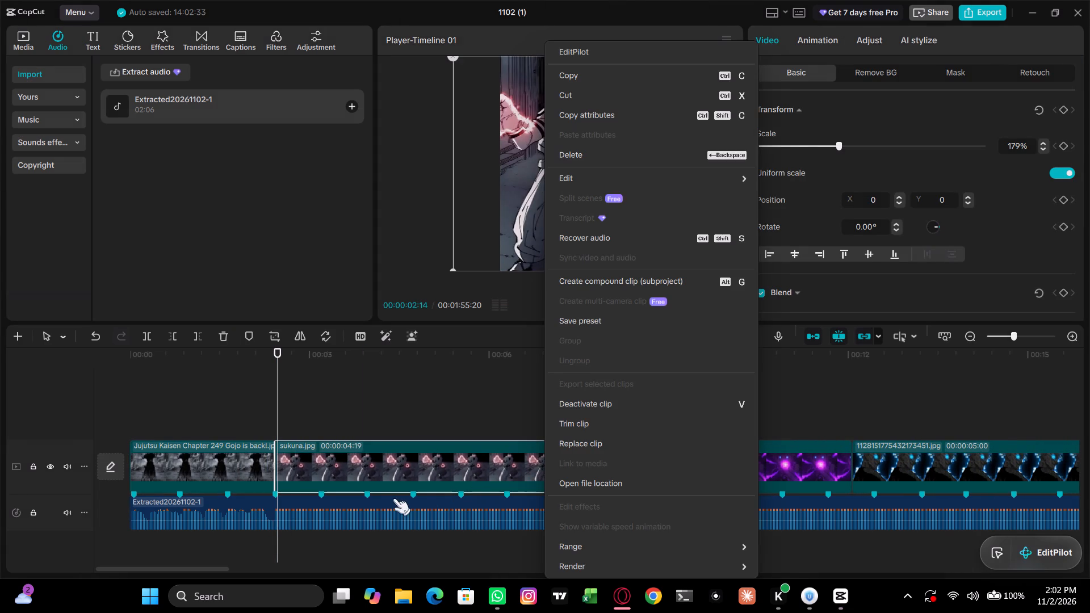
left_click_drag(393, 499, 393, 495)
left_click(445, 387)
left_click_drag(552, 465, 395, 493)
right_click_drag(552, 466, 416, 488)
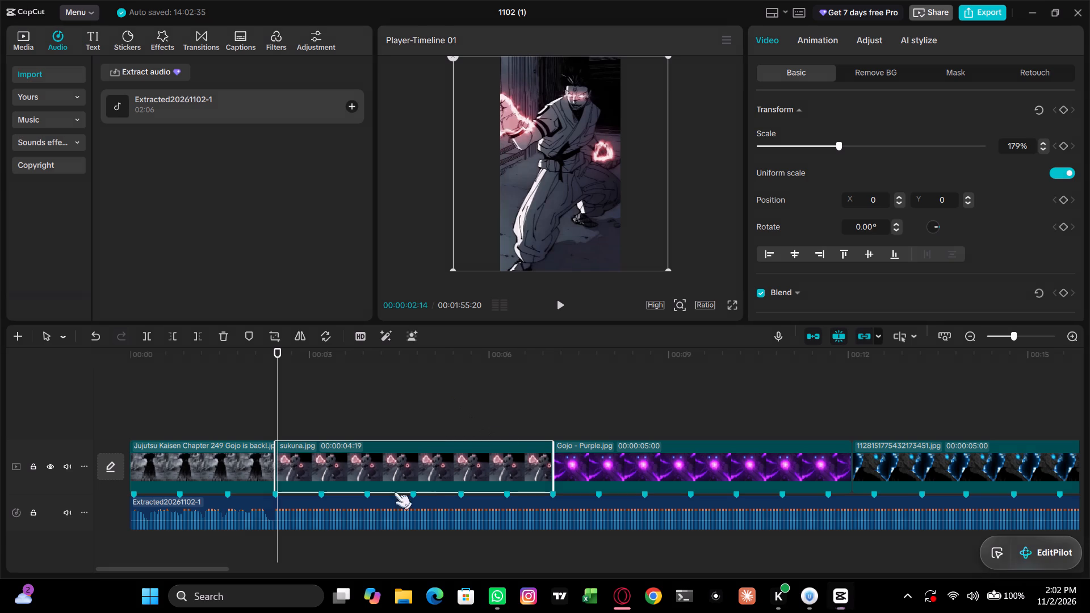
left_click_drag(395, 493, 405, 484)
left_click(510, 406)
left_click_drag(550, 478, 328, 491)
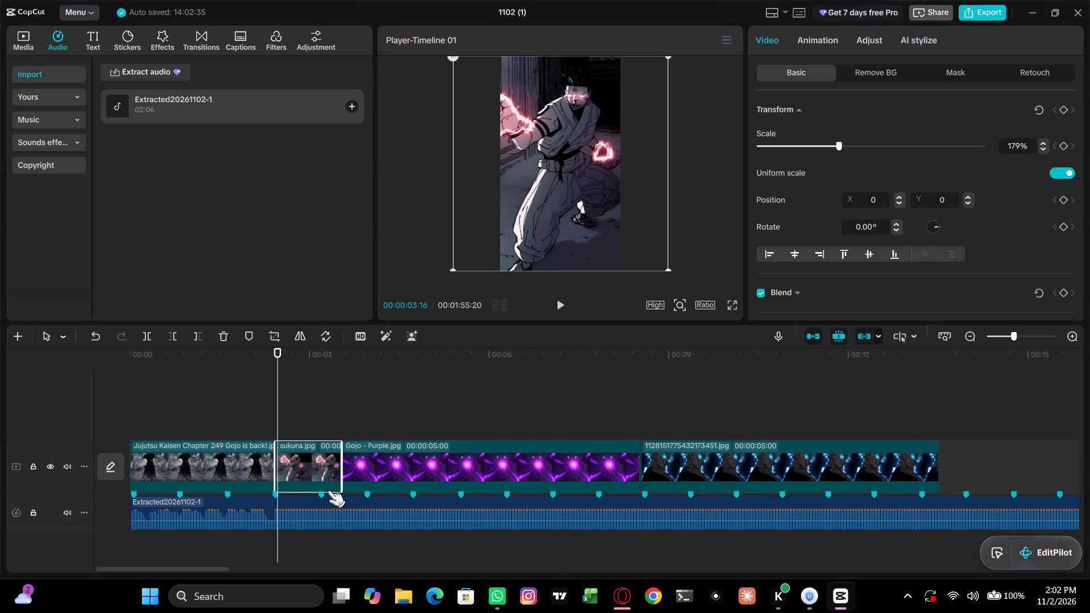
left_click_drag(328, 491, 320, 494)
right_click(320, 494)
Shorten the Gojo - Purple.jpg clip so that it ends at the sixth beat marker.
left_click(356, 473)
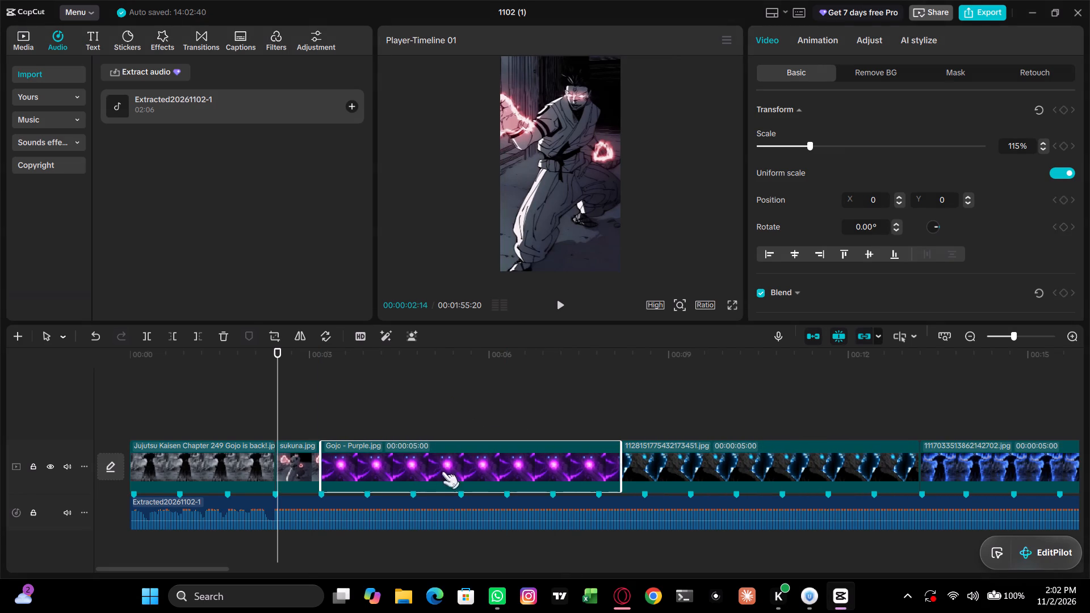
left_click_drag(620, 469, 430, 511)
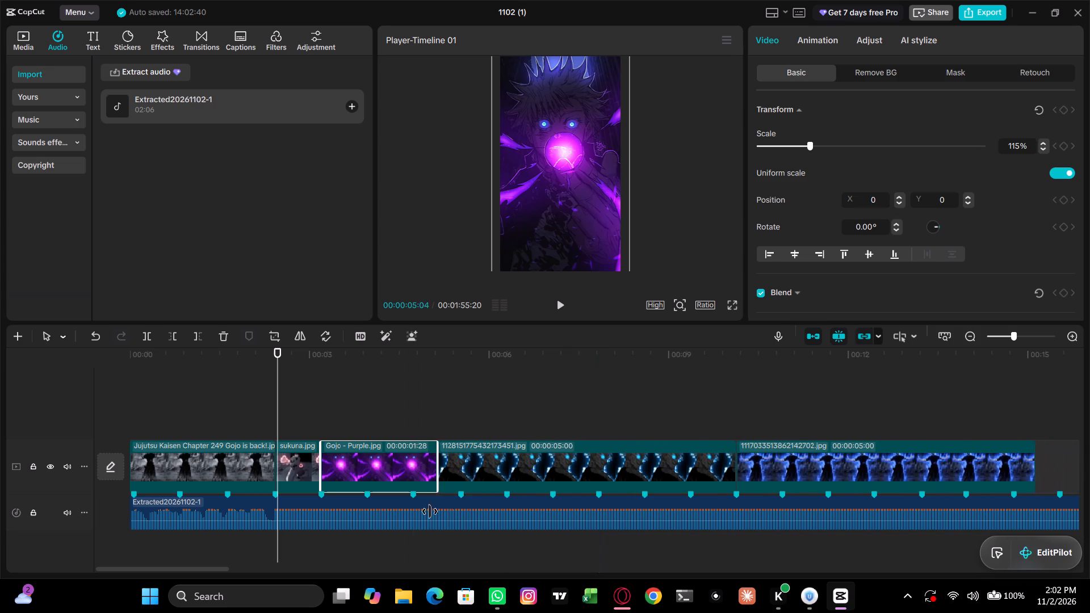
left_click_drag(430, 511, 370, 518)
Shorten the 1128151775432173451.jpg clip so that it ends at the seventh beat marker.
left_click(388, 458)
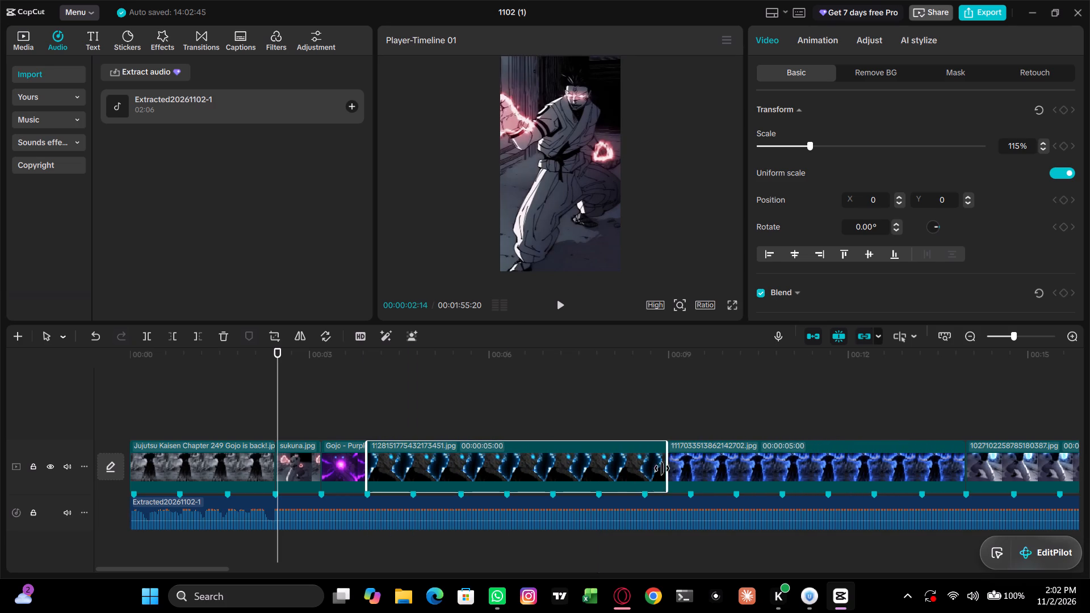
left_click_drag(667, 465, 588, 481)
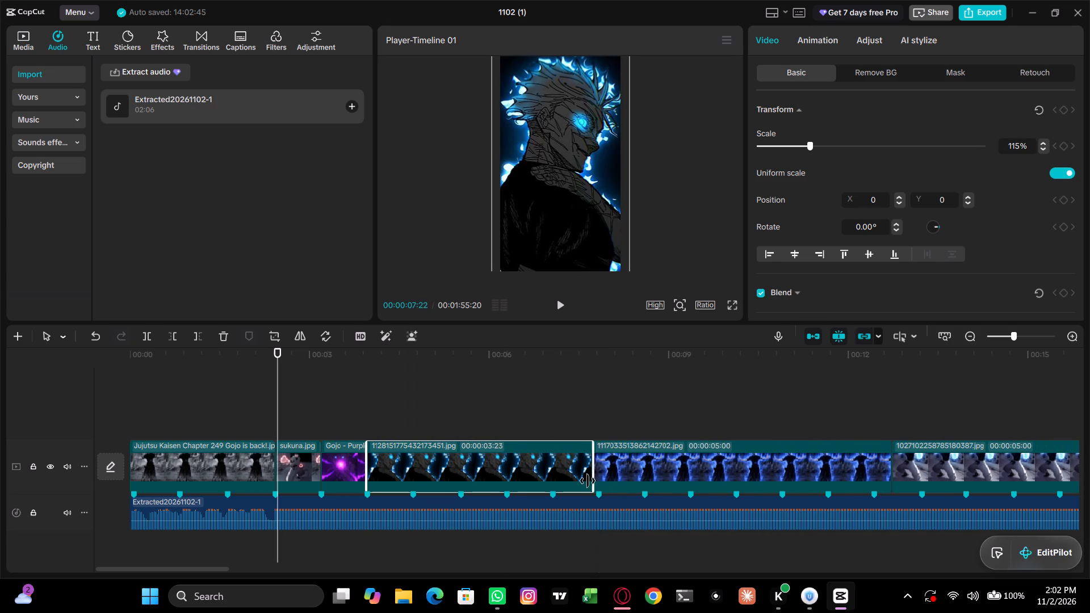
left_click_drag(588, 481, 414, 516)
Shorten the 1117033513862142702.jpg clip so that it ends at the eighth beat marker.
left_click(473, 461)
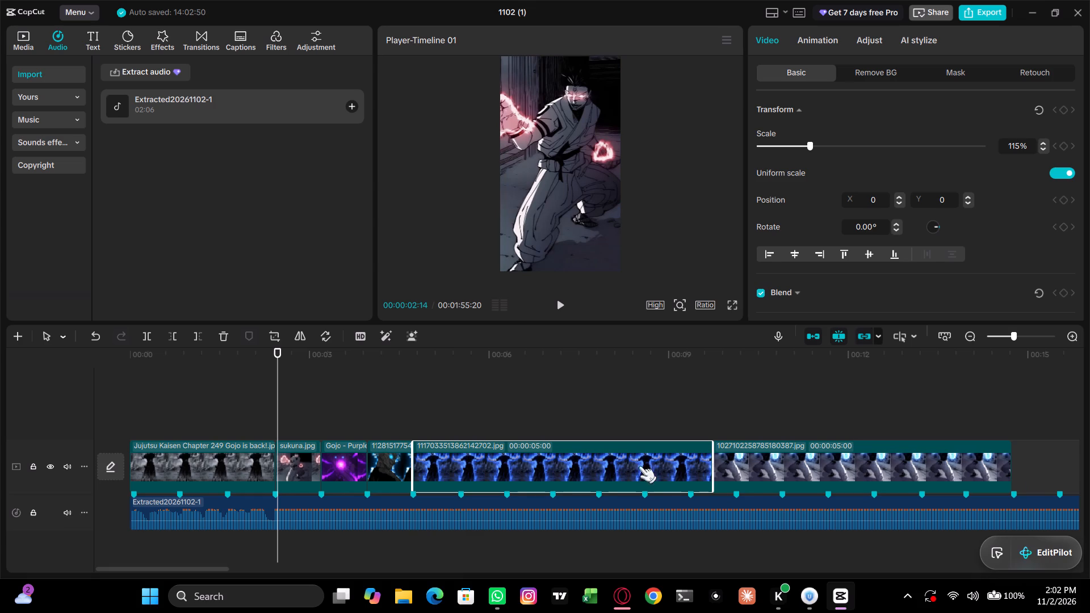
left_click_drag(712, 468, 545, 463)
right_click_drag(673, 468, 668, 466)
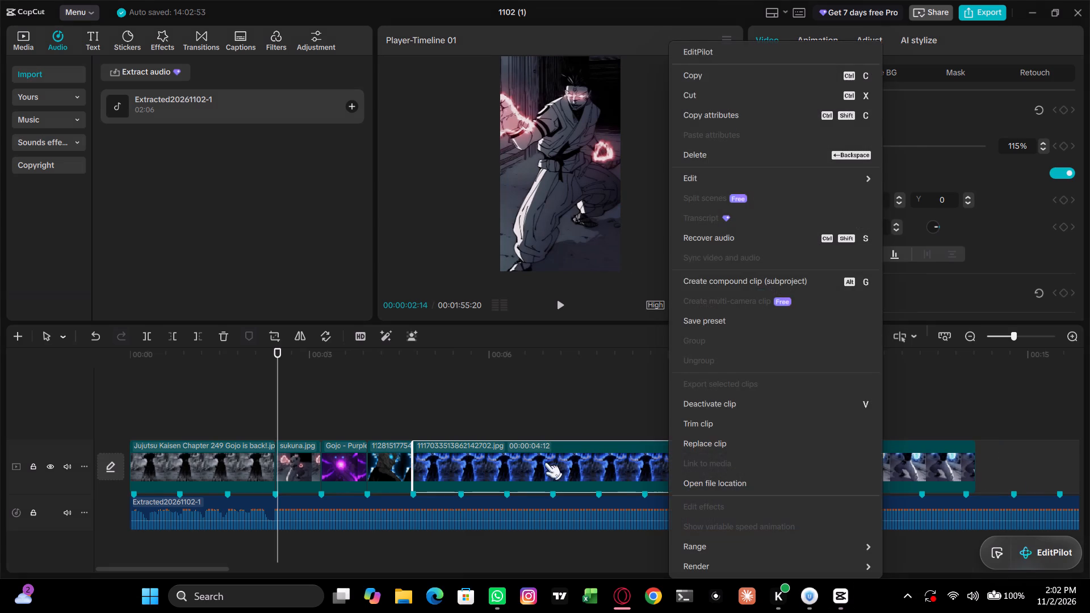
left_click_drag(545, 463, 538, 463)
left_click(555, 397)
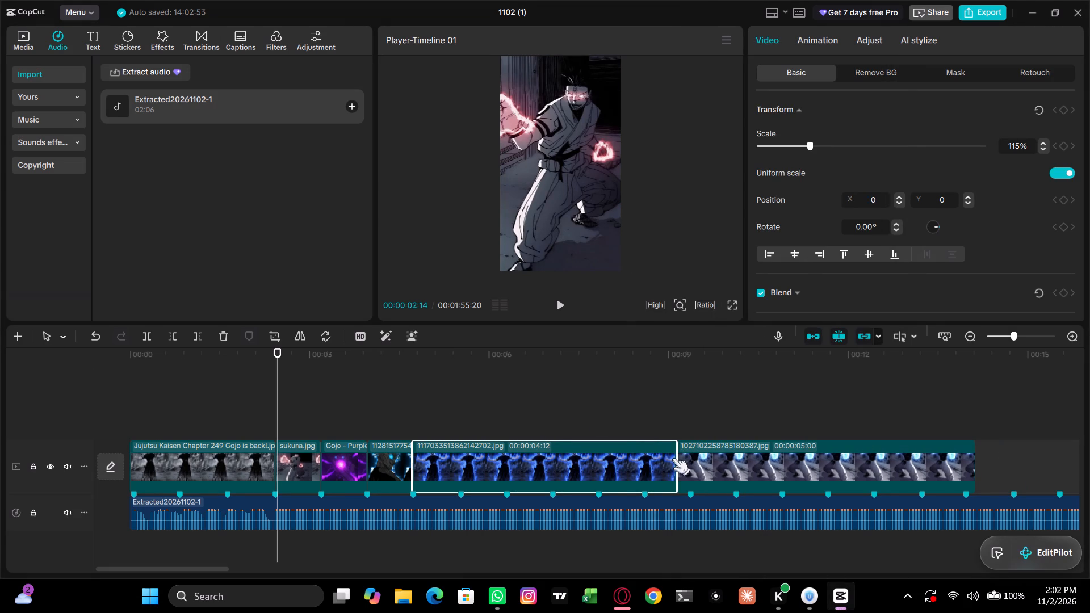
left_click_drag(676, 470, 547, 468)
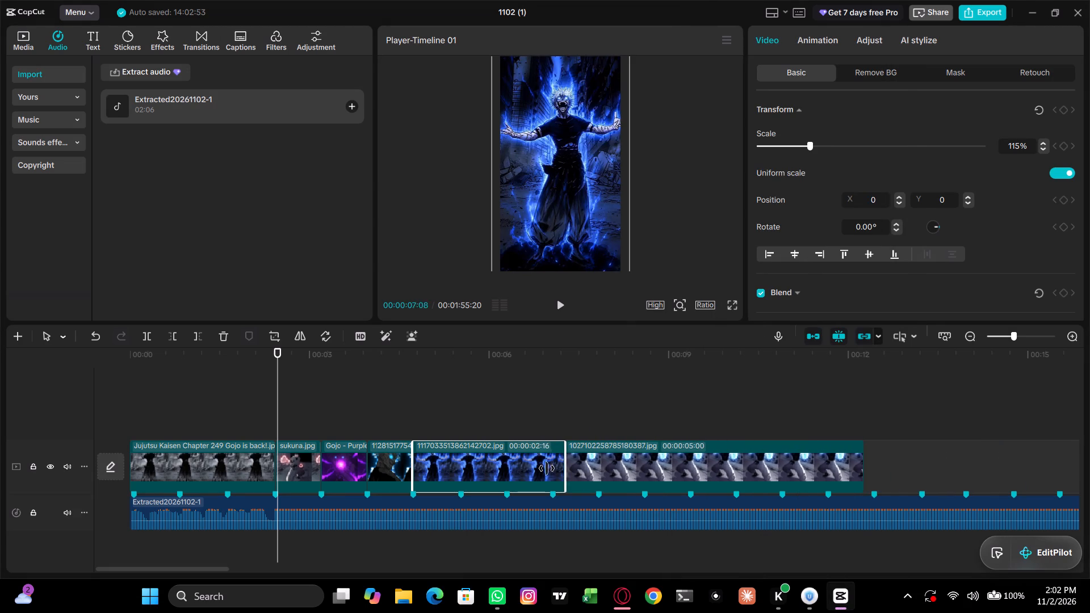
left_click_drag(547, 468, 464, 484)
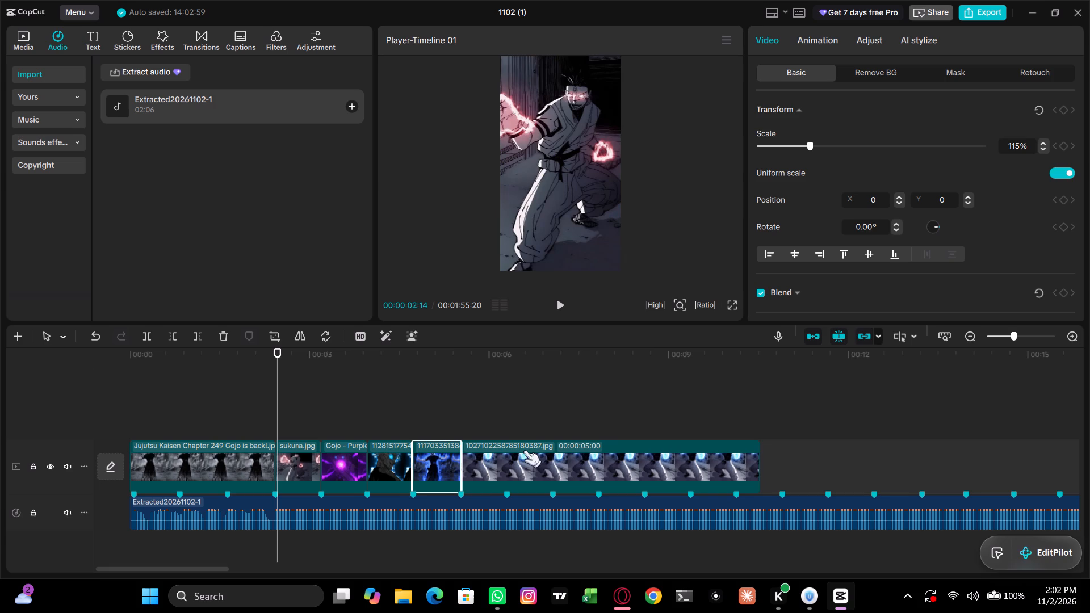
Shorten the 1027102258785180387.jpg clip so that it ends at the ninth beat marker, one beat after it starts.
left_click(557, 464)
left_click_drag(760, 470, 613, 472)
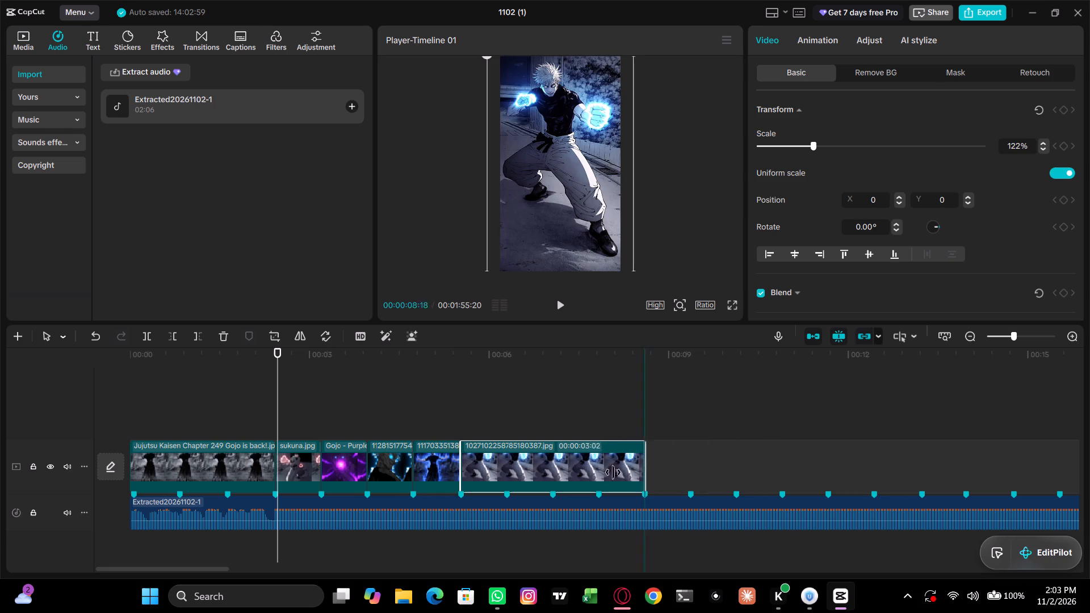
left_click_drag(613, 472, 516, 482)
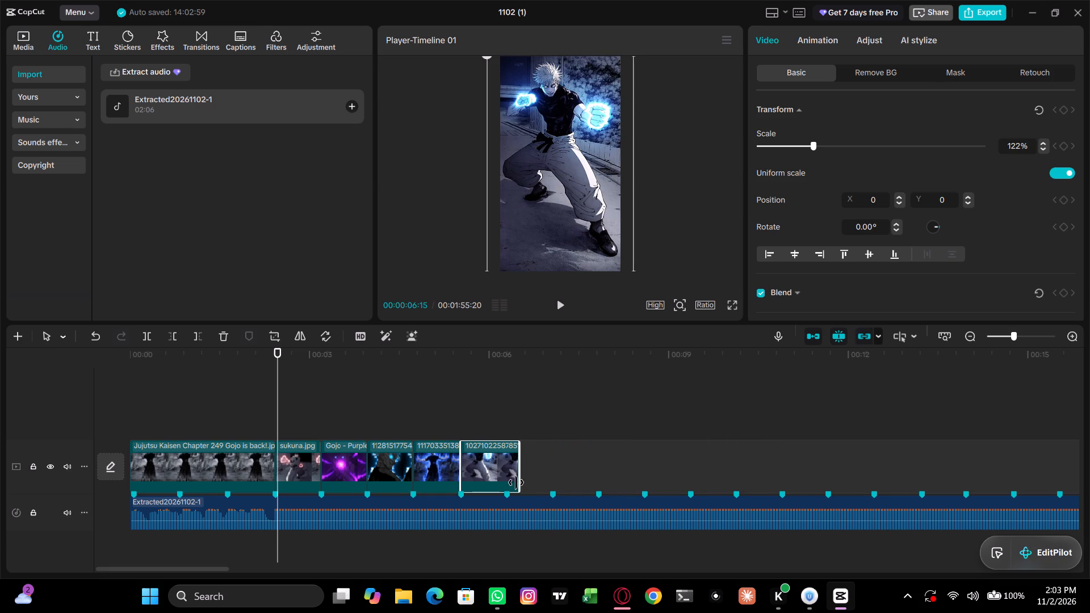
left_click_drag(516, 482, 507, 485)
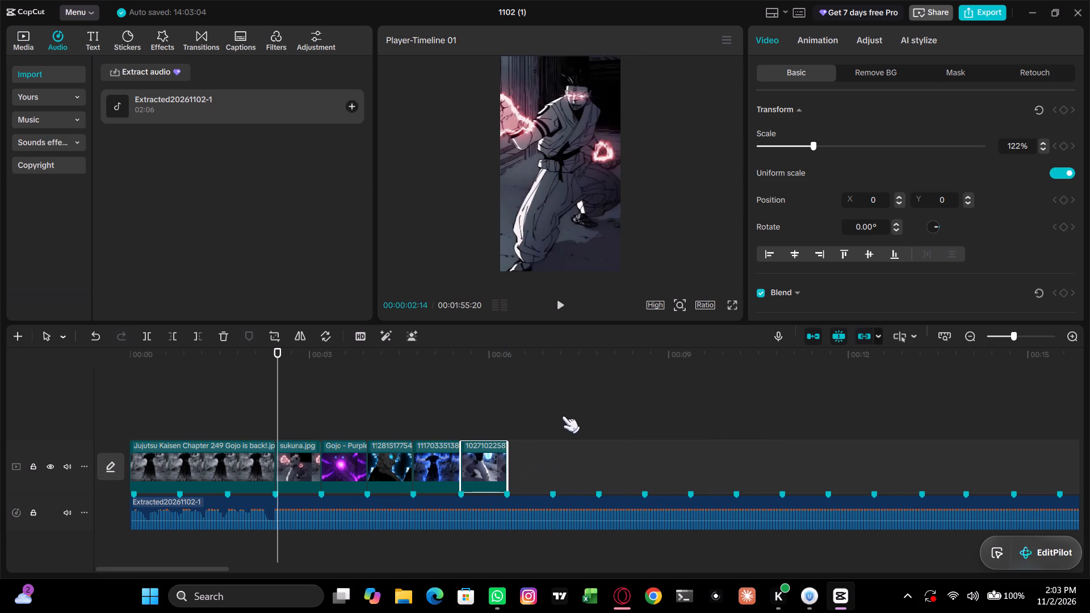
left_click(538, 393)
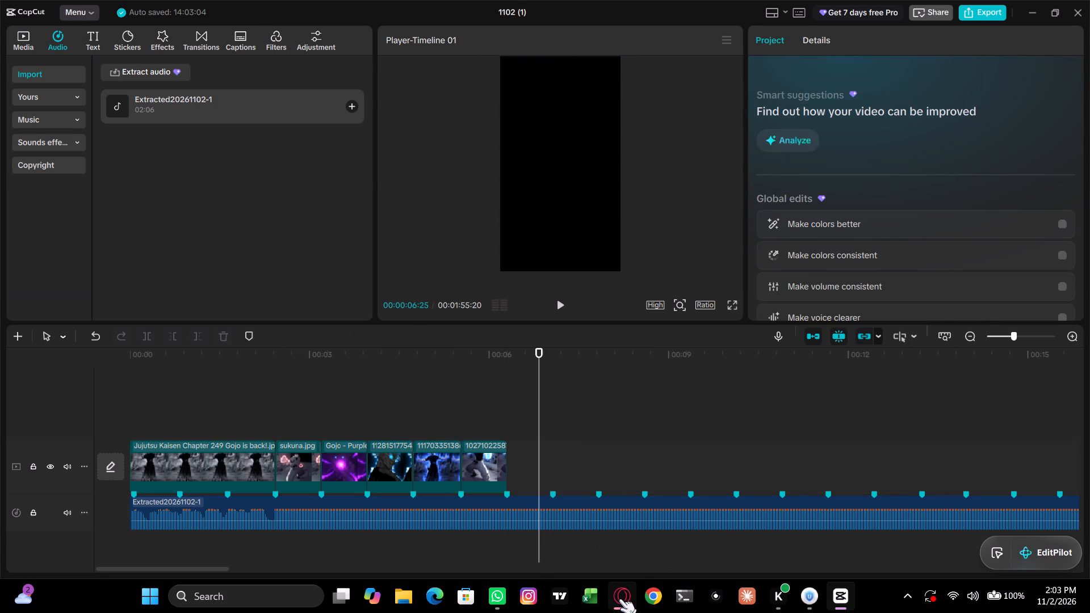
Switch to the Opera GX browser, open the Pinterest home feed and dismiss the Terms of Service notice.
left_click(620, 600)
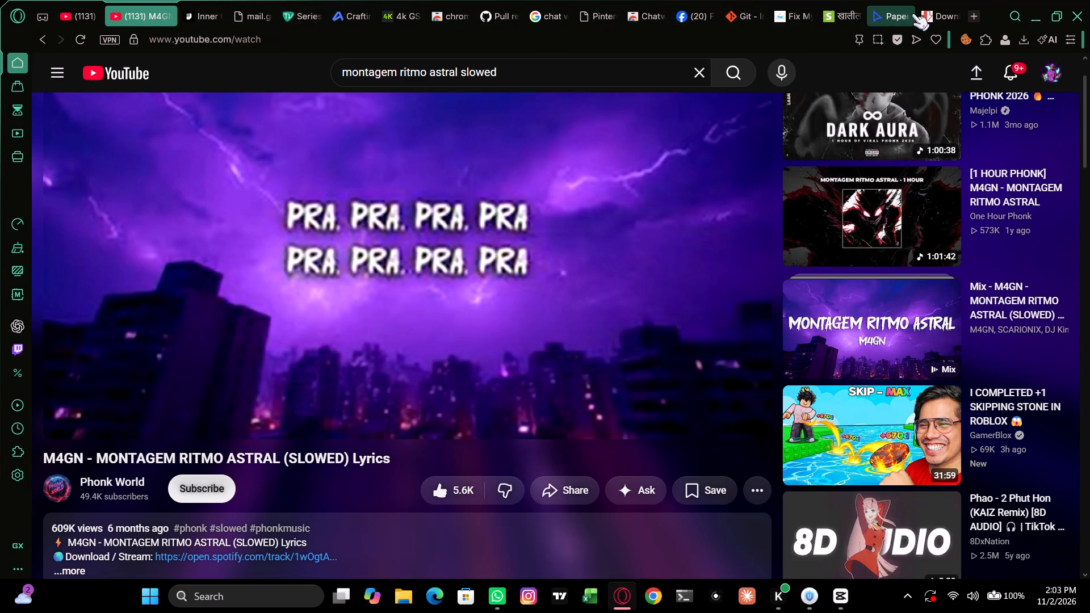
left_click(14, 83)
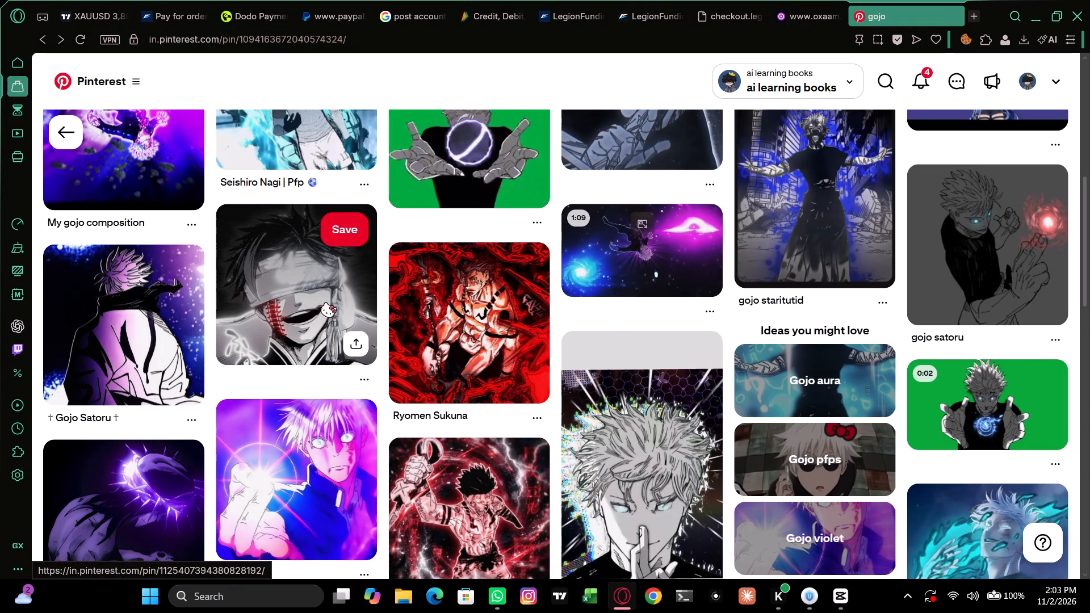
scroll(326, 303, "up", 3)
scroll(107, 209, "up", 2)
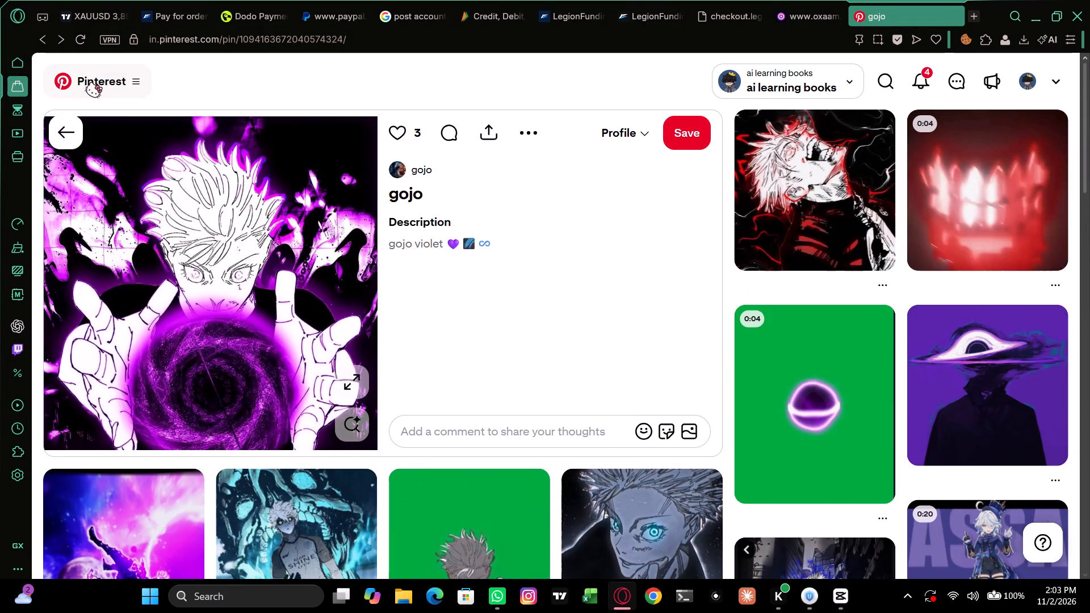
left_click(91, 83)
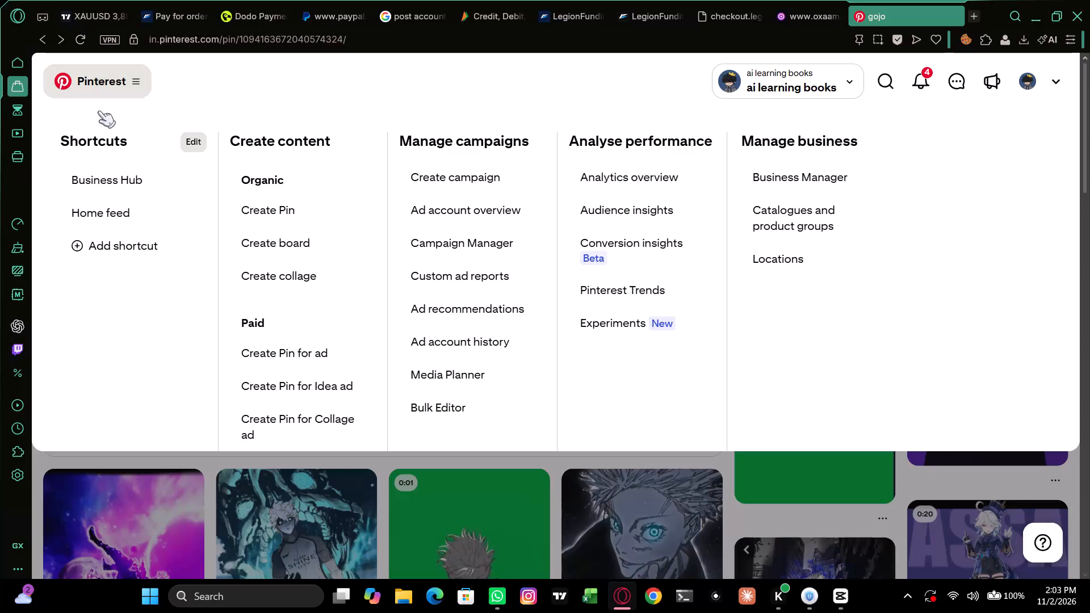
left_click(115, 209)
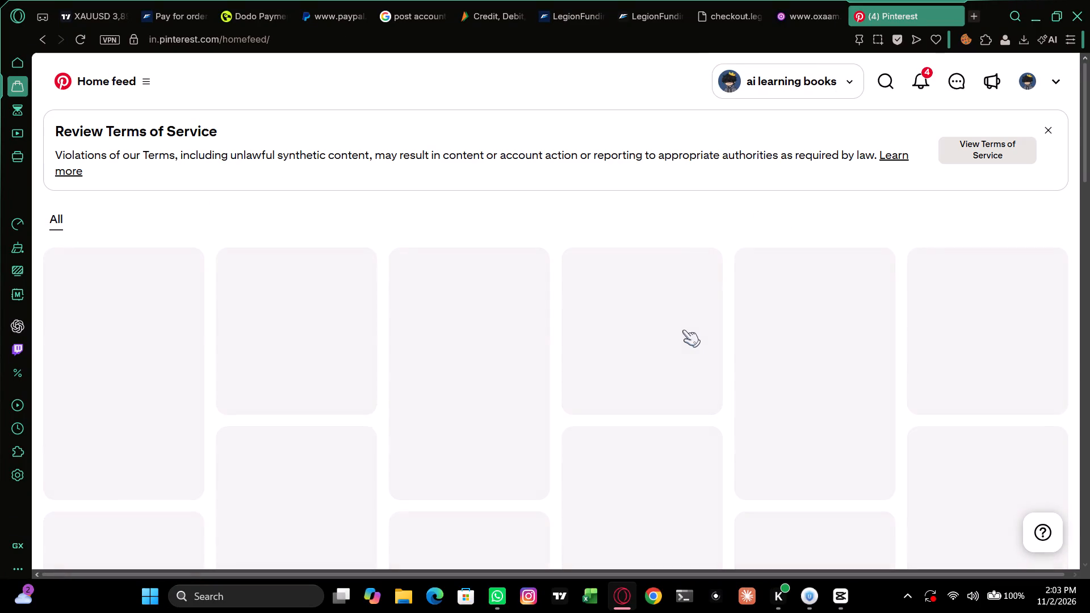
left_click(1046, 123)
left_click(1045, 123)
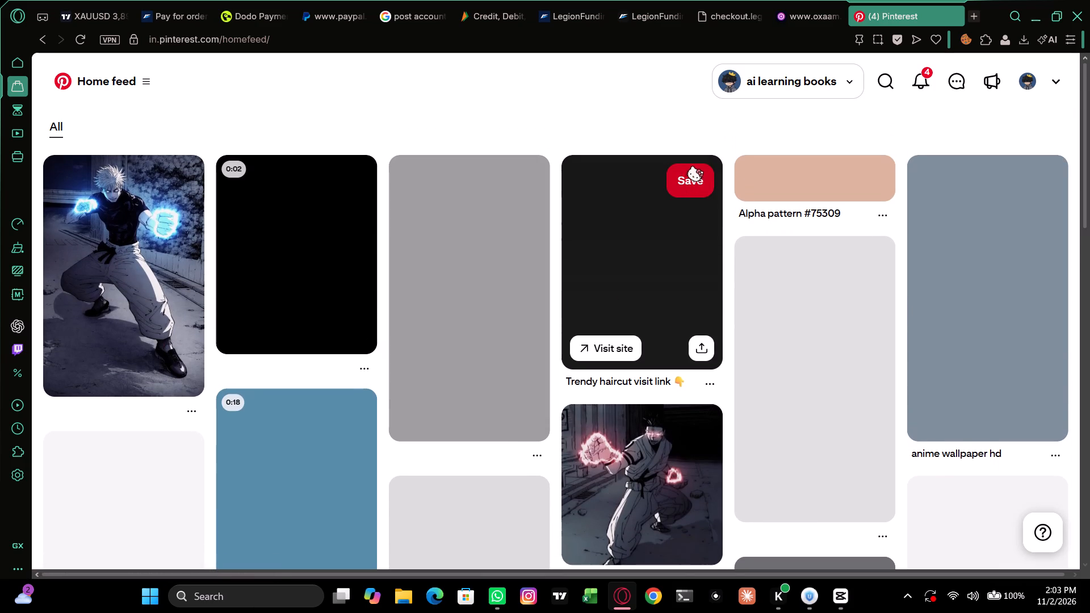
Look through the Pinterest home feed for more Jujutsu Kaisen artwork and open the #gojol#powpepr pin.
scroll(694, 165, "down", 2)
scroll(694, 165, "up", 2)
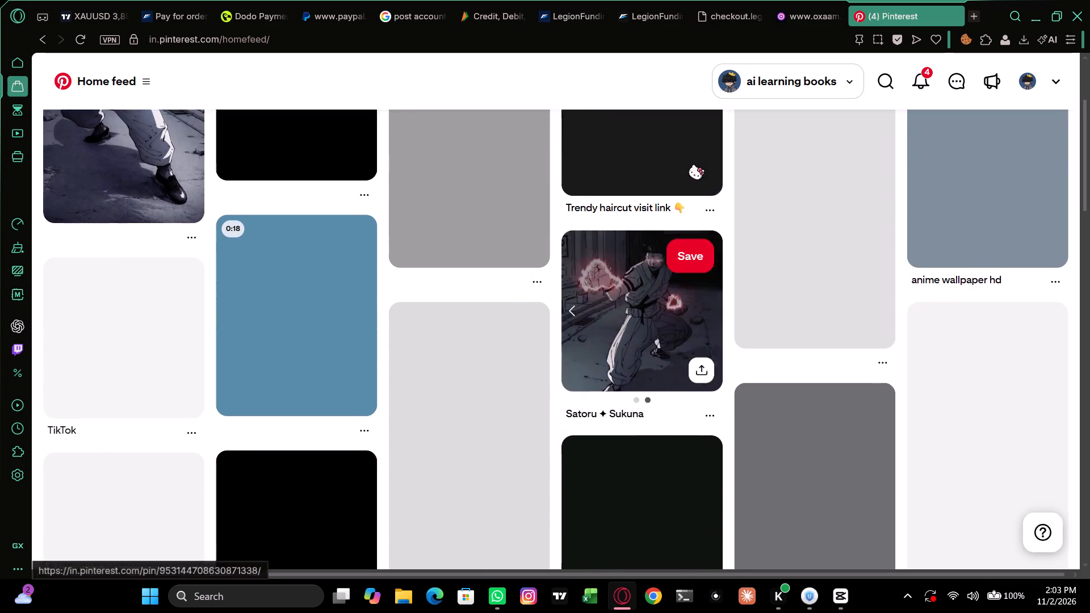
scroll(694, 165, "up", 1)
scroll(694, 165, "down", 8)
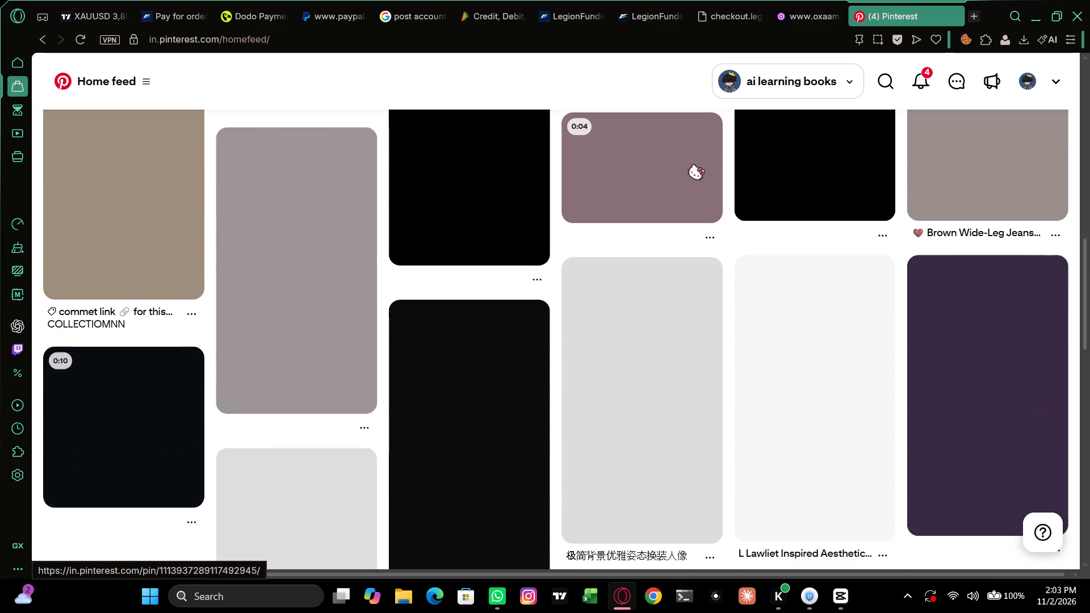
scroll(694, 165, "down", 5)
scroll(698, 175, "up", 9)
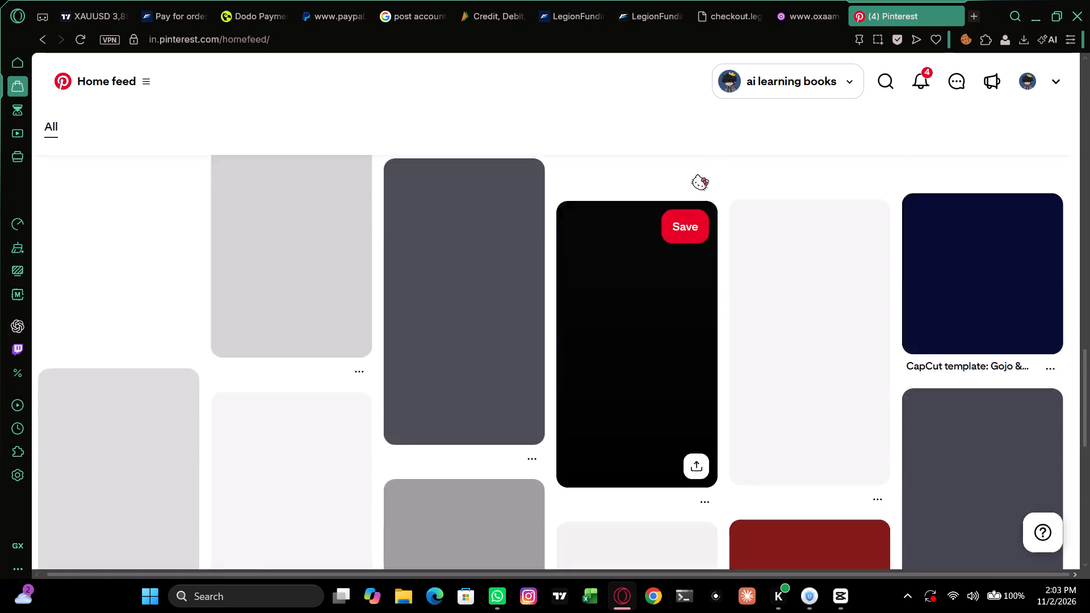
scroll(698, 175, "up", 8)
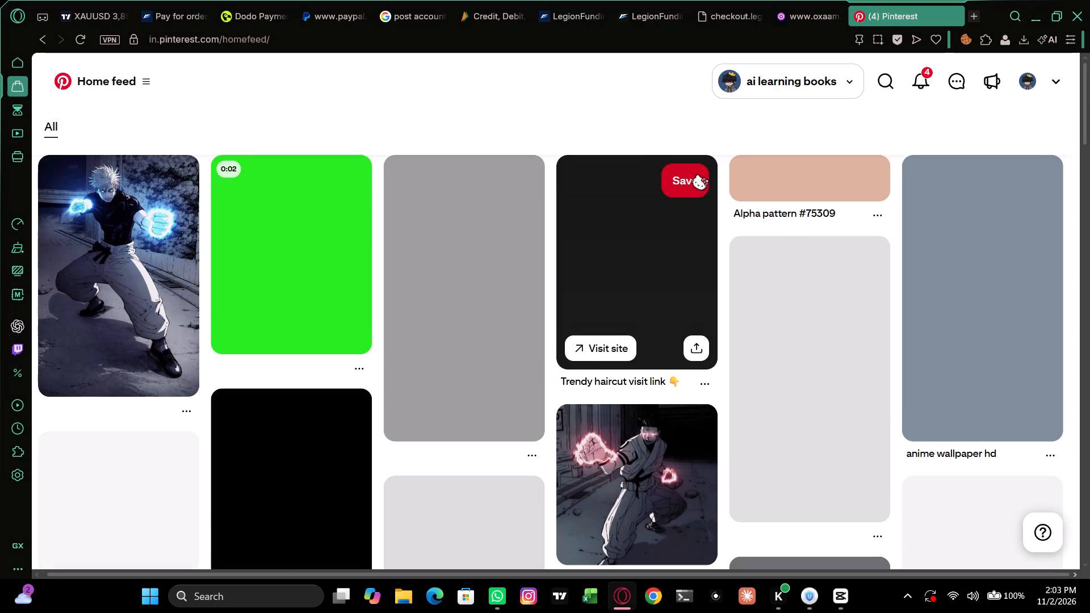
scroll(698, 175, "up", 1)
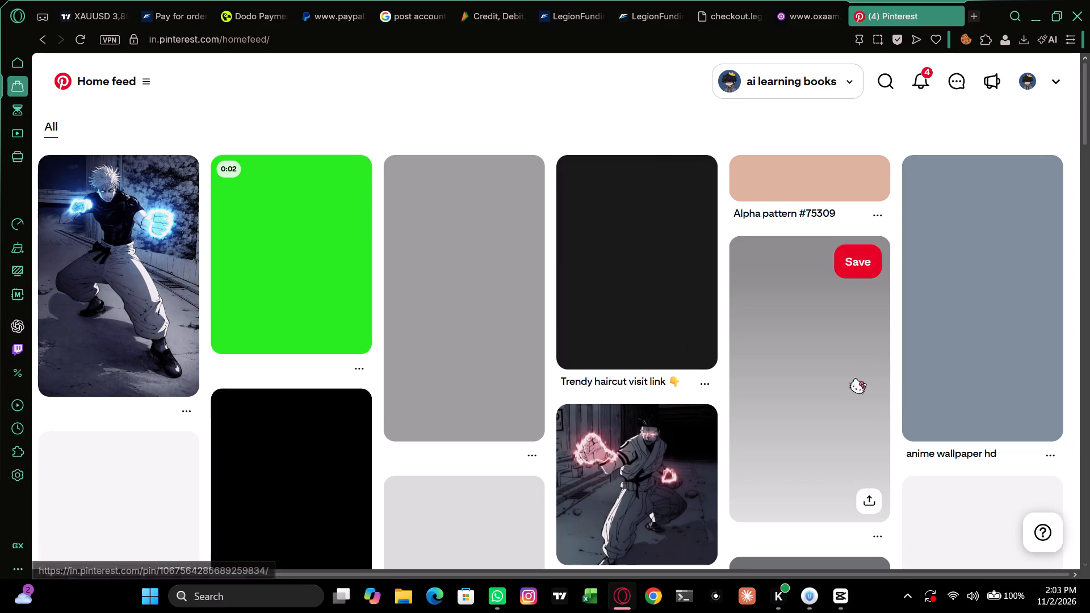
left_click(836, 597)
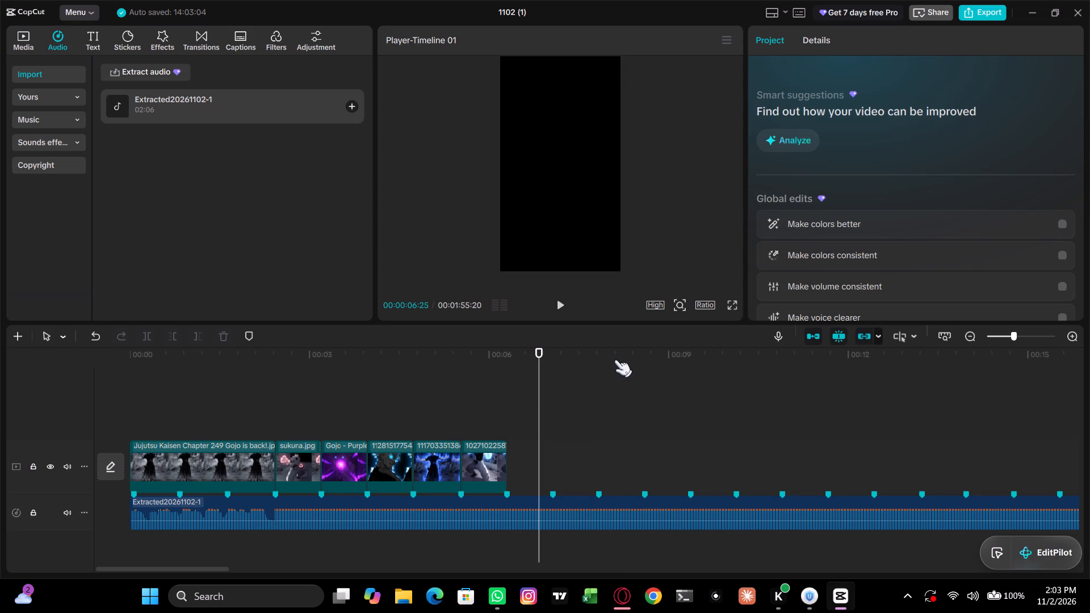
left_click(1029, 10)
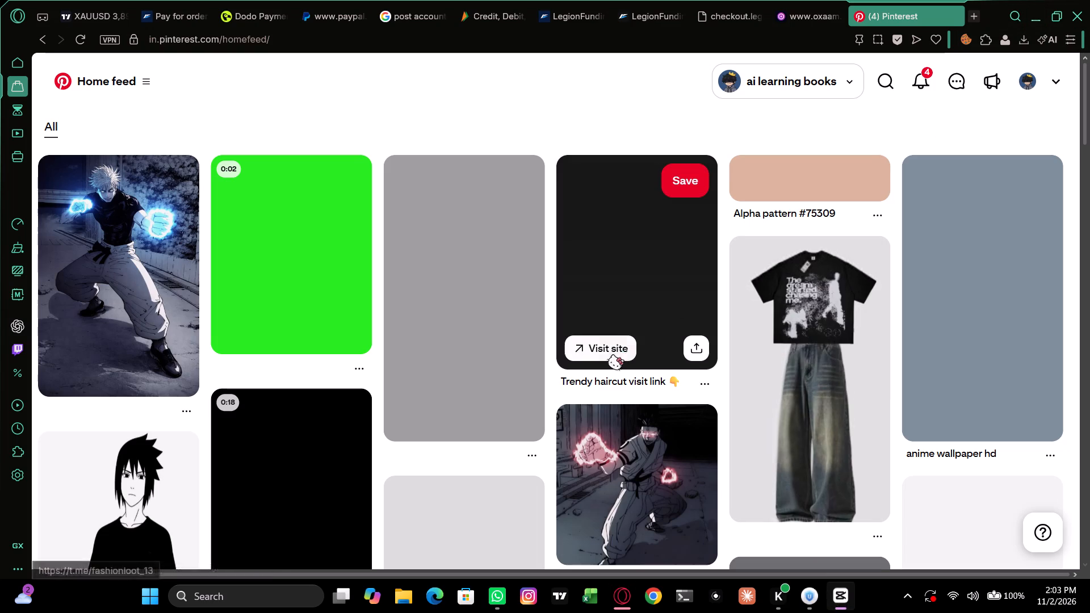
scroll(275, 398, "down", 1)
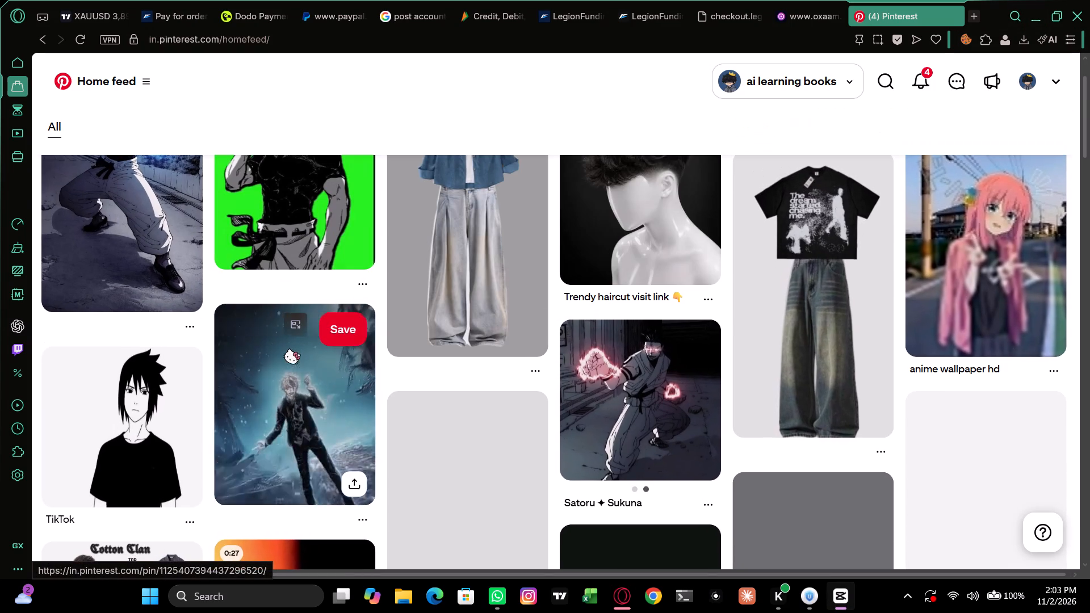
scroll(290, 350, "down", 1)
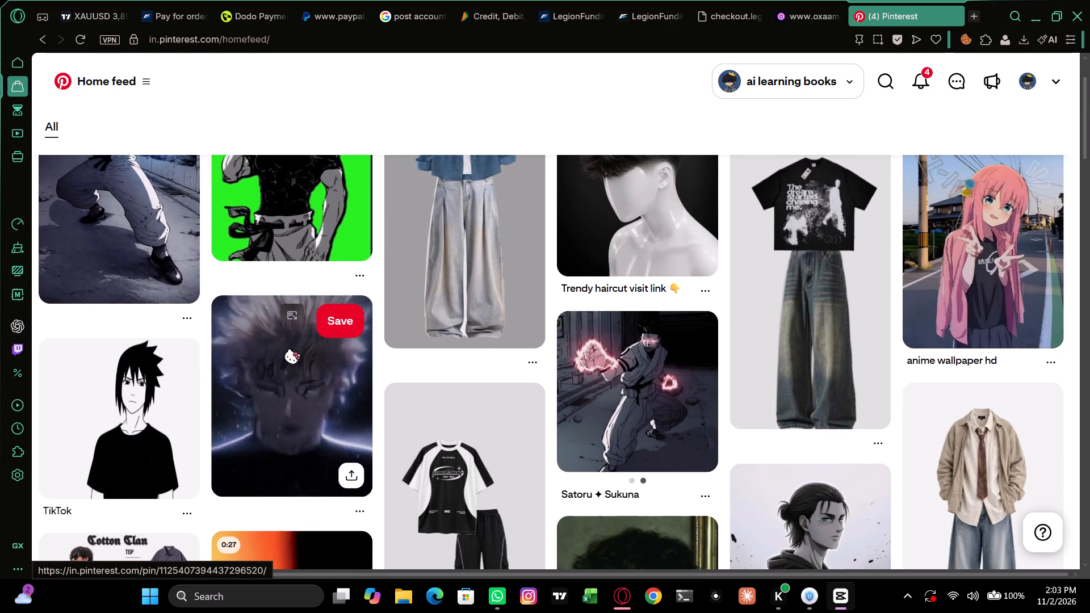
scroll(290, 350, "down", 2)
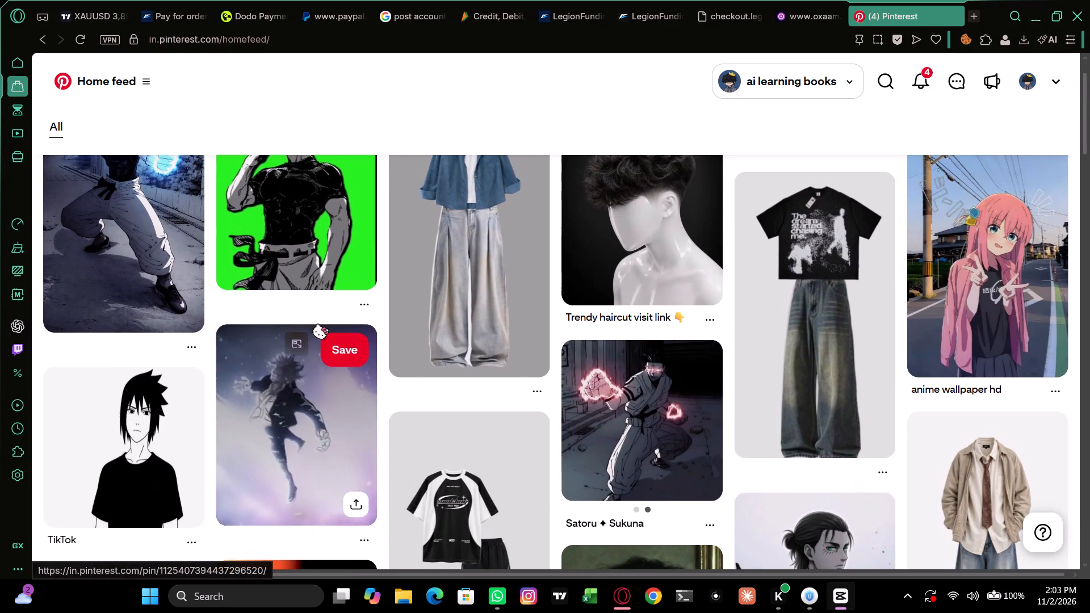
scroll(318, 325, "down", 1)
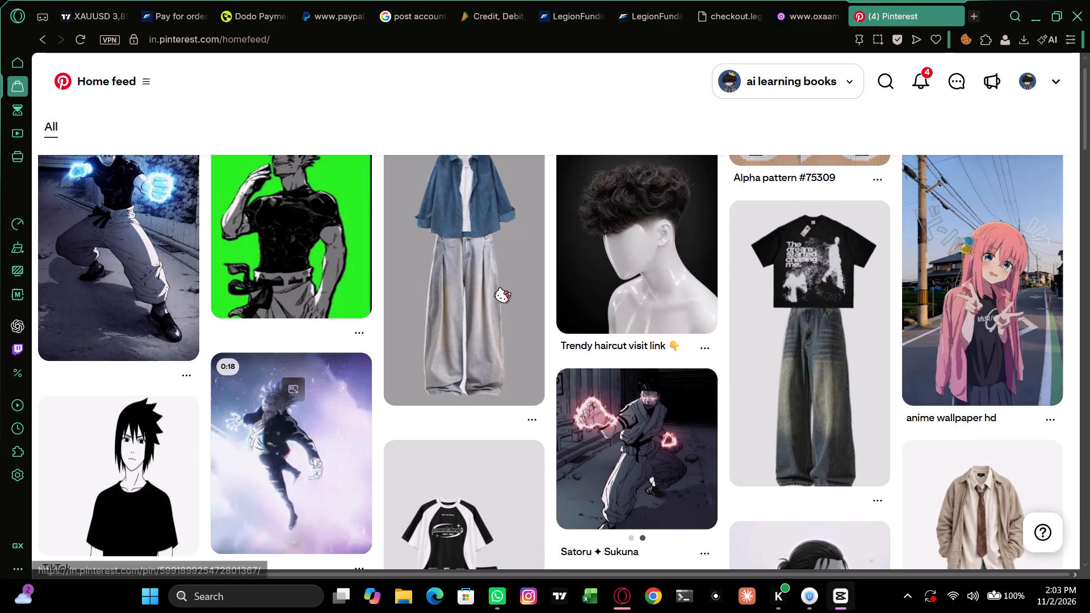
scroll(500, 288, "down", 1)
scroll(820, 284, "down", 2)
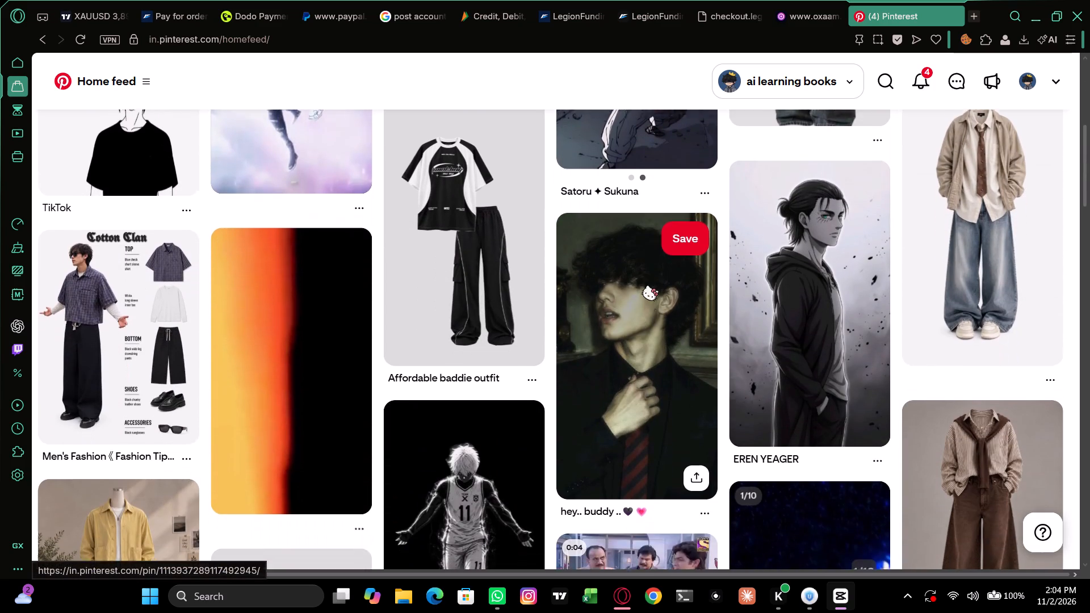
scroll(648, 286, "down", 2)
scroll(649, 284, "up", 4)
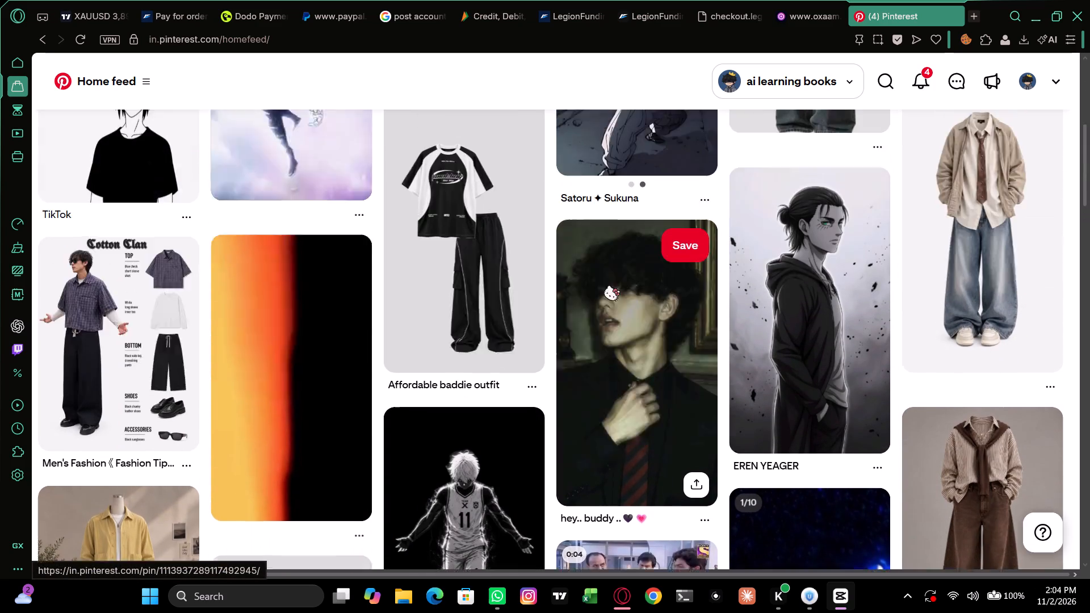
scroll(609, 286, "up", 1)
left_click(303, 421)
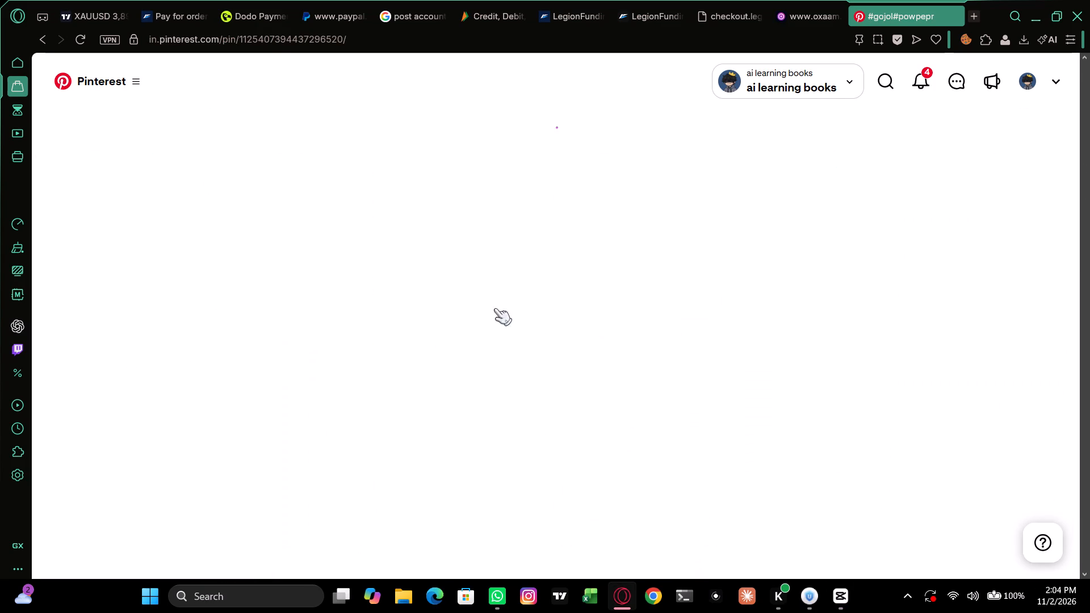
Switch to UrbanVPN, disconnect from the United States server and return to the browser.
left_click(808, 606)
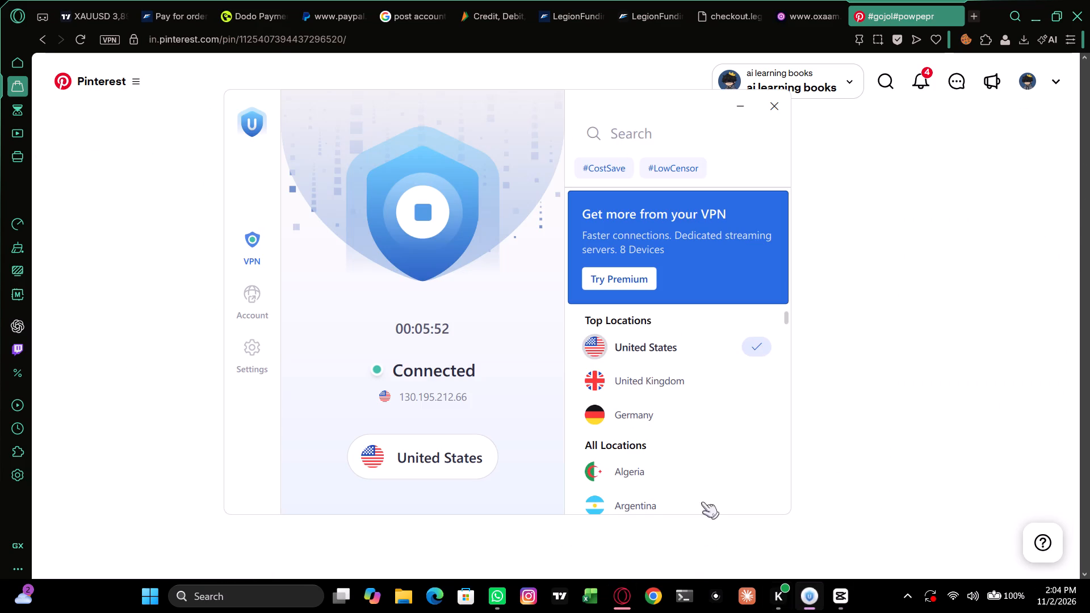
left_click(422, 228)
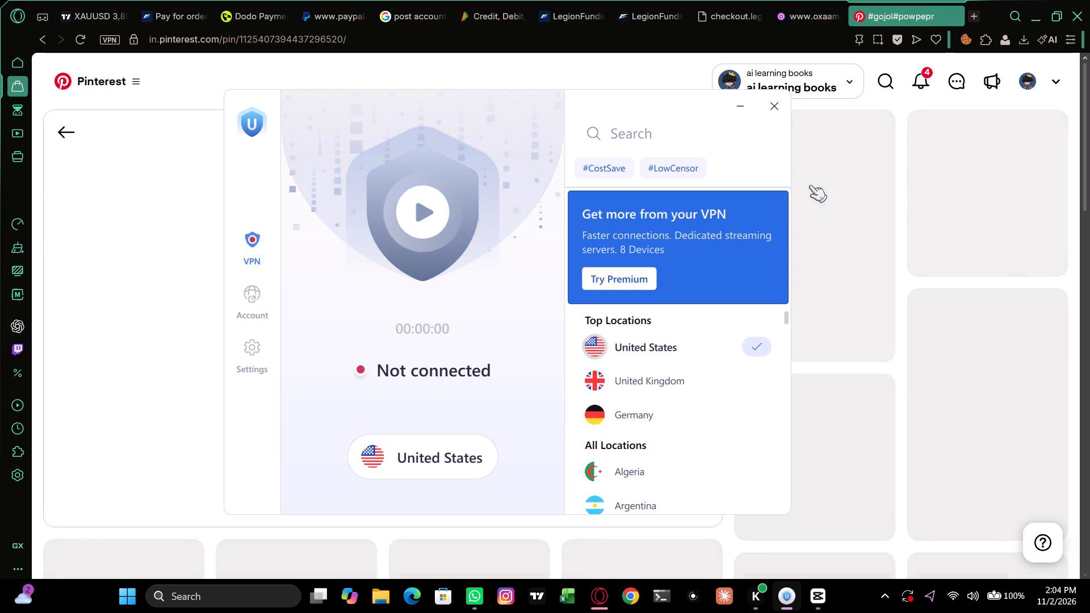
left_click(732, 111)
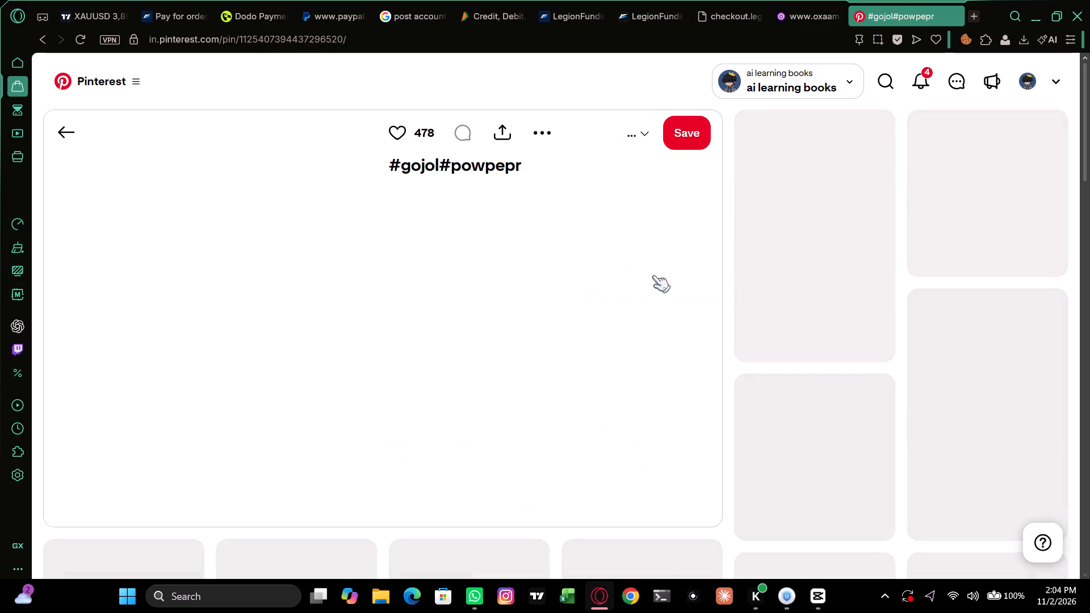
Look through the related pins under the #gojol#powpepr pin for Jujutsu Kaisen artwork to use in the edit.
scroll(496, 232, "down", 1)
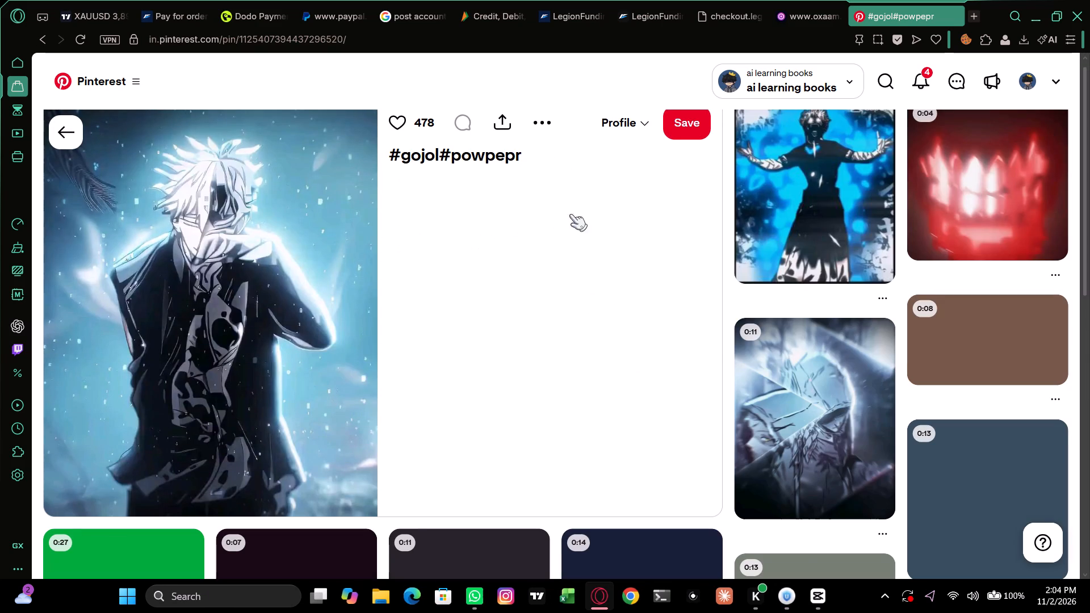
scroll(744, 200, "up", 2)
scroll(744, 200, "down", 1)
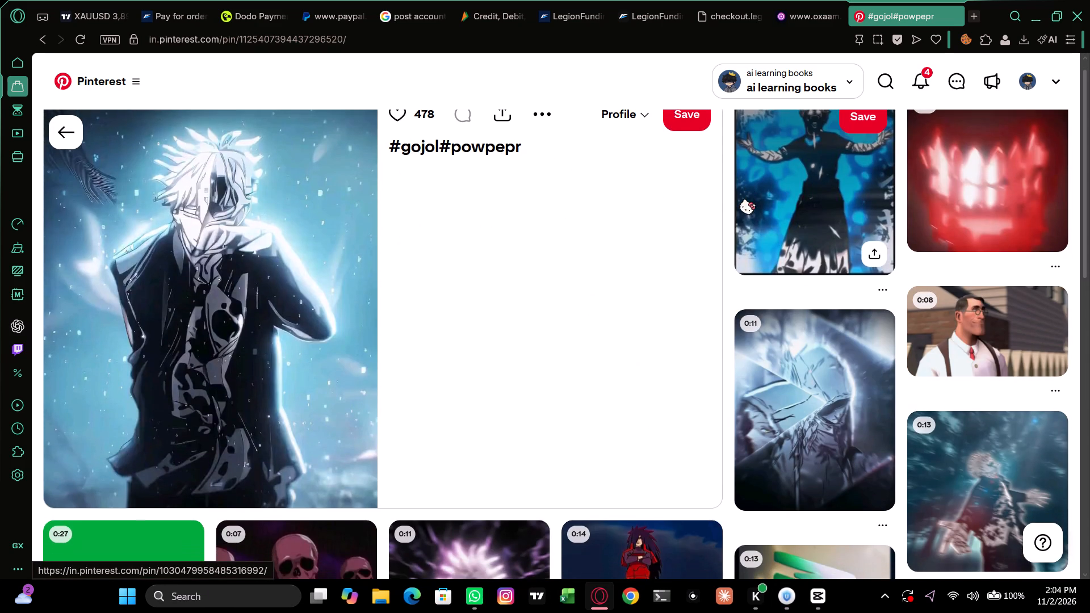
scroll(745, 200, "down", 3)
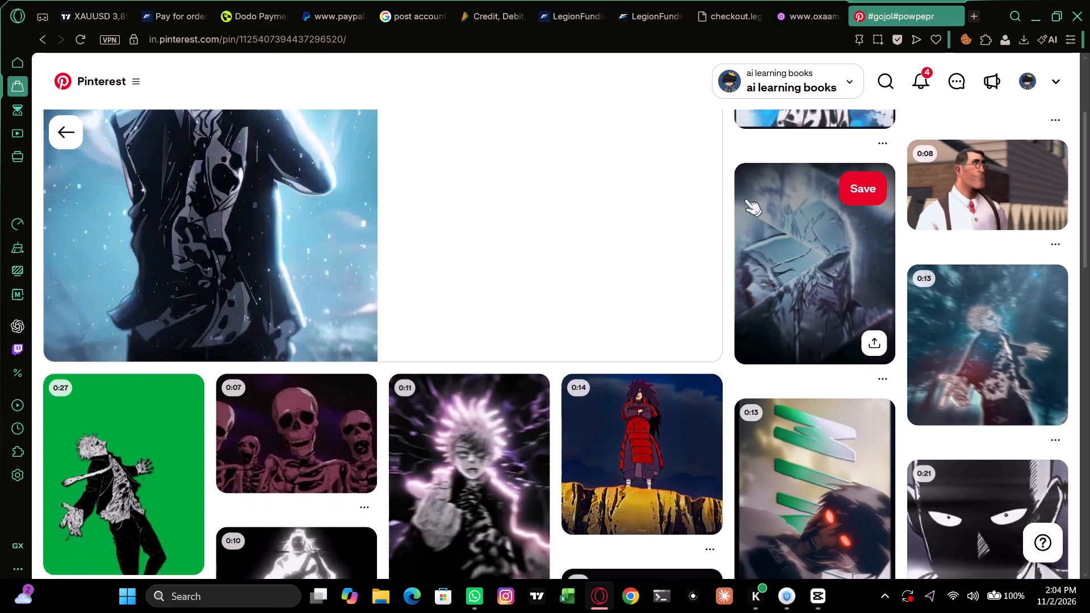
scroll(745, 200, "down", 4)
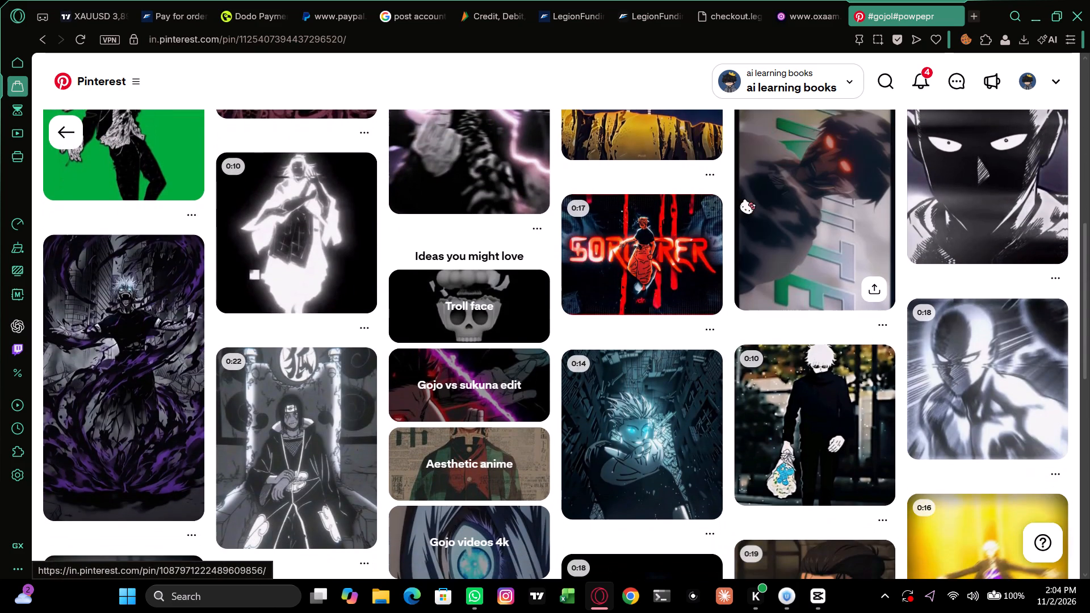
scroll(745, 200, "down", 1)
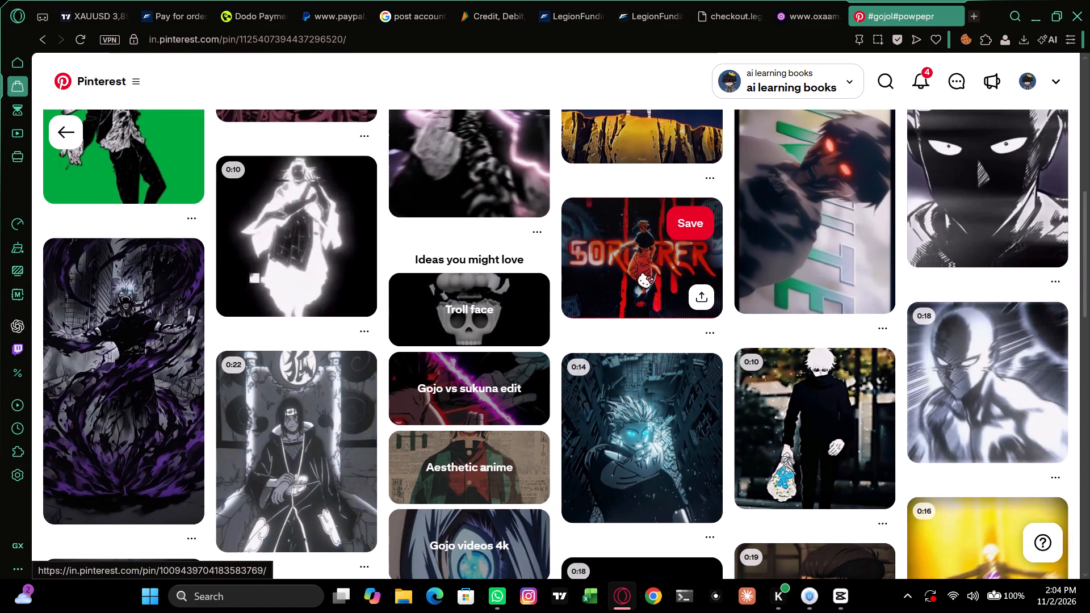
scroll(777, 211, "up", 2)
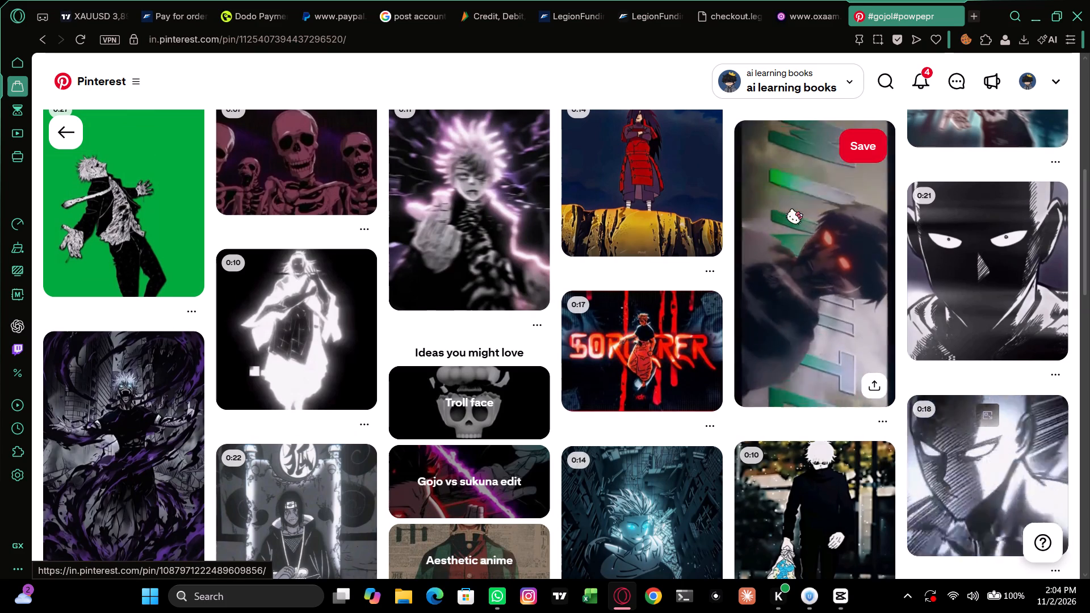
scroll(792, 209, "down", 3)
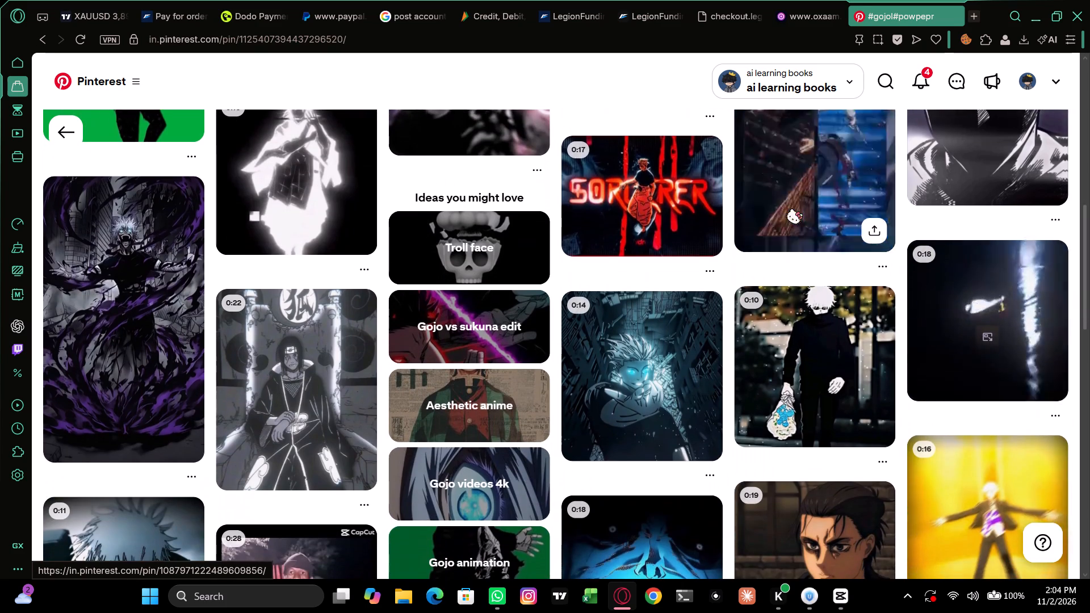
scroll(792, 209, "down", 3)
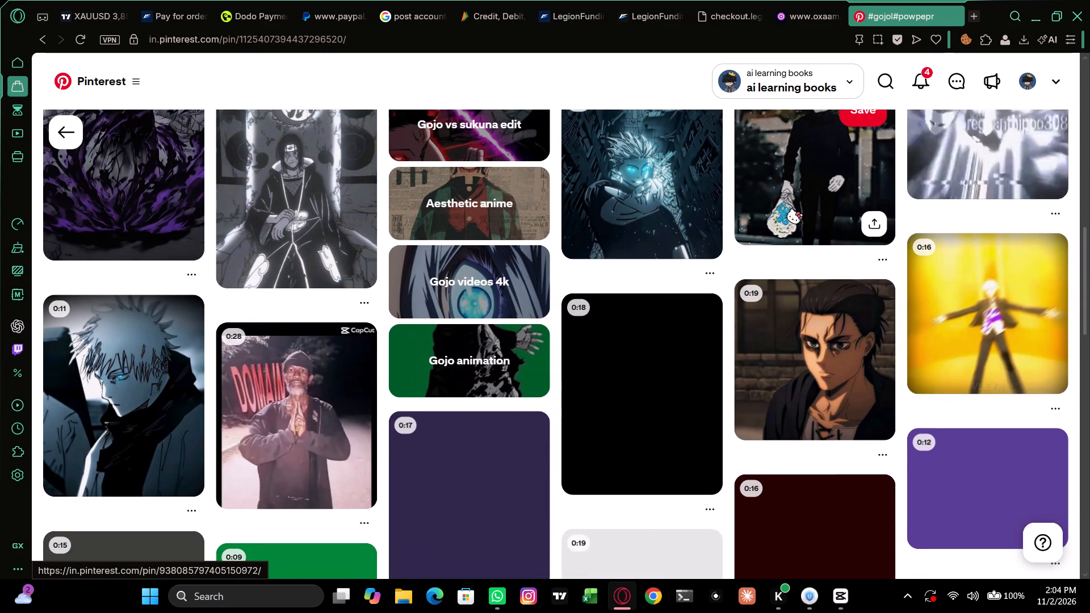
scroll(792, 209, "down", 3)
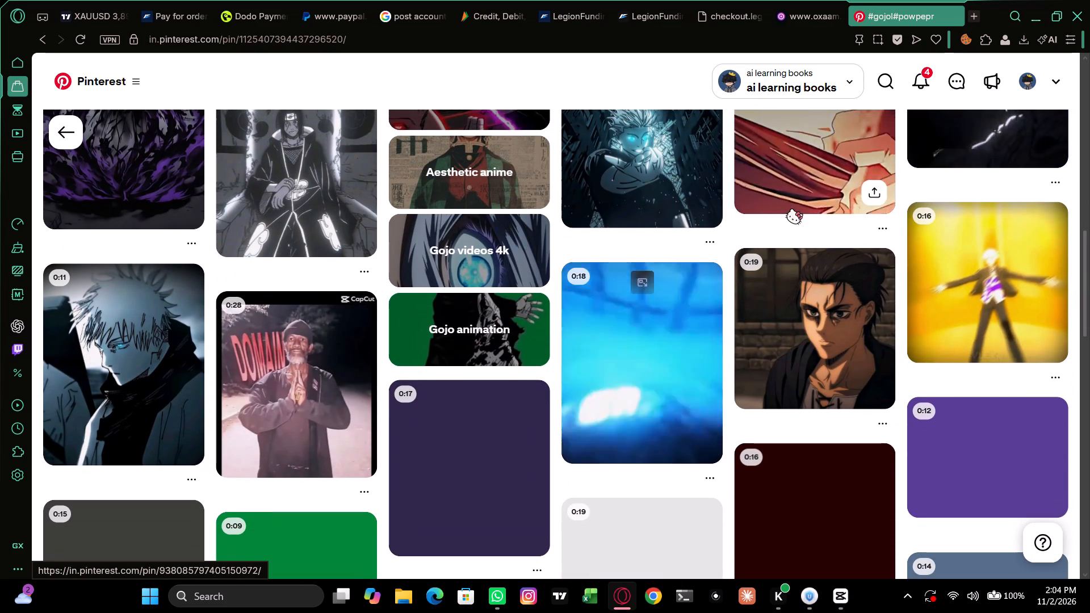
scroll(792, 209, "down", 1)
right_click(792, 209)
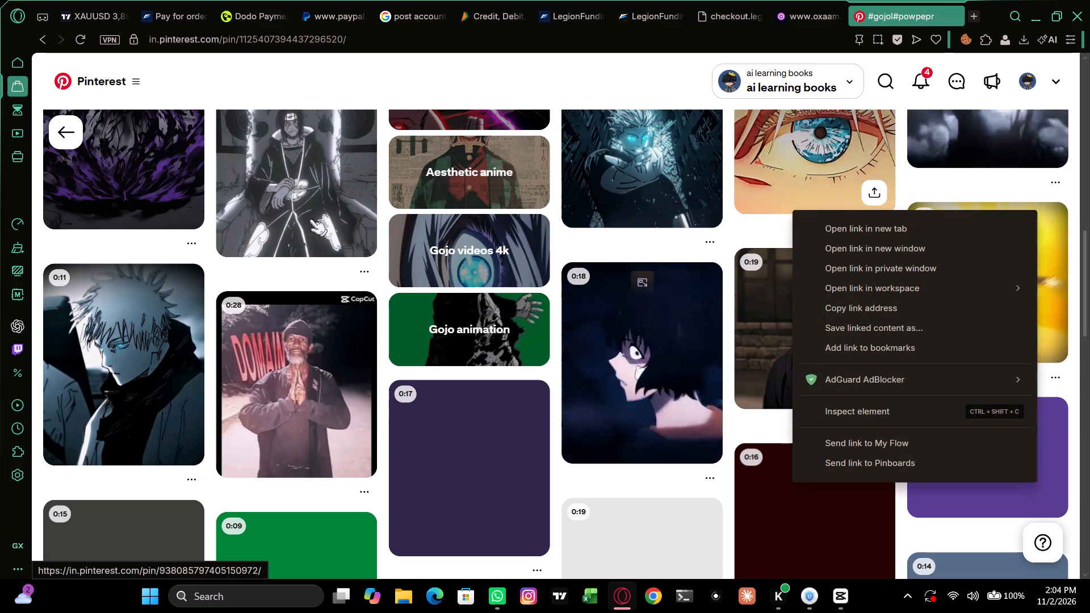
Return to the Pinterest home feed and open the "Satoru ✦ Sukuna" pin at its Sukuna image.
left_click(44, 45)
scroll(44, 45, "down", 1)
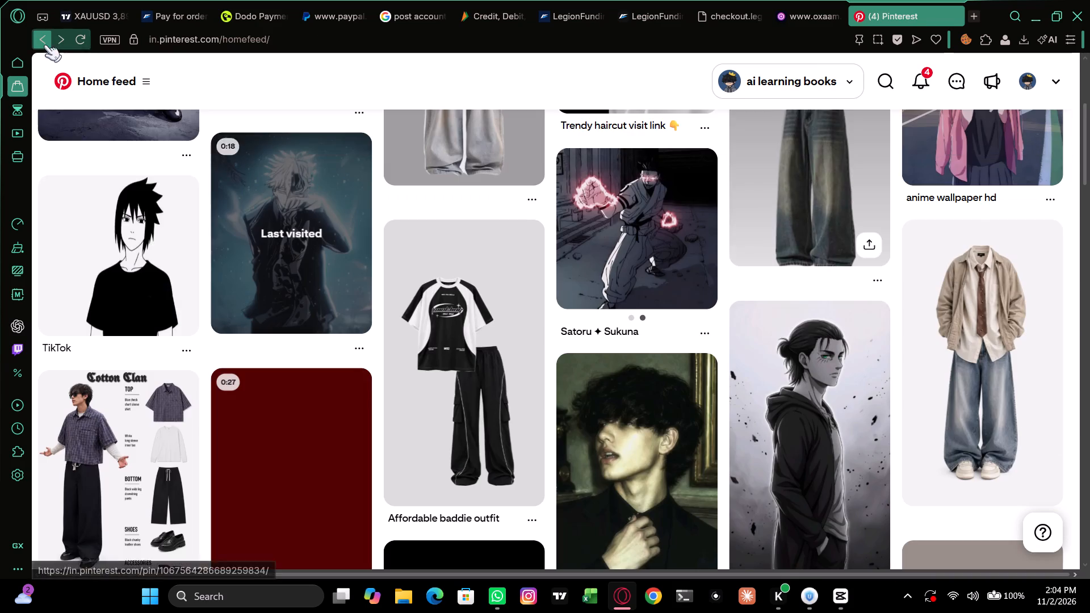
scroll(208, 300, "down", 1)
scroll(505, 279, "up", 1)
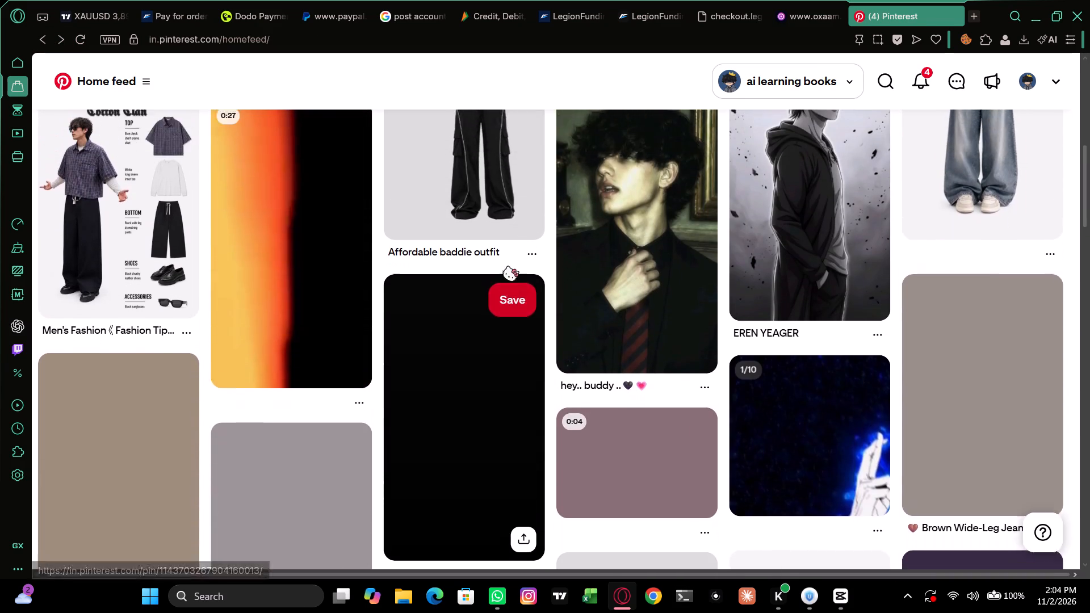
scroll(508, 267, "up", 1)
scroll(508, 266, "down", 6)
scroll(512, 258, "up", 1)
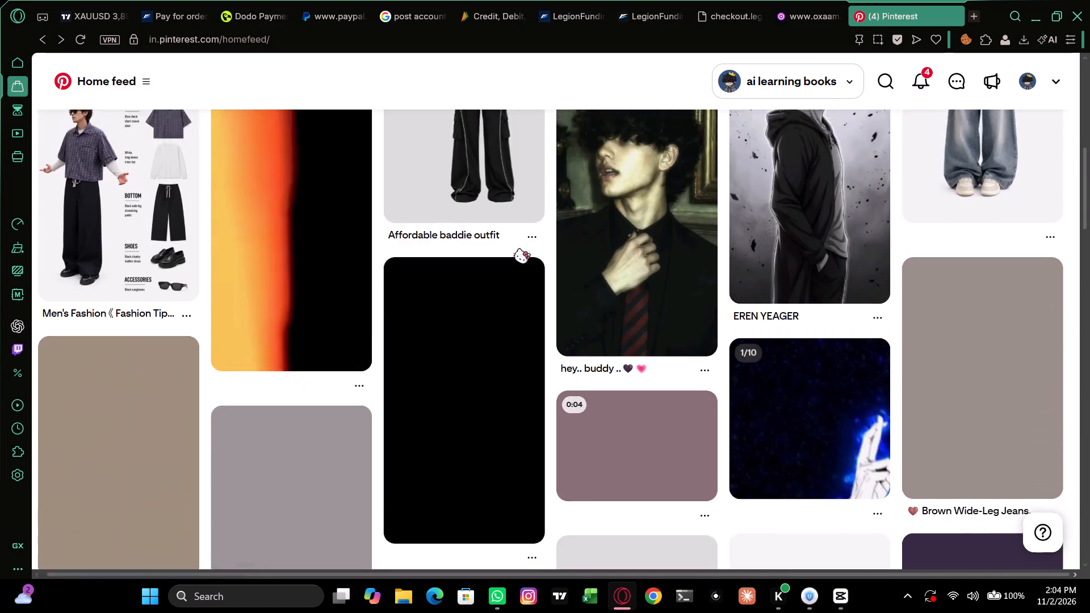
scroll(603, 198, "up", 3)
left_click(603, 198)
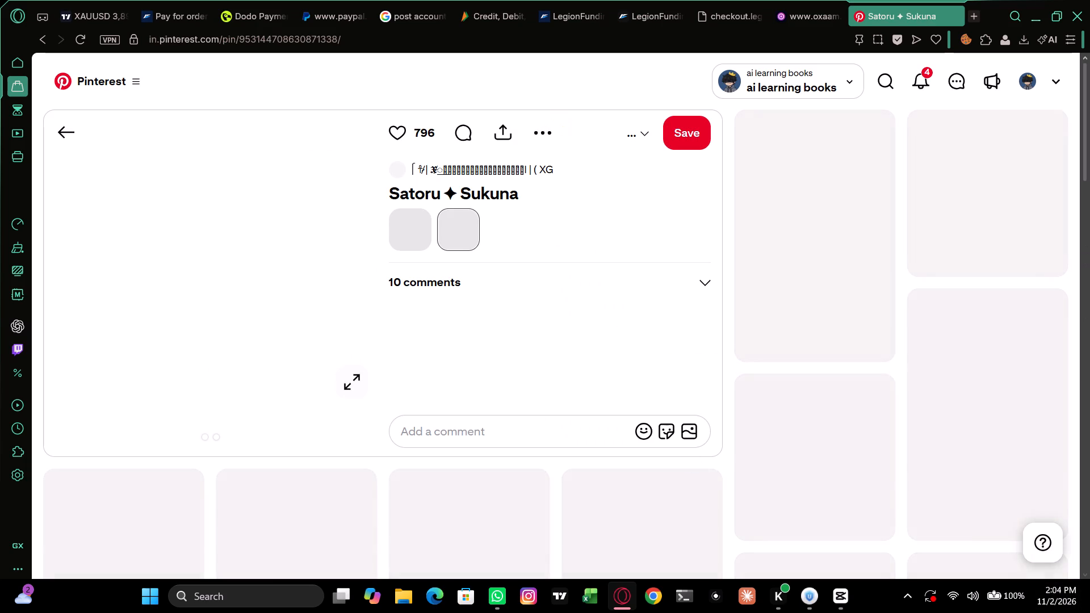
Examine the Satoru ✦ Sukuna pin and browse its related pins for more Jujutsu Kaisen images.
scroll(702, 283, "up", 1)
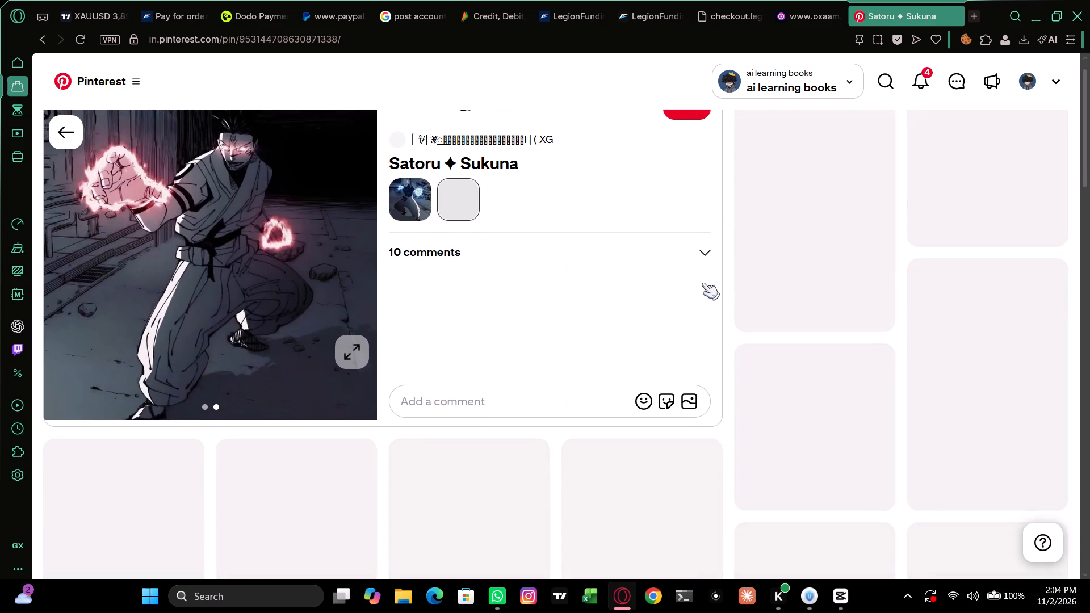
scroll(702, 283, "up", 1)
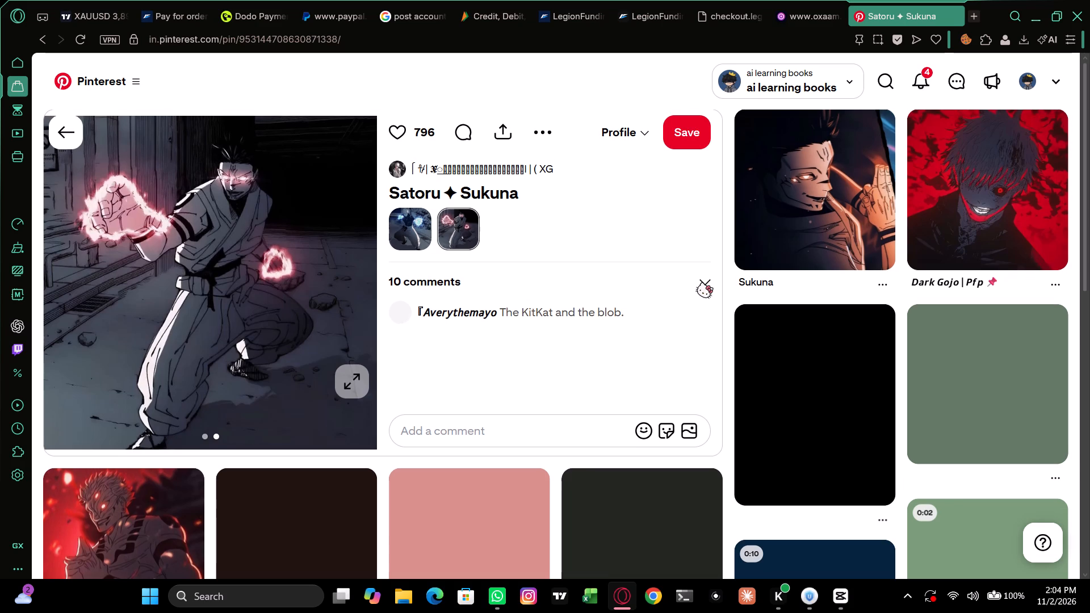
scroll(702, 283, "up", 1)
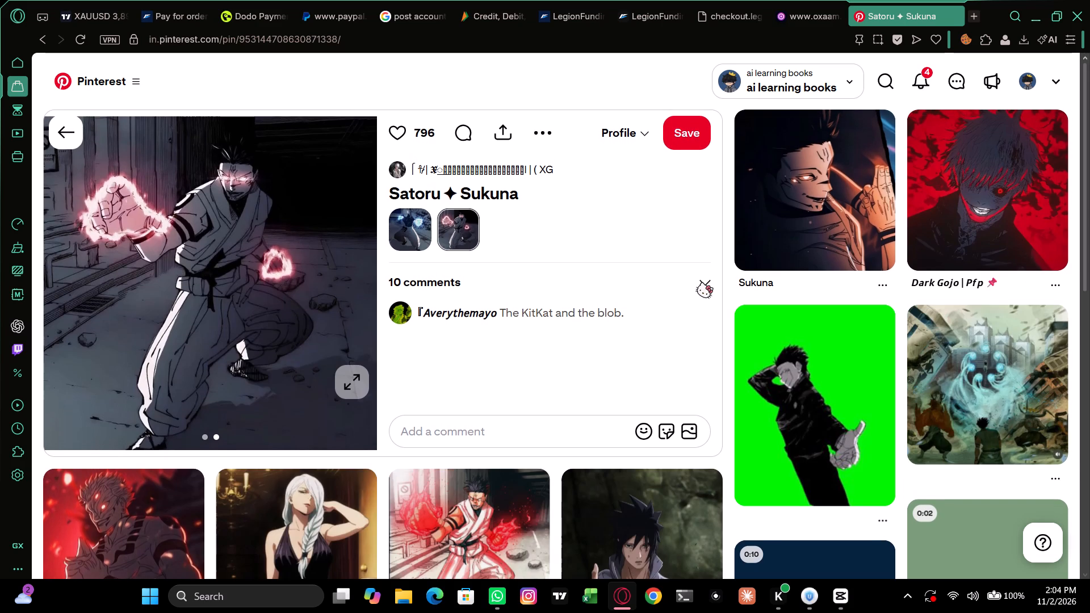
scroll(702, 283, "down", 3)
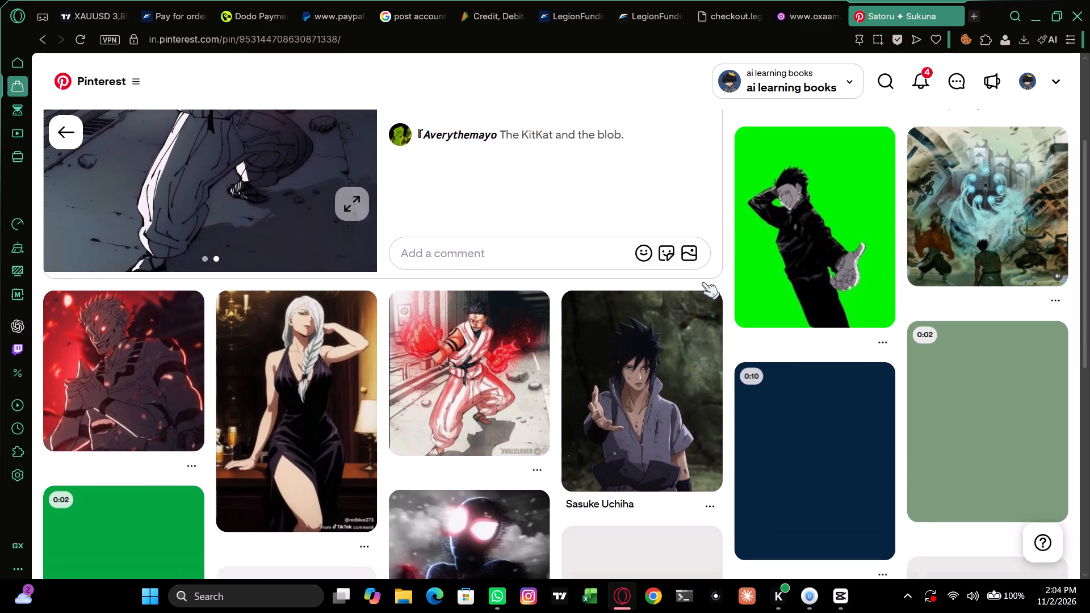
scroll(702, 283, "down", 1)
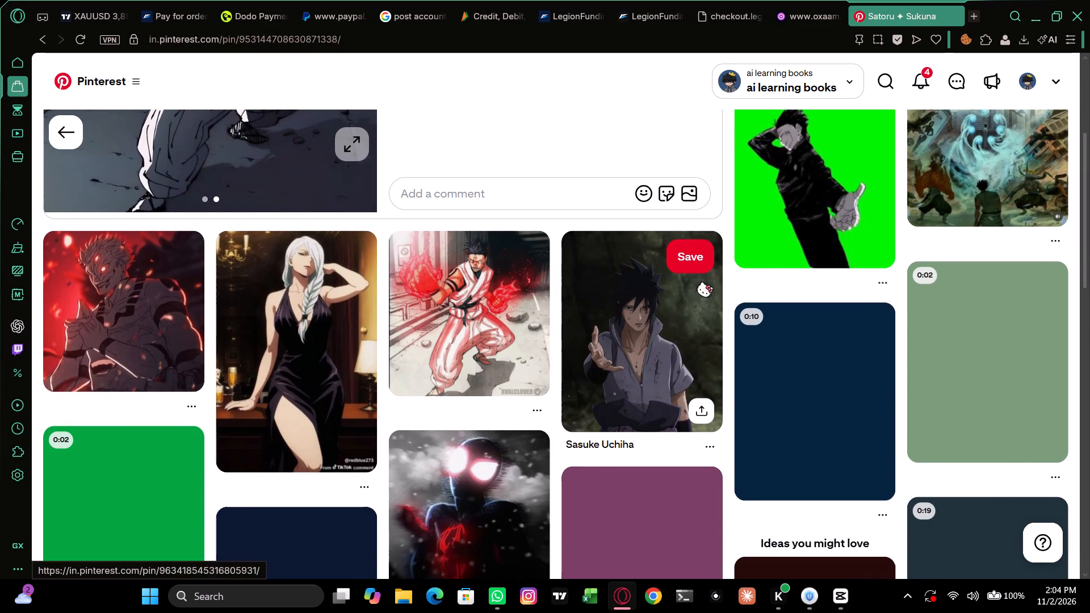
scroll(636, 235, "down", 2)
scroll(484, 278, "down", 1)
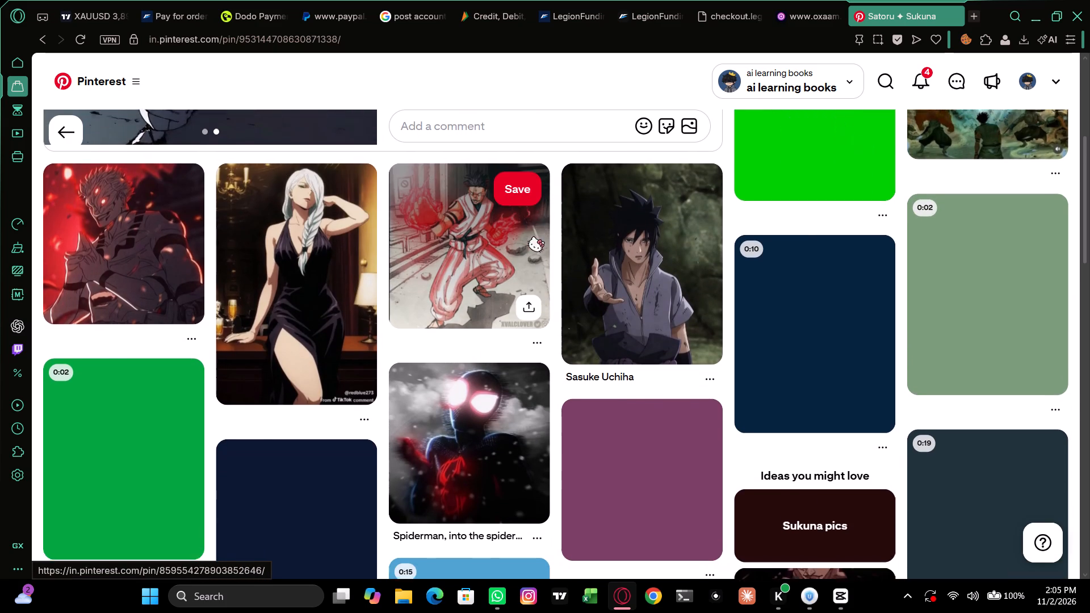
scroll(534, 237, "down", 4)
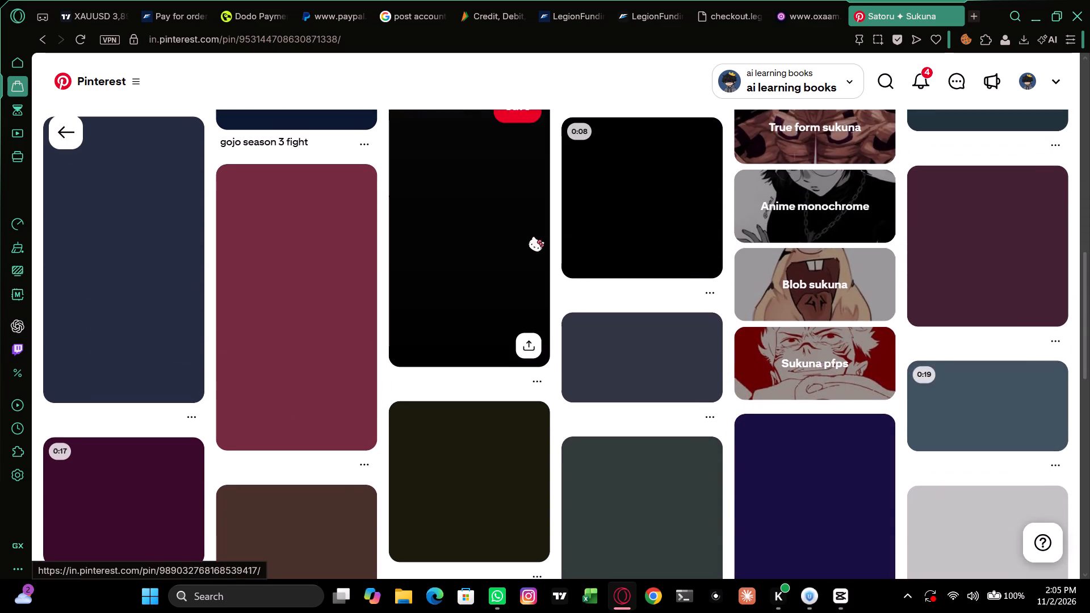
scroll(534, 237, "up", 5)
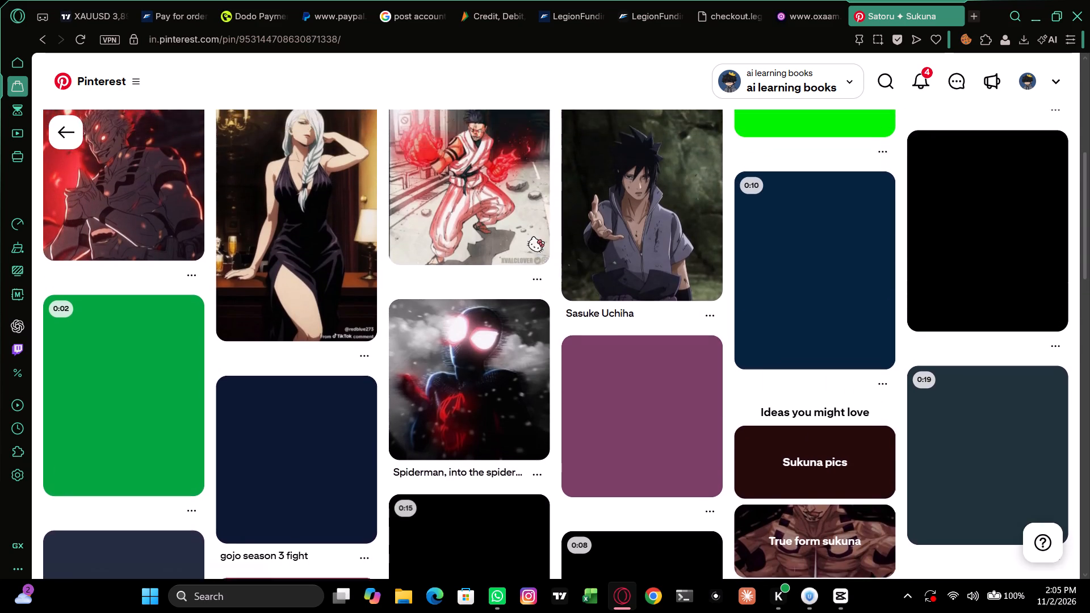
scroll(534, 237, "up", 2)
scroll(534, 237, "down", 3)
scroll(534, 237, "up", 2)
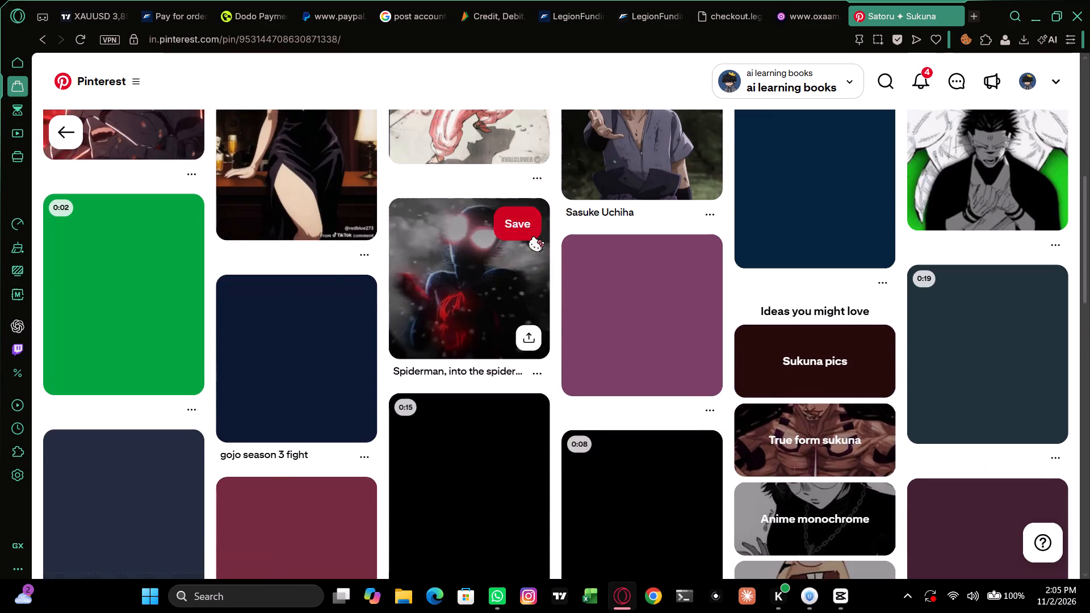
scroll(534, 237, "down", 1)
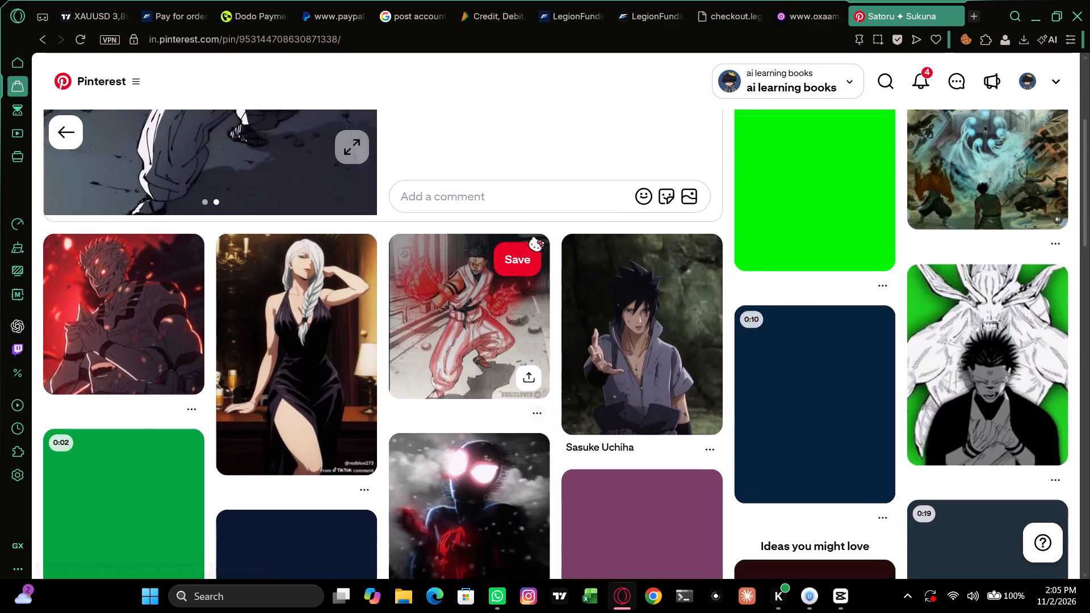
scroll(534, 237, "down", 1)
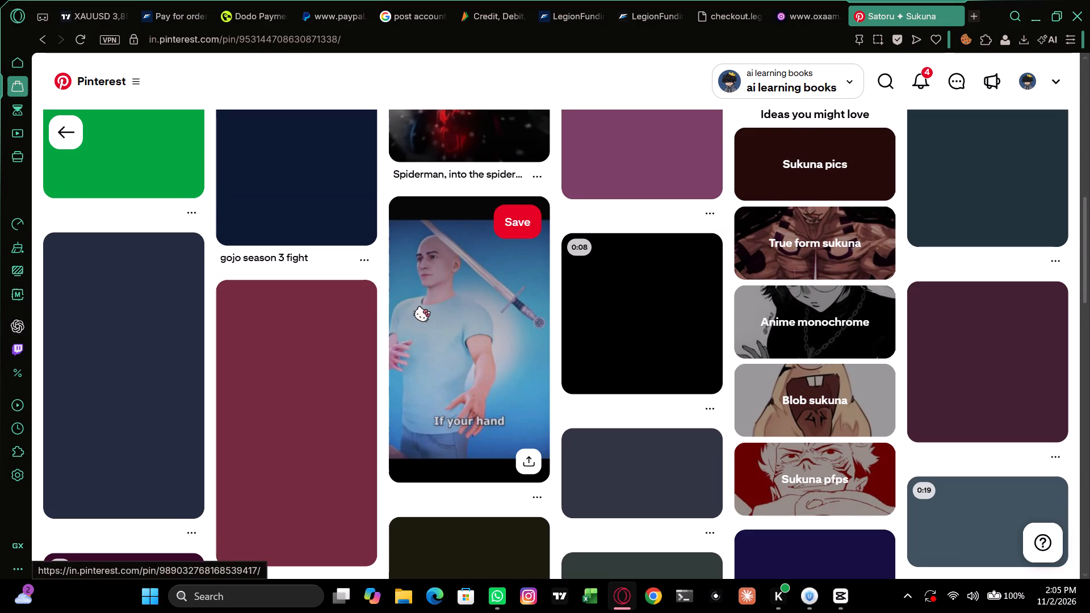
scroll(420, 307, "up", 1)
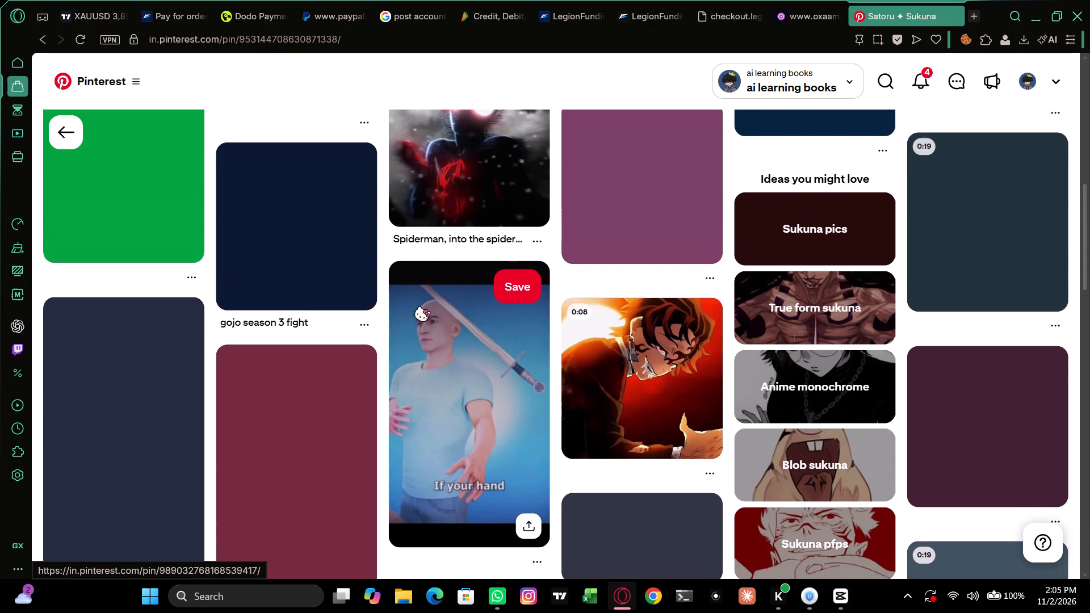
scroll(420, 307, "up", 3)
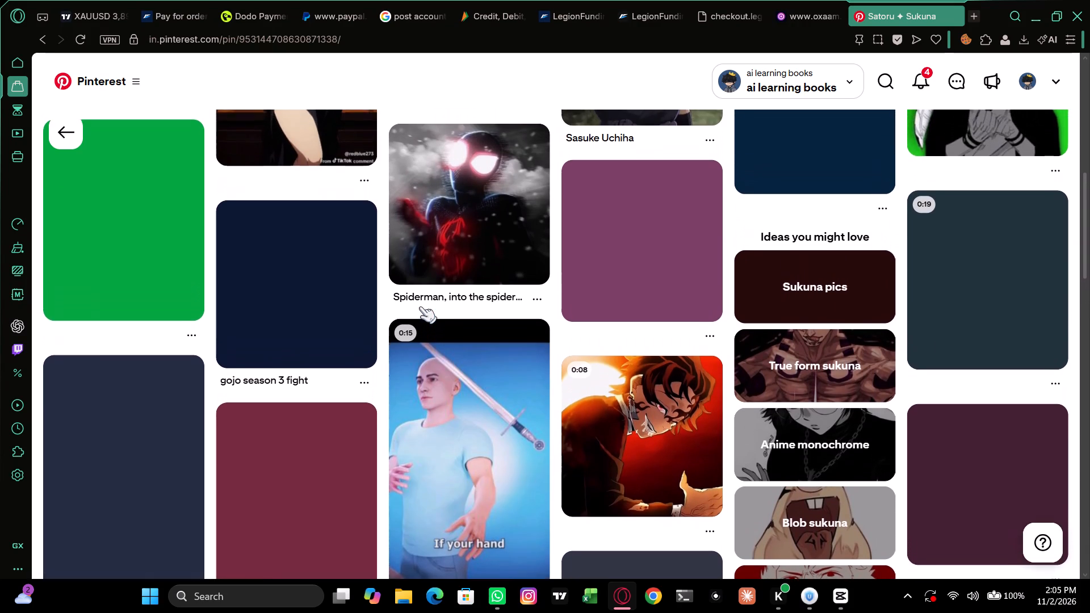
scroll(420, 307, "up", 2)
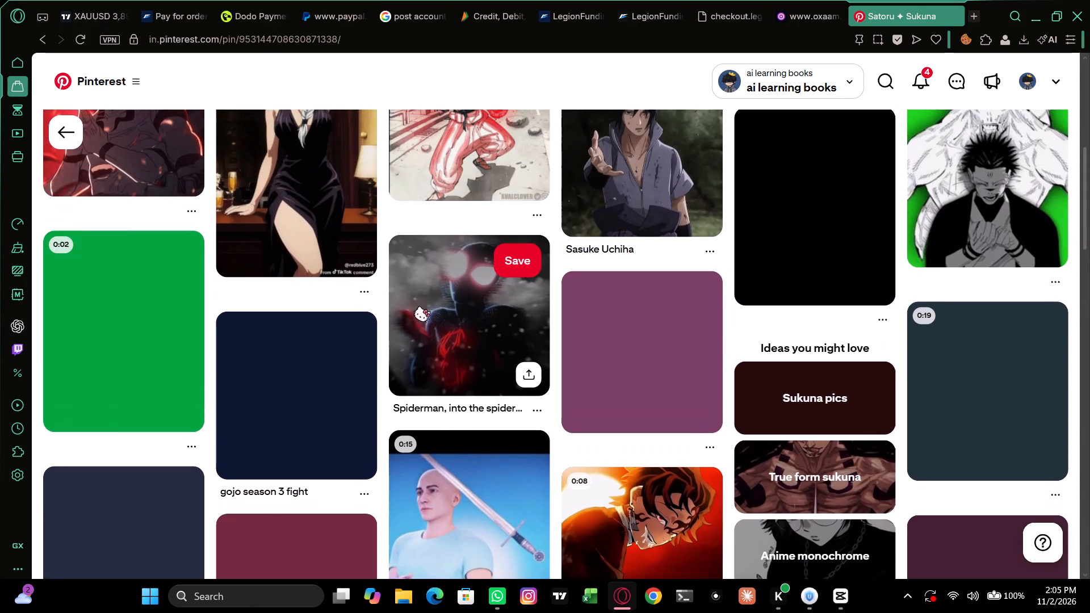
scroll(420, 307, "up", 1)
scroll(630, 237, "up", 1)
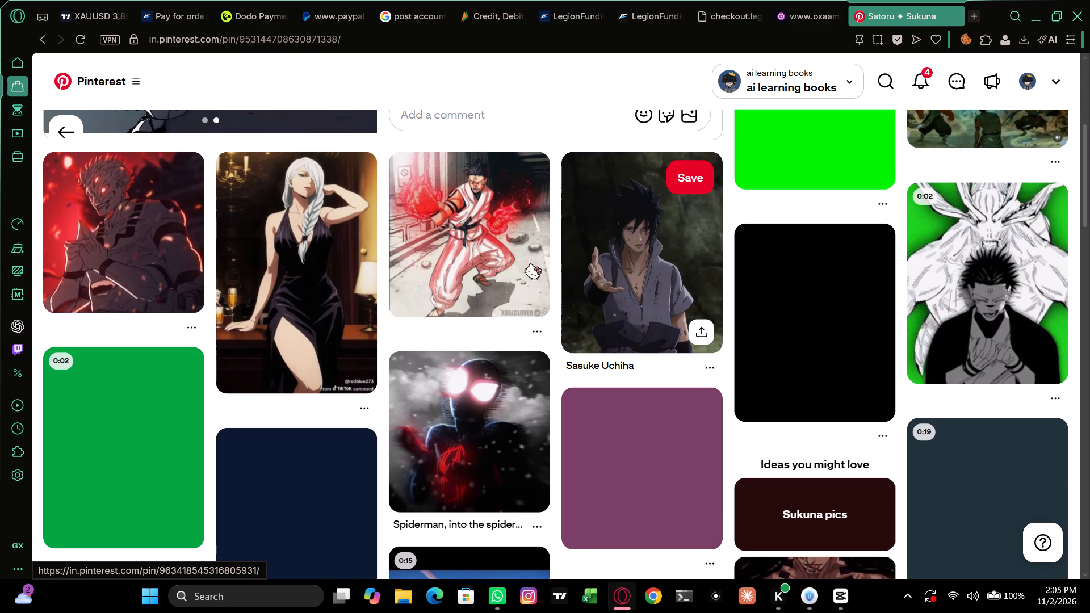
scroll(711, 266, "down", 1)
scroll(412, 246, "down", 1)
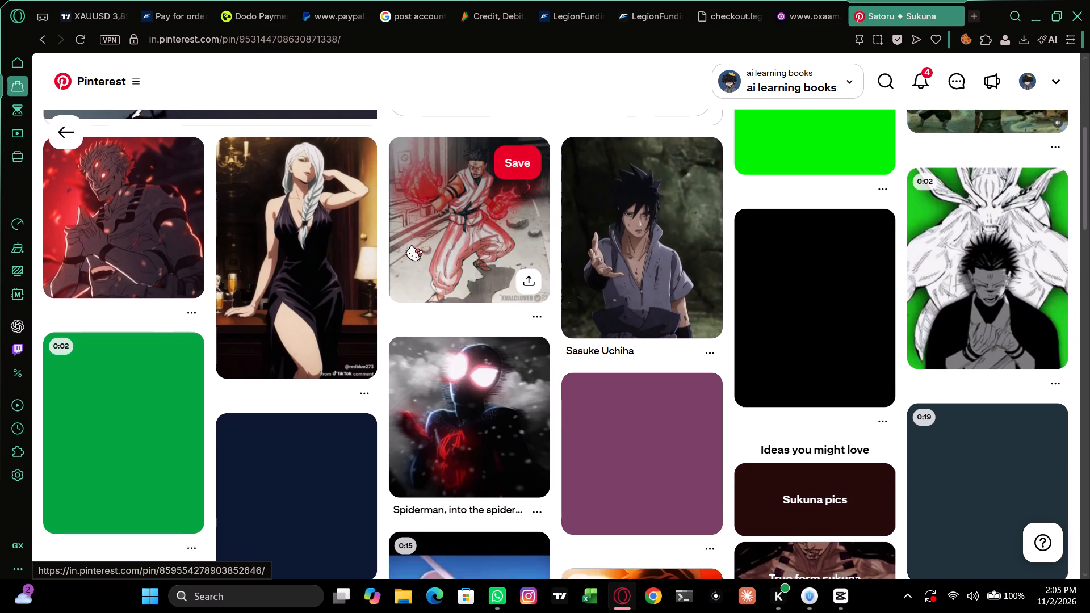
scroll(412, 246, "down", 1)
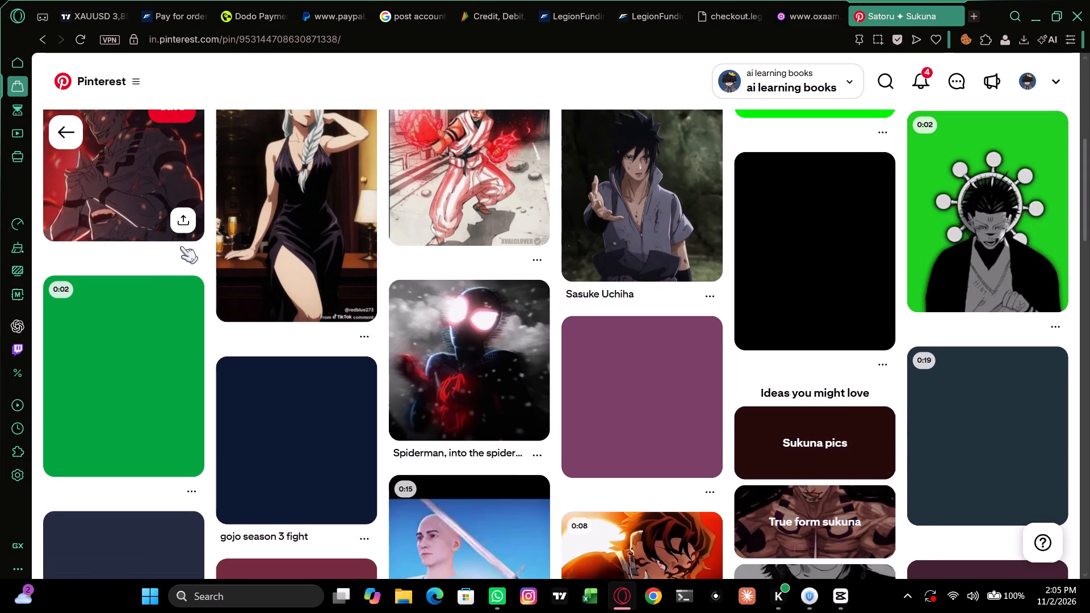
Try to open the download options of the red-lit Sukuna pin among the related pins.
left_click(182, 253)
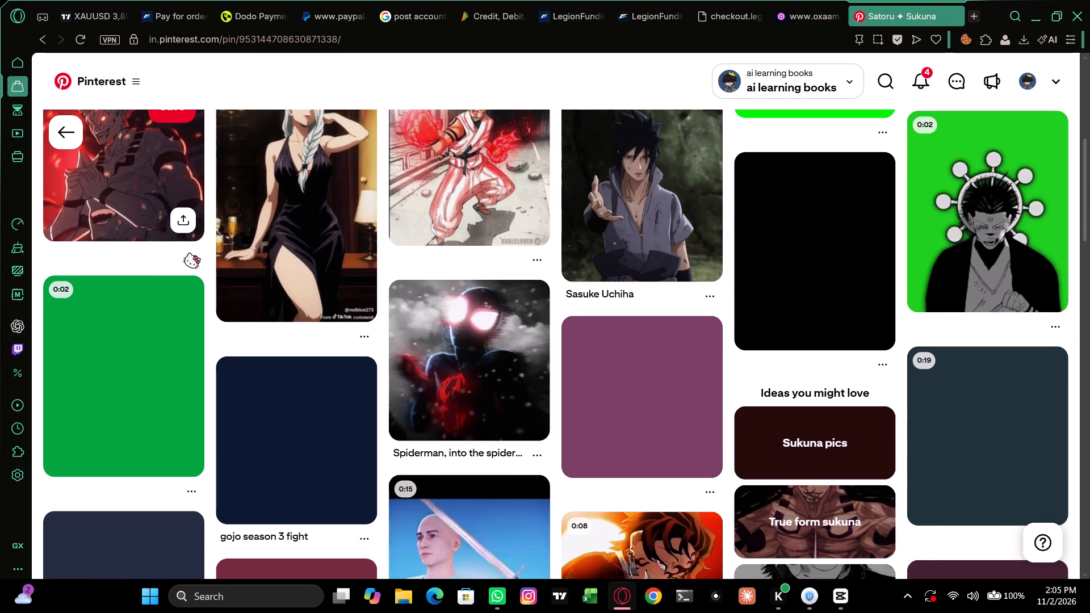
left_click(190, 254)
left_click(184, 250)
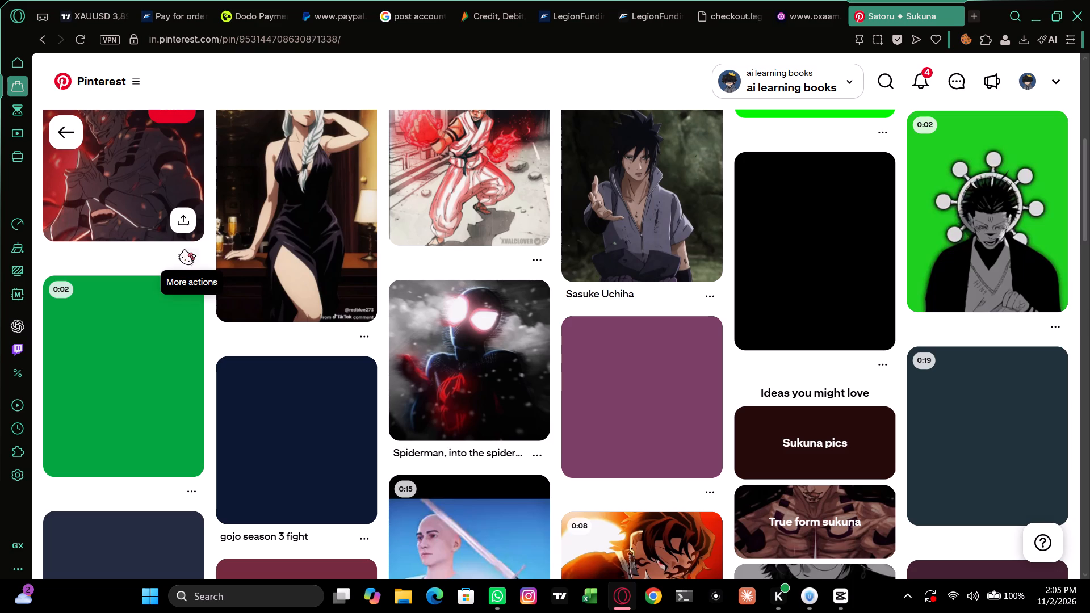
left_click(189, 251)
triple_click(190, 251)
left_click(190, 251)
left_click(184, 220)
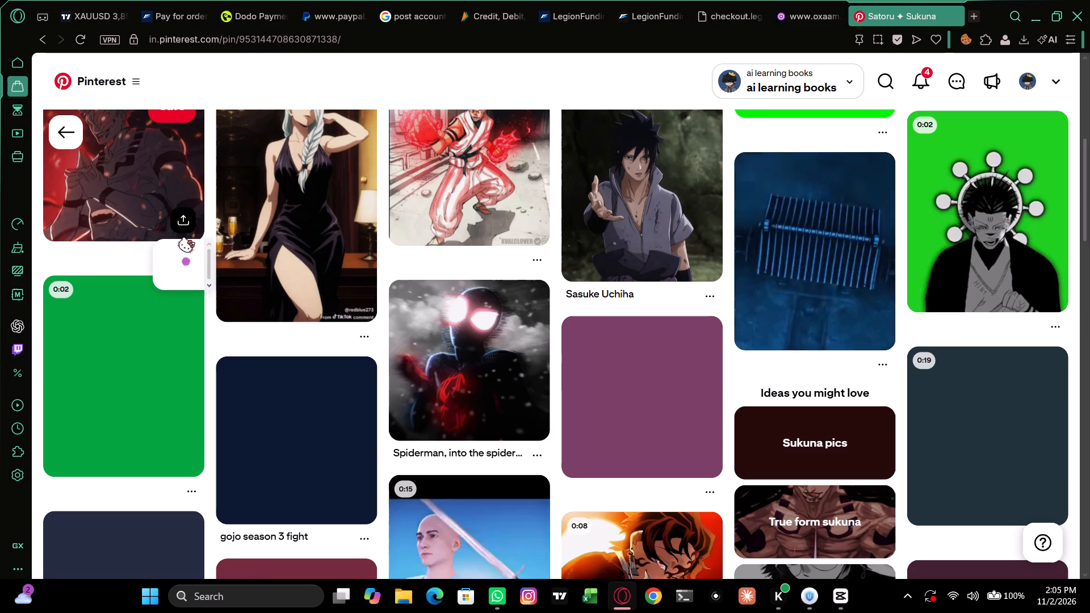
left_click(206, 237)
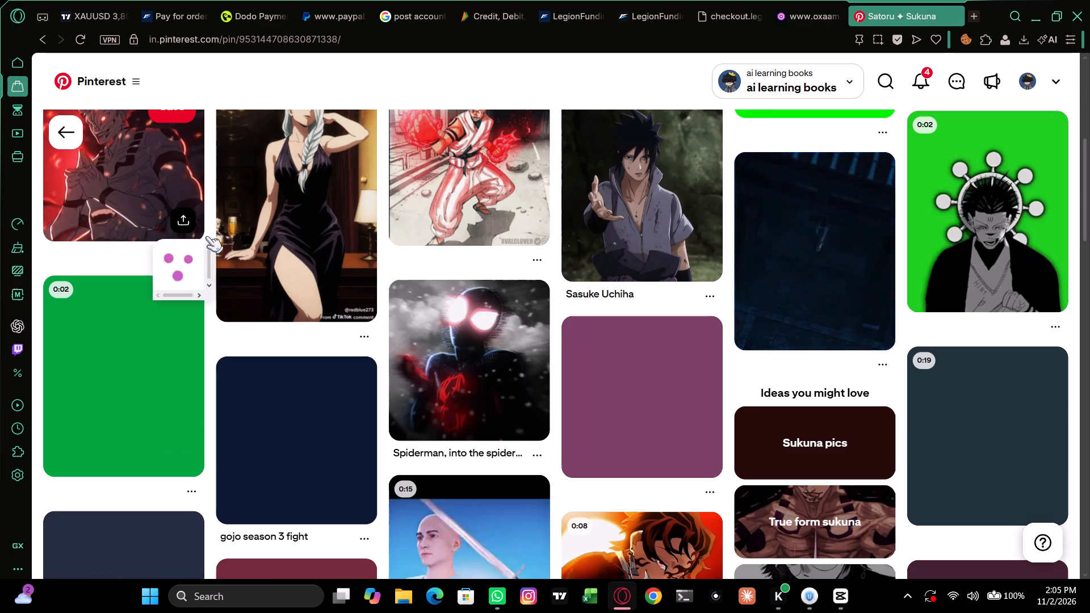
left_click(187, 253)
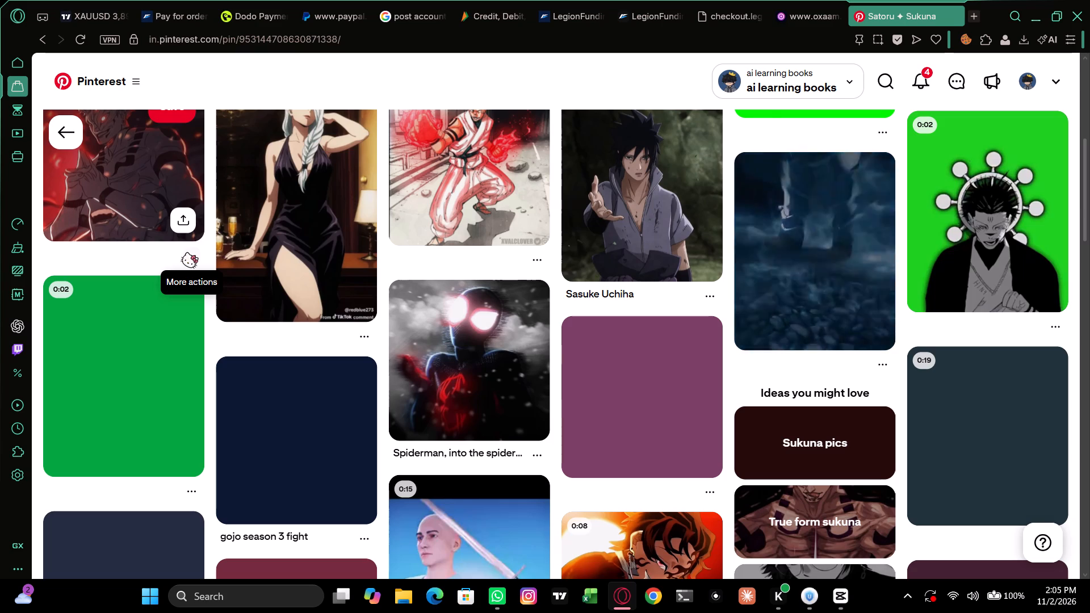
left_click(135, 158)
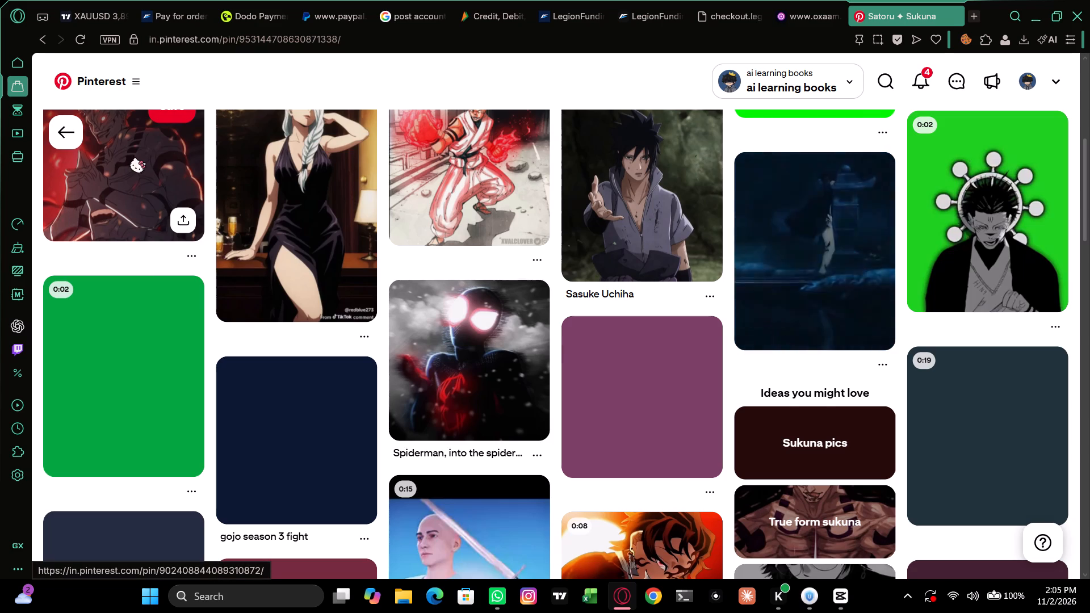
Look through the related pins under the Satoru ✦ Sukuna pin for more Jujutsu Kaisen images to use.
scroll(135, 158, "up", 1)
scroll(499, 239, "up", 2)
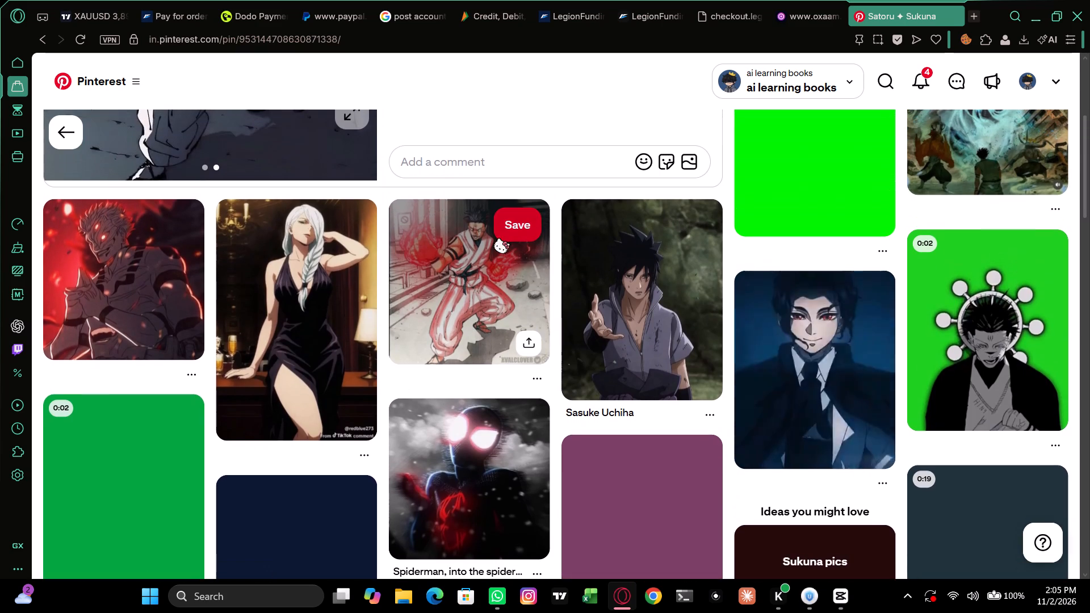
scroll(499, 239, "up", 4)
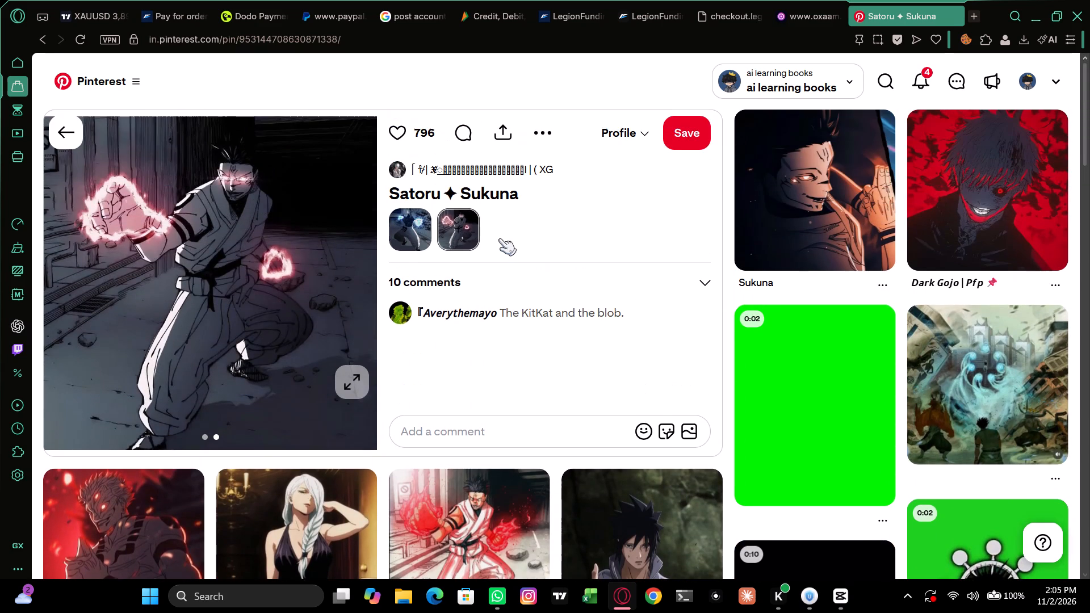
scroll(499, 239, "down", 2)
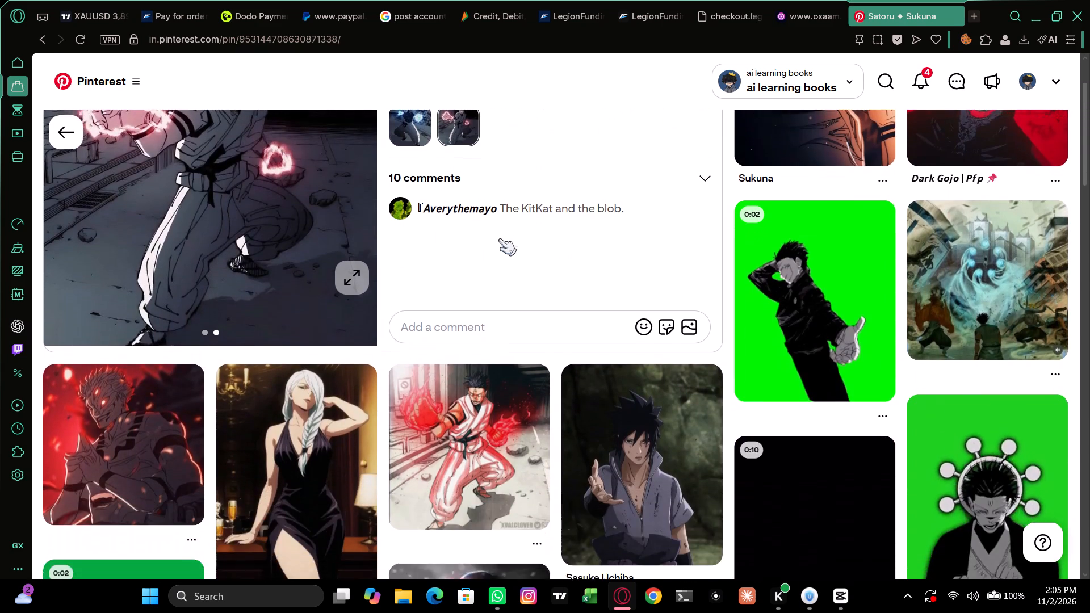
scroll(499, 239, "down", 4)
scroll(499, 239, "up", 1)
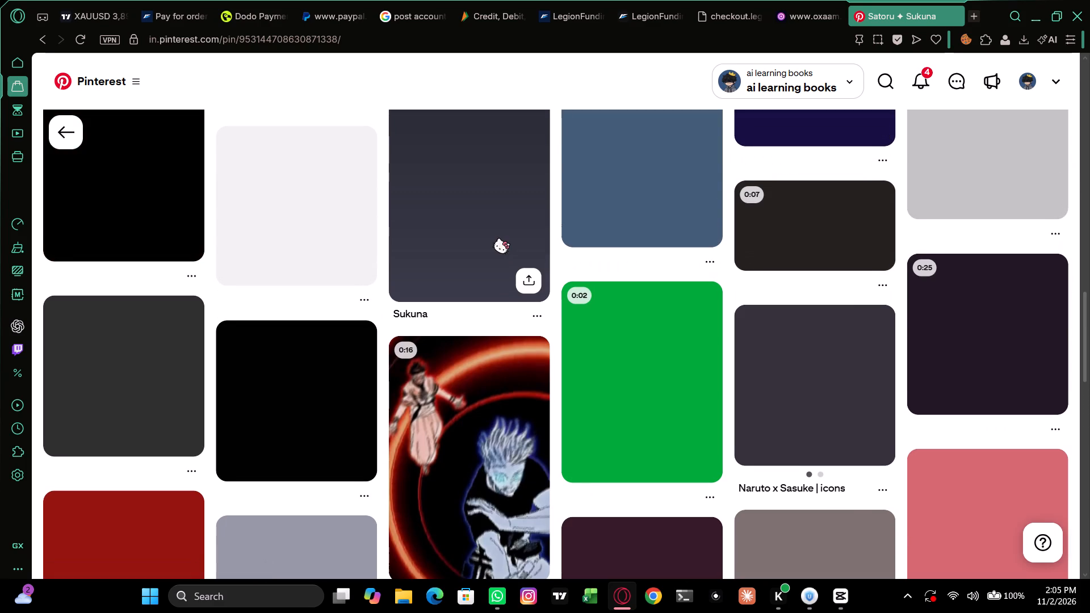
scroll(499, 239, "down", 2)
scroll(499, 239, "up", 6)
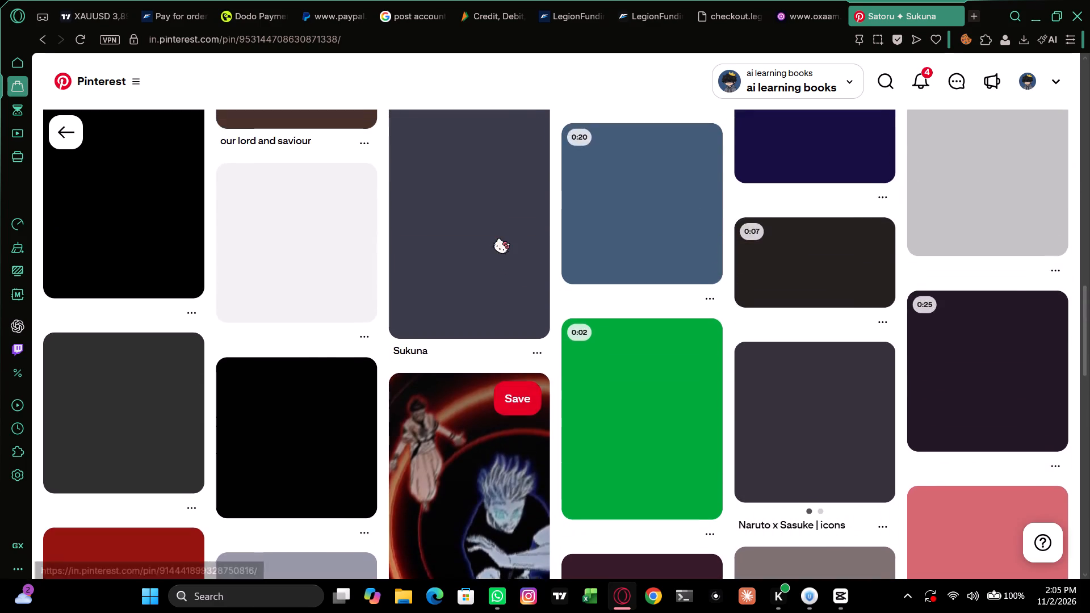
scroll(499, 239, "up", 7)
scroll(356, 235, "up", 1)
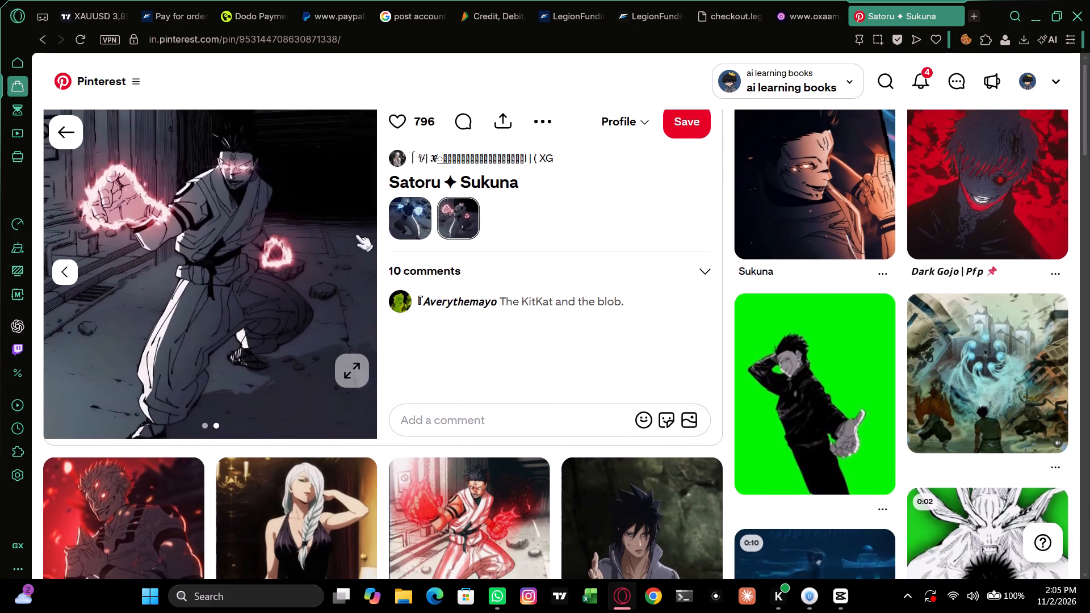
scroll(356, 235, "up", 1)
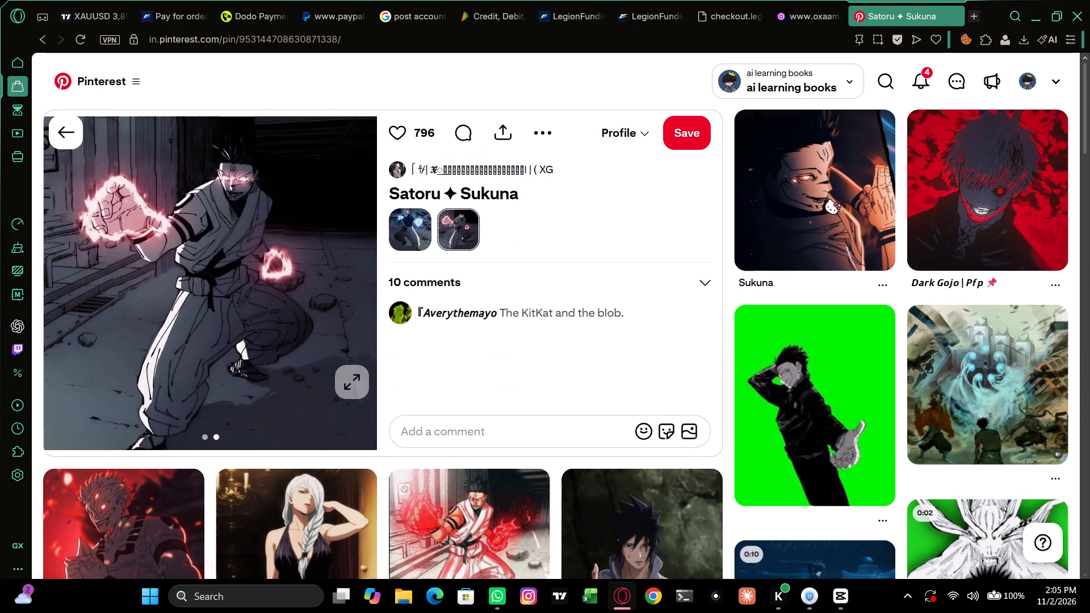
scroll(964, 199, "down", 1)
scroll(1088, 216, "down", 1)
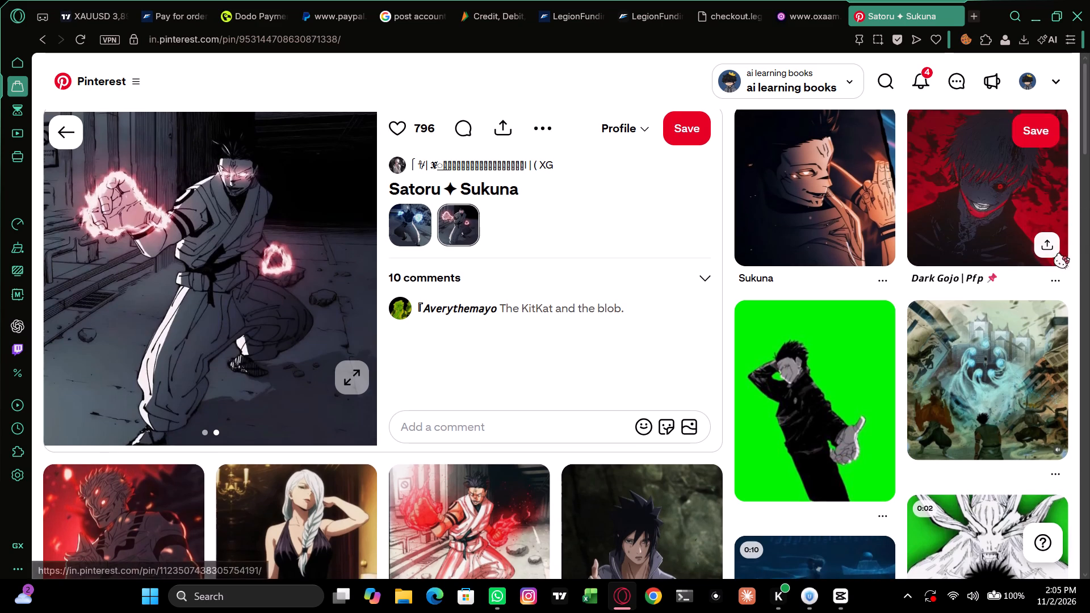
scroll(1059, 254, "down", 4)
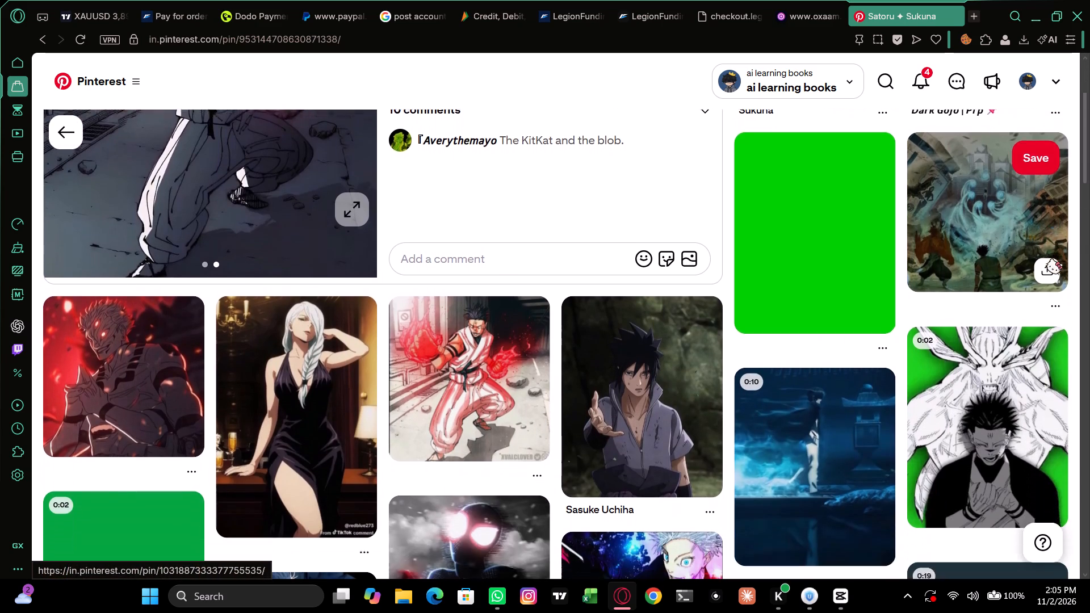
scroll(1052, 259, "down", 1)
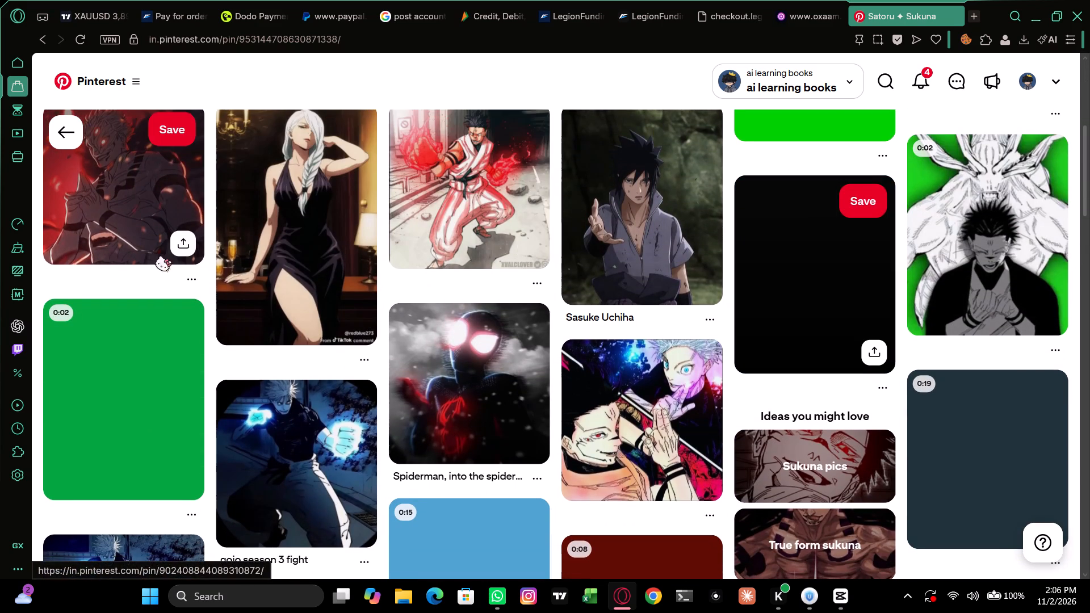
scroll(228, 250, "down", 3)
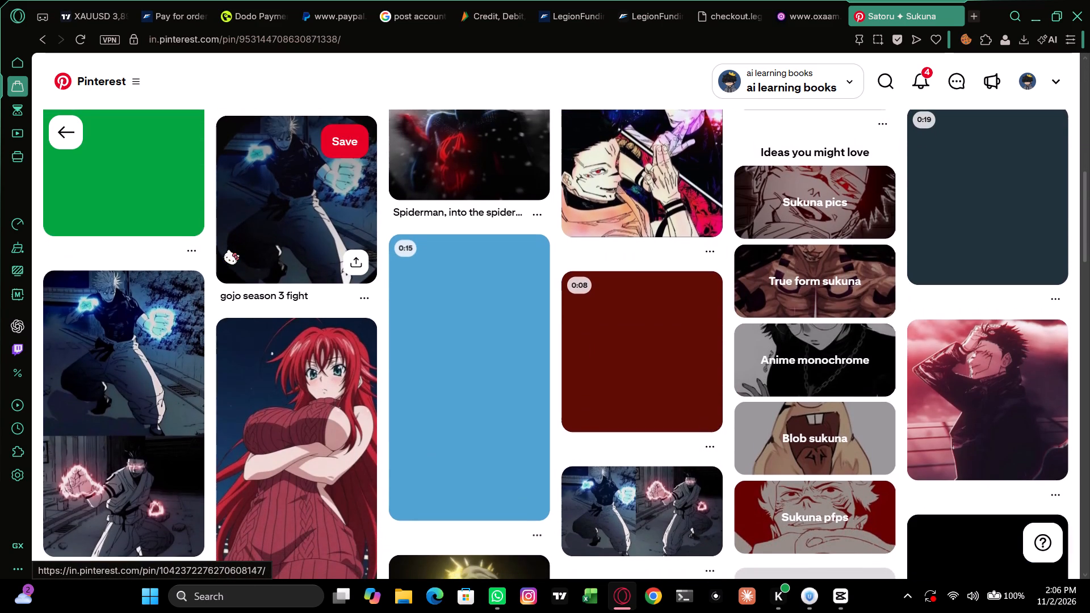
scroll(229, 250, "down", 3)
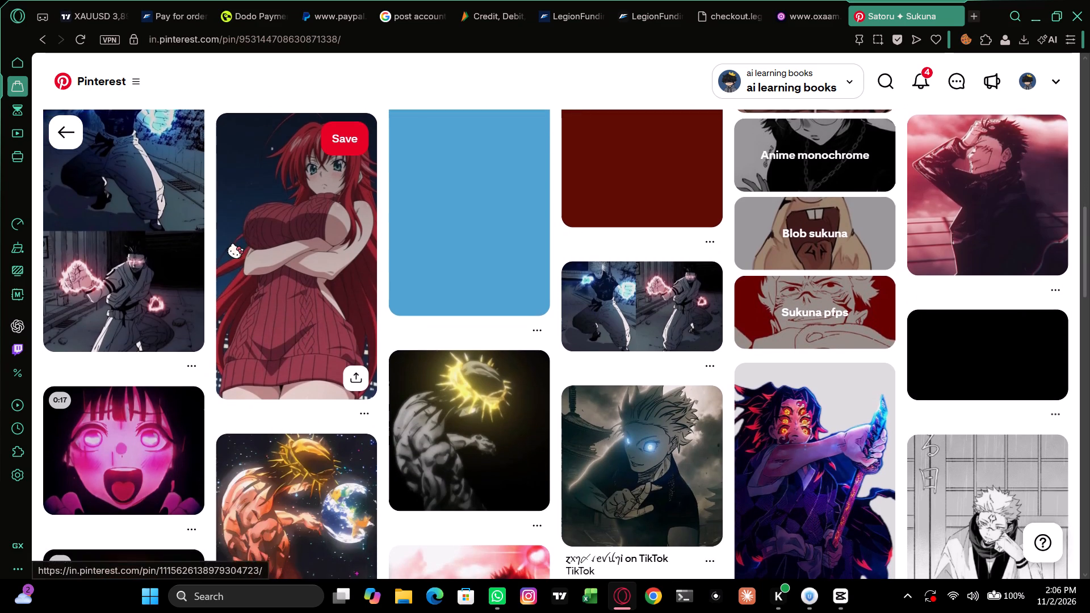
scroll(233, 243, "down", 3)
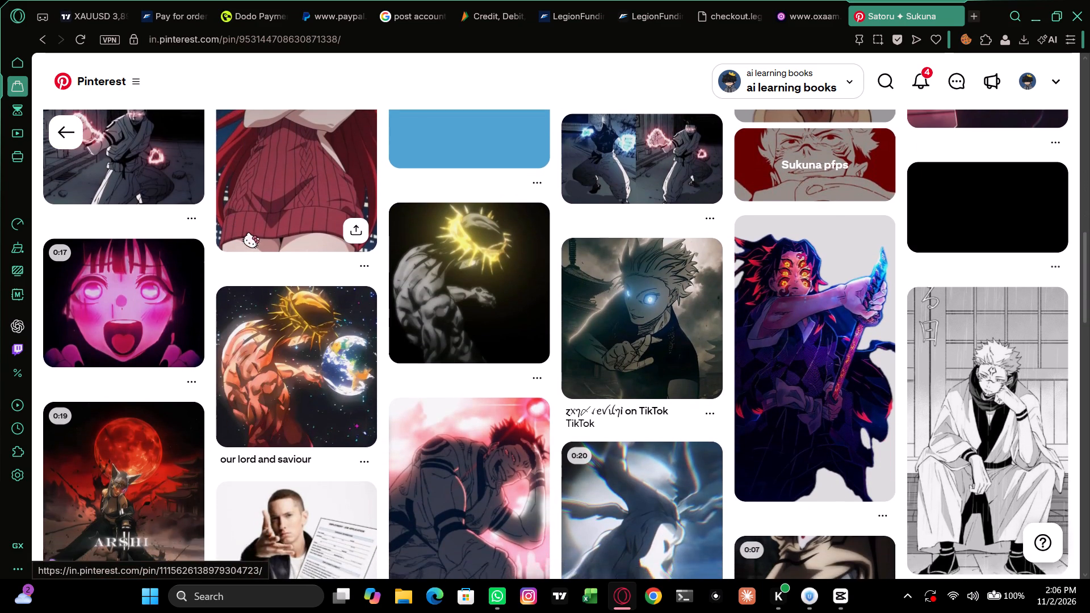
scroll(249, 233, "down", 1)
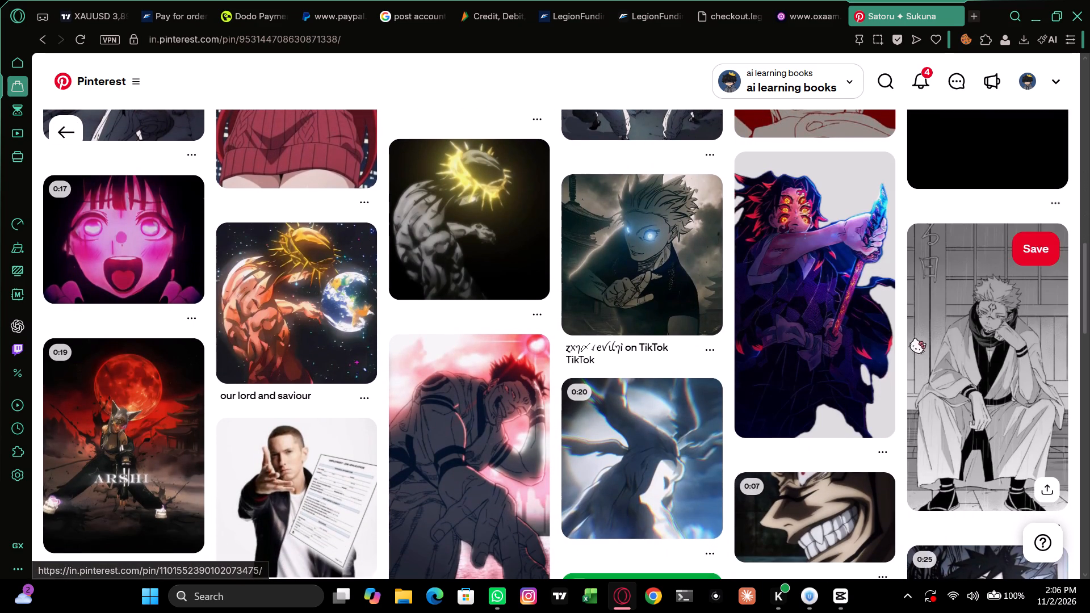
scroll(930, 482, "down", 5)
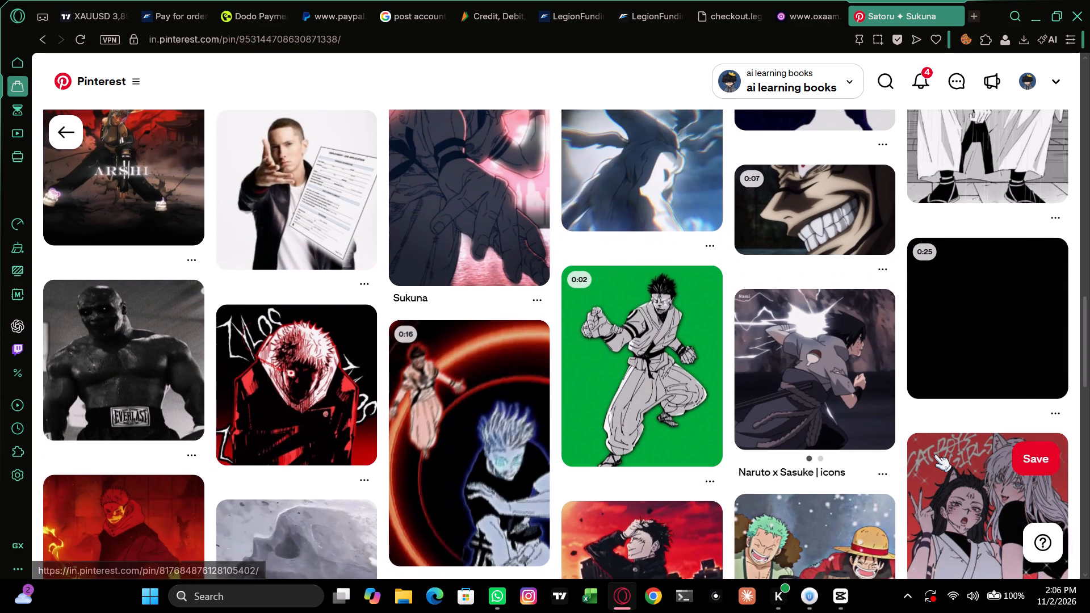
scroll(934, 455, "down", 3)
scroll(355, 405, "down", 1)
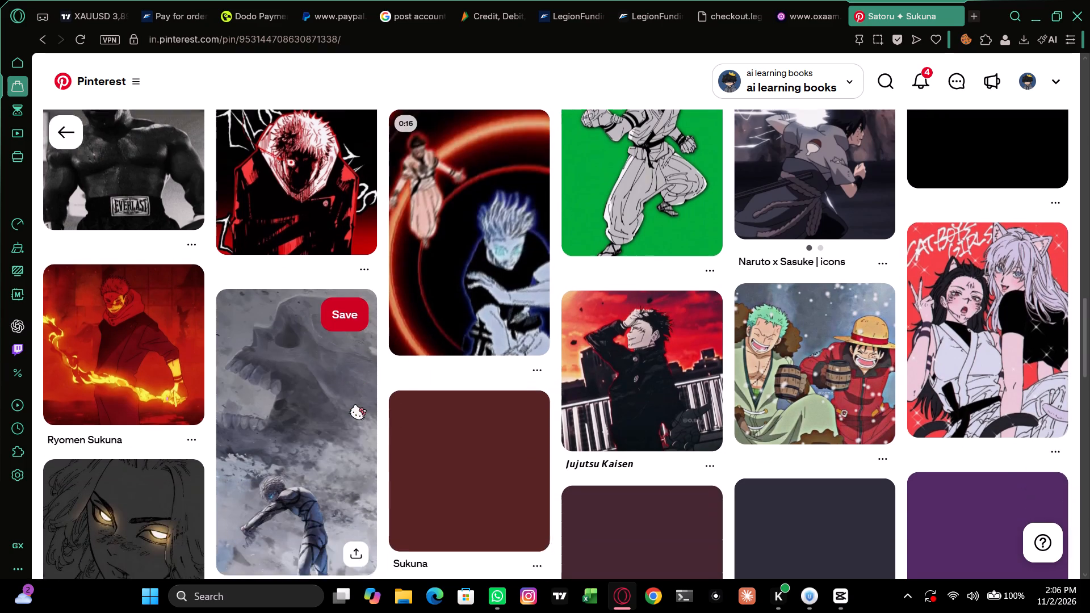
scroll(355, 405, "down", 1)
Download the image of the "Sukuna" pin showing him crouched with a hand on his head against a pink background.
scroll(355, 405, "up", 2)
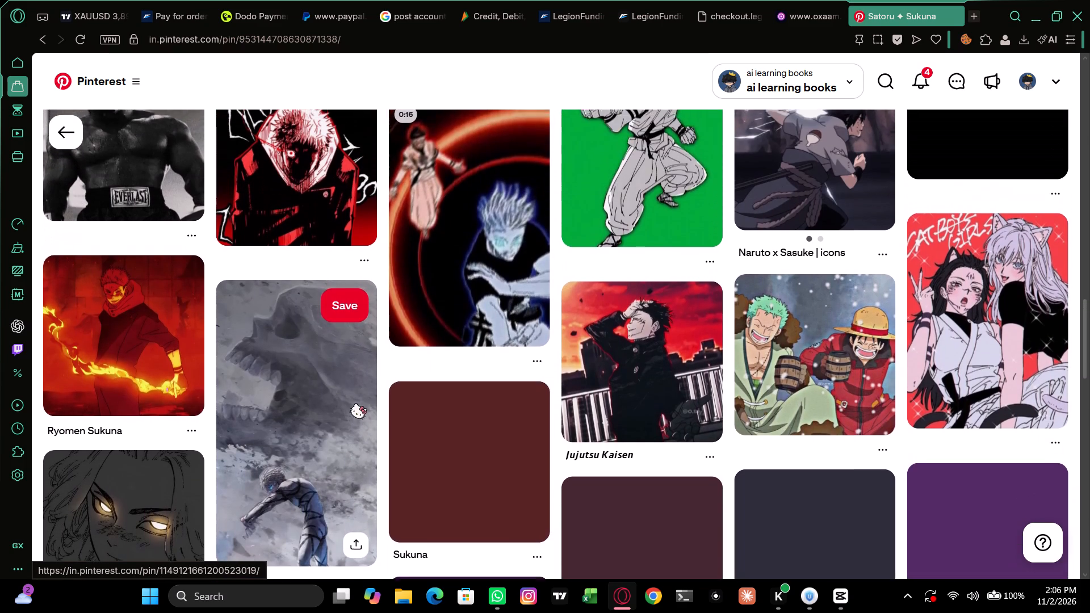
scroll(372, 391, "up", 3)
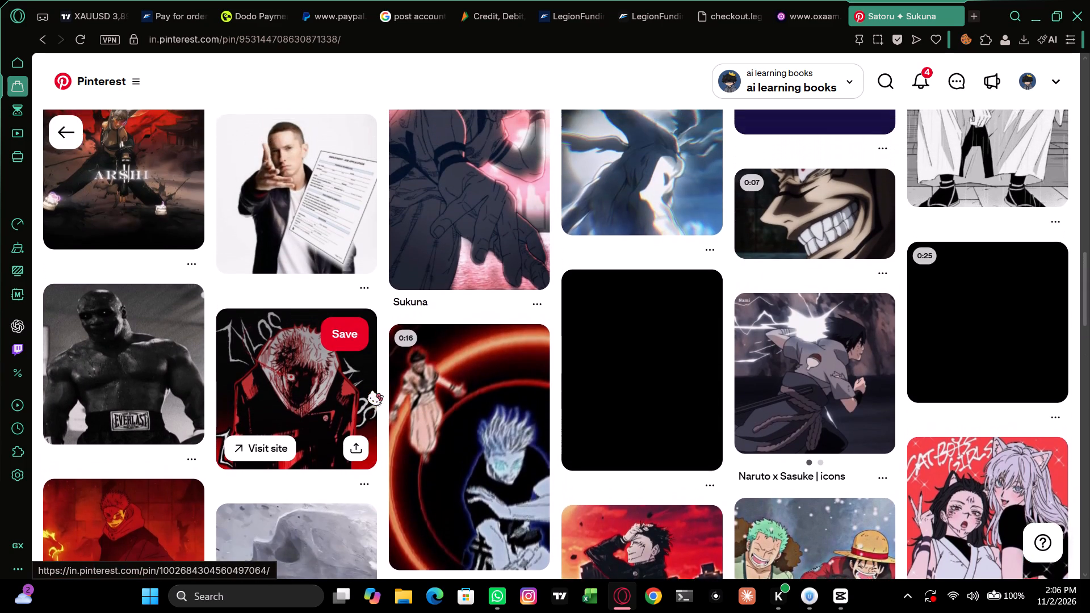
scroll(372, 391, "up", 4)
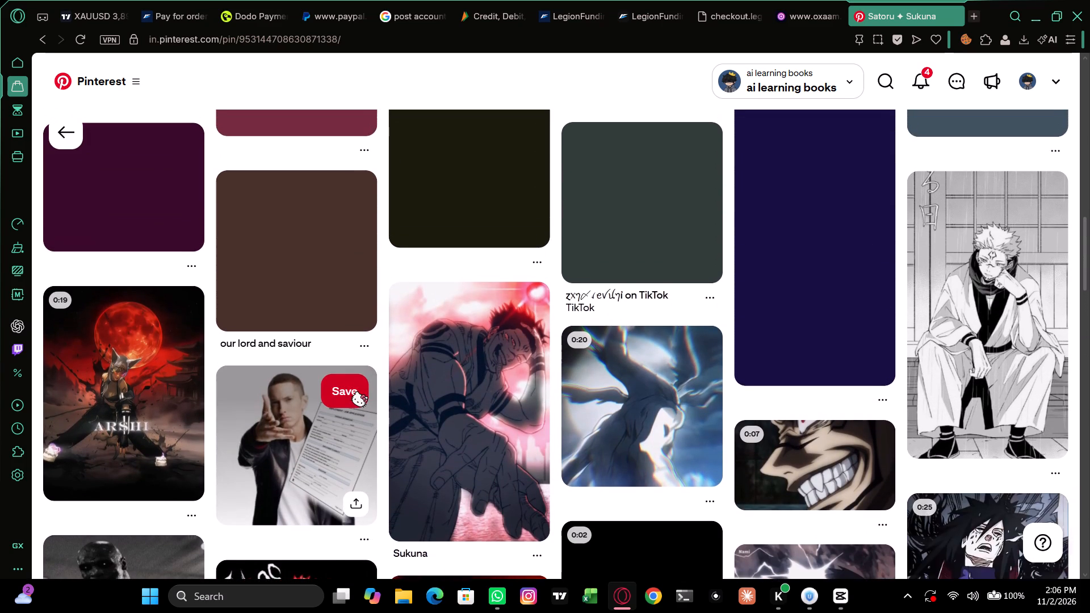
scroll(357, 392, "down", 1)
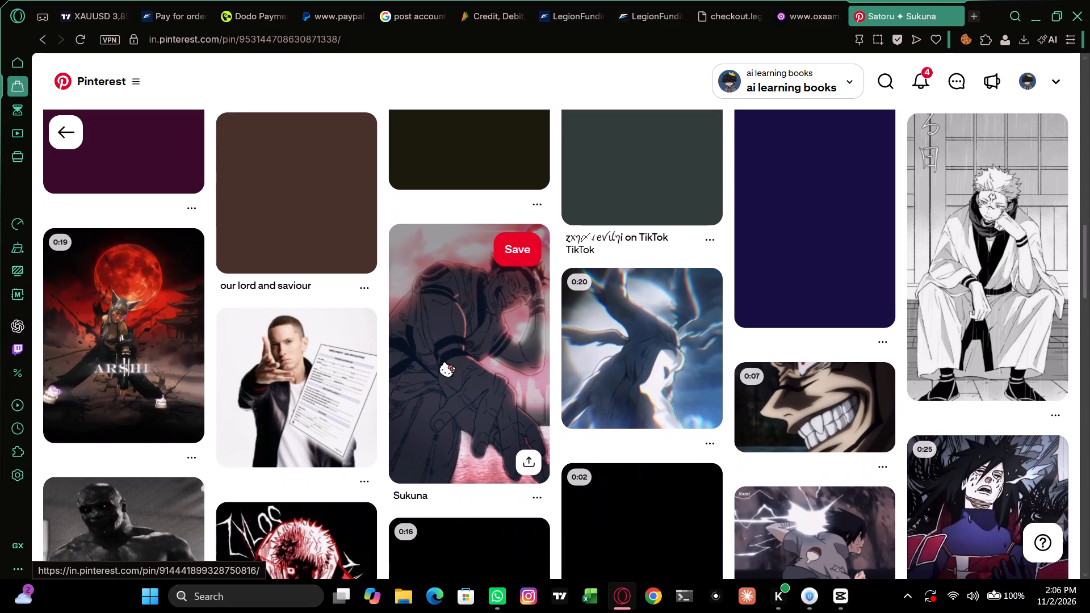
scroll(445, 363, "down", 1)
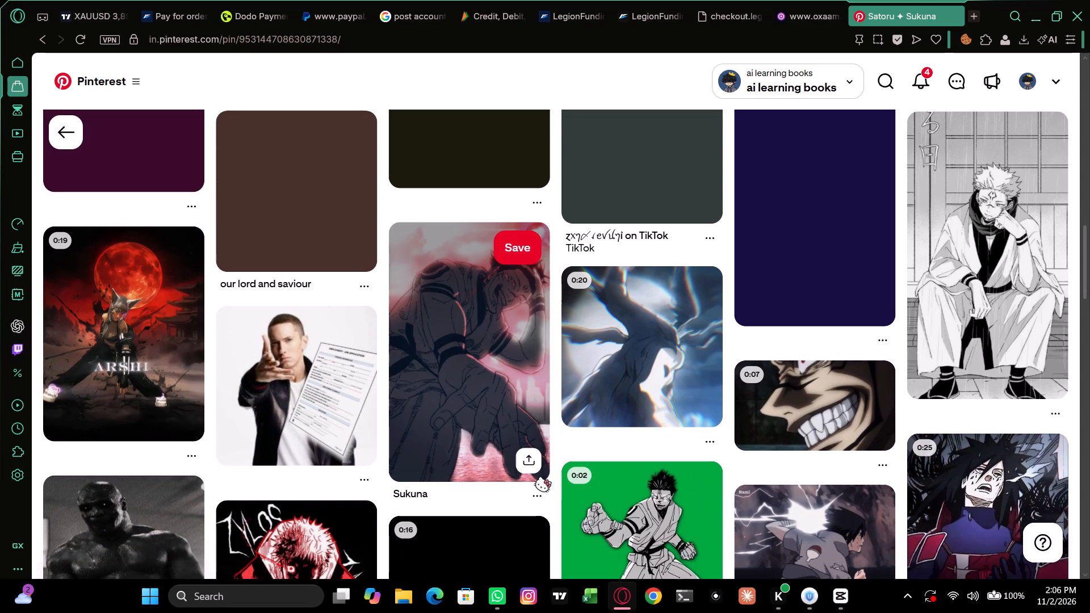
left_click(531, 491)
left_click(526, 428)
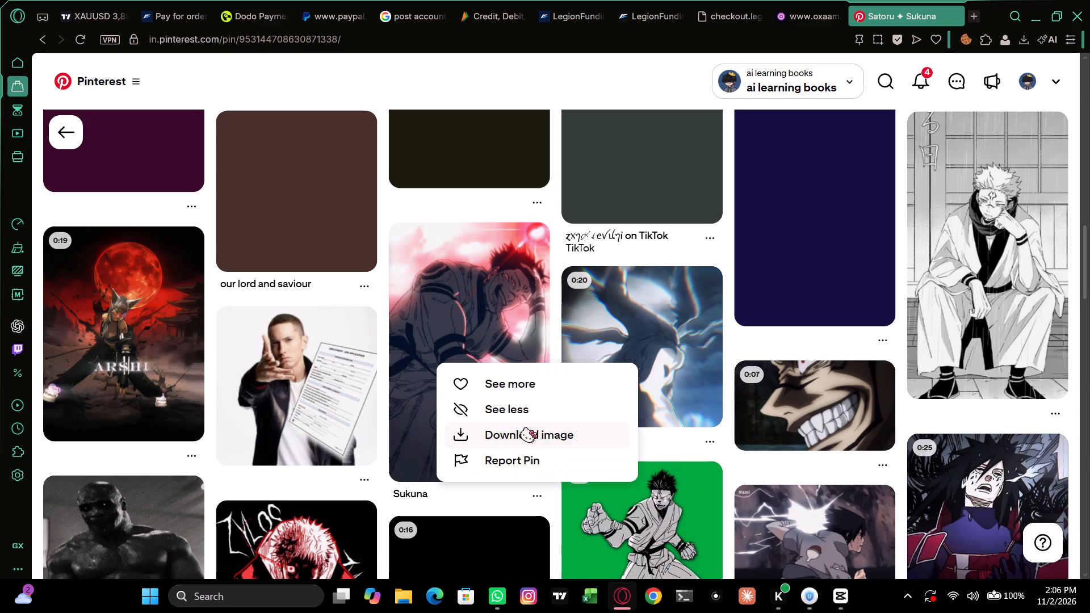
left_click(526, 428)
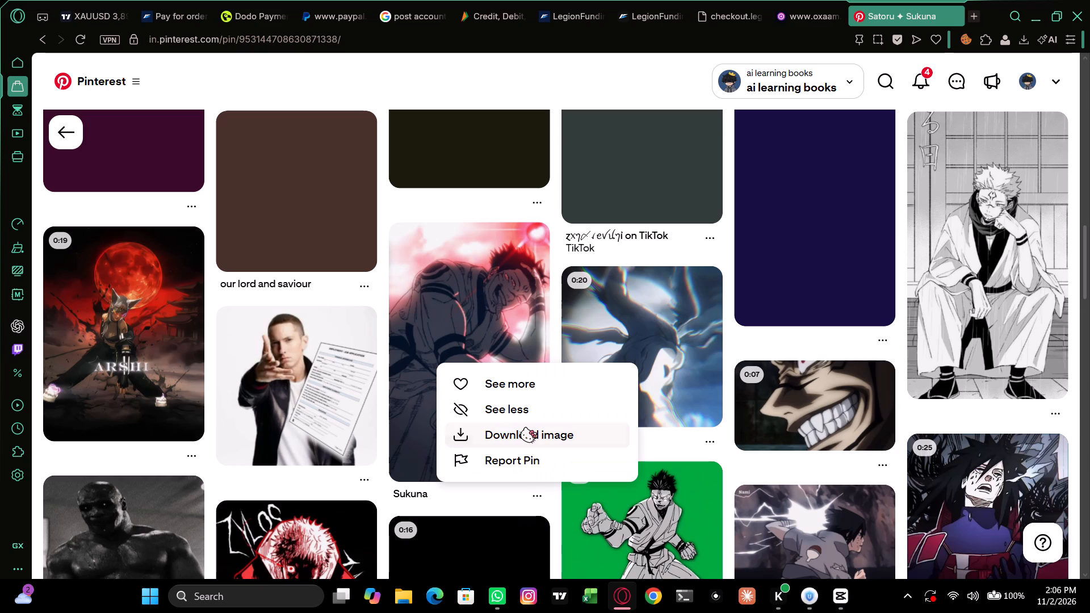
triple_click(526, 428)
triple_click(526, 428)
double_click(526, 428)
left_click(524, 488)
Look through the related pins under the Satoru ✦ Sukuna pin for more Jujutsu Kaisen images.
scroll(522, 417, "up", 7)
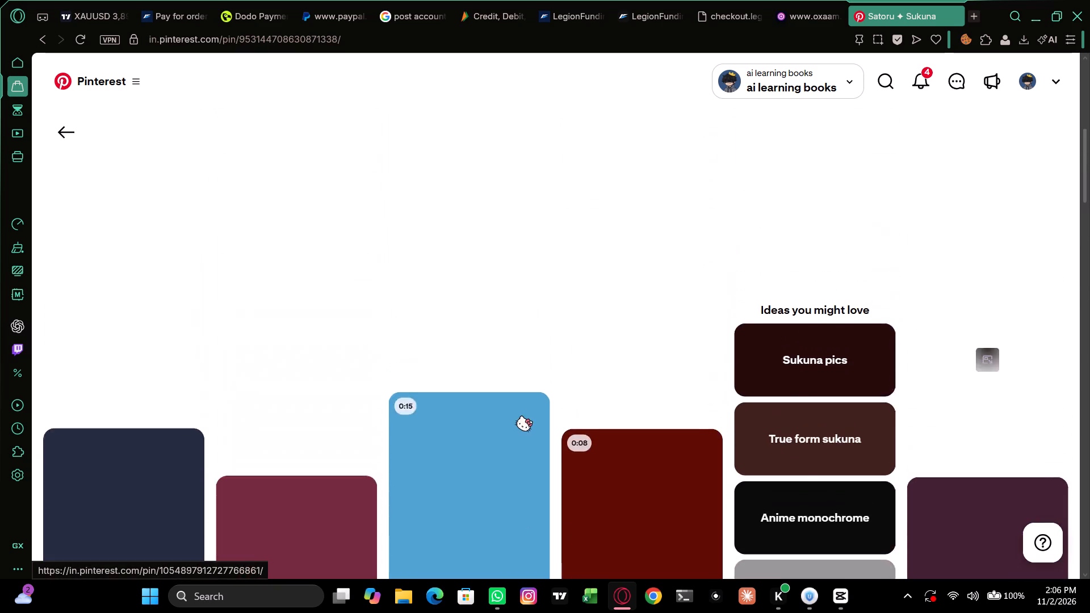
scroll(522, 417, "down", 2)
scroll(366, 338, "down", 1)
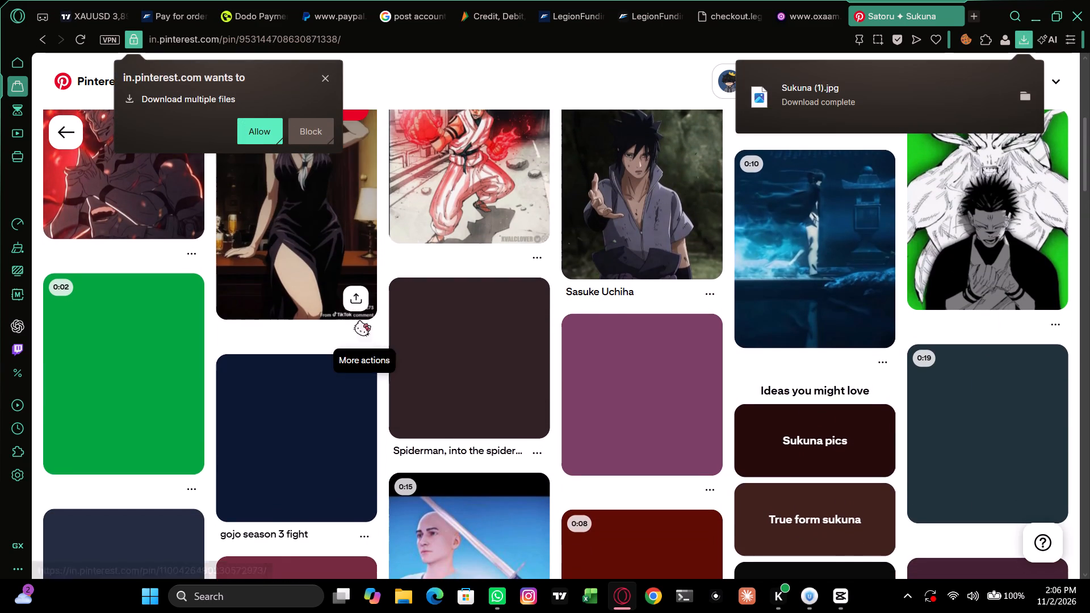
scroll(315, 167, "down", 1)
scroll(261, 135, "down", 2)
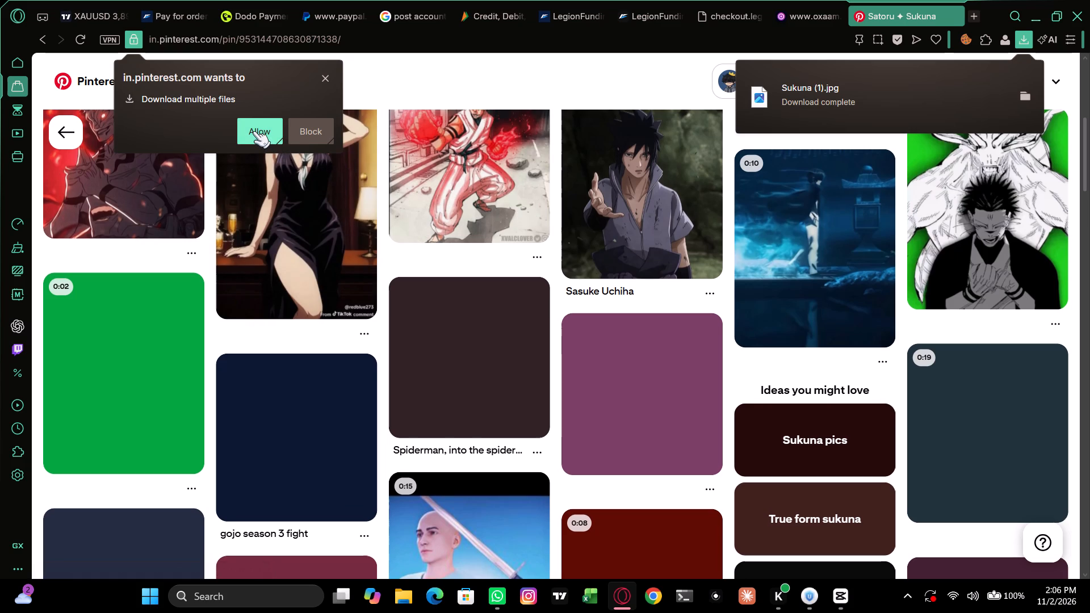
scroll(253, 132, "down", 2)
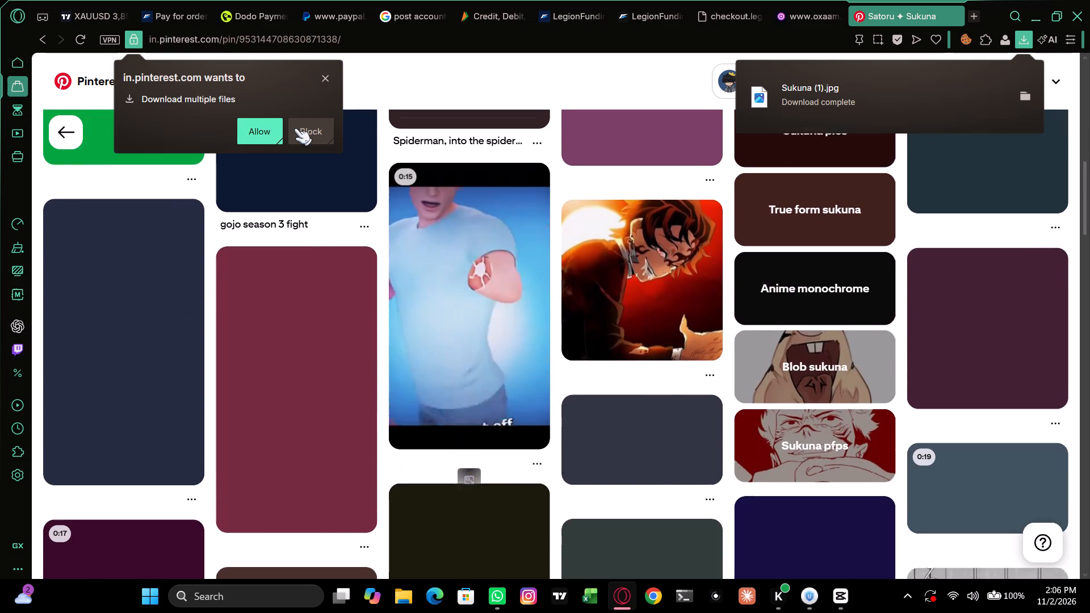
scroll(295, 129, "down", 2)
Check the browser's recent downloads list for the saved Sukuna image.
left_click(1020, 41)
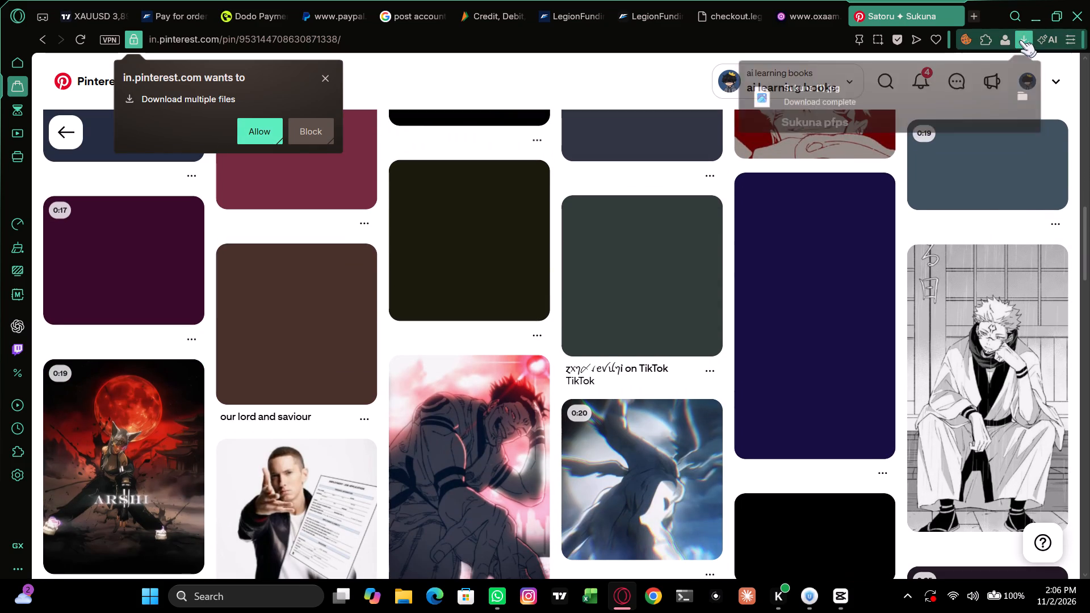
left_click(1021, 44)
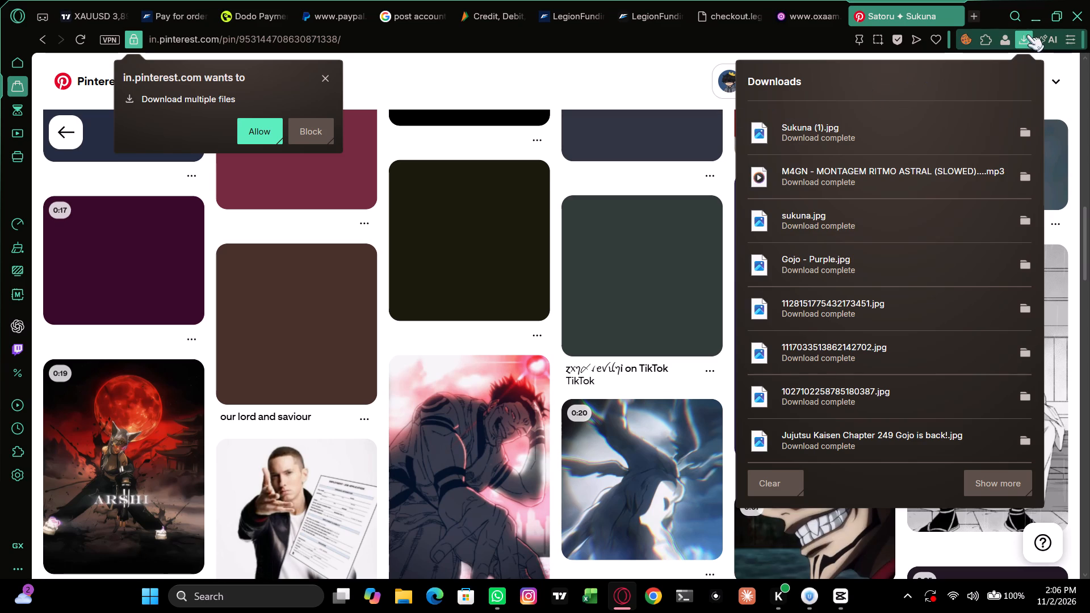
left_click(1027, 35)
Examine further related Sukuna and Gojo pins under the Satoru ✦ Sukuna pin for images to use in the edit.
scroll(713, 179, "down", 4)
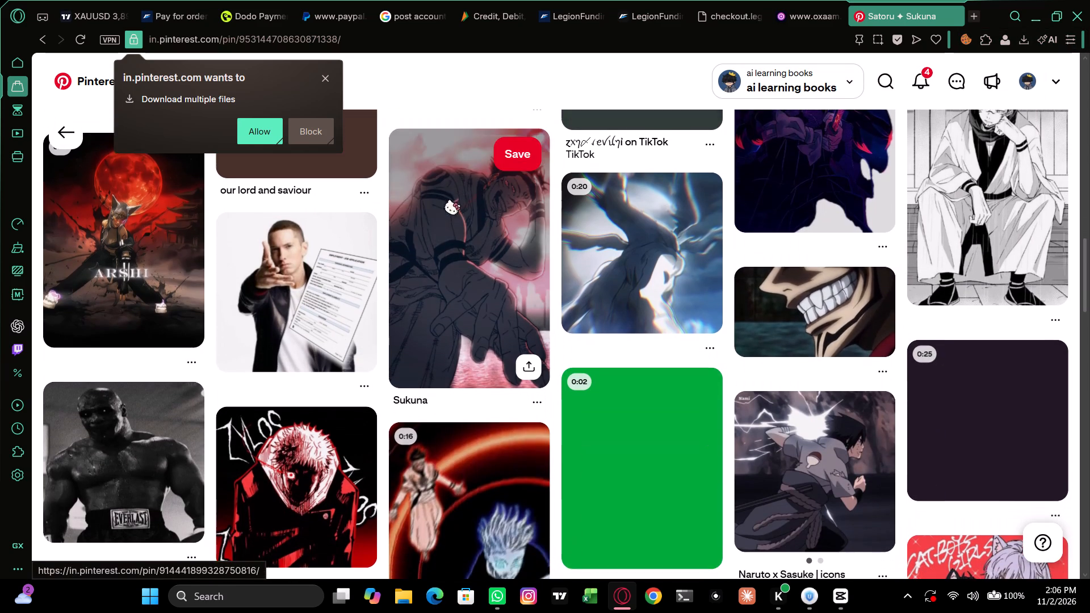
scroll(447, 208, "down", 3)
scroll(435, 330, "down", 2)
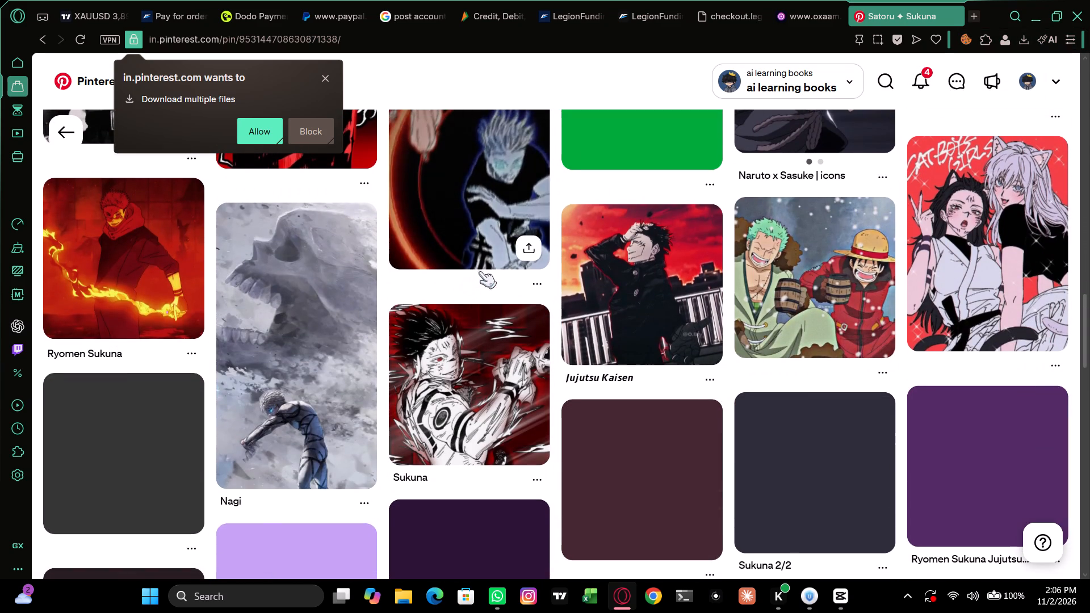
scroll(494, 266, "down", 2)
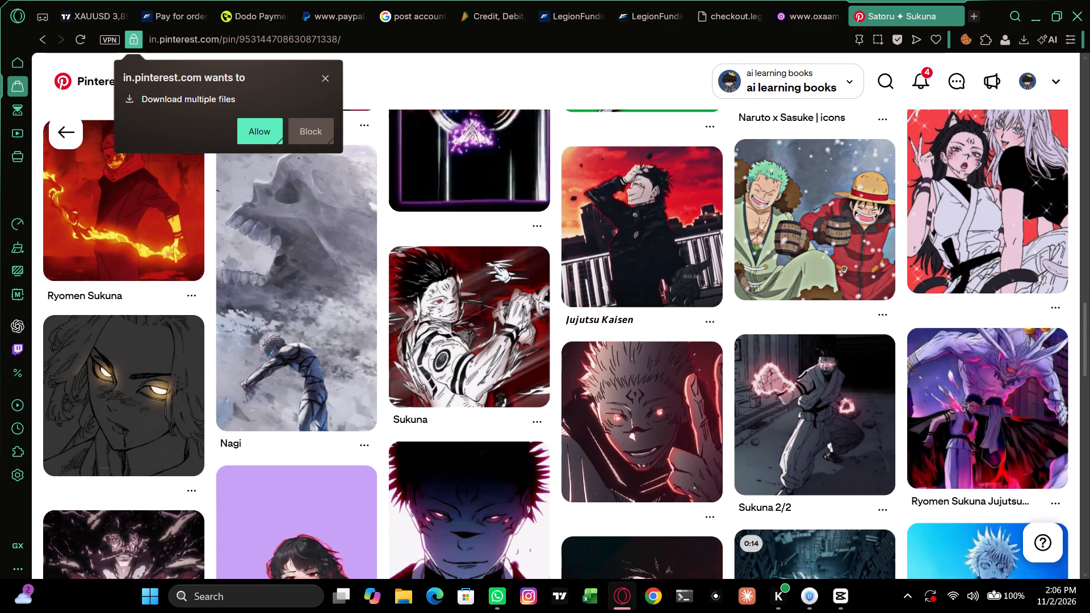
scroll(494, 266, "down", 3)
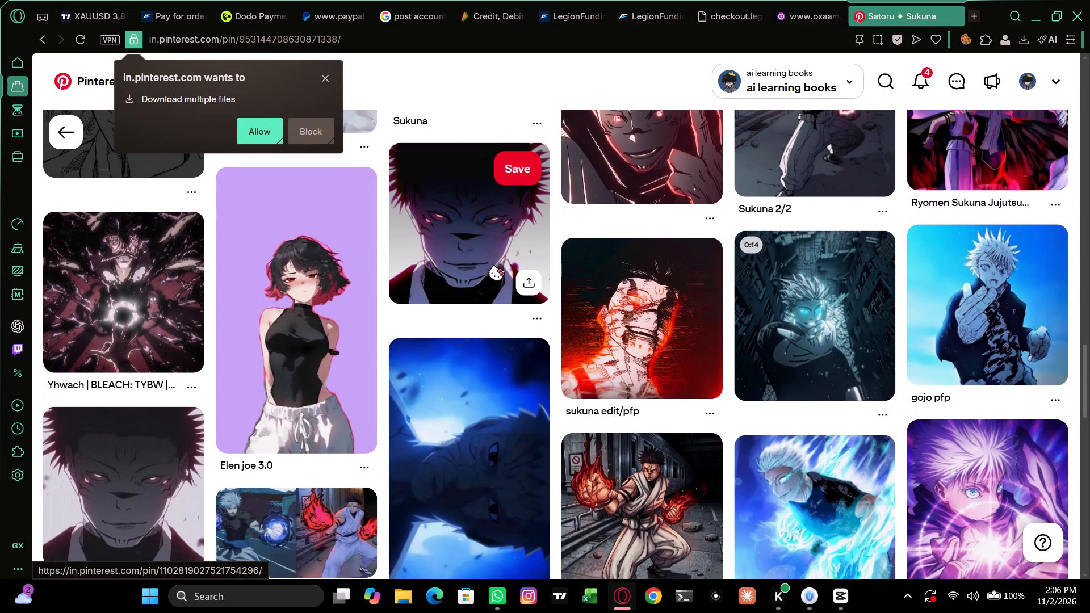
scroll(494, 266, "down", 1)
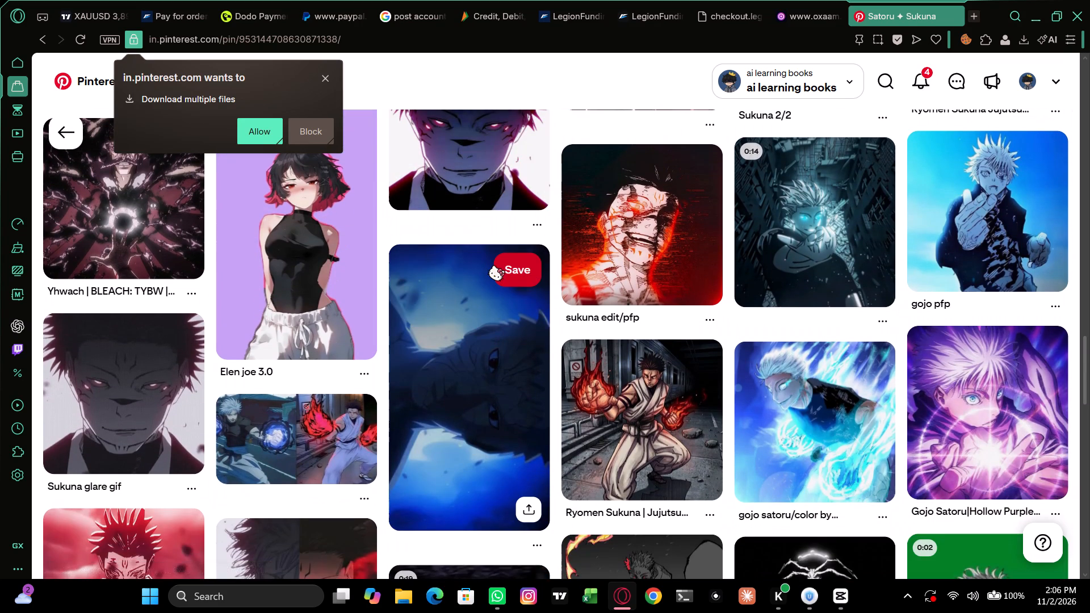
scroll(963, 250, "down", 3)
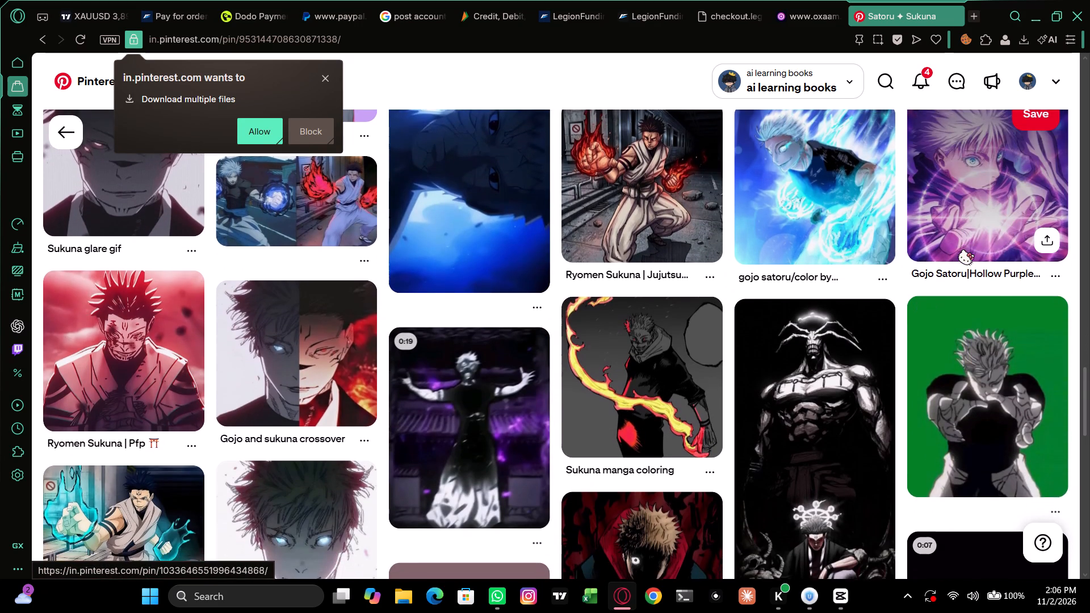
scroll(963, 251, "down", 4)
scroll(963, 250, "up", 1)
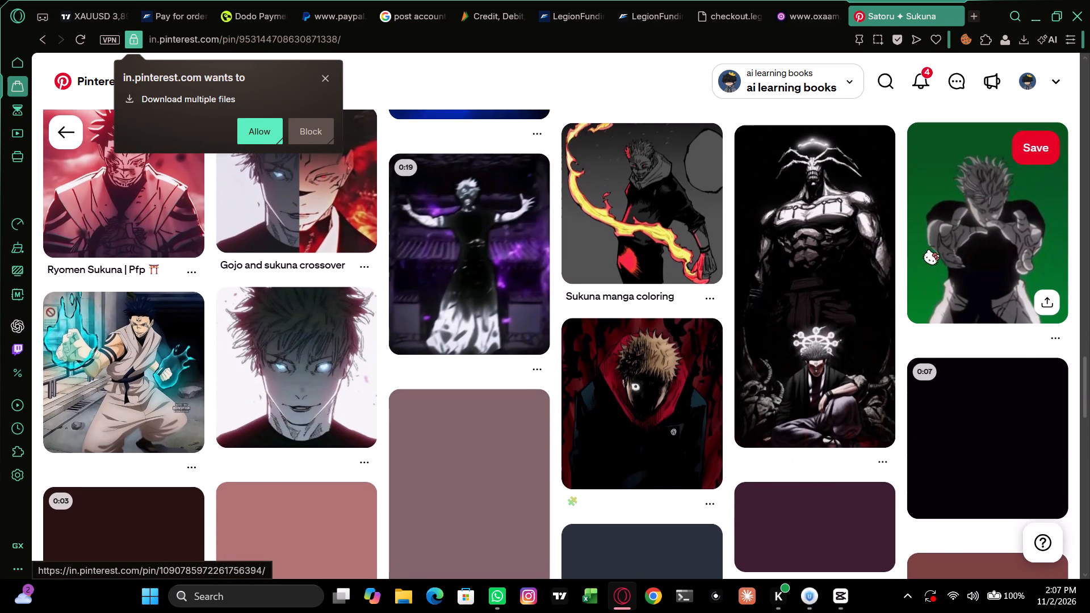
scroll(311, 359, "up", 1)
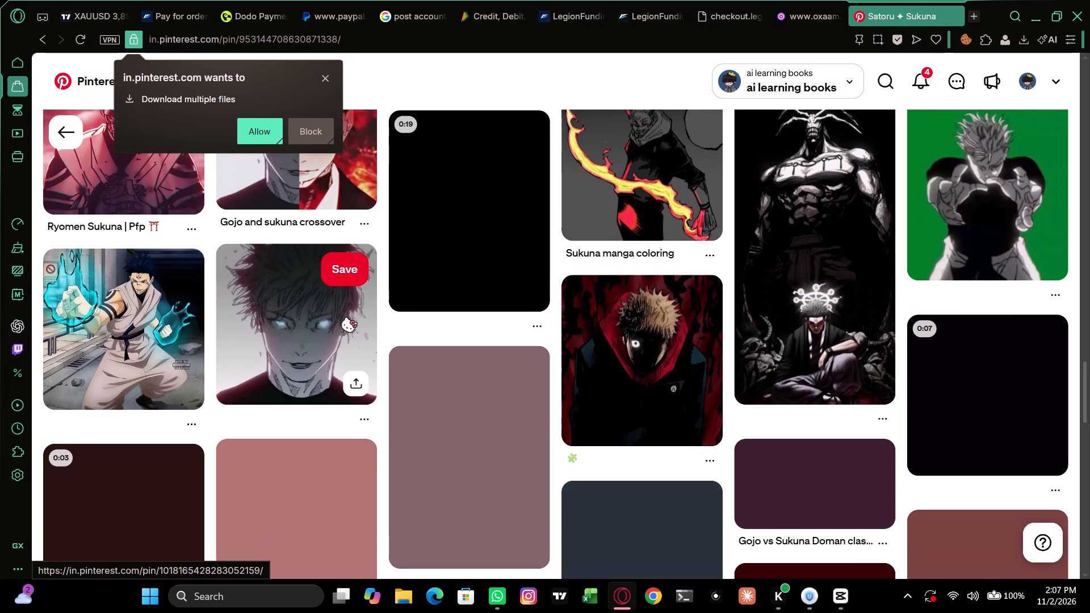
scroll(346, 318, "up", 1)
scroll(339, 162, "up", 1)
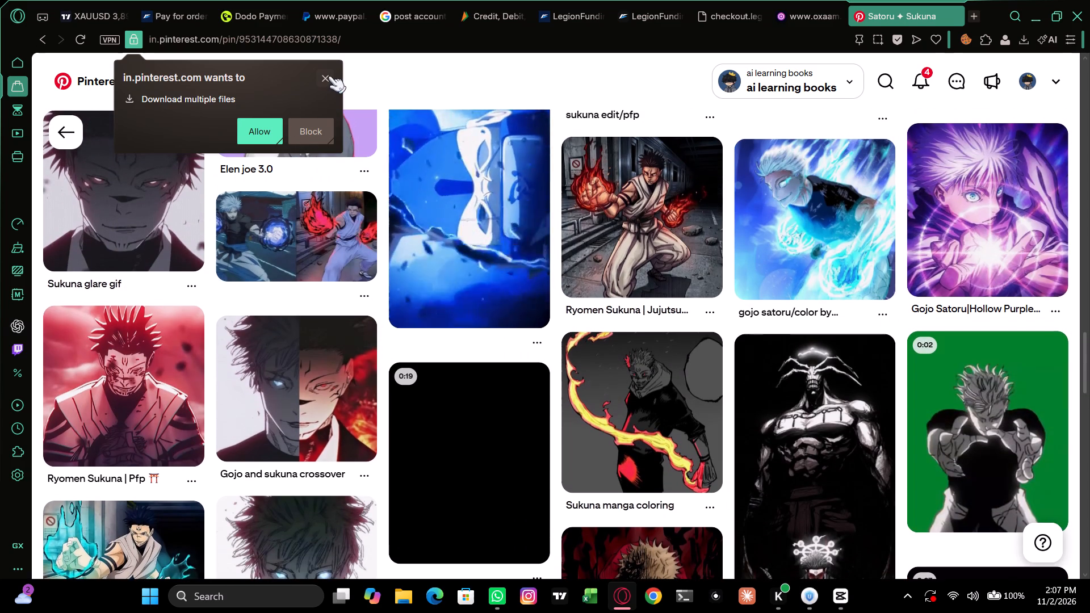
Dismiss the multiple-files download request and set the browser to always allow downloads from in.pinterest.com.
left_click(328, 73)
scroll(351, 208, "up", 2)
scroll(439, 173, "up", 1)
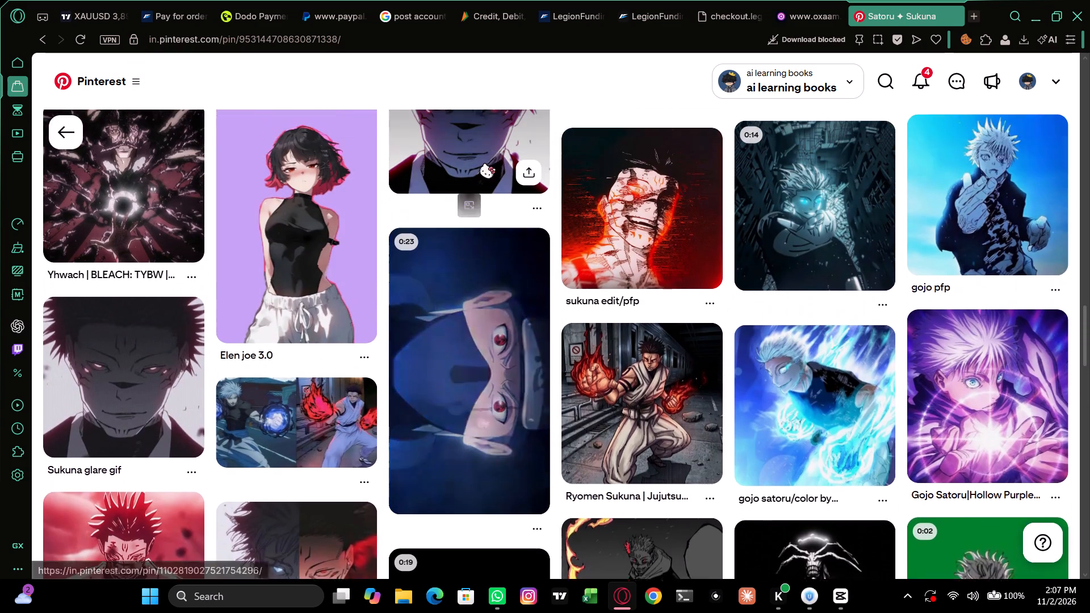
scroll(485, 164, "up", 2)
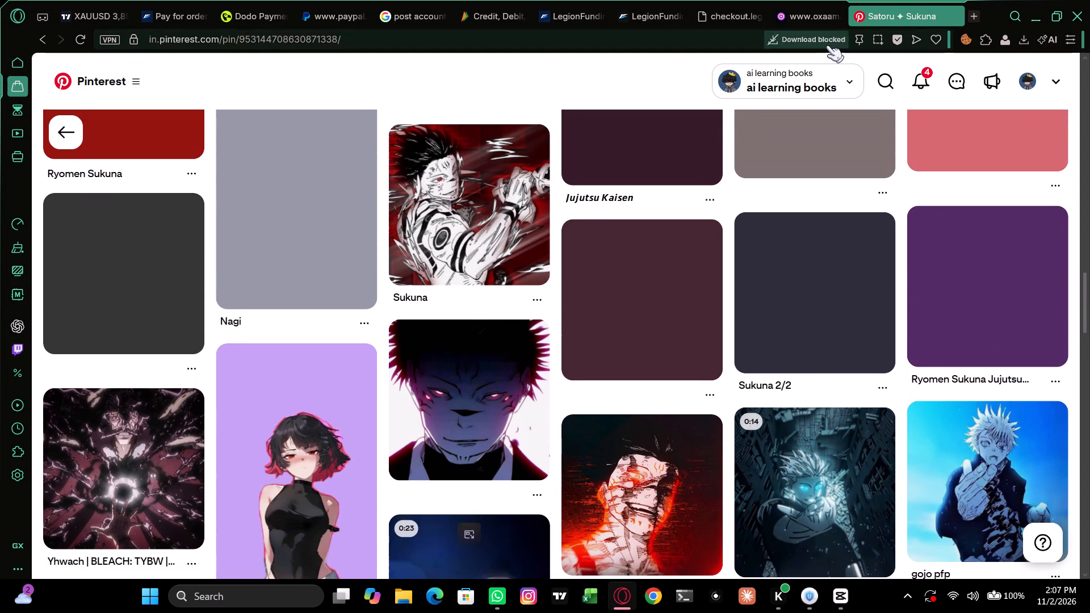
left_click(828, 45)
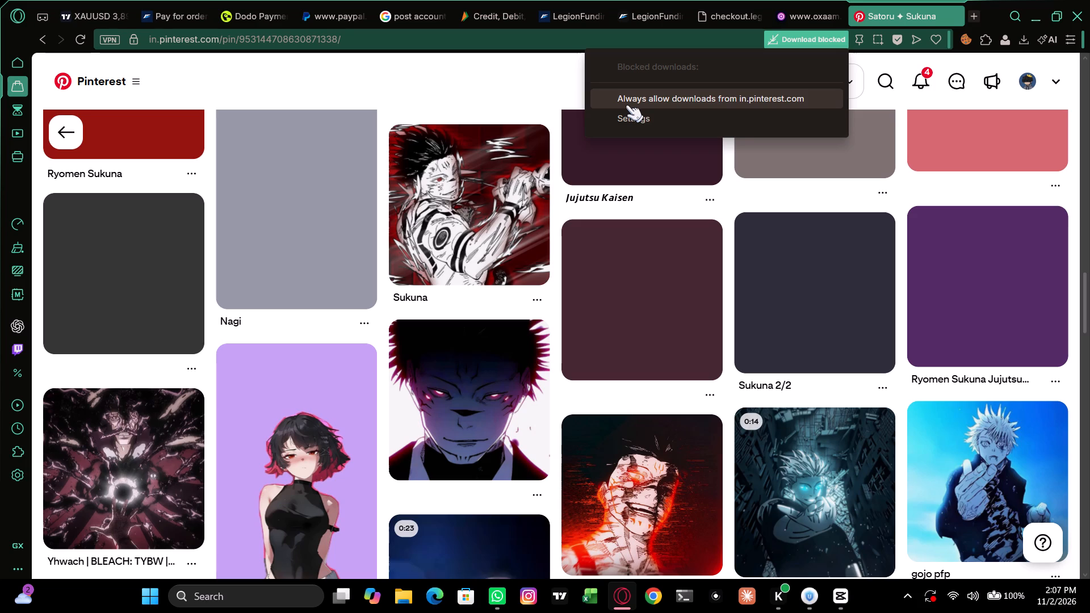
left_click(713, 102)
Download the image of the red-lit Sukuna pin, the first related pin below the Satoru ✦ Sukuna pin.
scroll(713, 102, "up", 2)
scroll(645, 116, "up", 1)
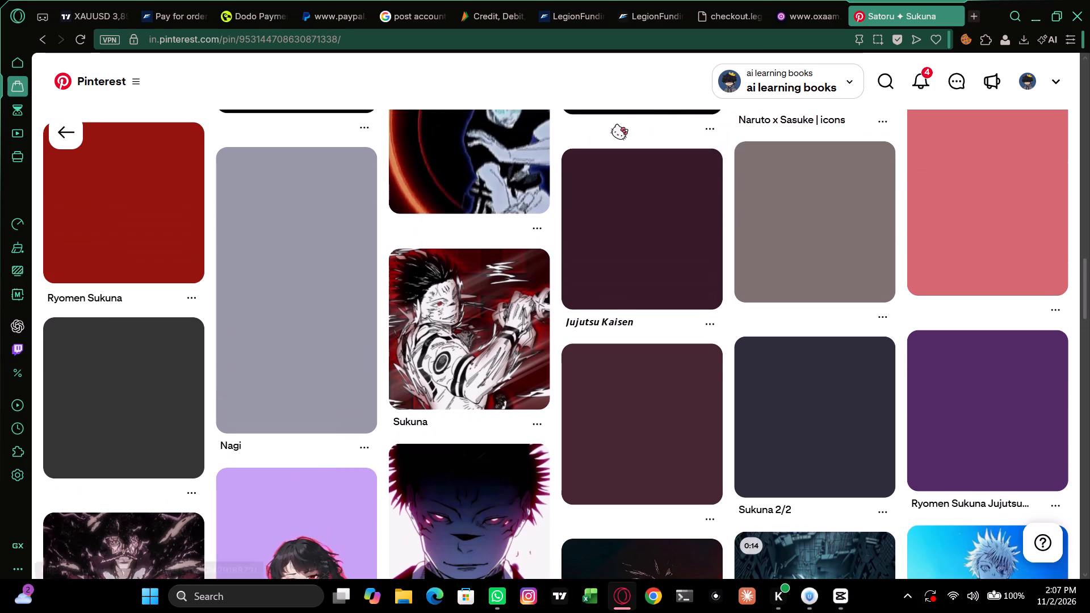
scroll(617, 125, "up", 1)
scroll(518, 169, "up", 4)
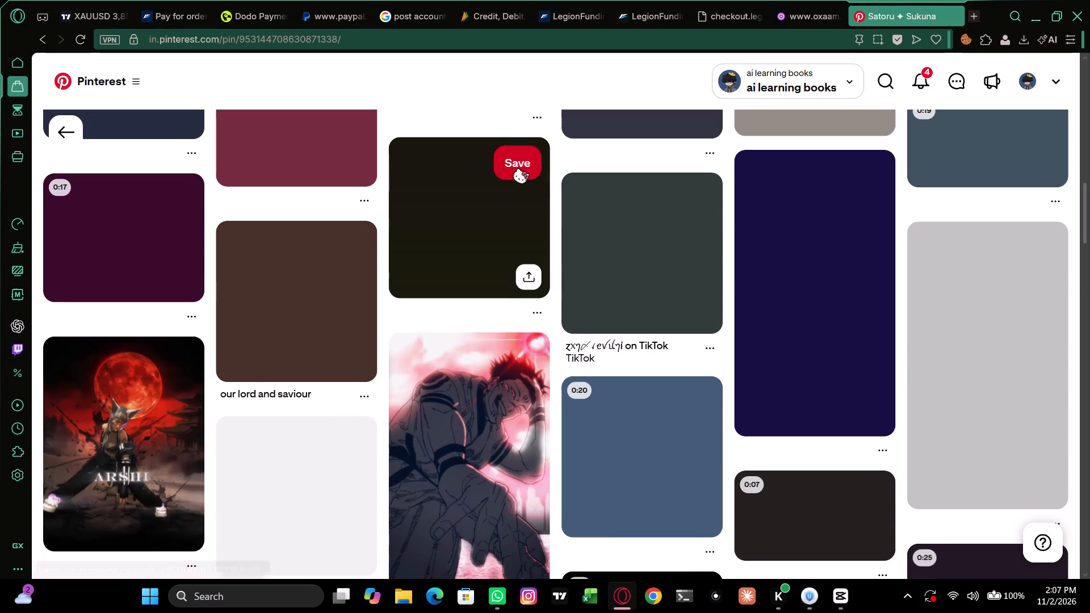
scroll(518, 169, "up", 5)
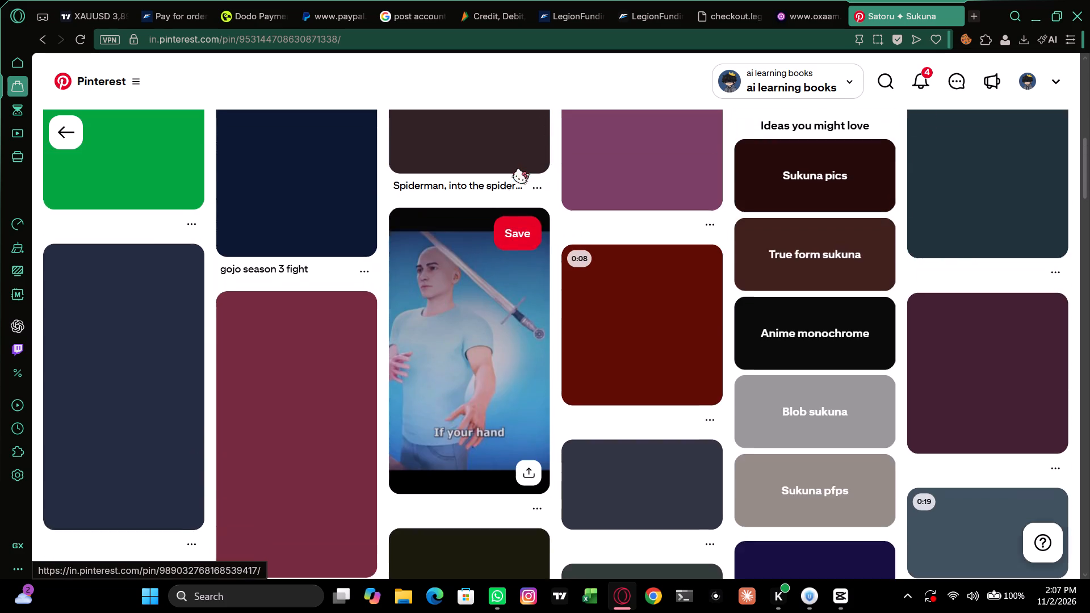
scroll(518, 169, "up", 4)
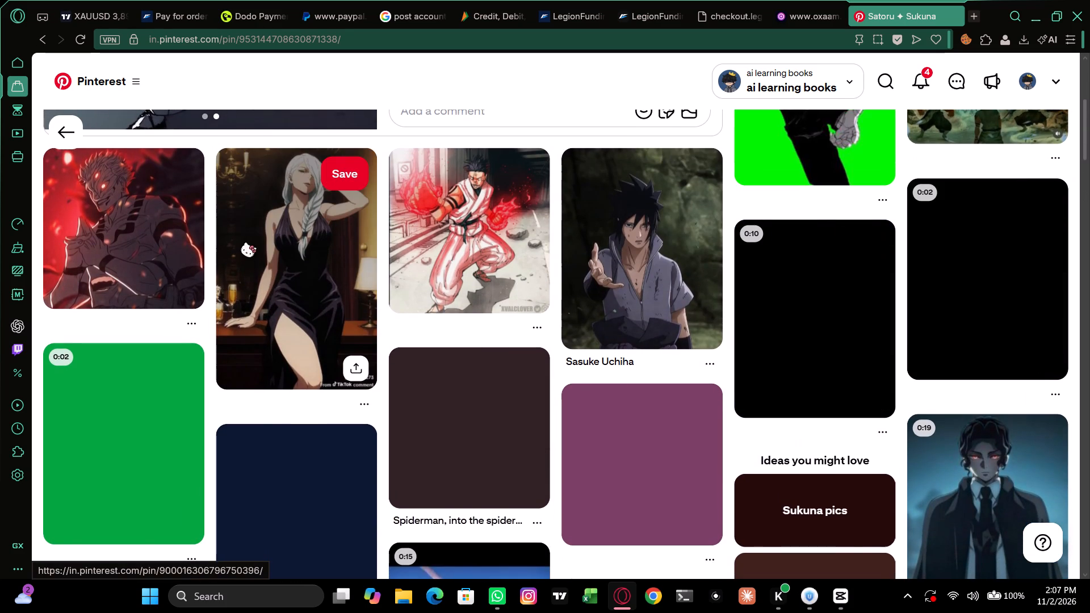
left_click(178, 318)
left_click(188, 319)
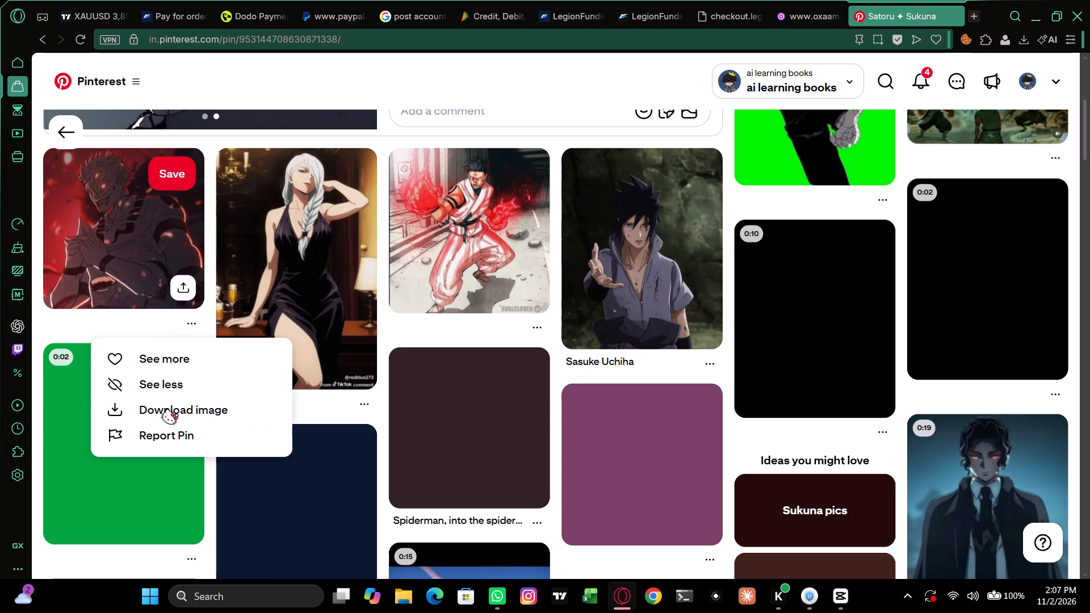
left_click(173, 406)
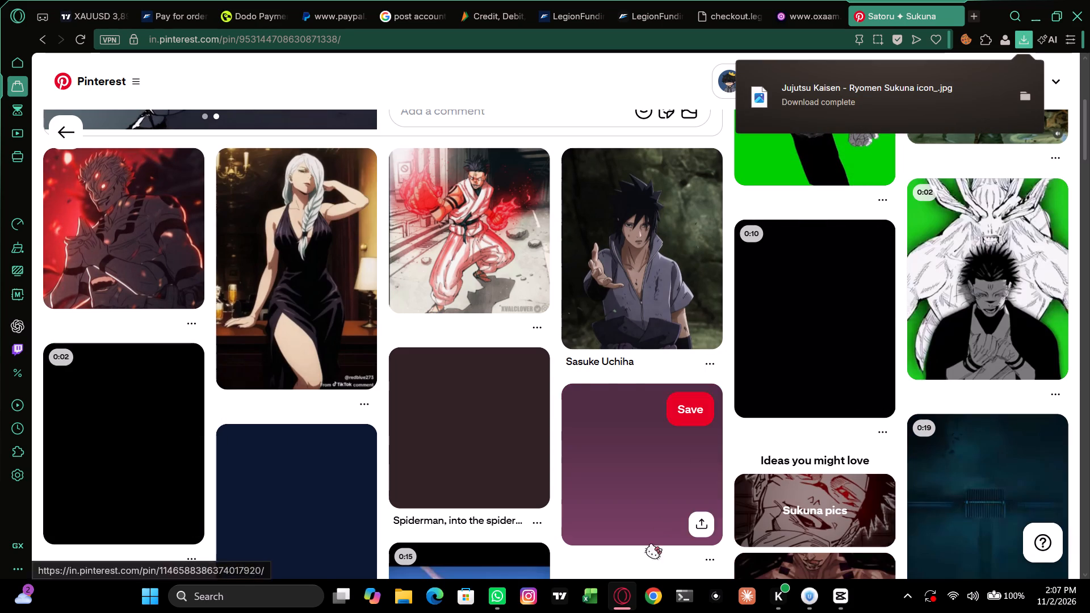
Switch to Urban VPN, start a connection to the United States, and minimize the browser window.
left_click(817, 604)
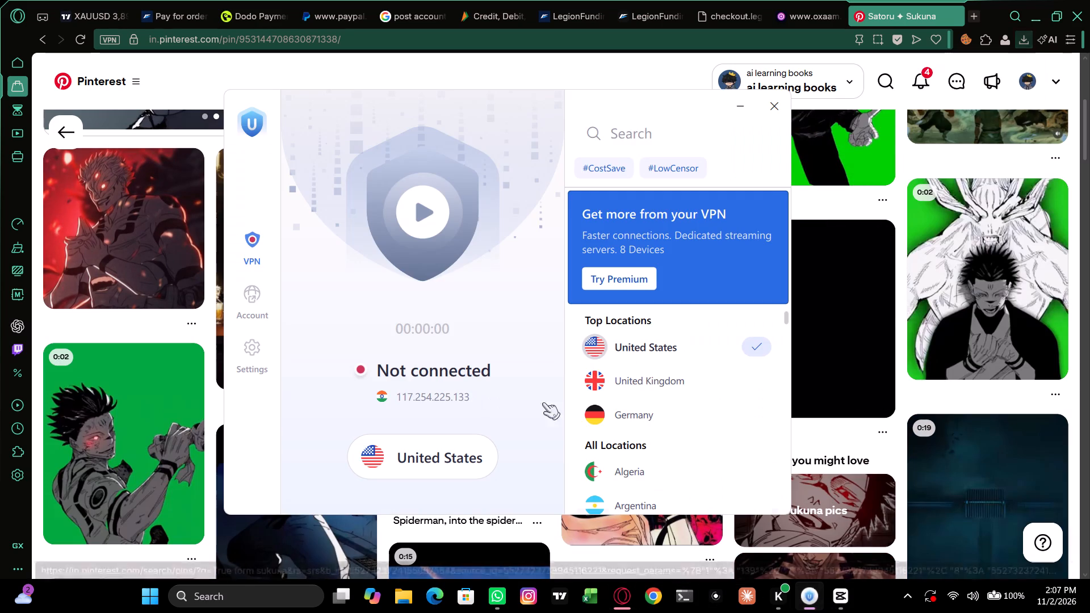
left_click(417, 215)
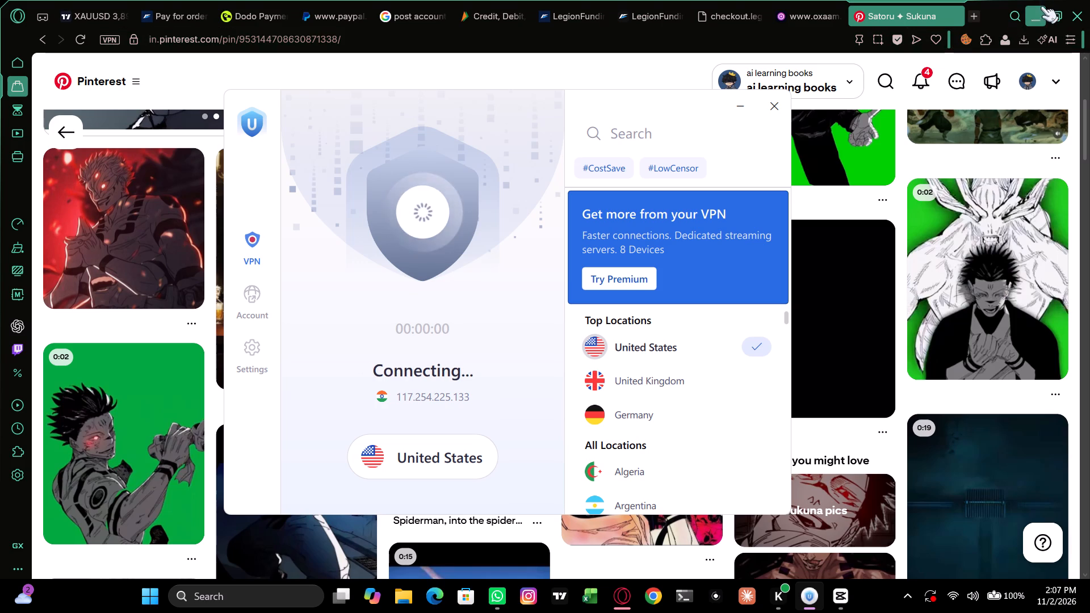
left_click(1039, 12)
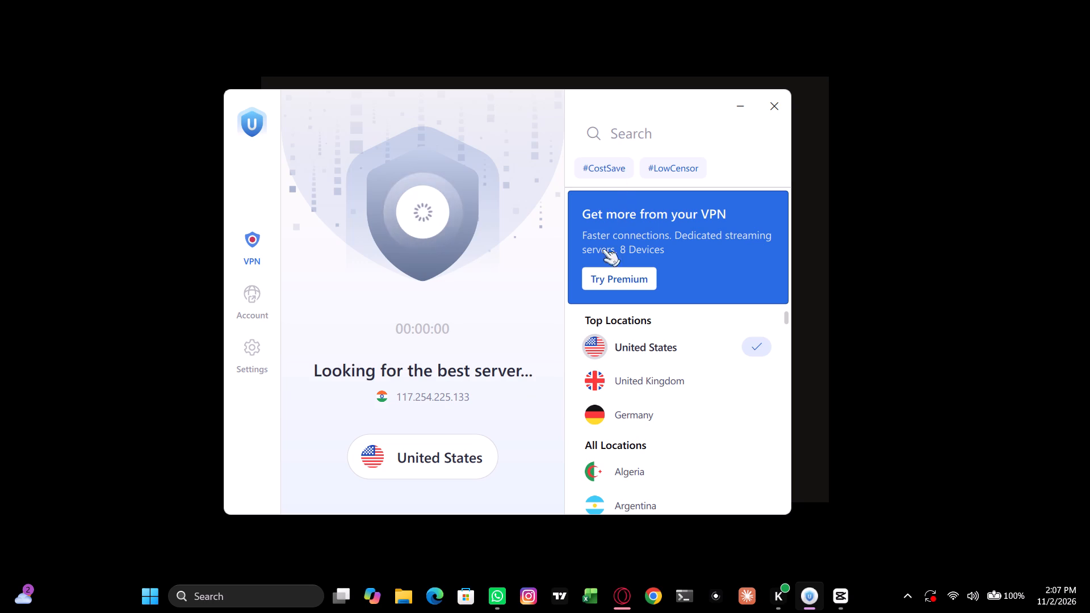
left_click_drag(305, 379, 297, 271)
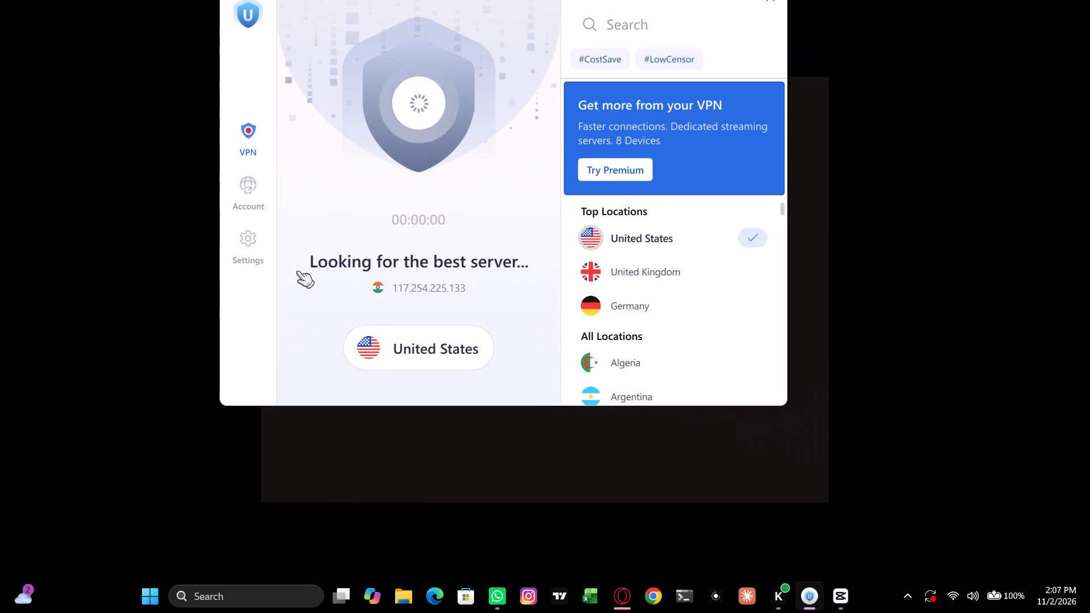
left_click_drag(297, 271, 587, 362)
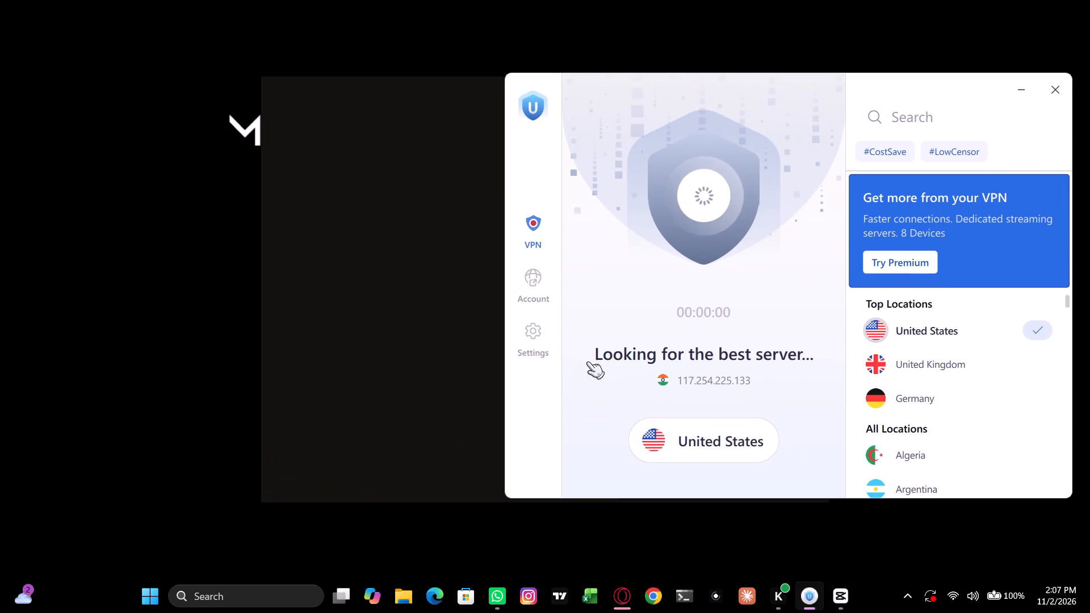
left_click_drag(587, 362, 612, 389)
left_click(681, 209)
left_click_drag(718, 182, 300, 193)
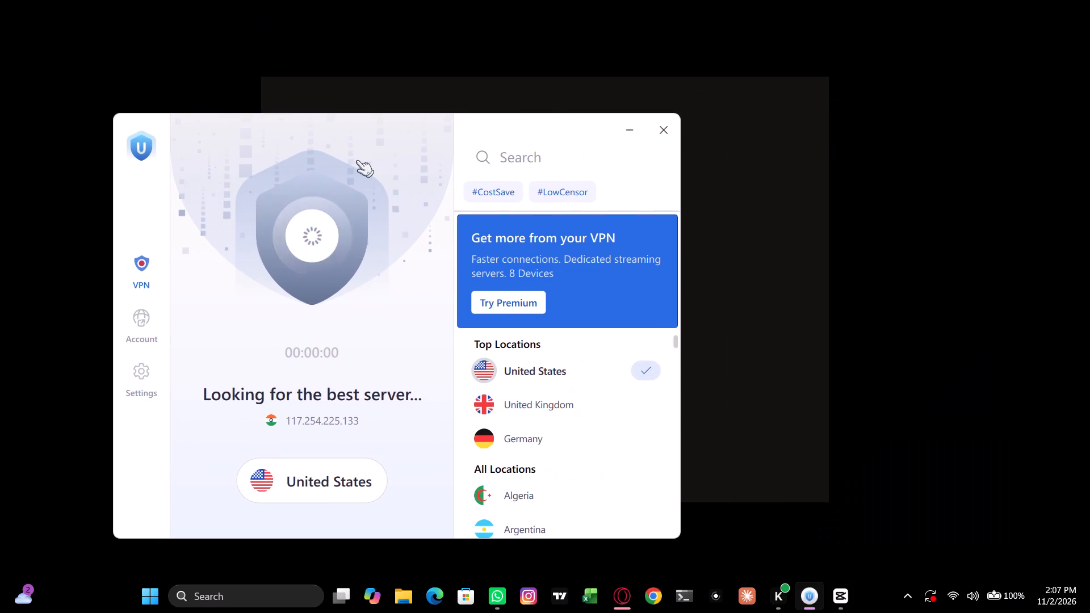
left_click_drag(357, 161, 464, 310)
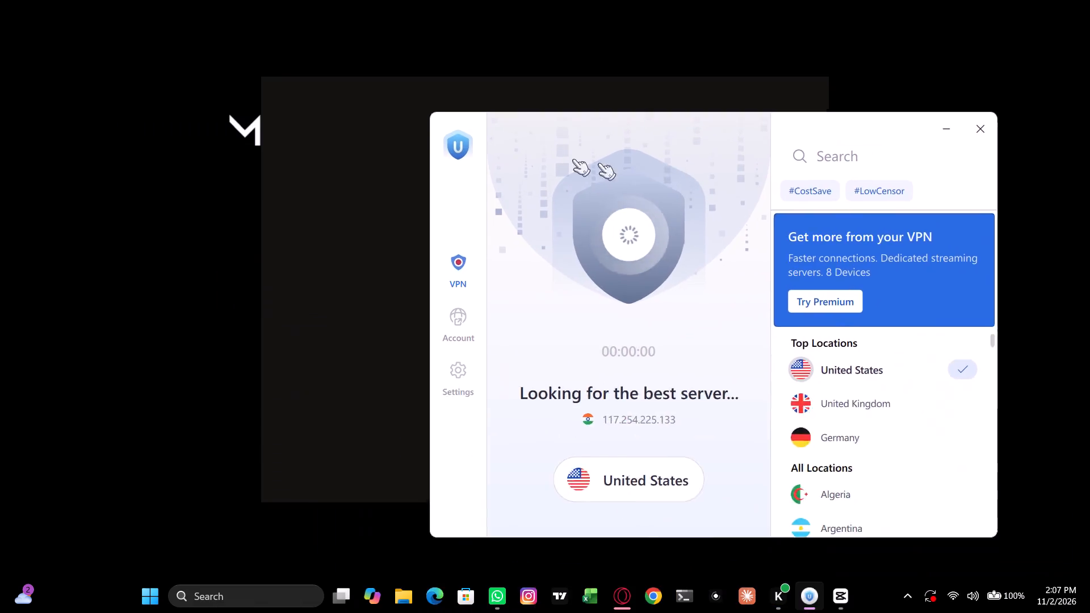
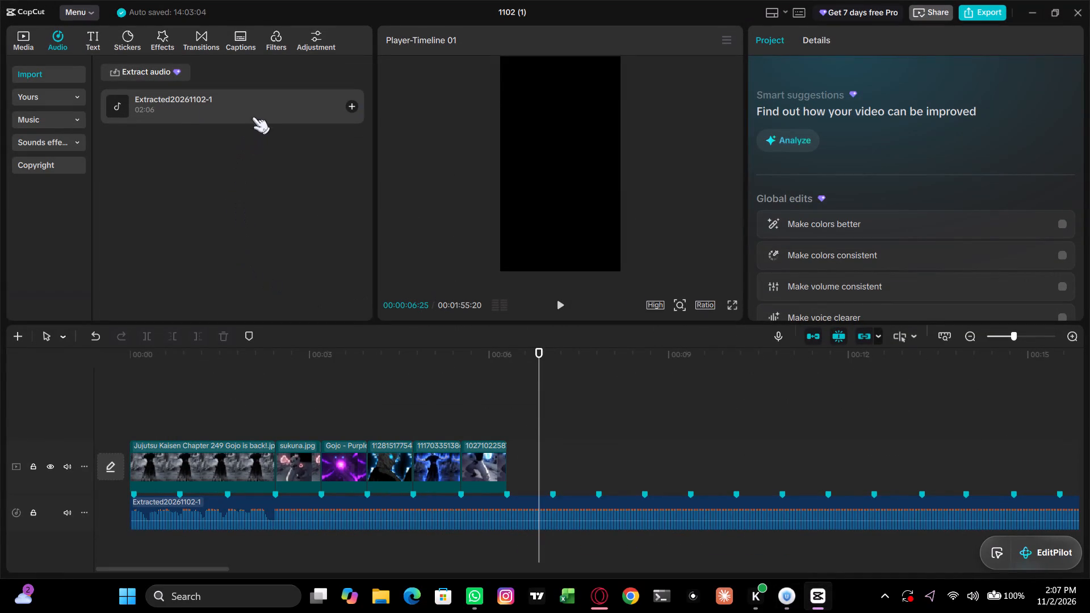
Import Jujutsu Kaisen - Ryomen Sukuna icon_.jpg and Sukuna (1).jpg from Downloads into the project media.
left_click(21, 48)
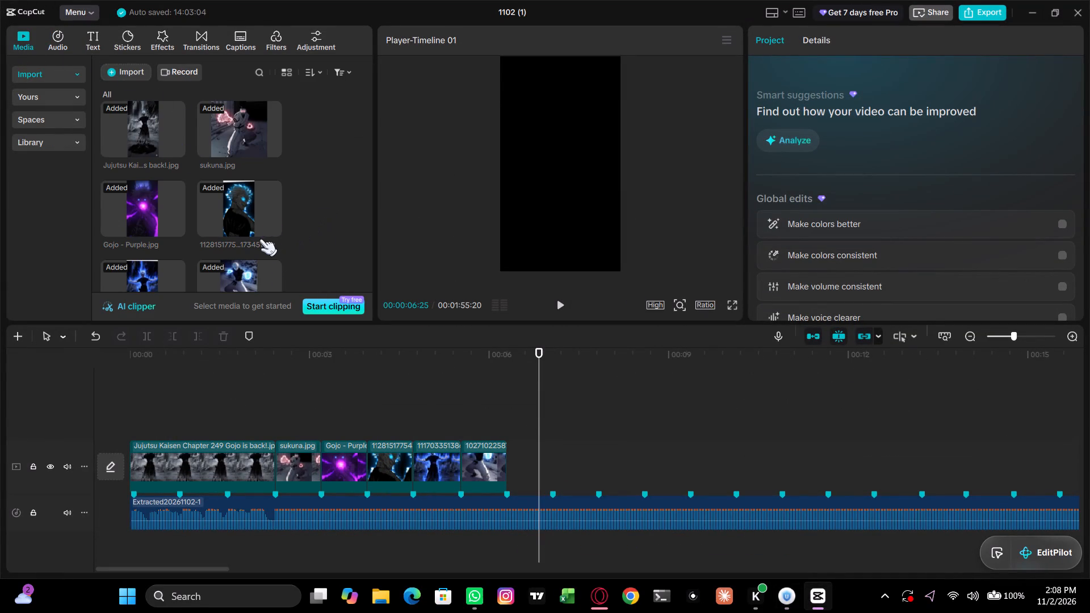
scroll(250, 236, "down", 2)
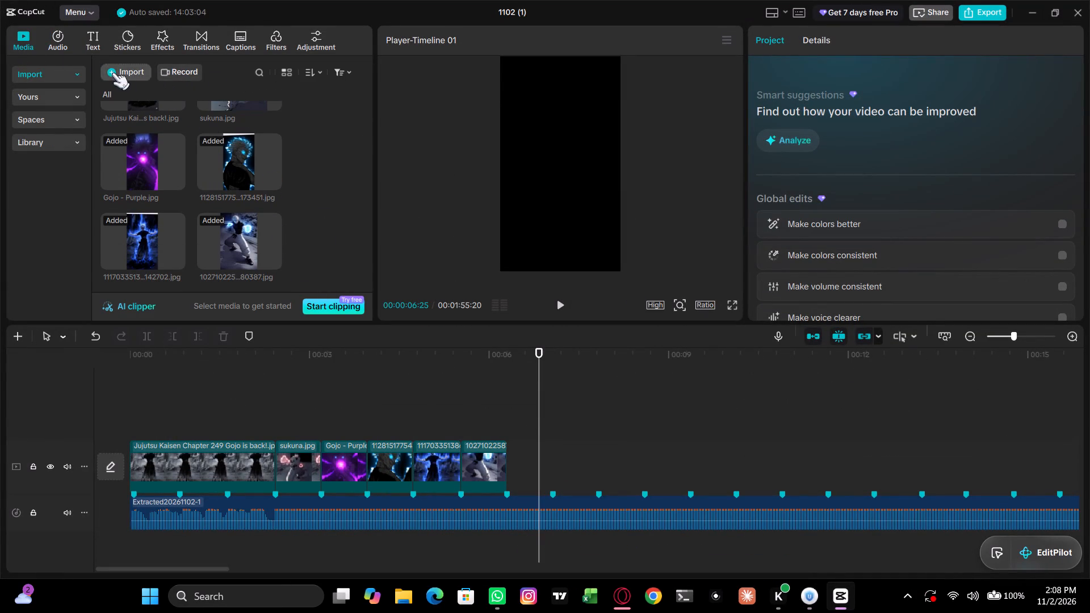
left_click(112, 73)
left_click(179, 102)
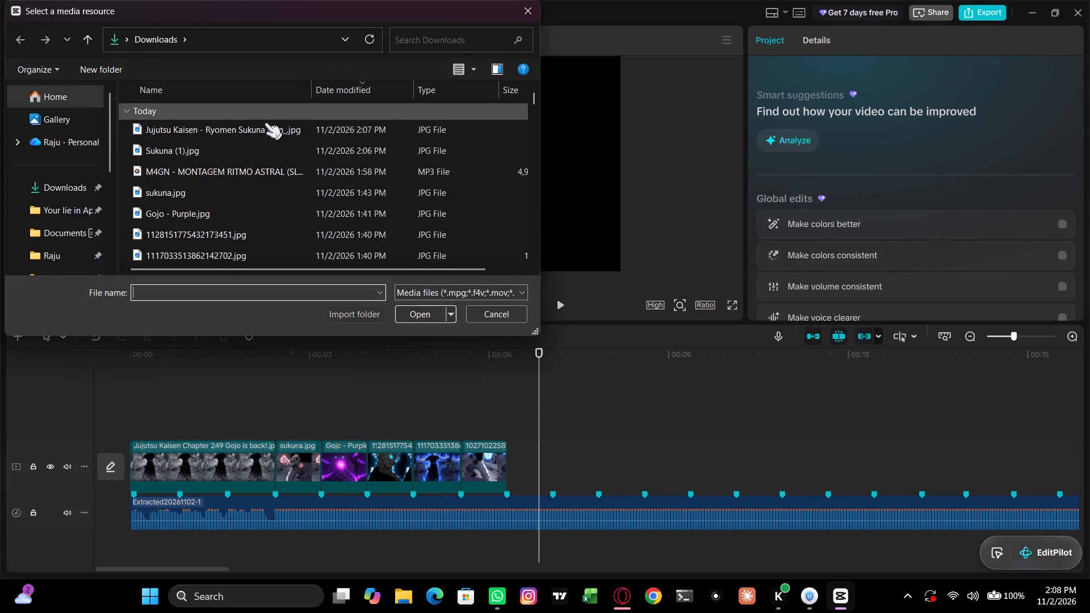
left_click(235, 125, "ctrl")
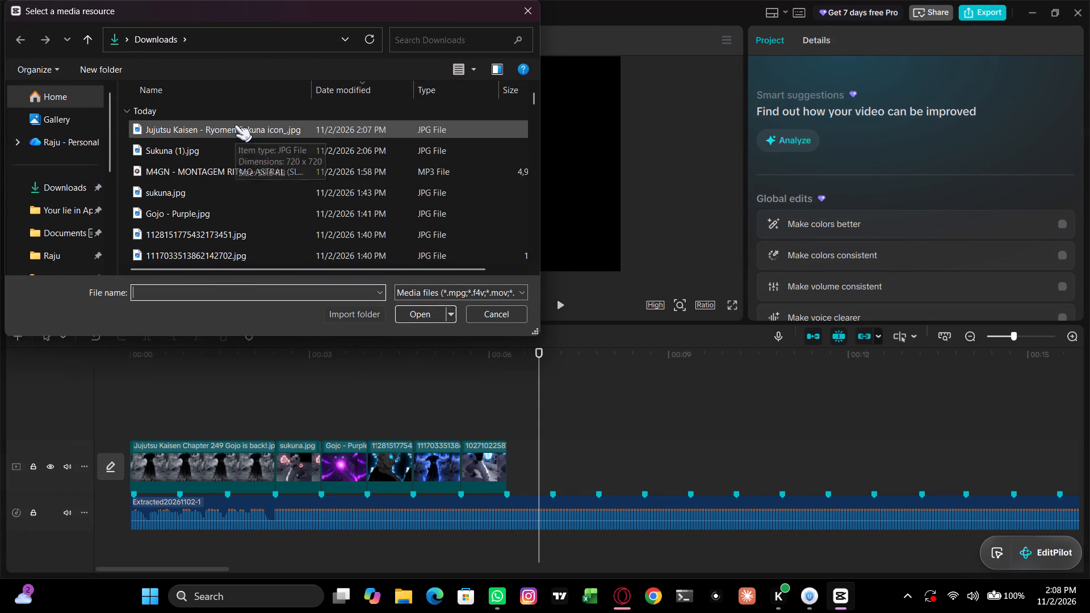
left_click(224, 144, "ctrl")
left_click(421, 313)
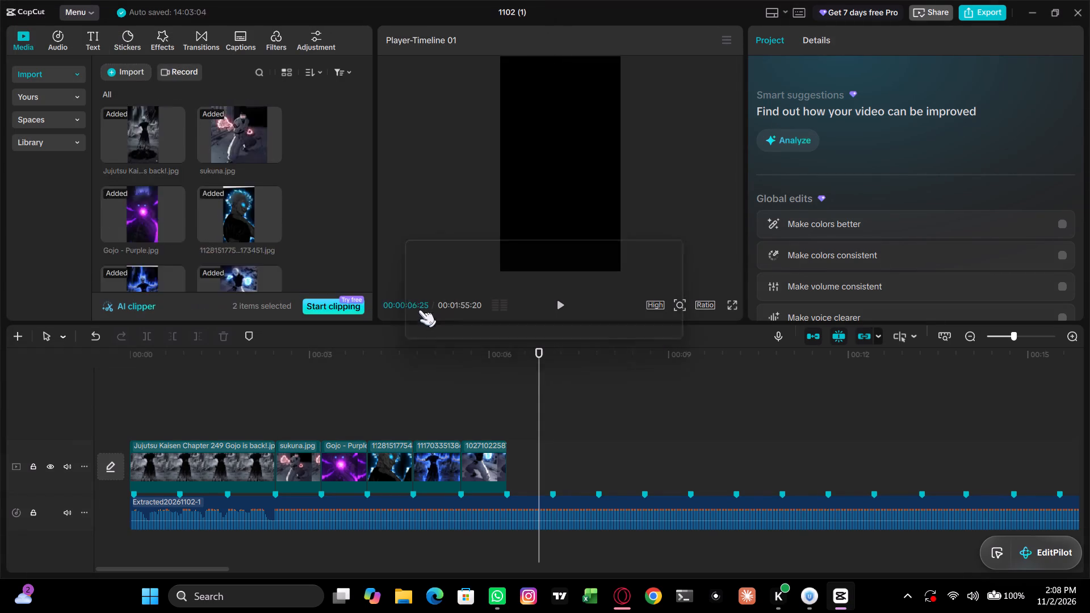
Place both new Sukuna images after the last timeline clip and shorten each to one beat-marker interval.
left_click_drag(144, 241, 489, 474)
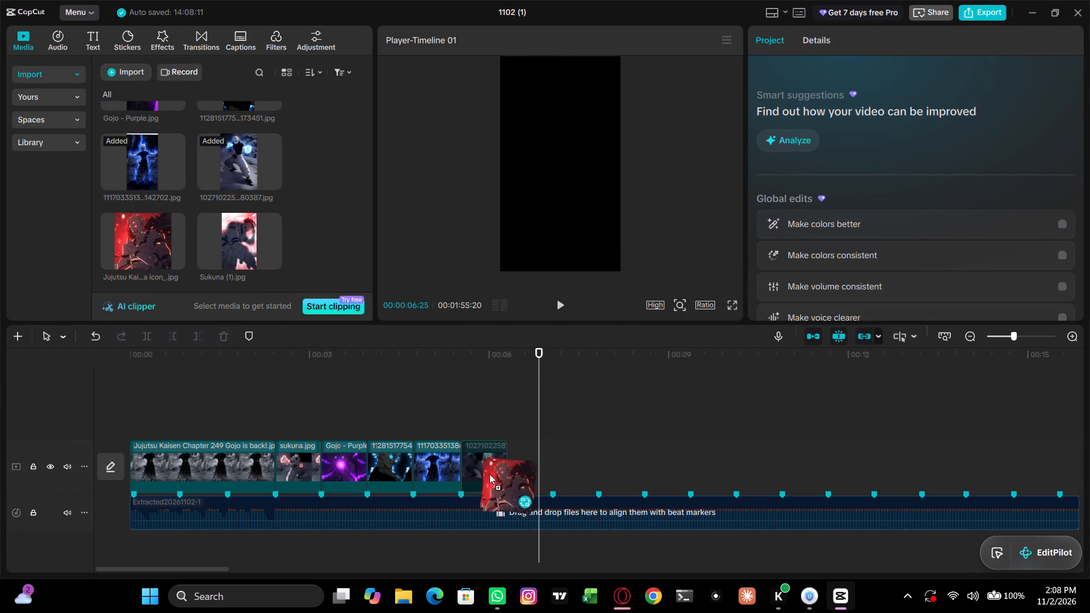
left_click_drag(489, 474, 512, 467)
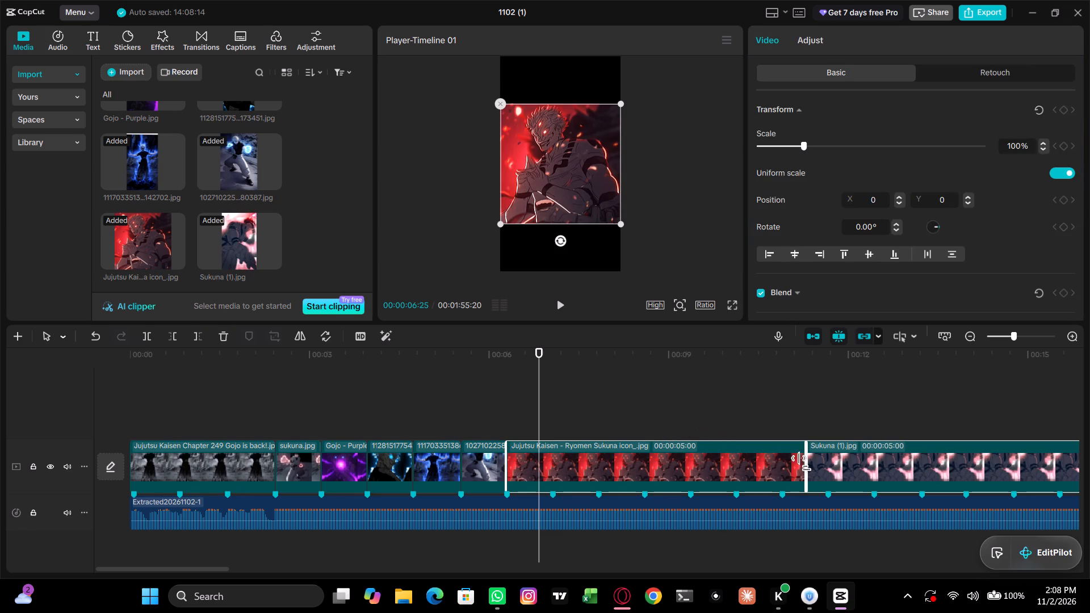
left_click_drag(810, 472, 590, 496)
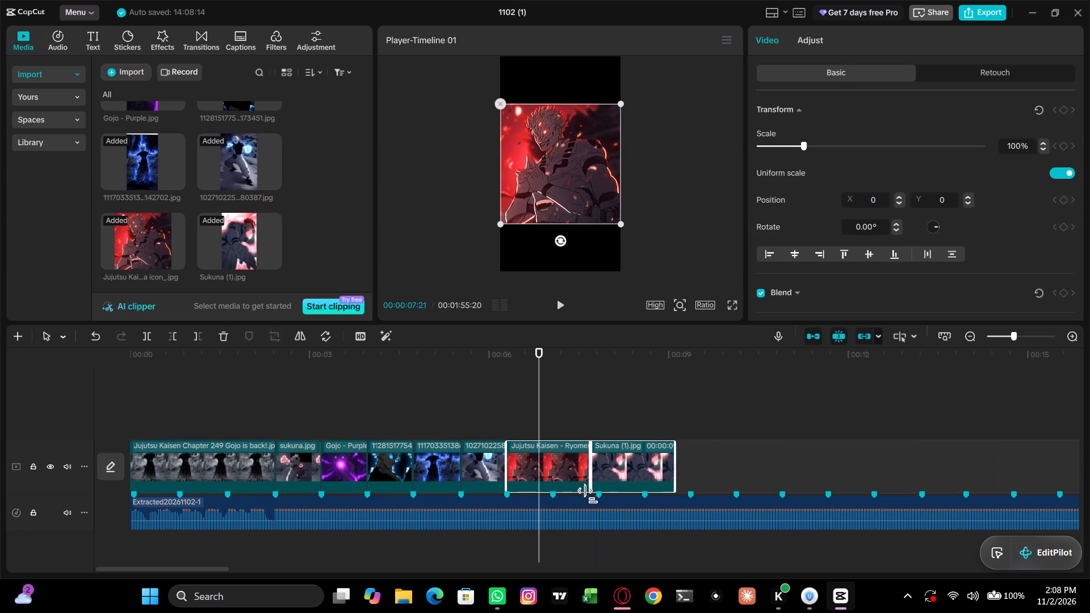
left_click_drag(590, 496, 556, 501)
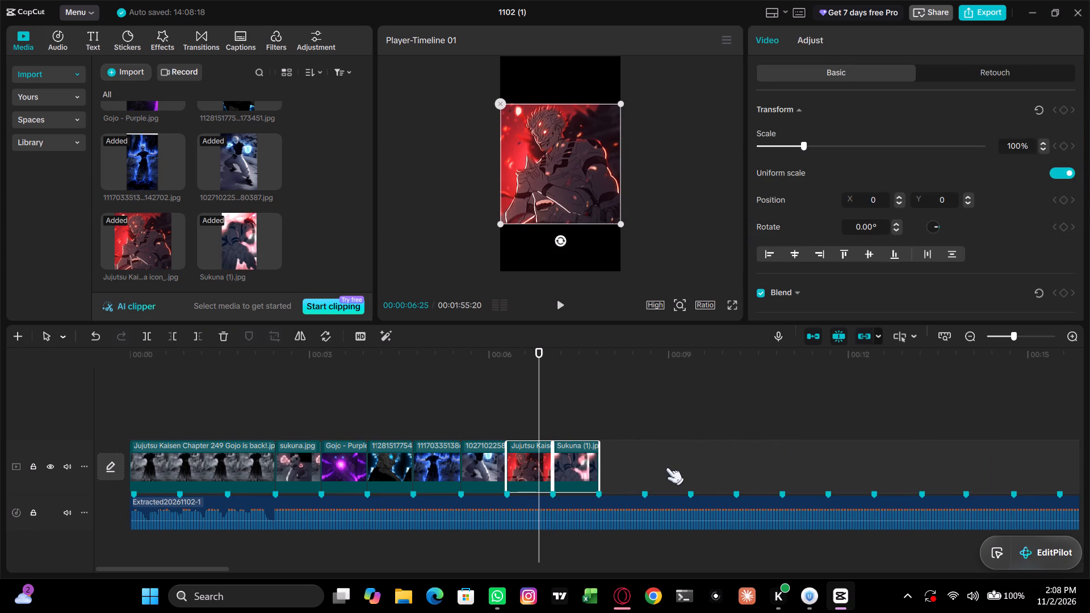
left_click(671, 468)
Scale up the Sukuna (1).jpg clip until it fills the vertical frame without black bars.
left_click(552, 405)
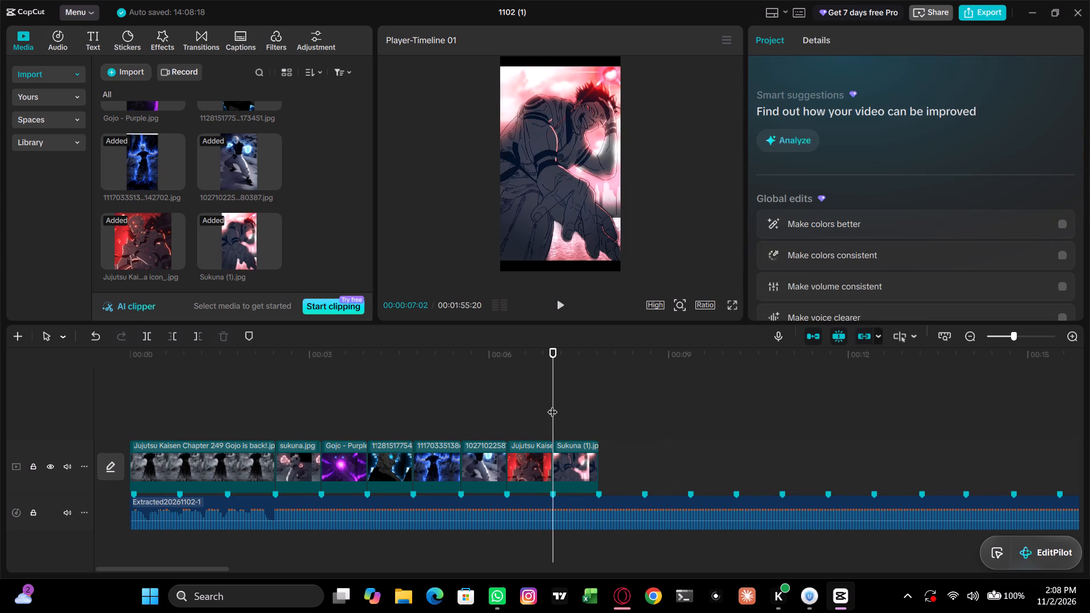
left_click(565, 405)
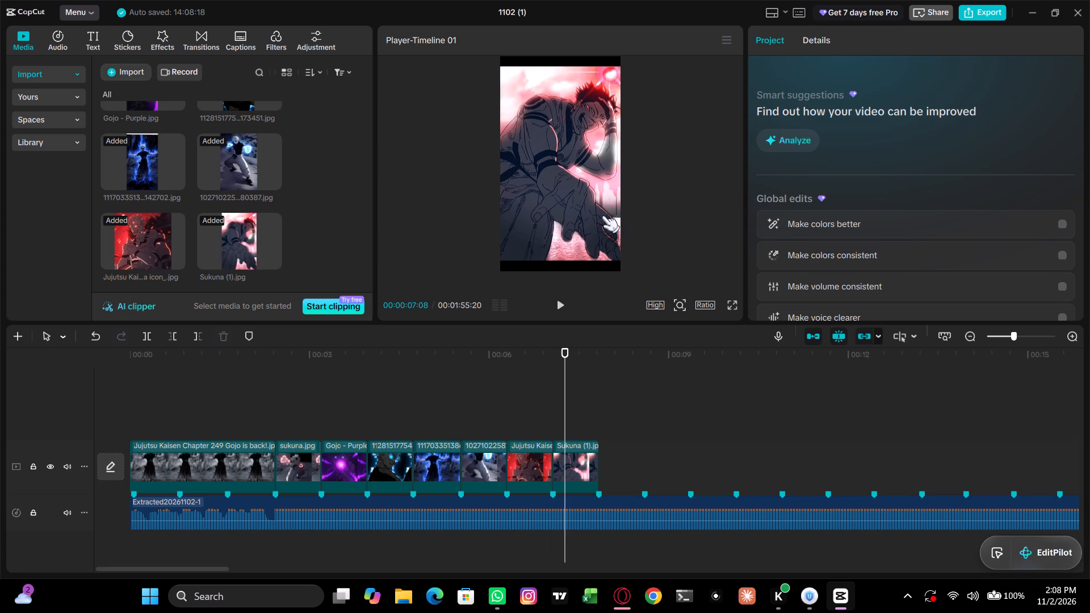
left_click(580, 463)
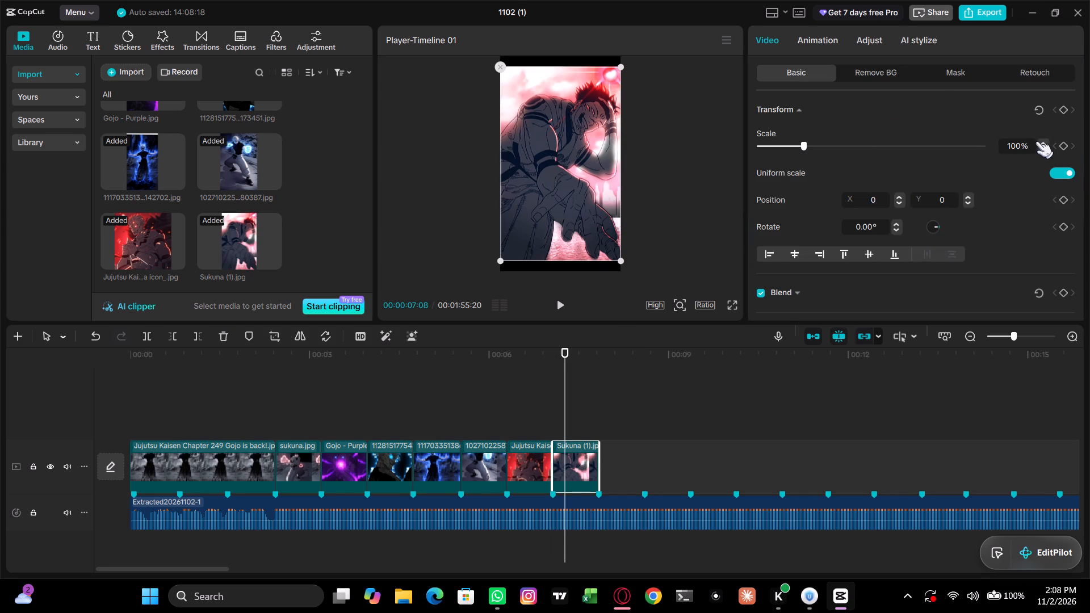
double_click(1038, 142)
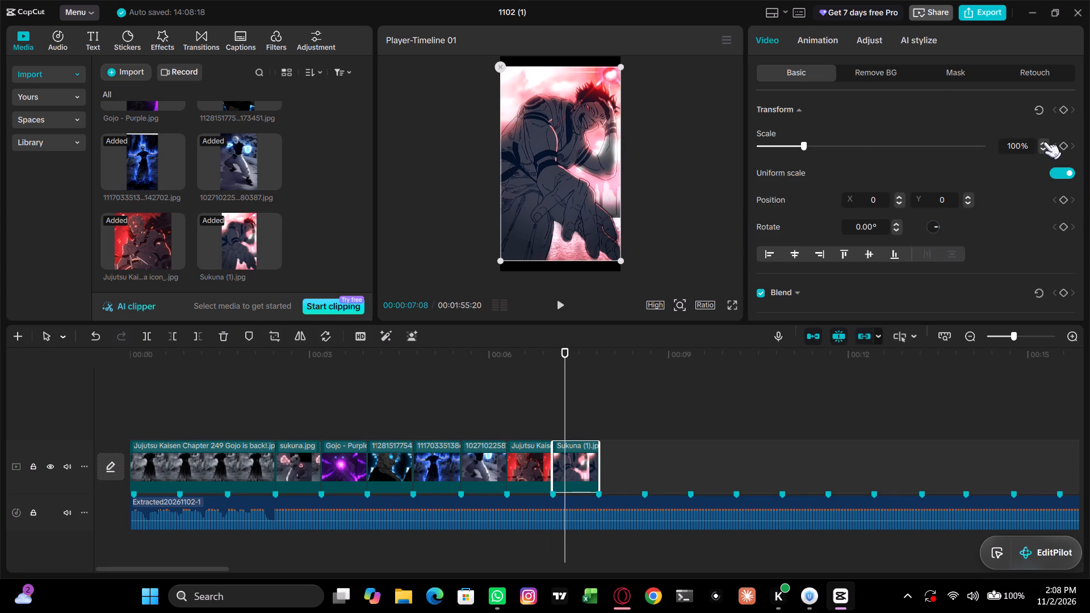
triple_click(1044, 142)
triple_click(1044, 142)
triple_click(1044, 142)
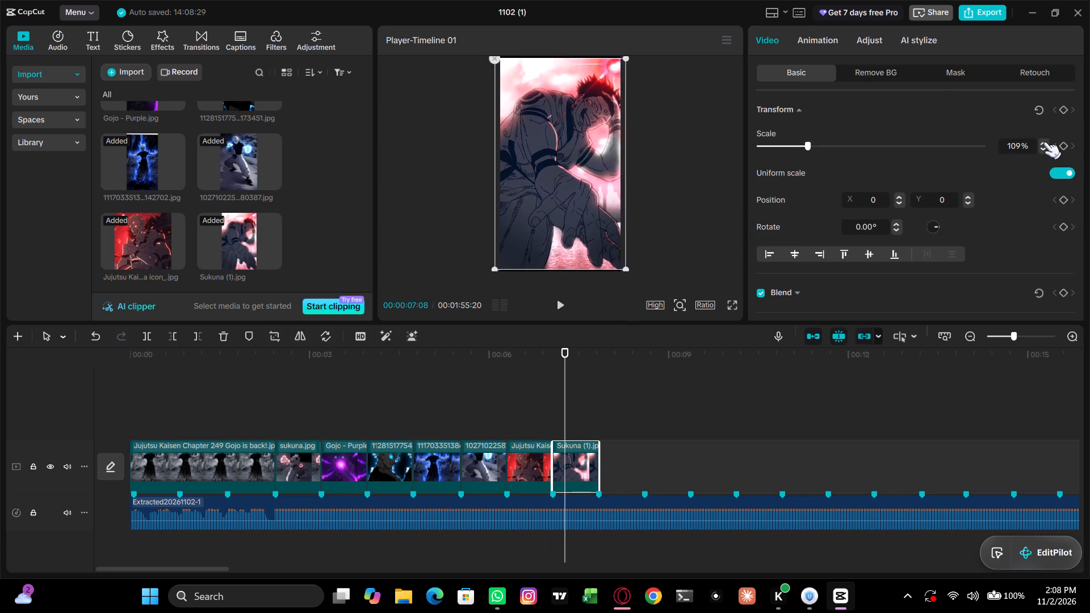
triple_click(1044, 142)
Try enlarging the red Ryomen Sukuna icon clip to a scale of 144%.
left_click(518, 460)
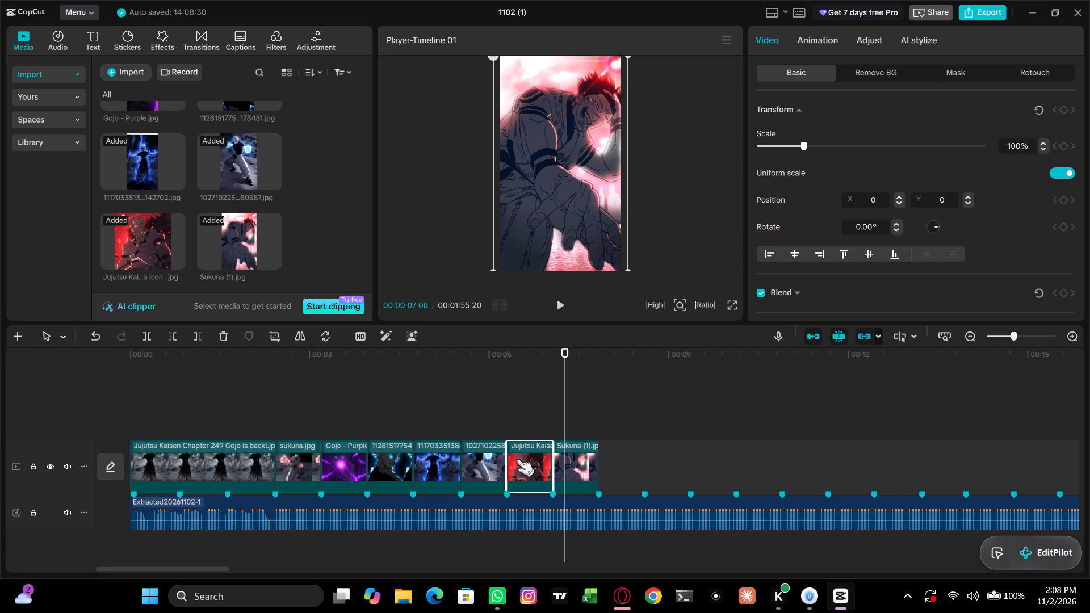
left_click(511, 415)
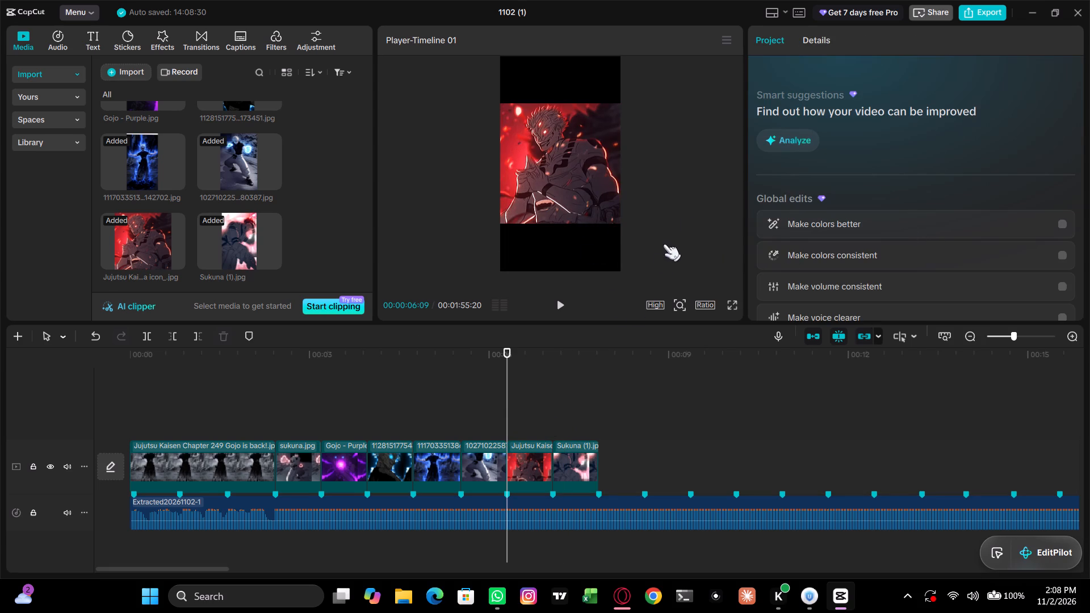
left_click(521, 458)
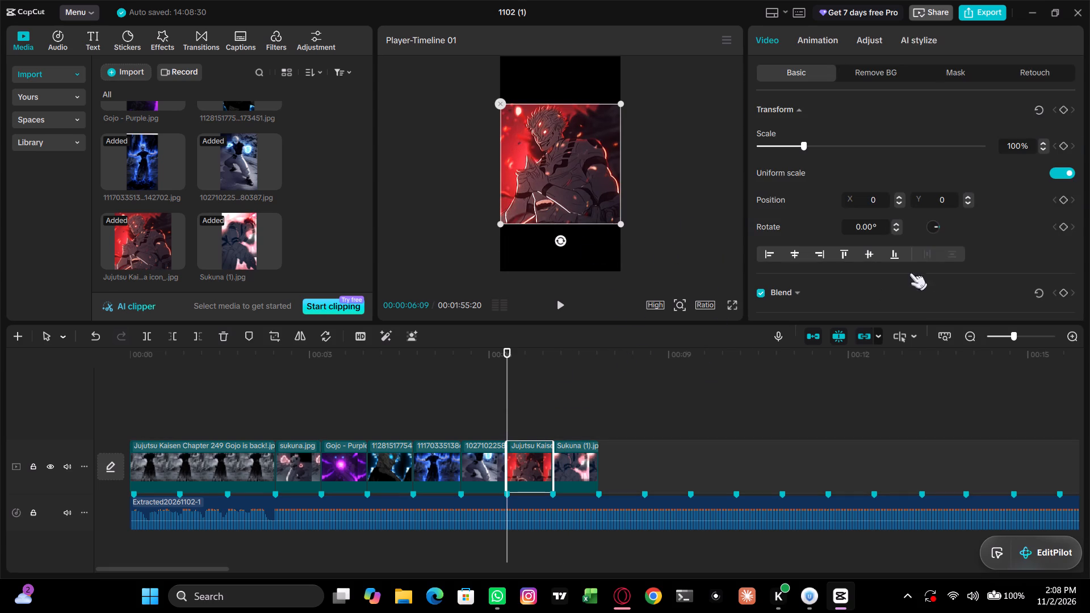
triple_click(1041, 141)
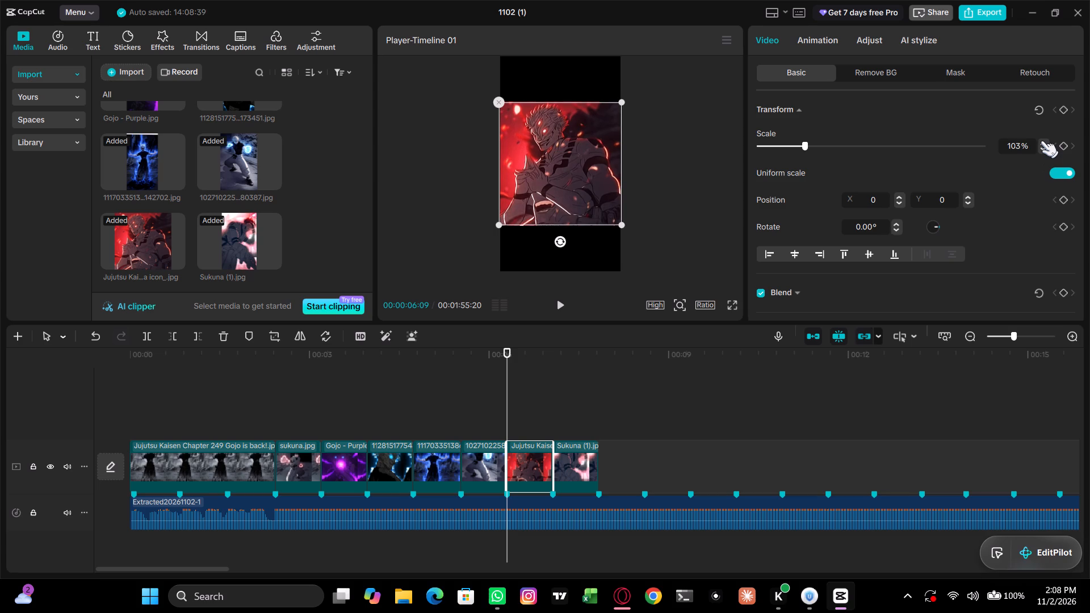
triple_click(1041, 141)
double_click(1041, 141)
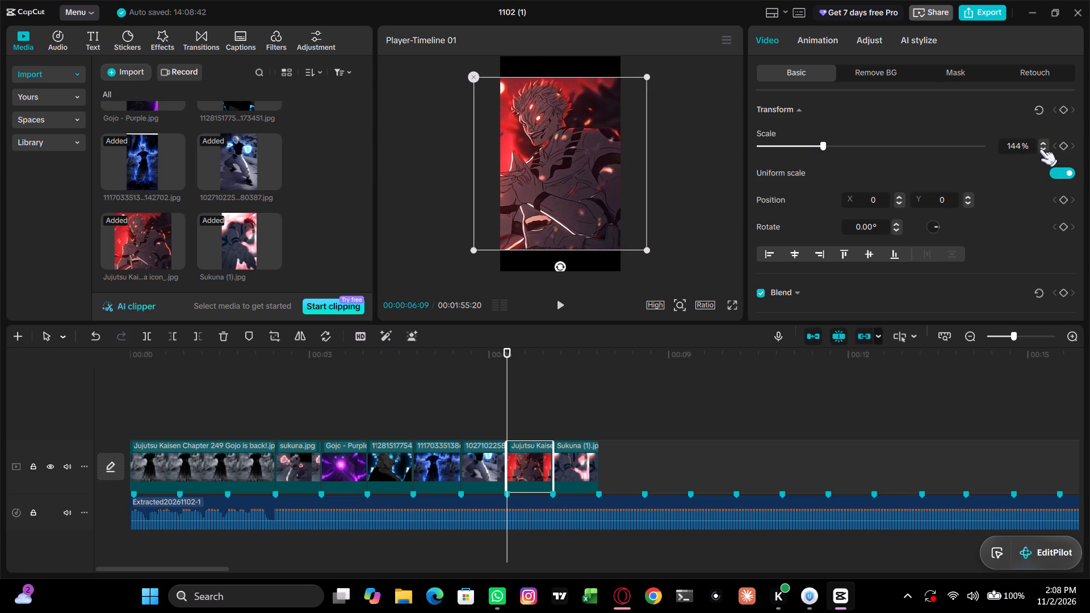
Reduce the red Ryomen Sukuna icon clip's scale to 101% and deselect the clip.
left_click(1040, 150)
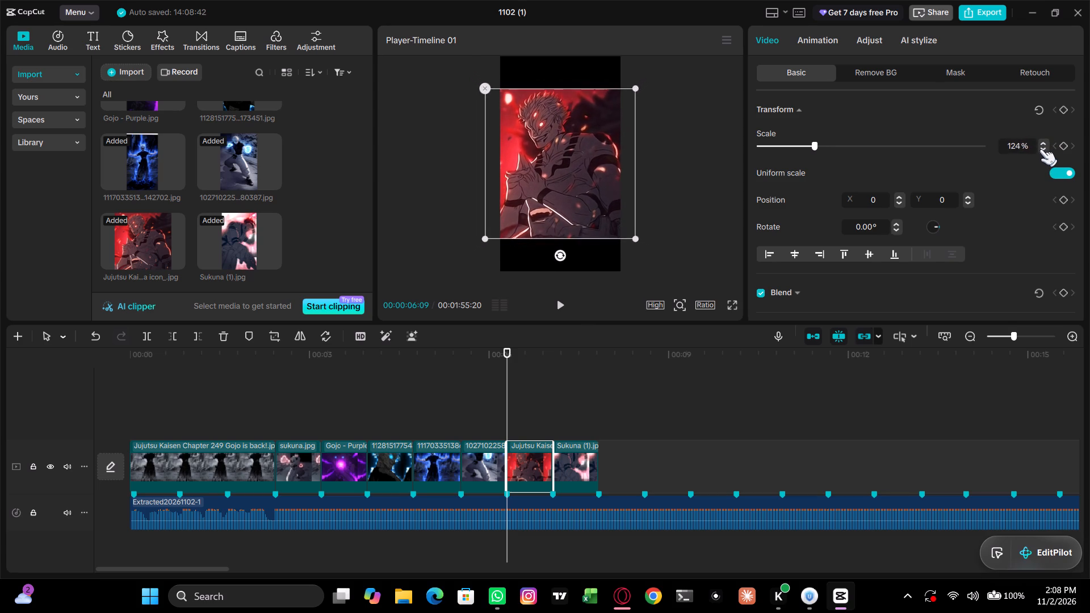
triple_click(1040, 150)
triple_click(1040, 150)
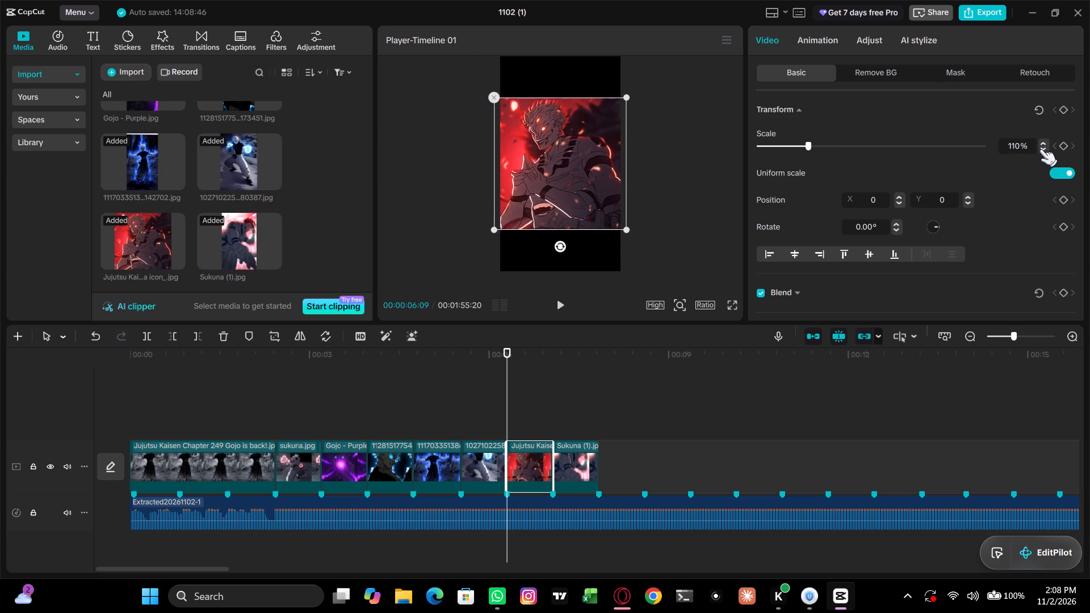
triple_click(1040, 150)
triple_click(1040, 150)
double_click(1040, 150)
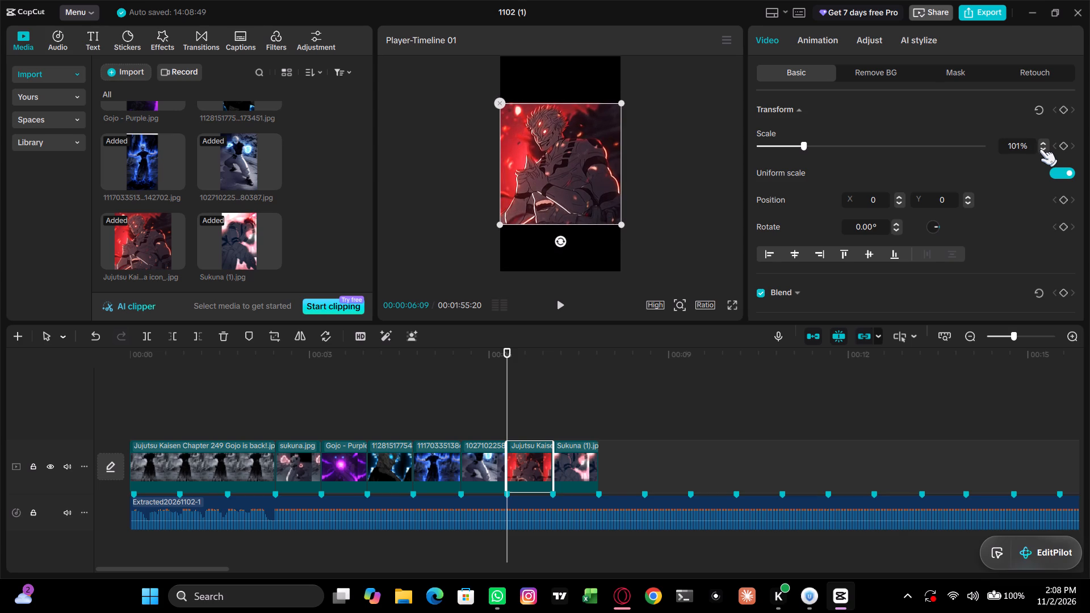
left_click(615, 406)
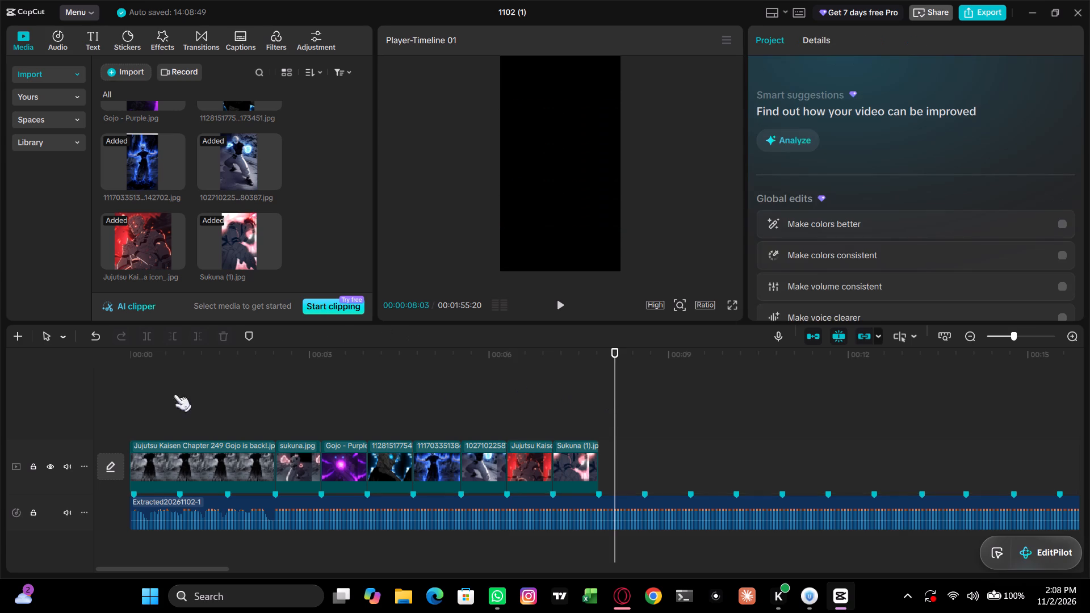
Add a Blend keyframe at the start of the sukuna.jpg clip, at 00:00:02:13, and dismiss the keyframe tip.
left_click(114, 394)
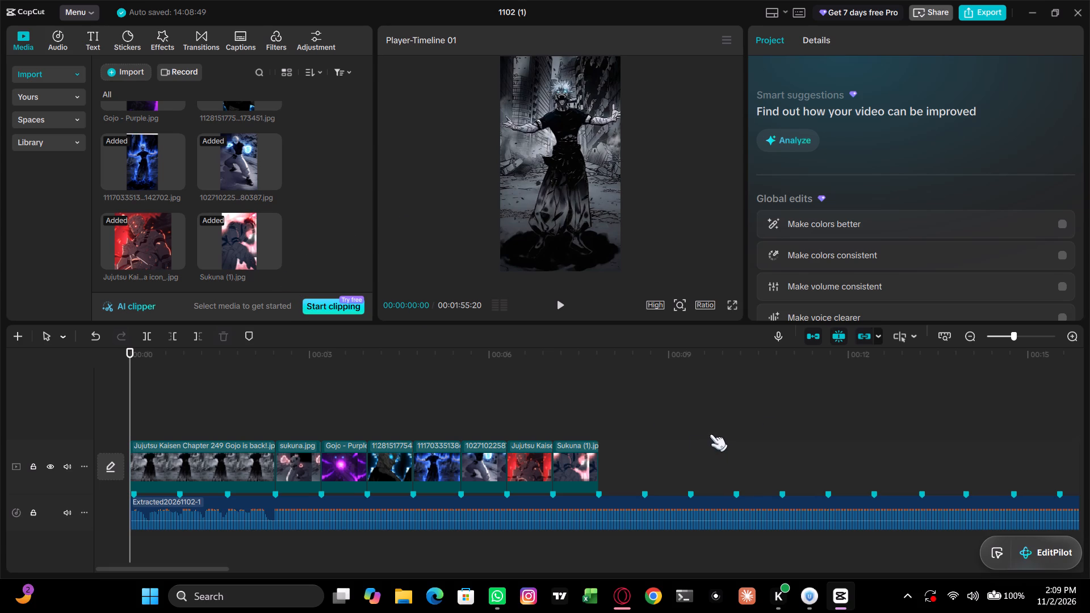
left_click_drag(1015, 338, 1024, 340)
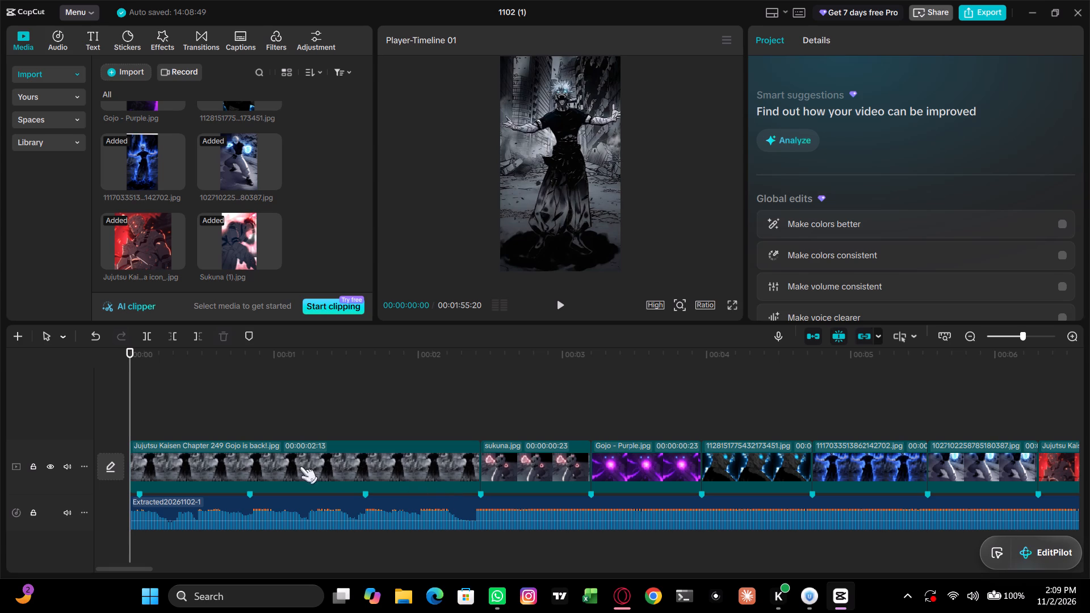
left_click(505, 469)
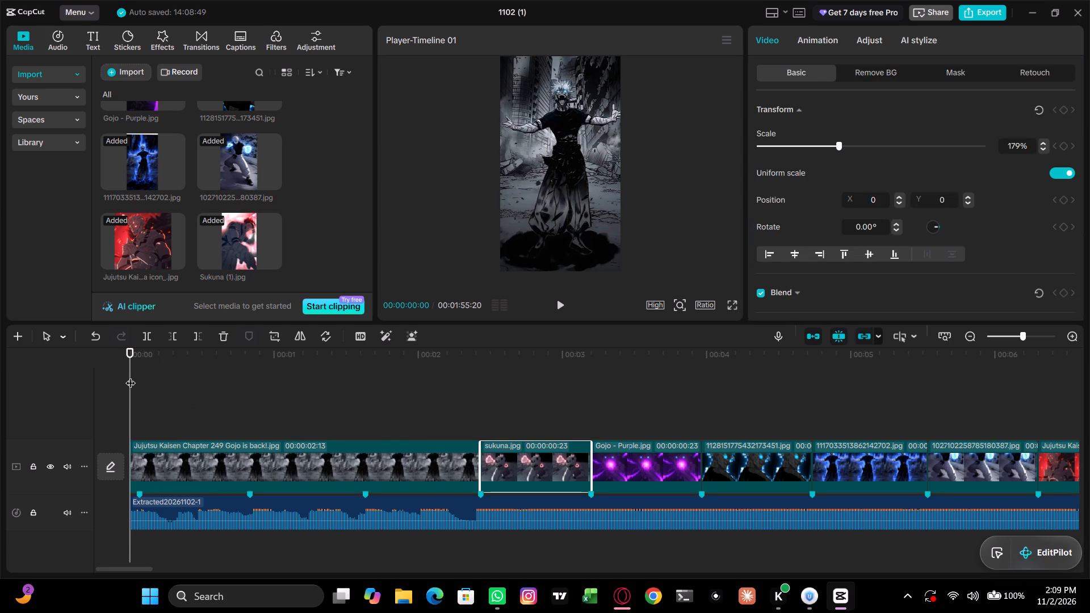
left_click_drag(131, 376, 476, 561)
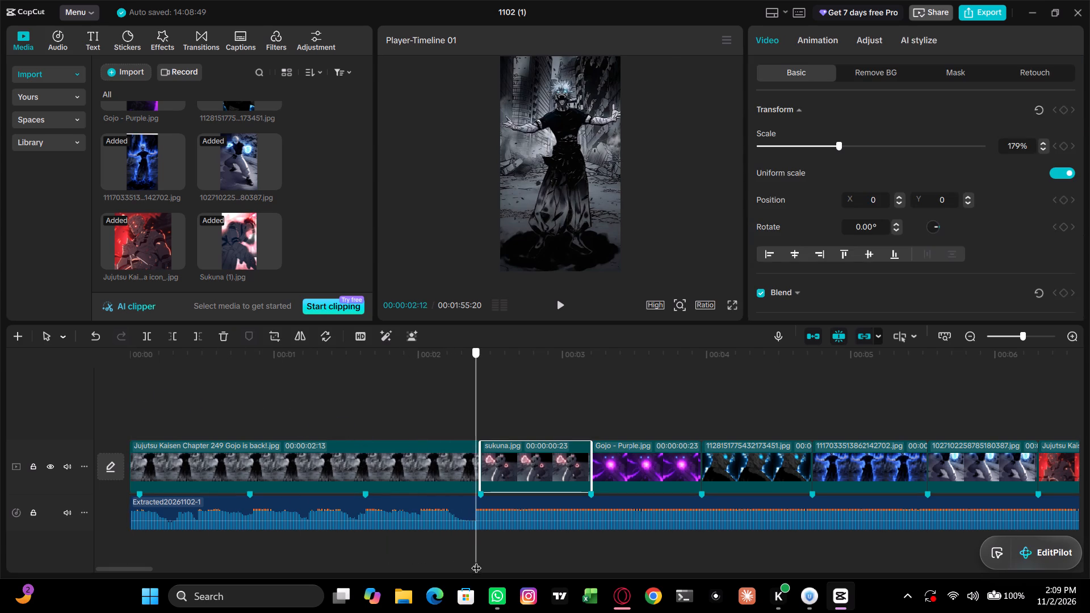
left_click_drag(476, 561, 482, 565)
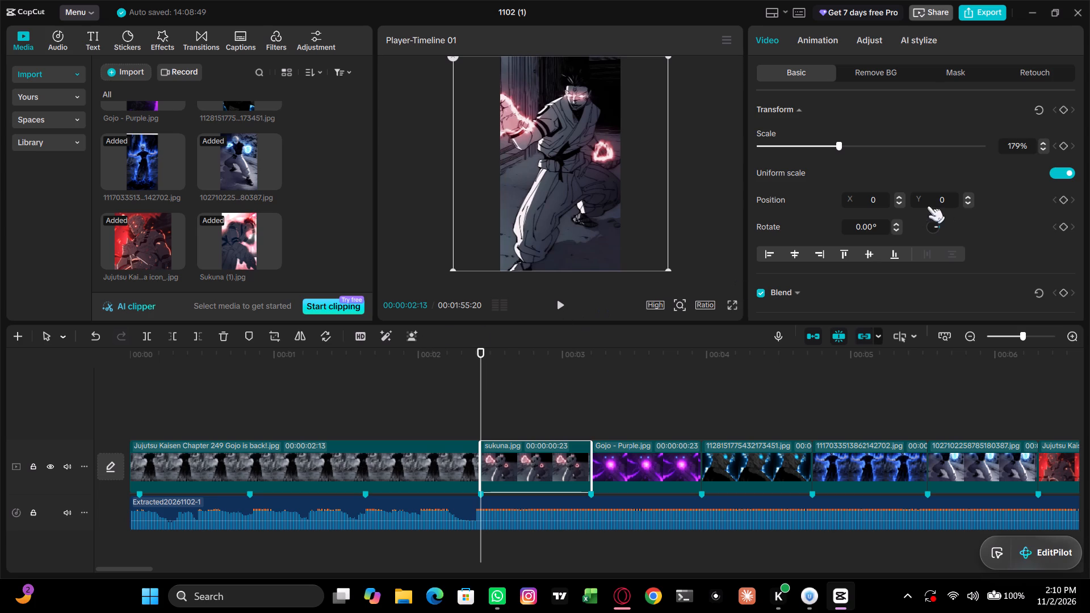
left_click(484, 470)
double_click(484, 470)
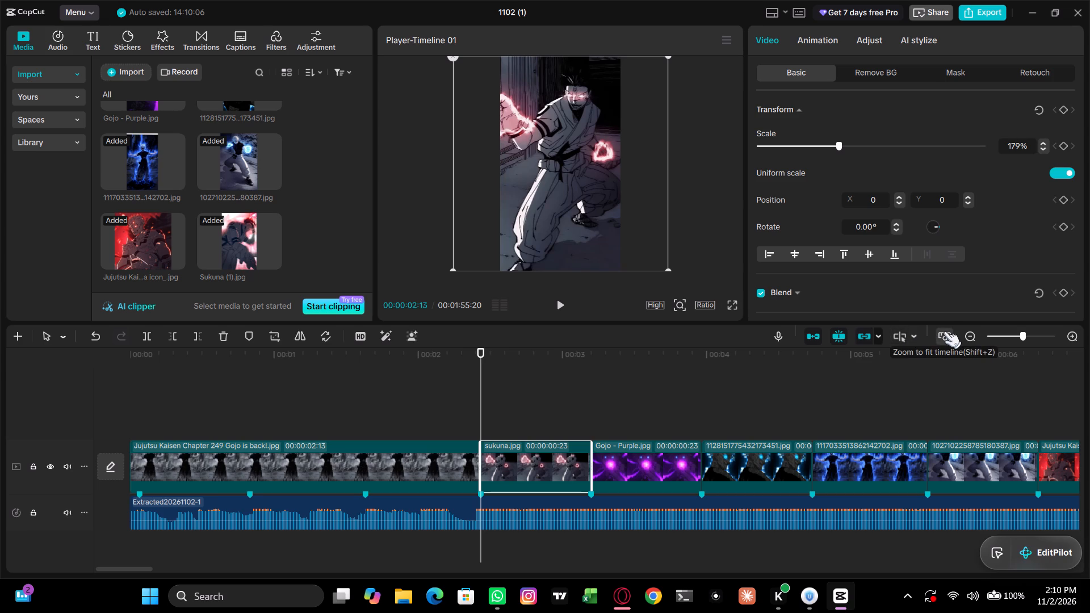
left_click(1062, 294)
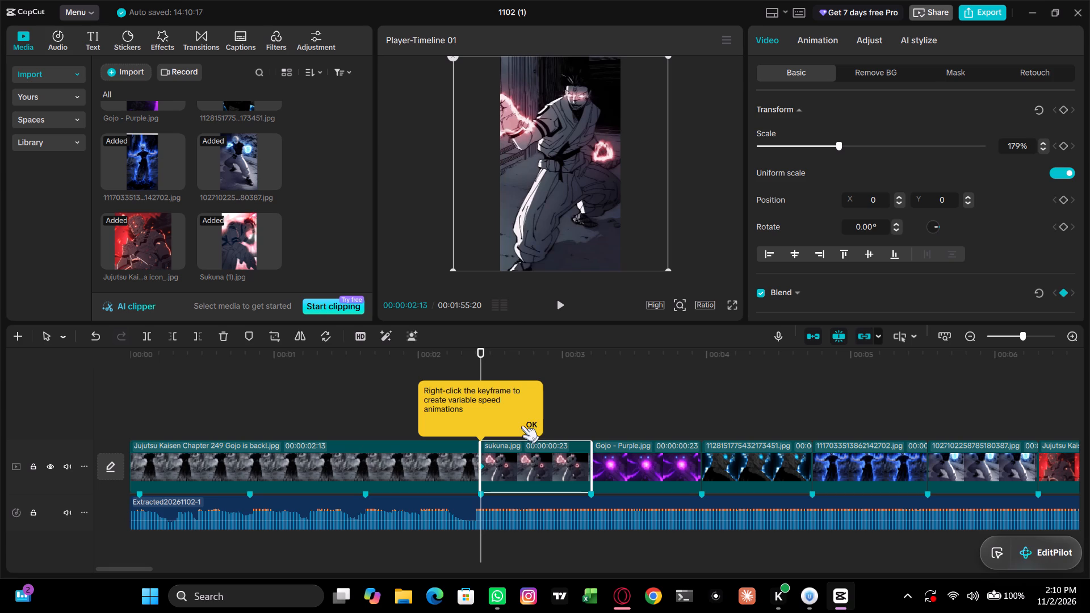
left_click(529, 421)
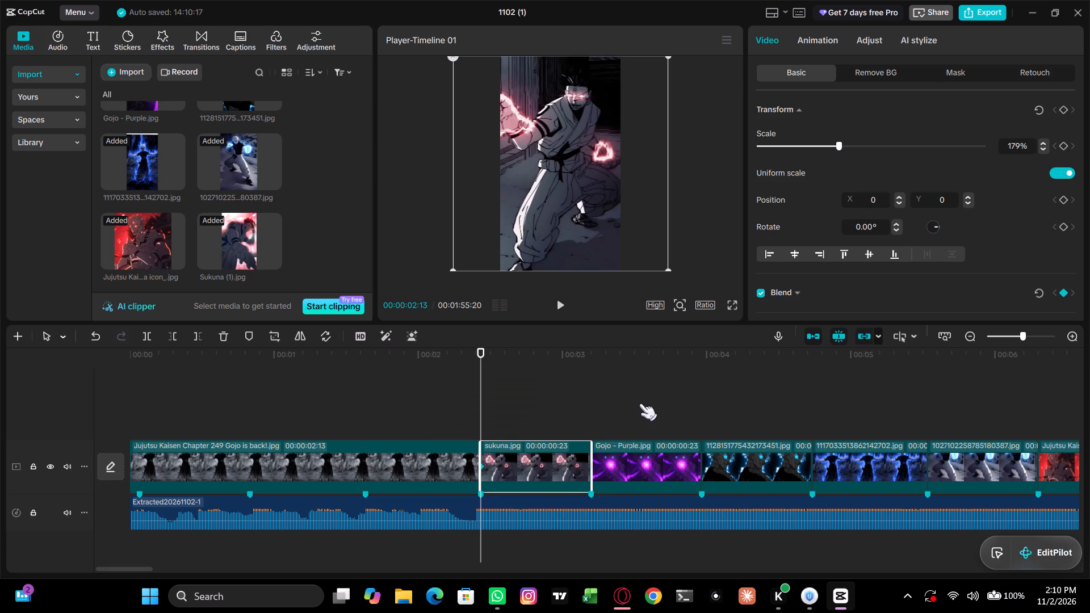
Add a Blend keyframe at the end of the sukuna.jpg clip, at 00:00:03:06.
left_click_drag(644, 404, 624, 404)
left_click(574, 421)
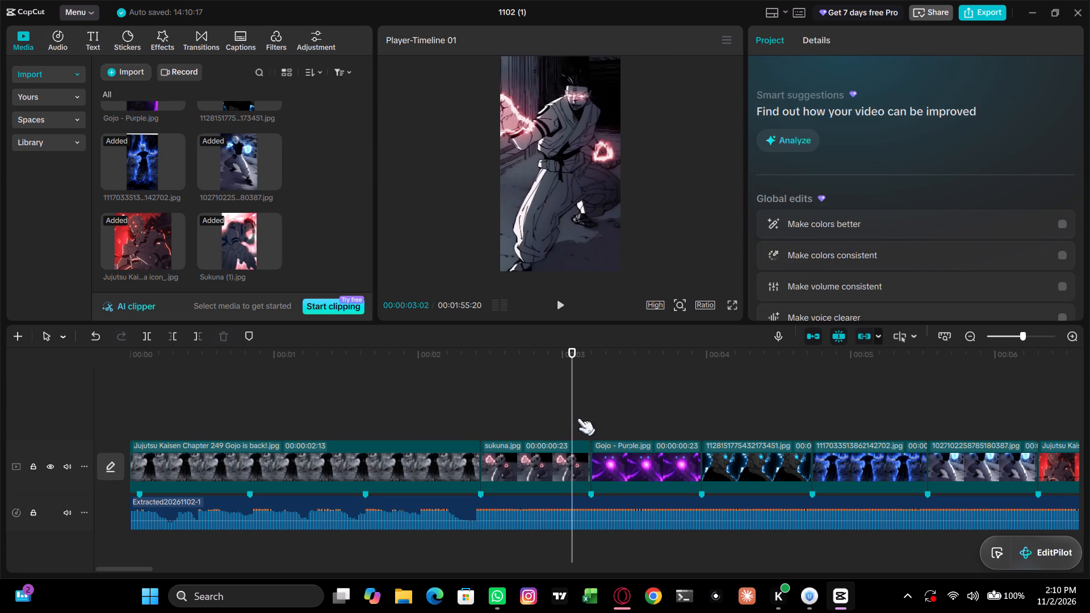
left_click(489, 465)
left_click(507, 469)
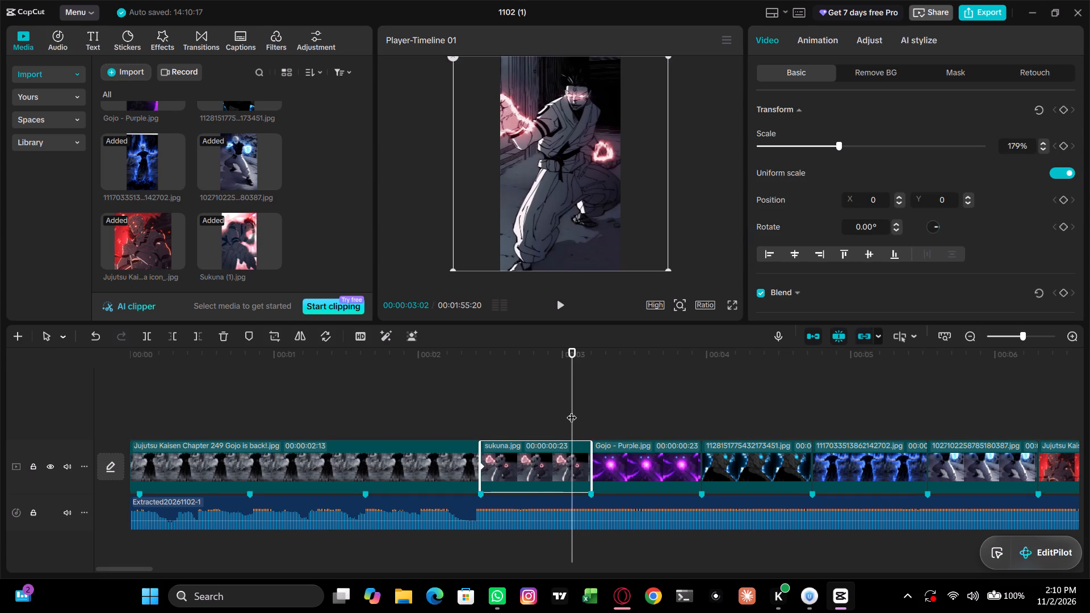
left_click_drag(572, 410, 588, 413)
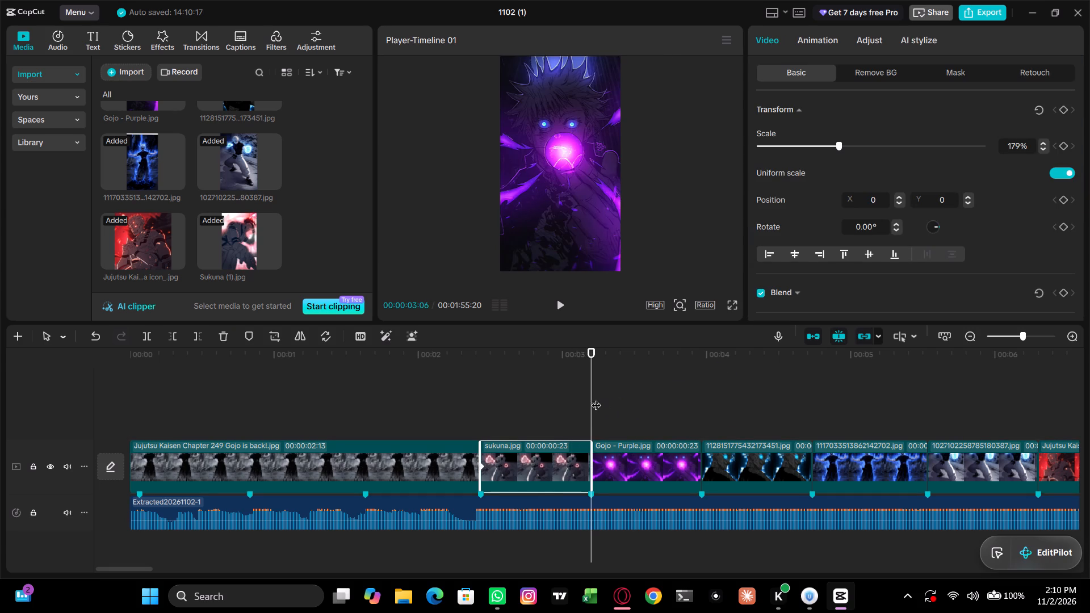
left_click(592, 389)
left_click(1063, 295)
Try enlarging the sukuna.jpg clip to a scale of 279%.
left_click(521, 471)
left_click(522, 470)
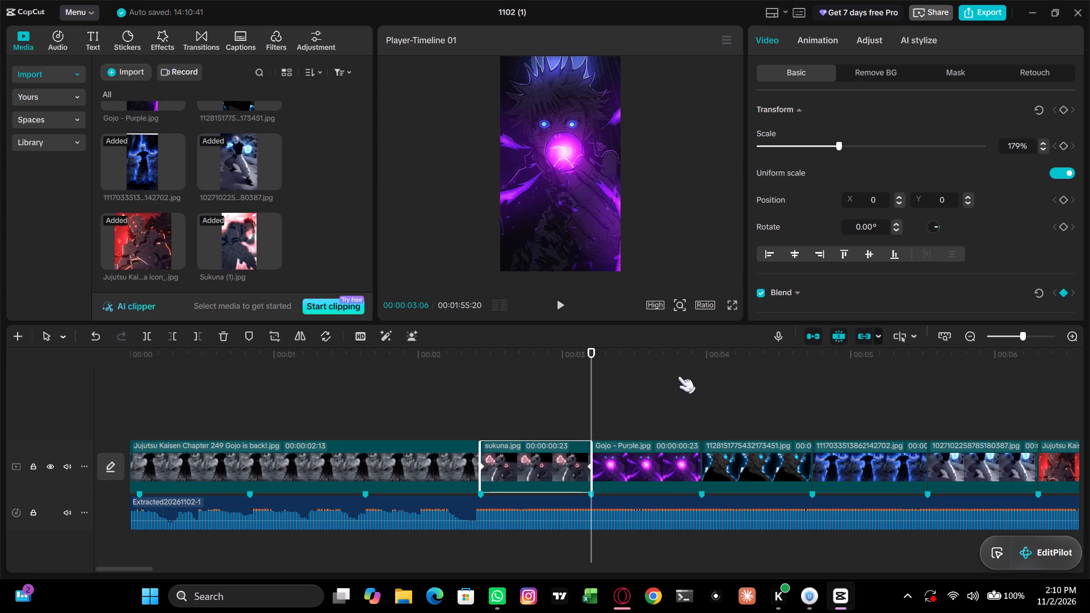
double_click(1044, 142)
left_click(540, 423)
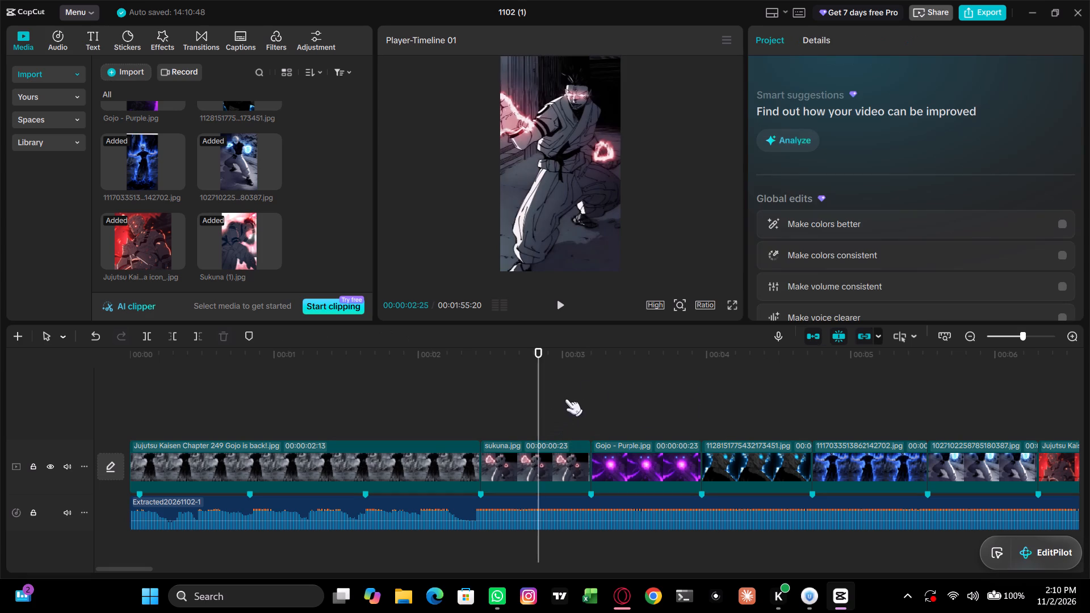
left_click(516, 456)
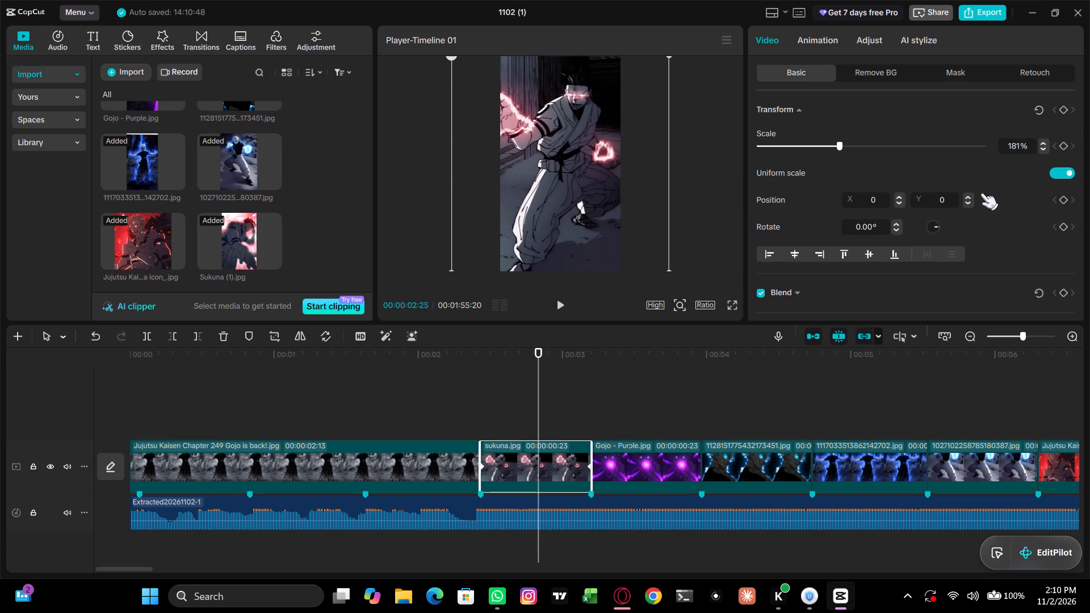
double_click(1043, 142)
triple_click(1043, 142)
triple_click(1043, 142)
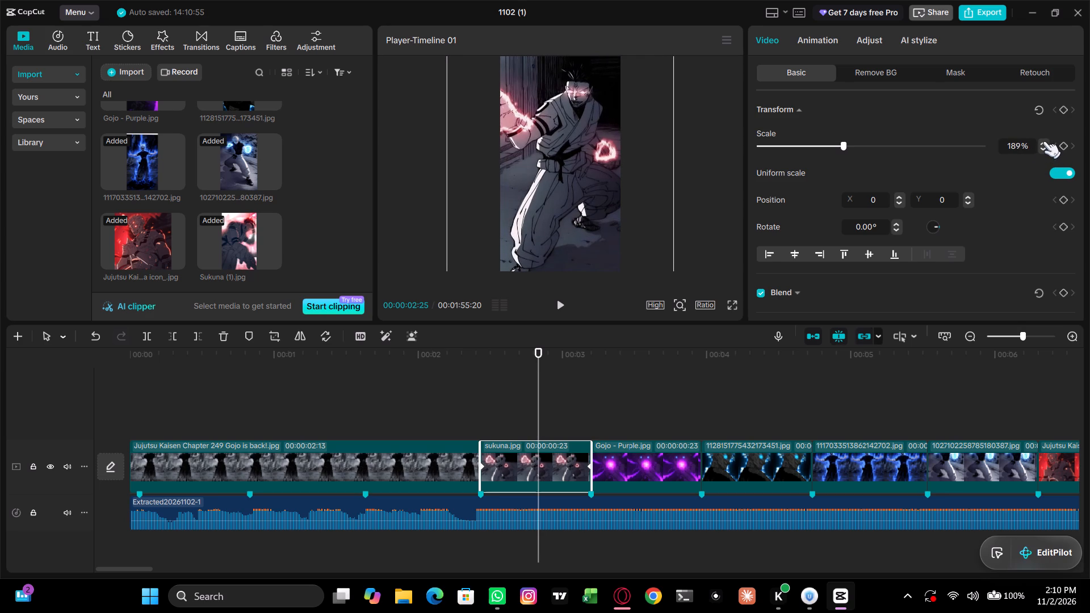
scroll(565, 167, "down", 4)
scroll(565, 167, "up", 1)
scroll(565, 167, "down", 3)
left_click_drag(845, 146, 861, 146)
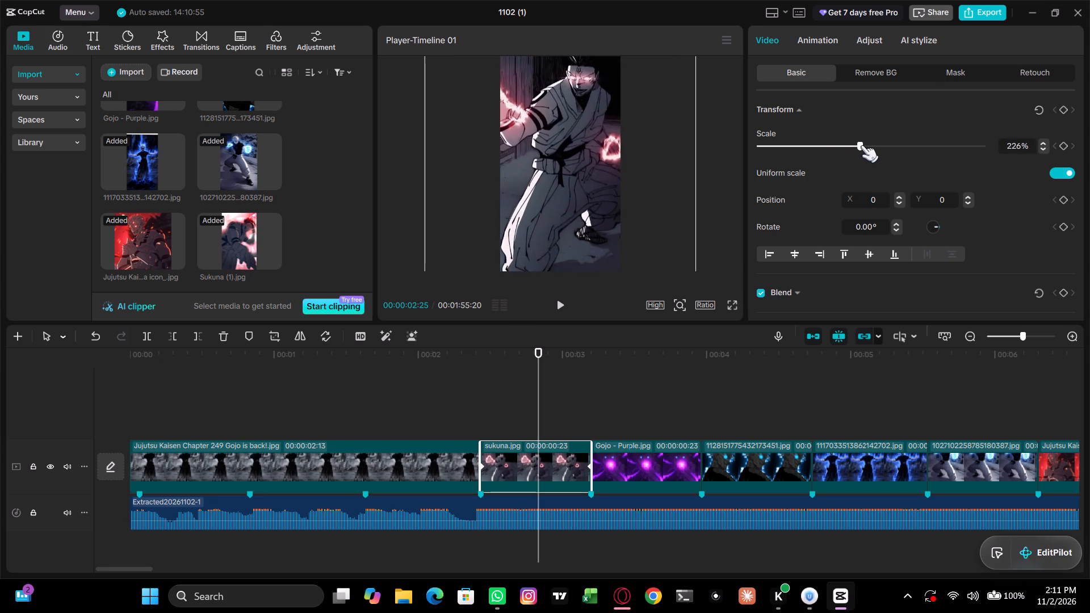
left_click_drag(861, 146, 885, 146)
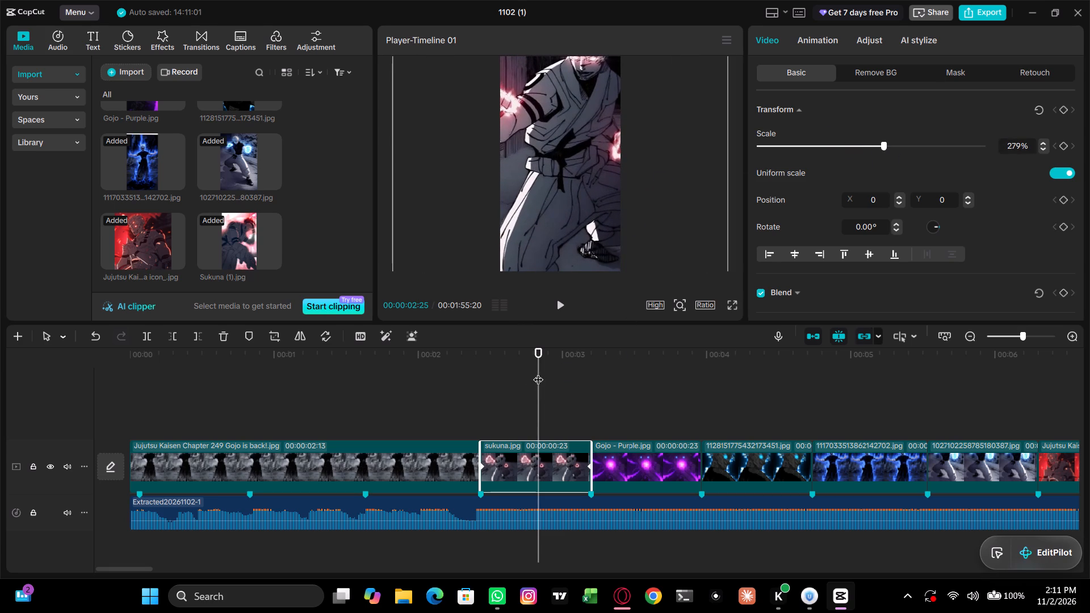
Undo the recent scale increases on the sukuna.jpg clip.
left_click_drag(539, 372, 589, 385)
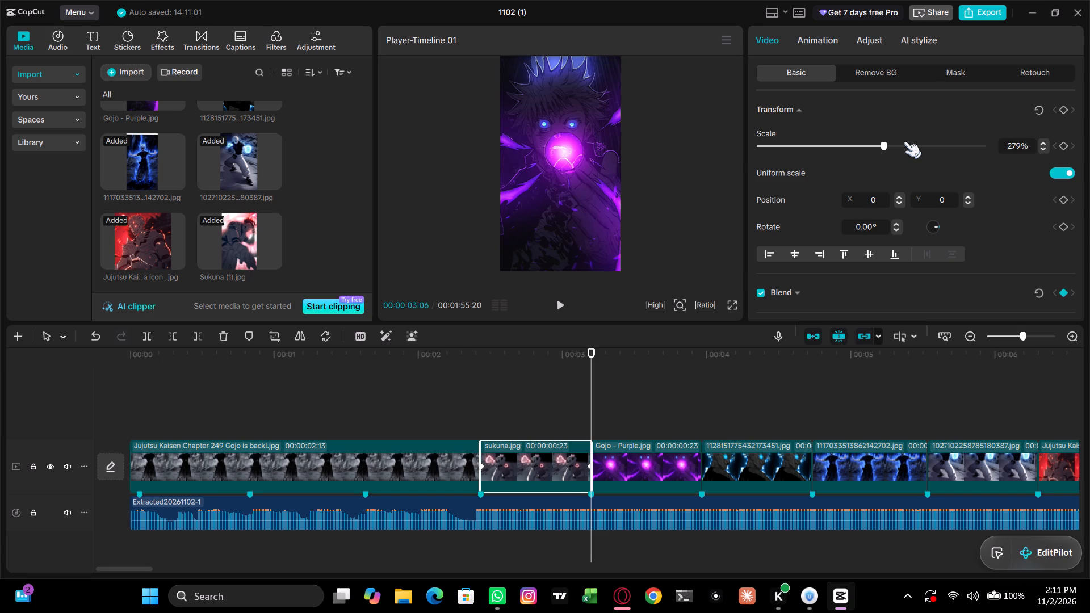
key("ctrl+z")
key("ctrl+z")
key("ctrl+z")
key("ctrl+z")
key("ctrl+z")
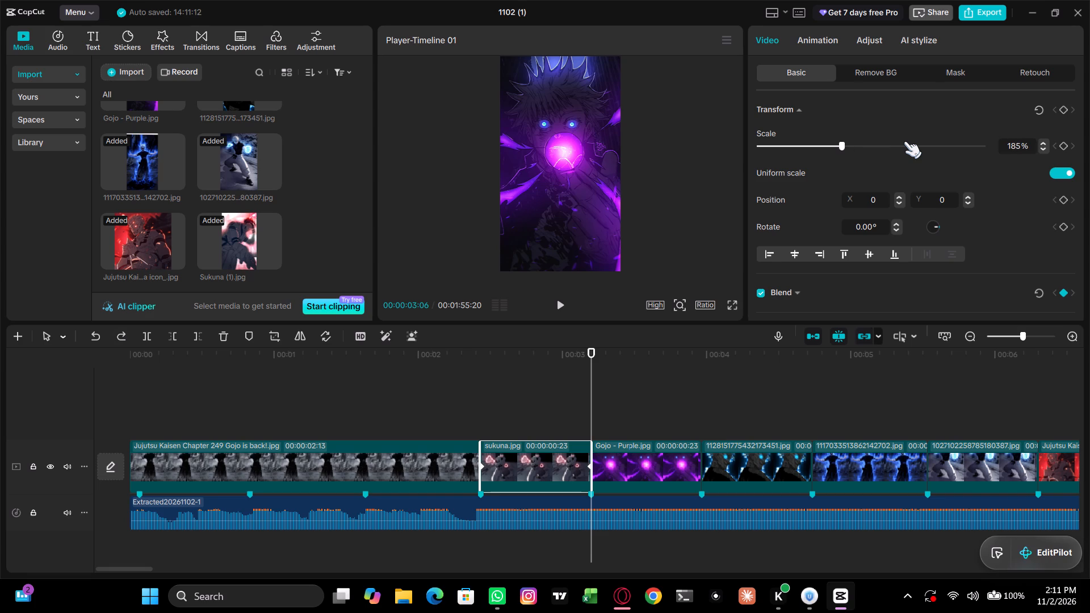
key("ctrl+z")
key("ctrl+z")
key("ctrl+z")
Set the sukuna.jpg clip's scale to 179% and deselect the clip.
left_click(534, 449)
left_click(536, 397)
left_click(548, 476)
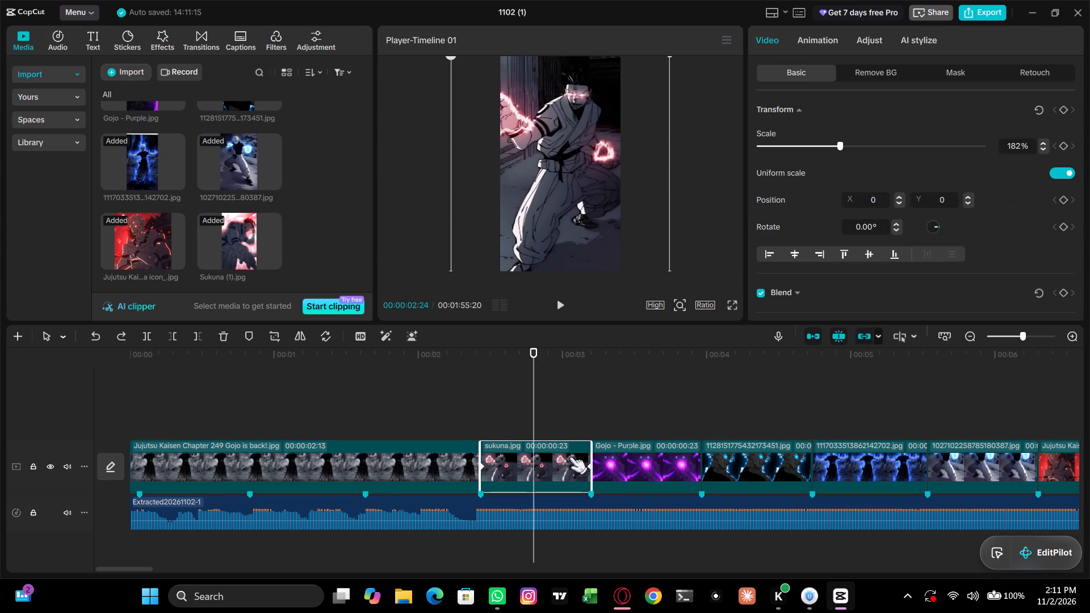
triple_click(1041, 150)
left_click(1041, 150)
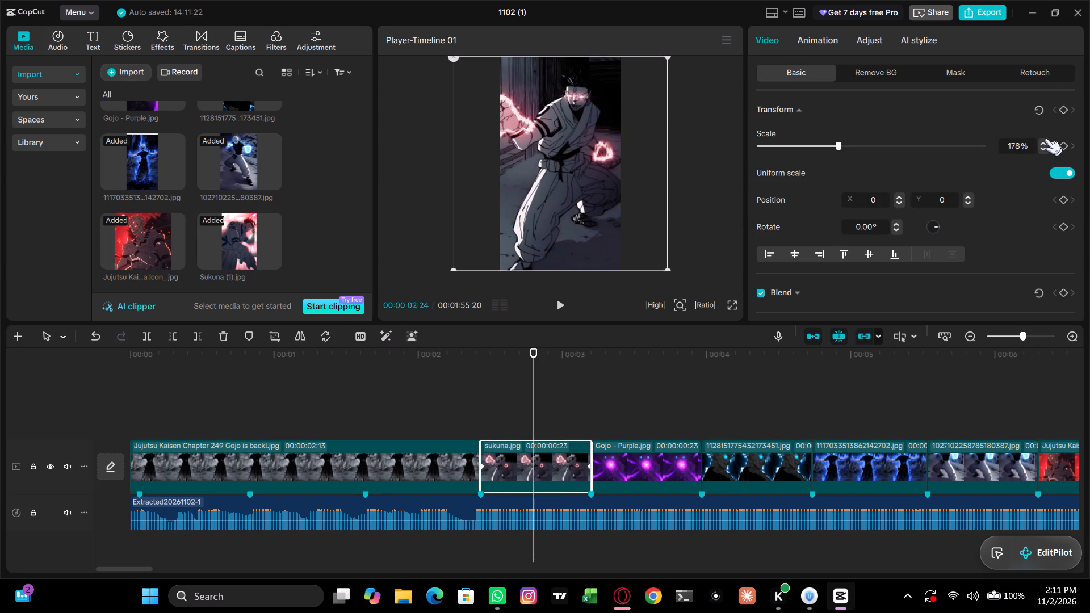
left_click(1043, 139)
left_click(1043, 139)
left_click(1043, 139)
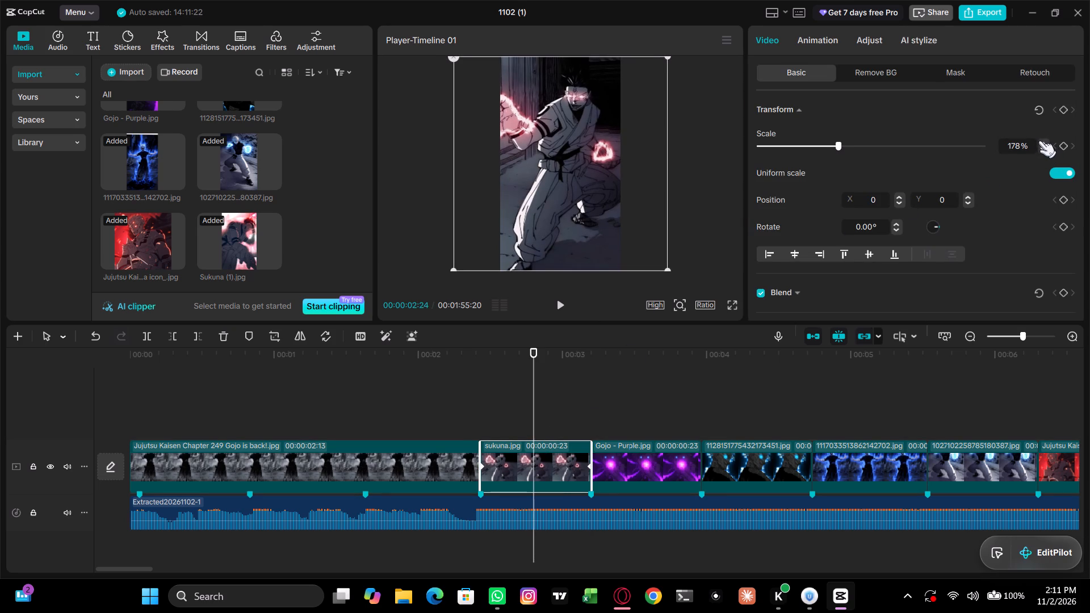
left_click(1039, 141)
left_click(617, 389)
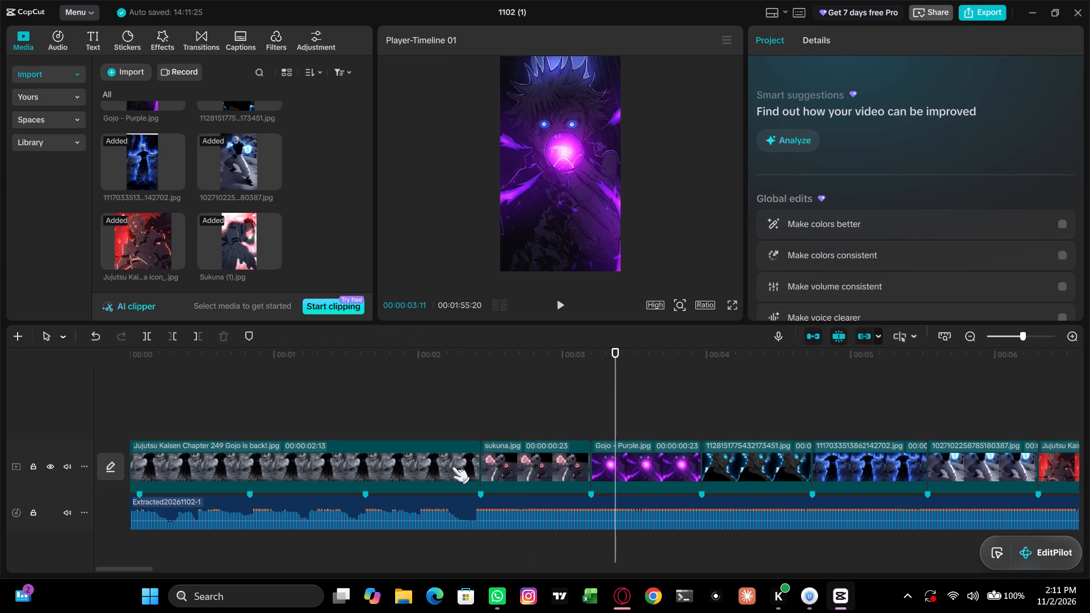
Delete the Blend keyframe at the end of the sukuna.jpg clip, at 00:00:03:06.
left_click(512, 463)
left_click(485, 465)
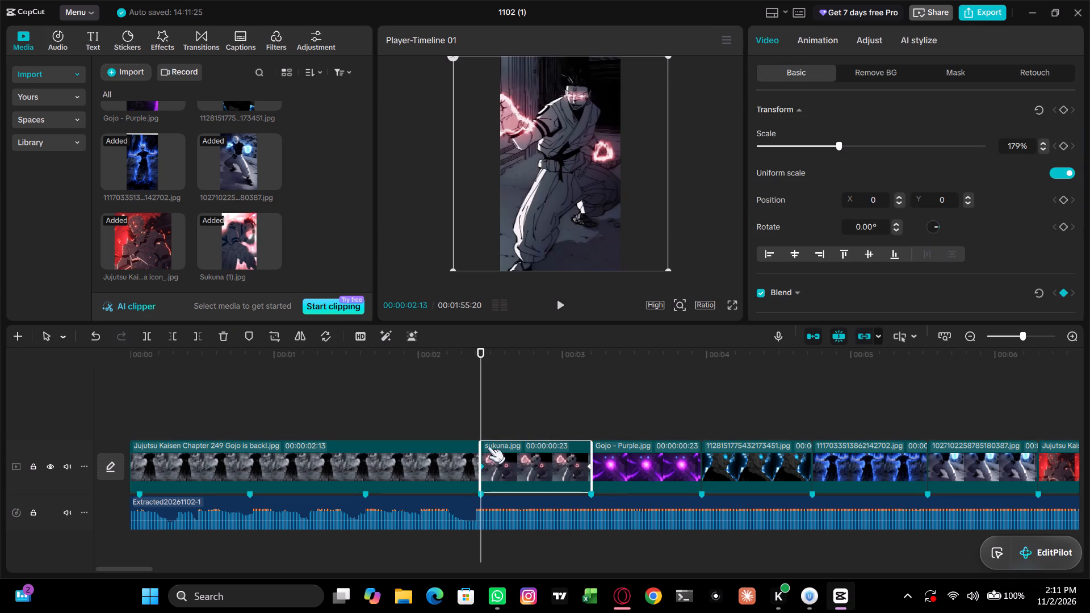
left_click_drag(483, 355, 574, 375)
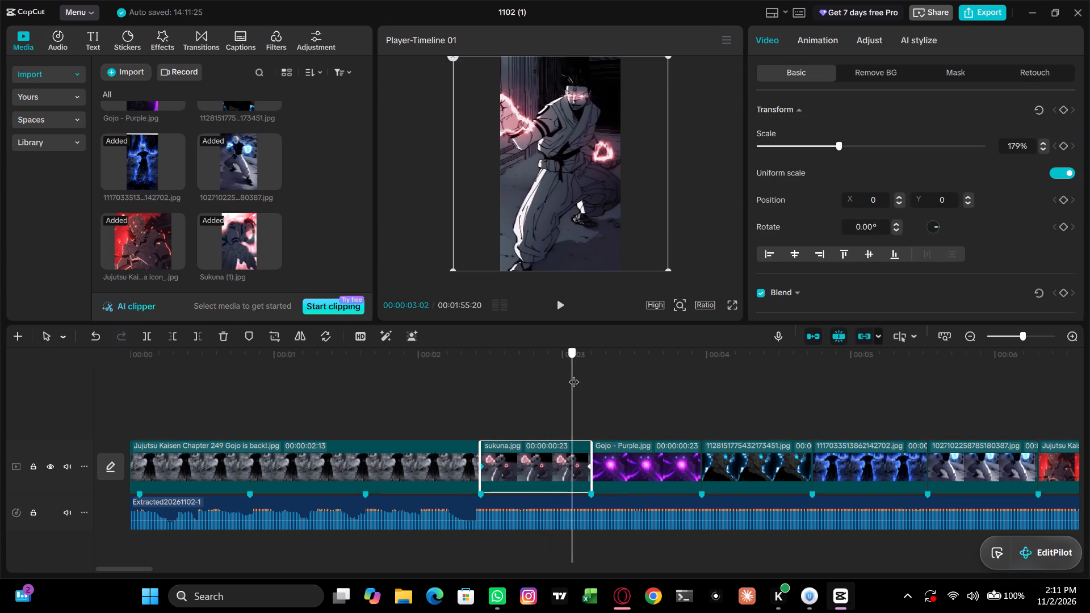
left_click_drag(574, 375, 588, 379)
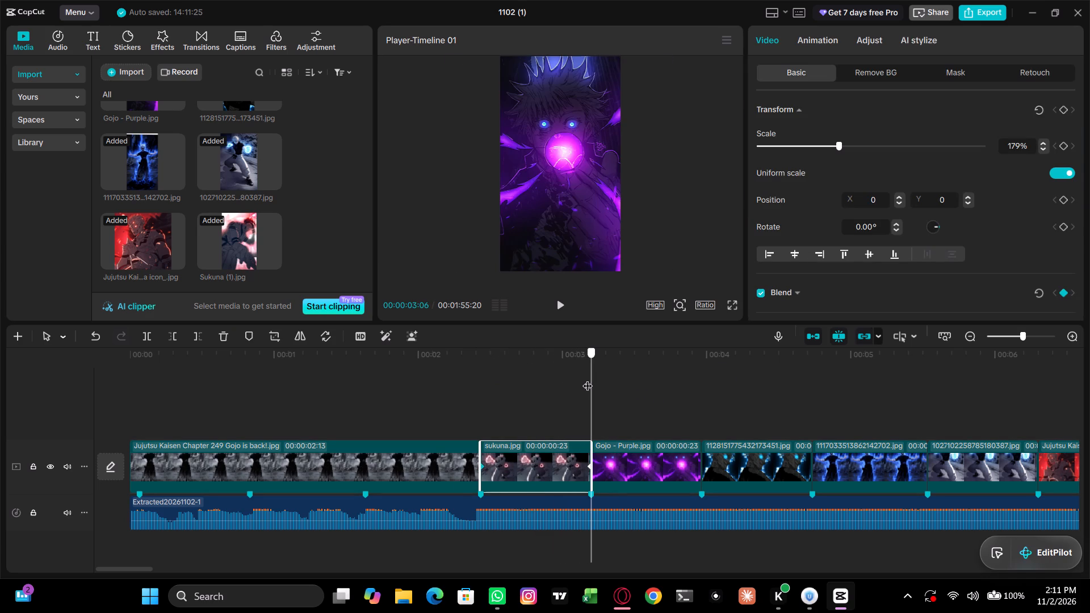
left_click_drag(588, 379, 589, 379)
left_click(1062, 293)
Replace the sukuna.jpg clip's Blend keyframe at 00:00:02:13 with one a frame further in, at 00:00:02:14.
key("Left")
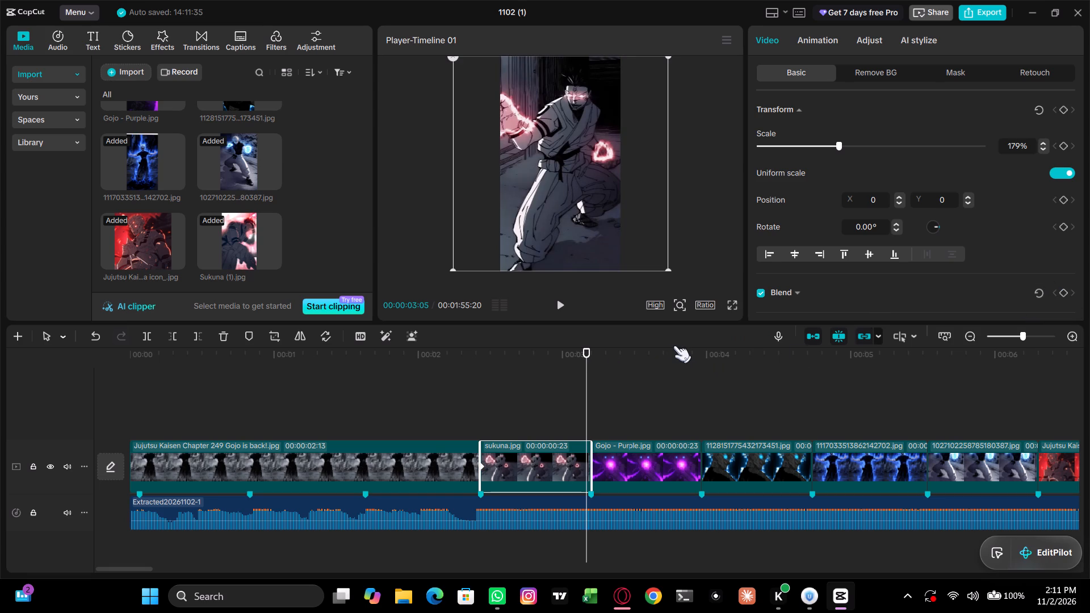
key("Left")
key("Left")
key("Left")
key("Left")
key("Left")
key("Left")
key("Left")
key("Left")
key("Left")
key("Left")
key("Left")
key("Left")
key("Left")
key("Left")
key("Left")
key("Left")
key("Left")
key("Left")
key("Left")
key("Left")
key("Left")
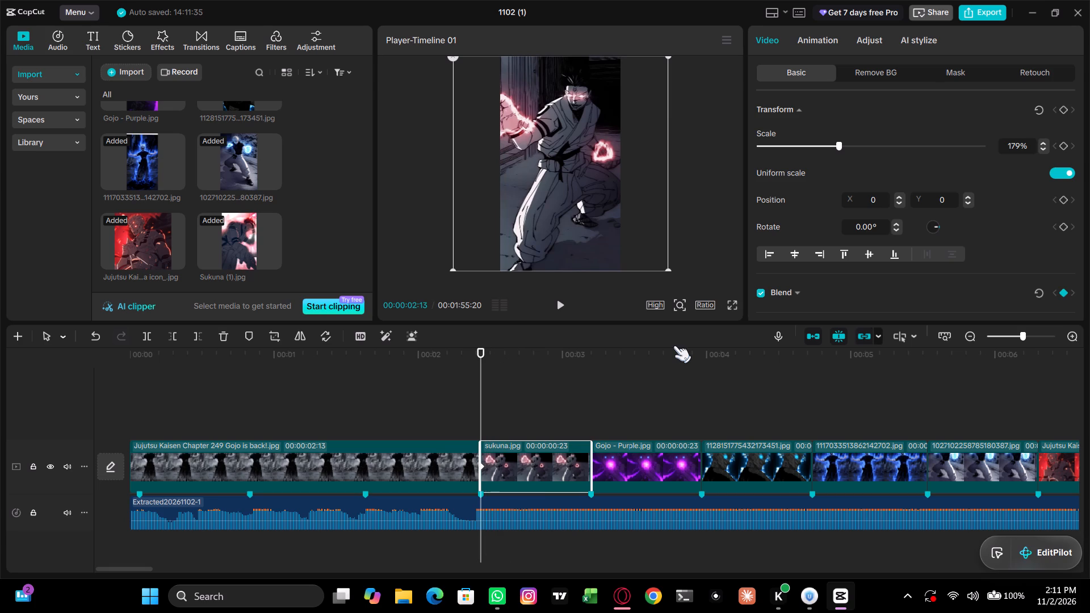
left_click(1059, 292)
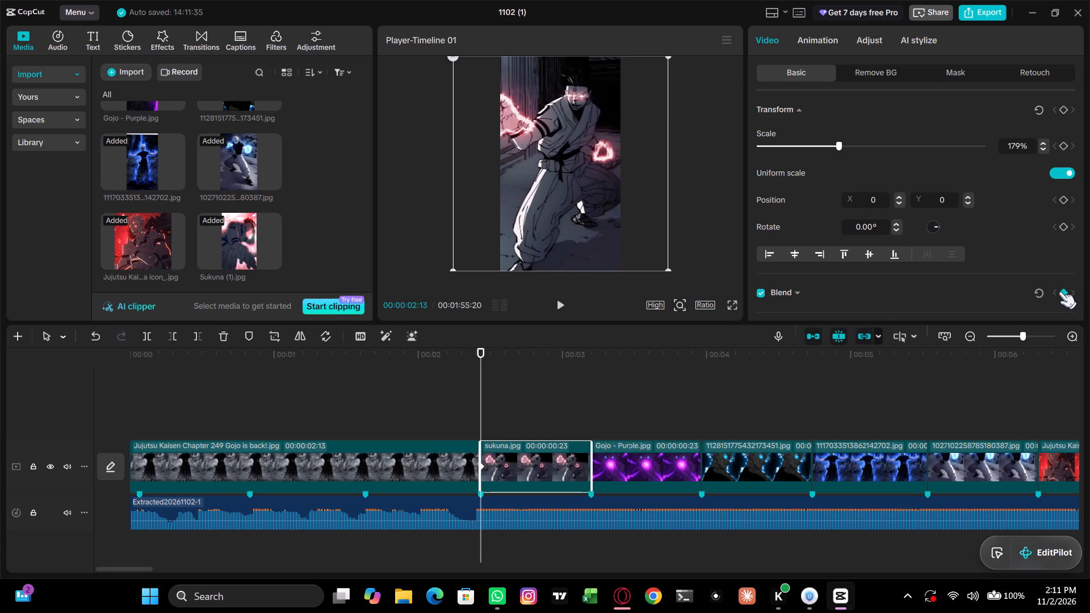
left_click(1063, 292)
left_click(1061, 290)
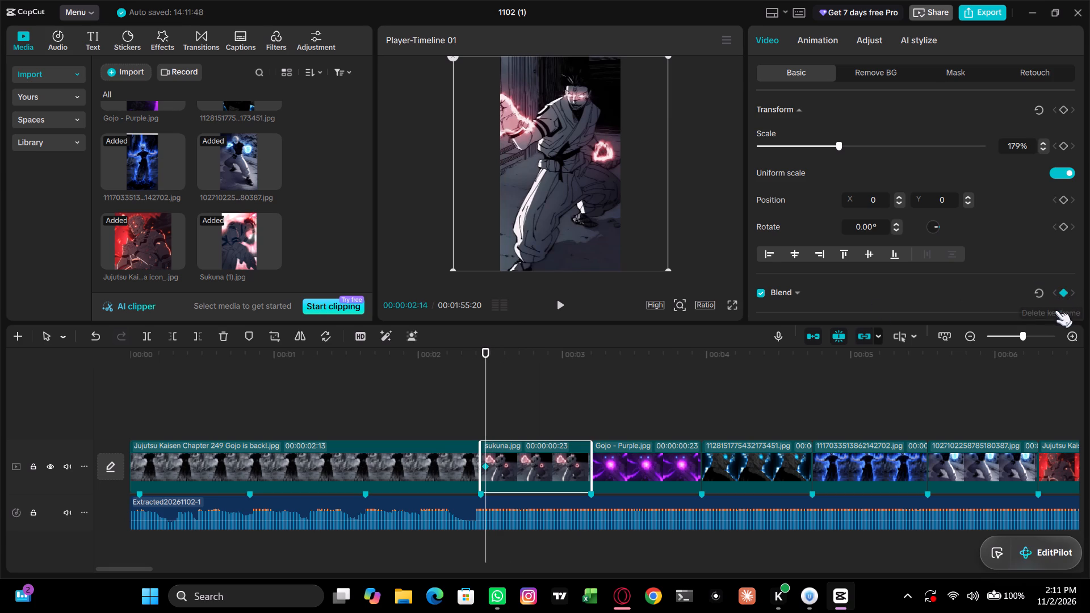
Add a second Blend keyframe to the sukuna.jpg clip one frame before its end, at 00:00:03:05.
key("Right")
key("Right")
key("Right")
key("Right")
key("Right")
key("Right")
key("Right")
key("Right")
key("Right")
key("Right")
key("Right")
key("Right")
key("Right")
key("Right")
key("Right")
key("Right")
key("Right")
key("Right")
key("Right")
key("Right")
key("Right")
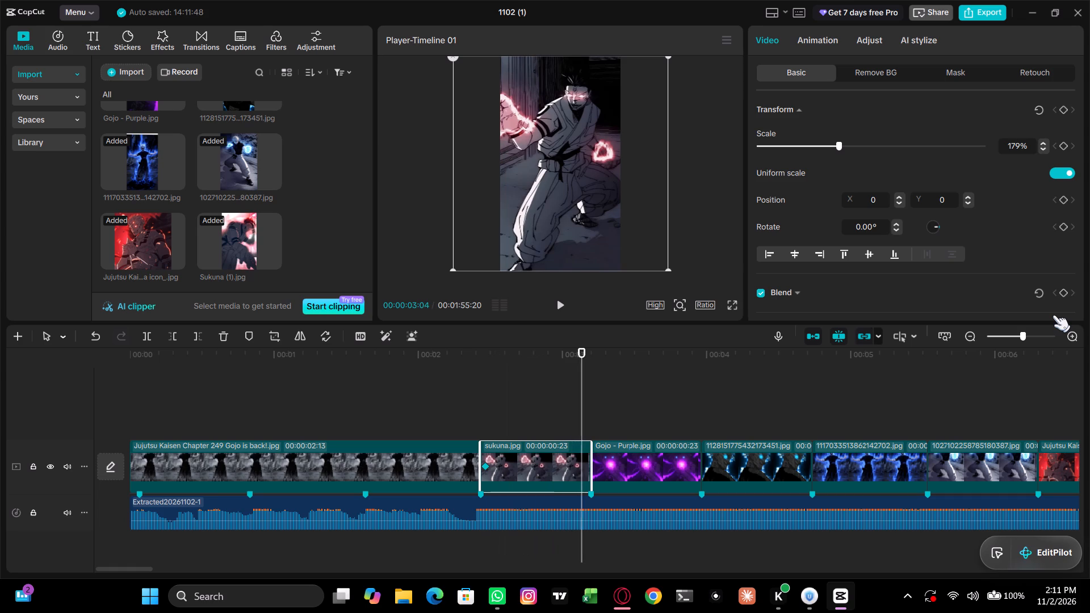
key("Right")
key("Down")
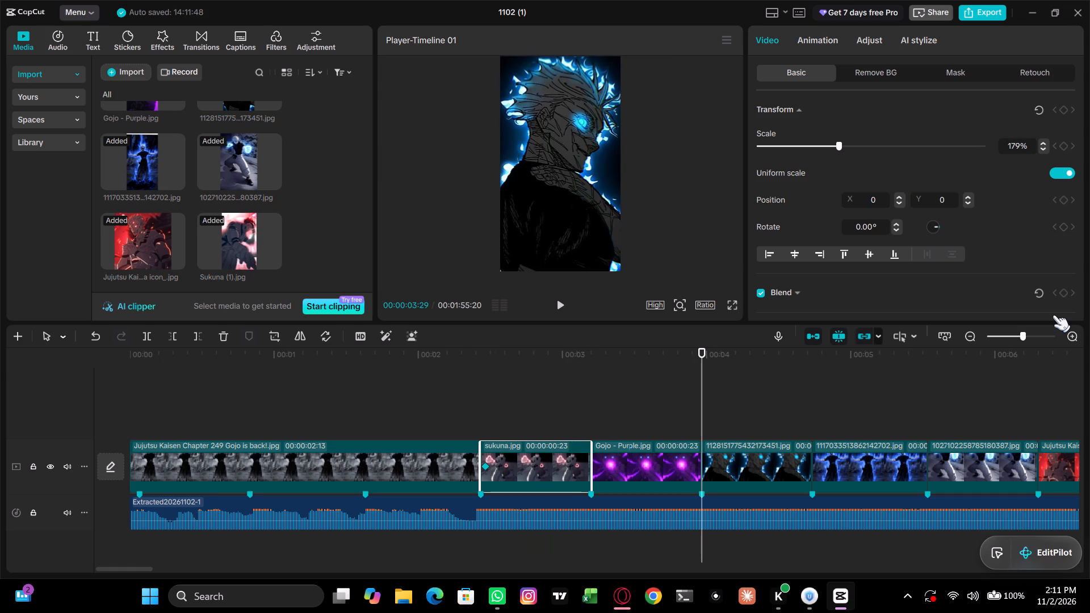
key("Up")
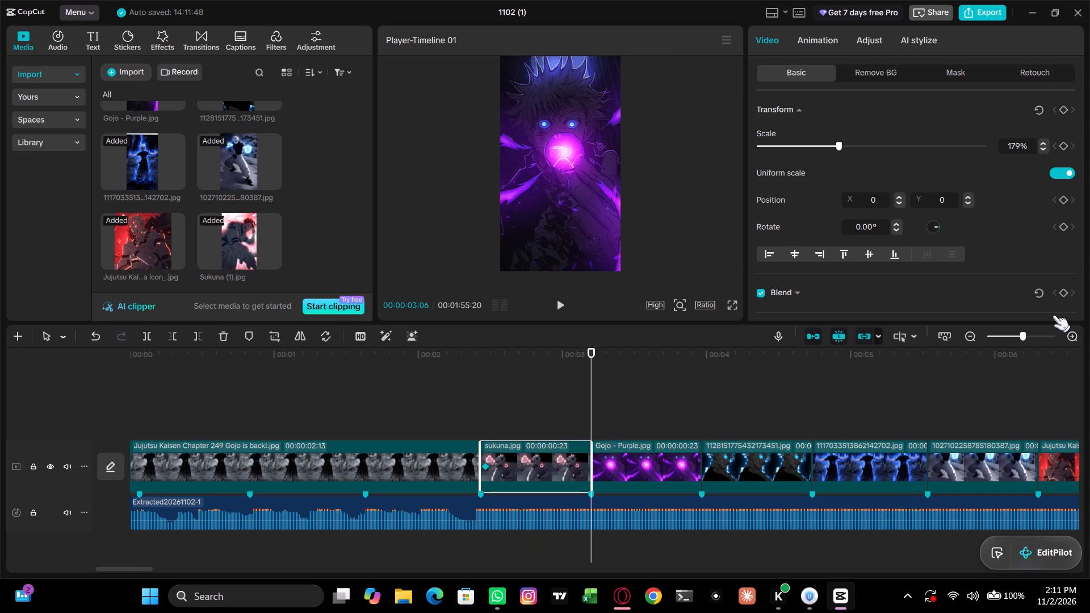
key("Left")
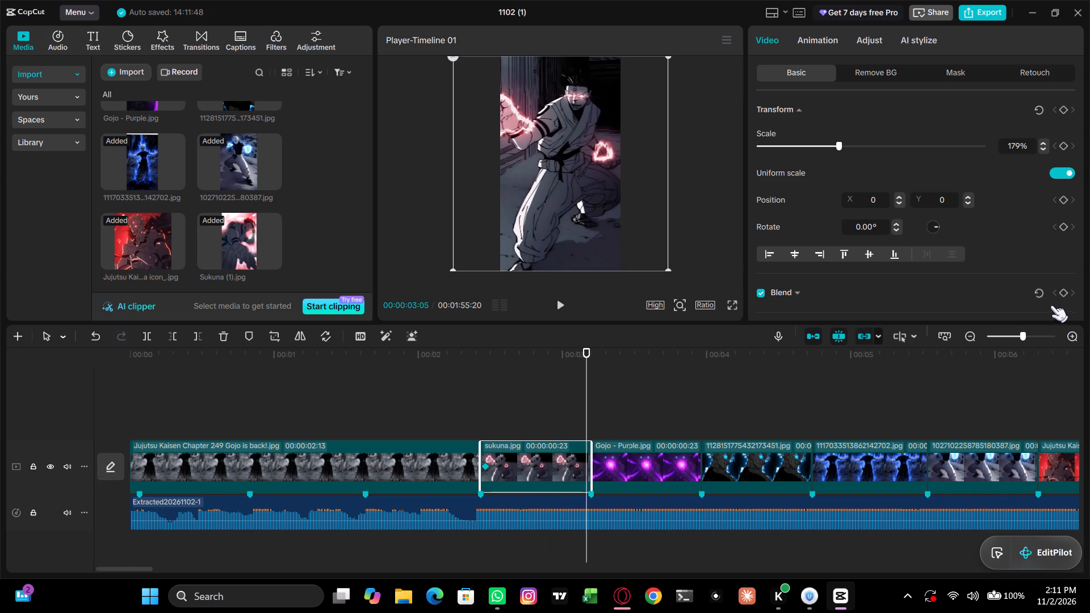
left_click(1059, 293)
left_click(1060, 291)
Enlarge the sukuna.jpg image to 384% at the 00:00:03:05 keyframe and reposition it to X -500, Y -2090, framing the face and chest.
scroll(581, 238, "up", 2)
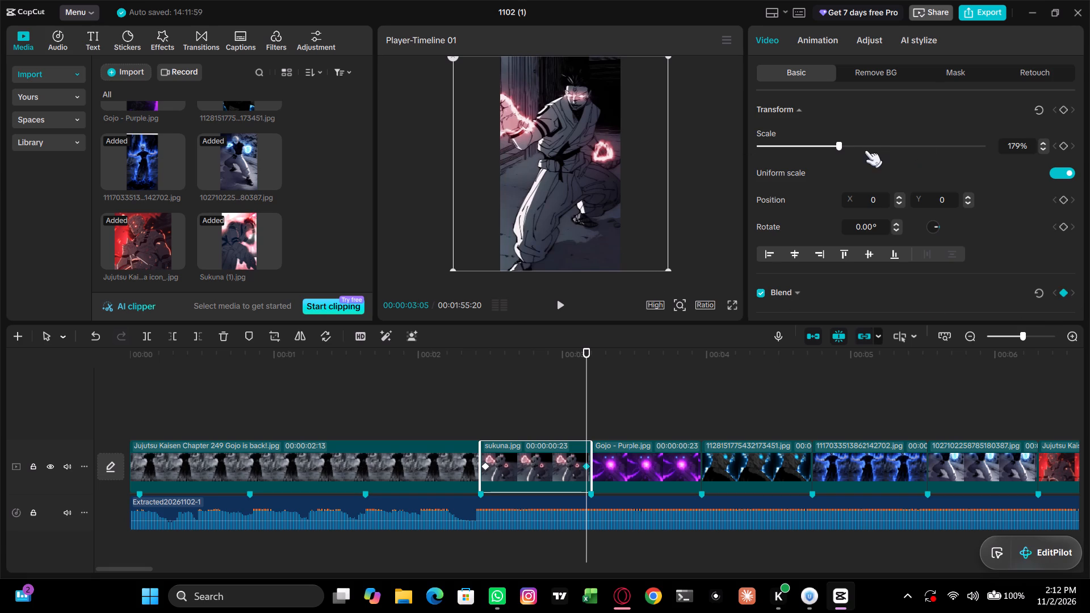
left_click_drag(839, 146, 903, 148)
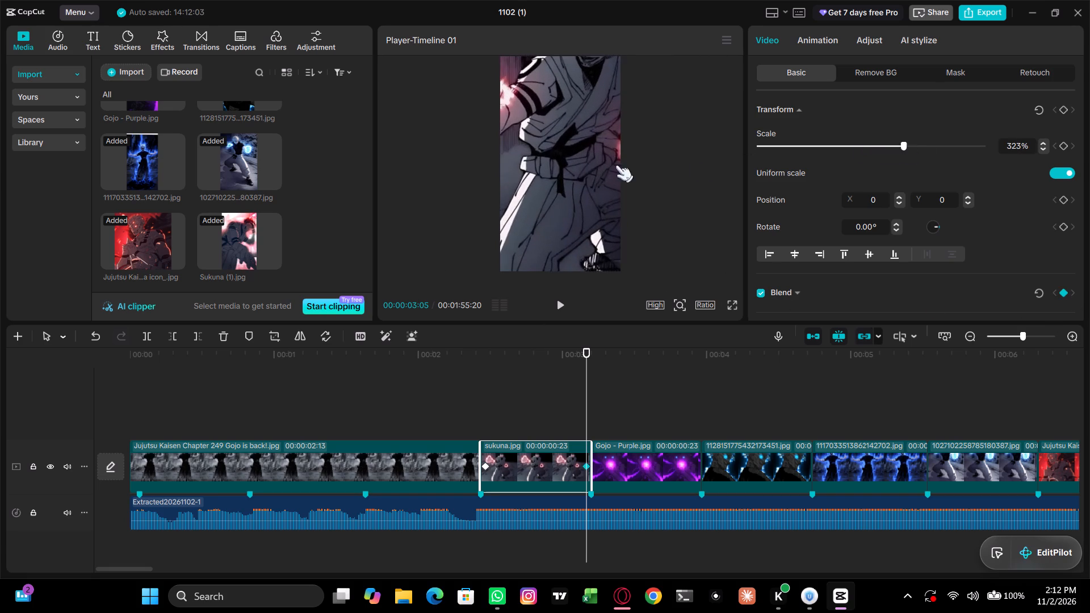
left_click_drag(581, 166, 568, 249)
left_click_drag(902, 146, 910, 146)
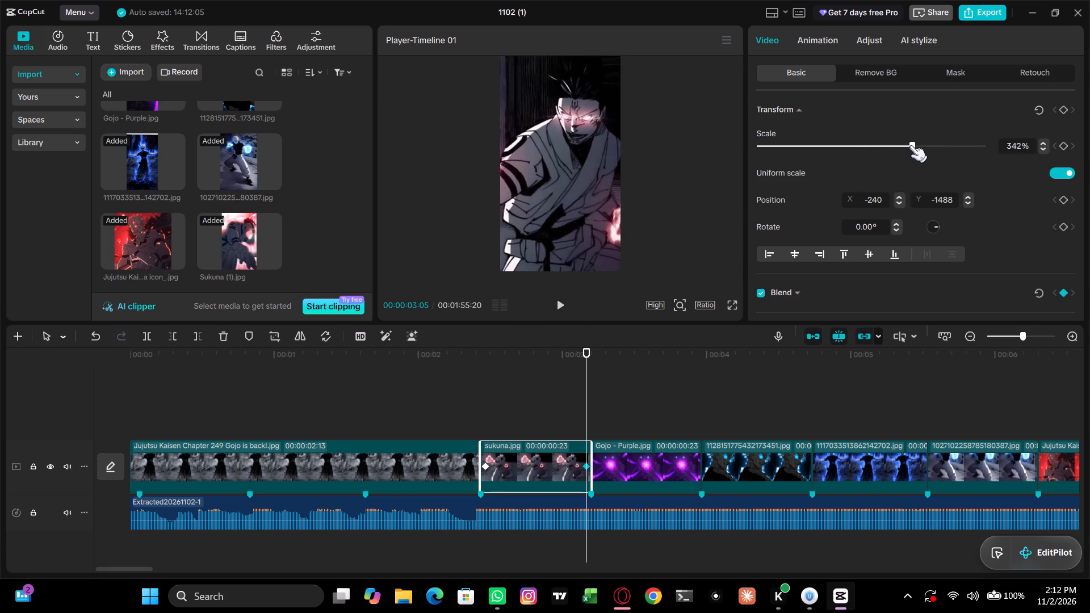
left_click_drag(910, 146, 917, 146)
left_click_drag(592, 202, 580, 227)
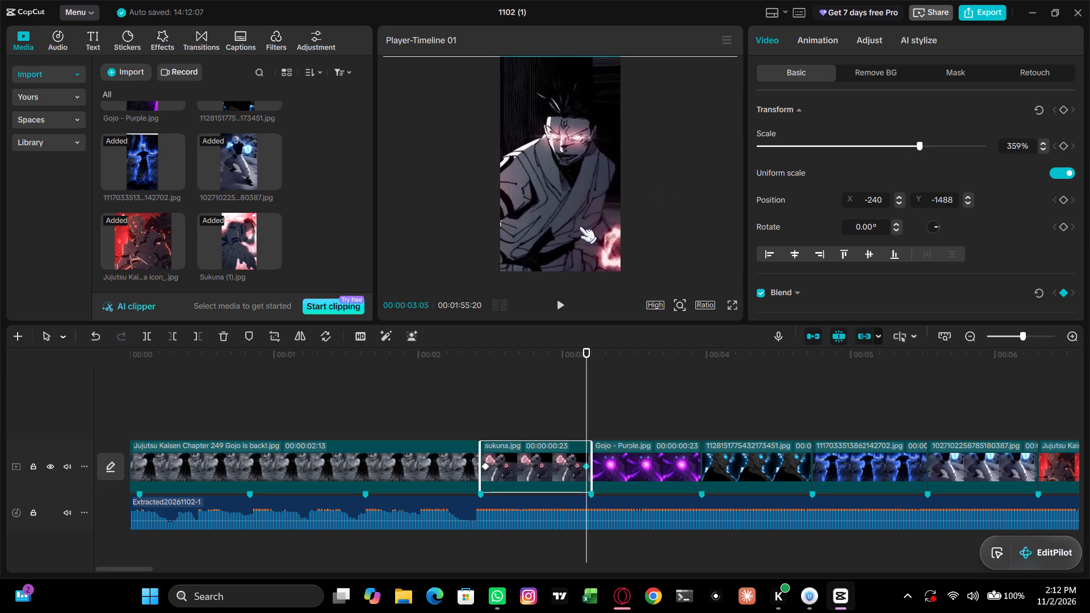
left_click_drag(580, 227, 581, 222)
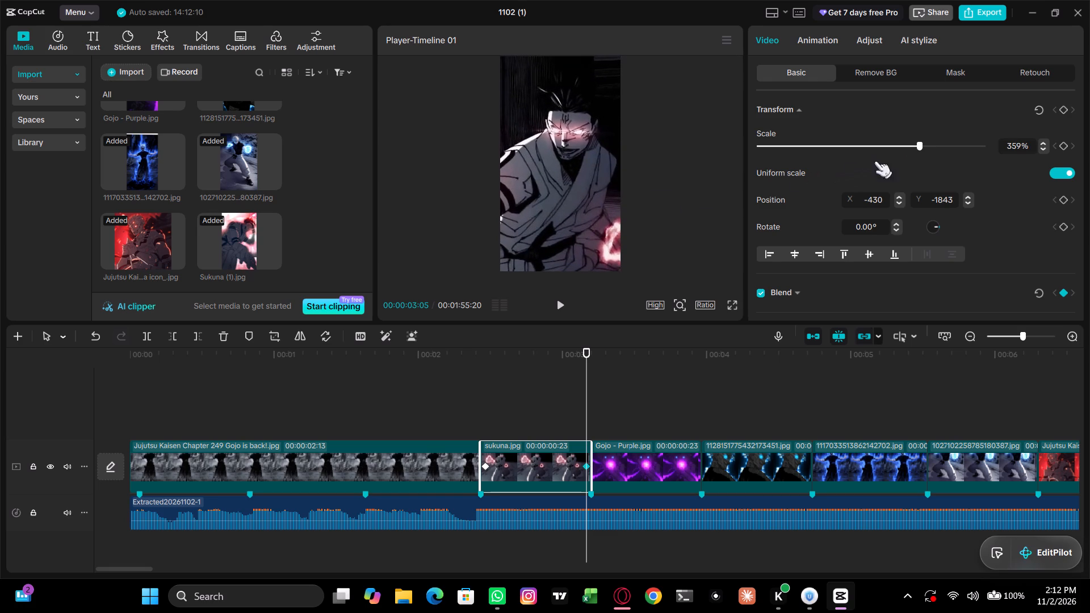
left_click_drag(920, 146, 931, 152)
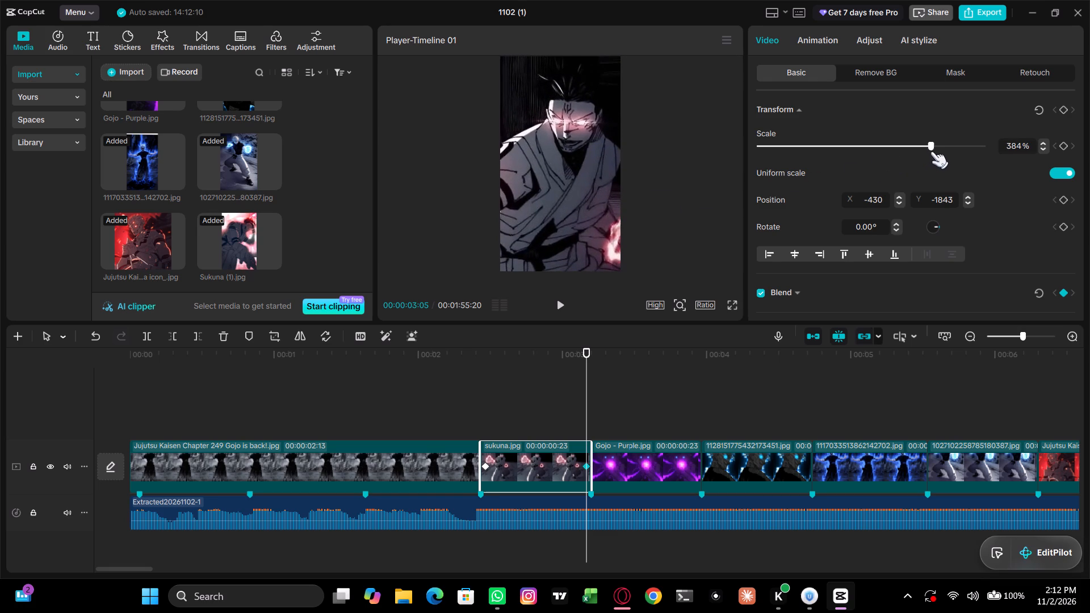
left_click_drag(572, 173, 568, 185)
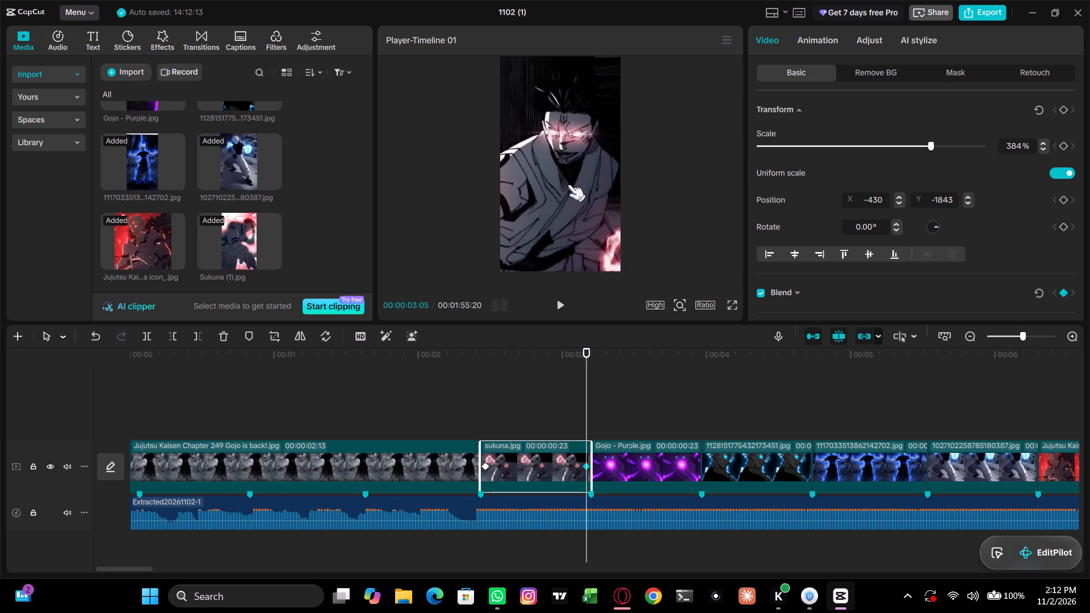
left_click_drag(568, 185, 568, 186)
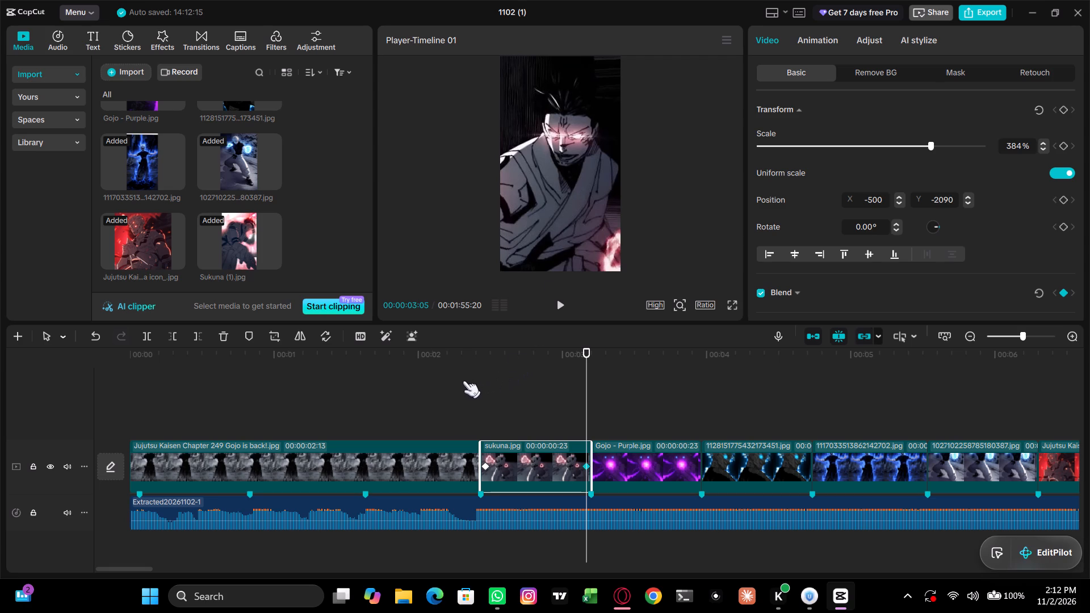
Play back the sukuna.jpg clip from about 00:00:02:18 into the Gojo - Purple.jpg clip to check the zoomed framing.
left_click(463, 382)
left_click_drag(462, 379, 477, 381)
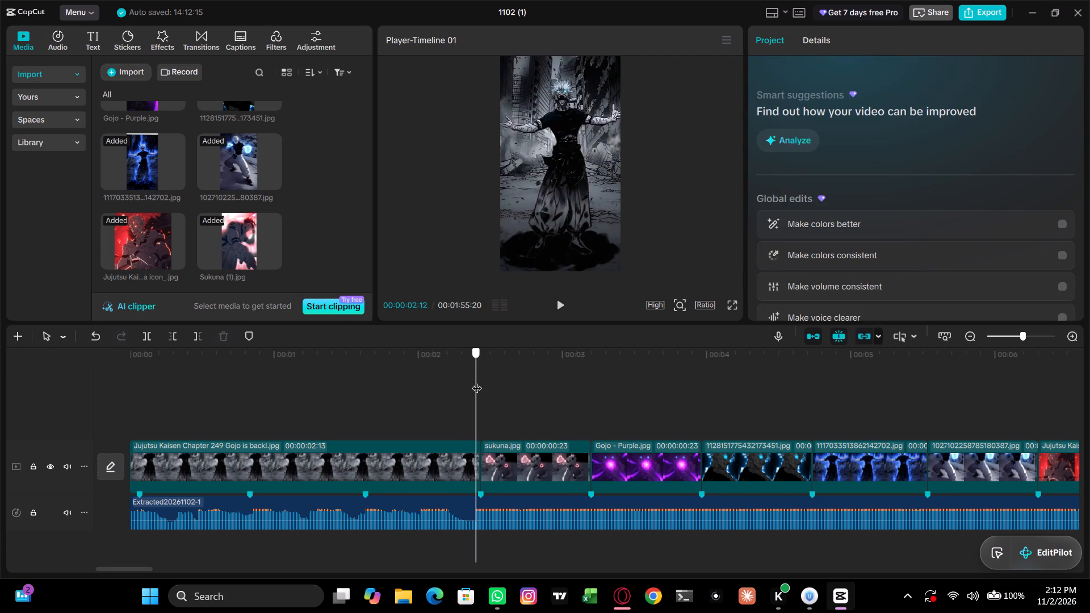
left_click_drag(477, 381, 506, 385)
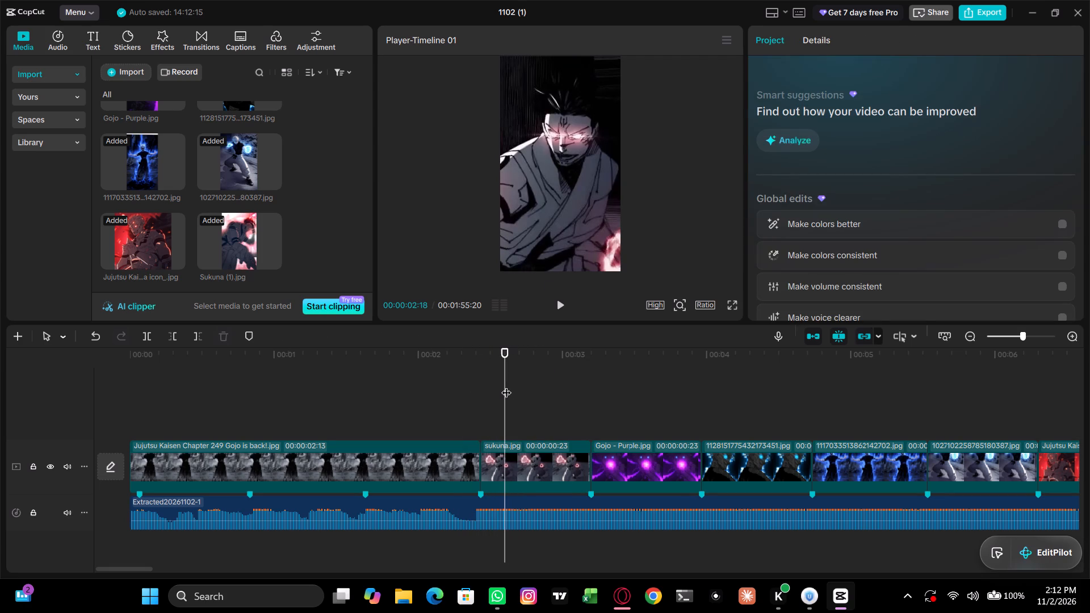
key("space")
key("space")
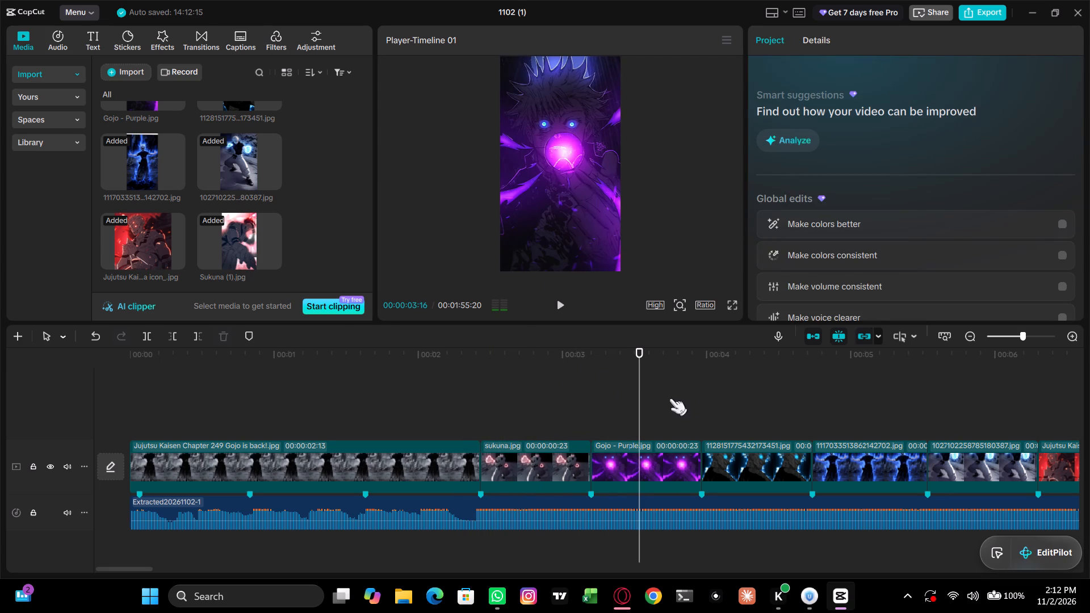
left_click_drag(638, 404, 496, 427)
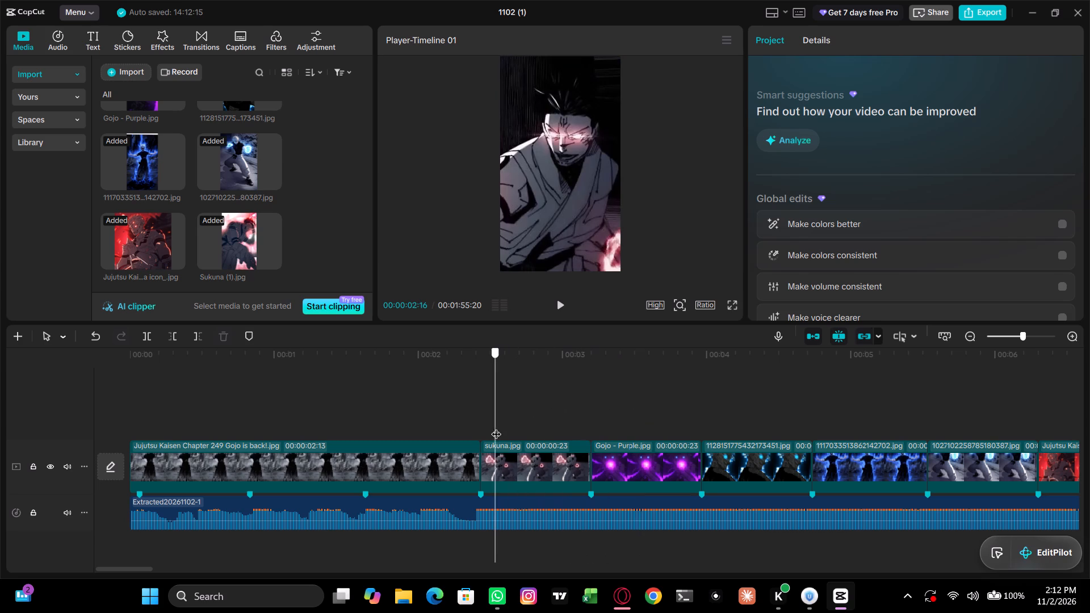
left_click_drag(496, 427, 497, 426)
At the sukuna.jpg clip's first keyframe, 00:00:02:14, reduce the scale to 178% and recentre the image at X 0, Y 0.
left_click(510, 461)
left_click(482, 464)
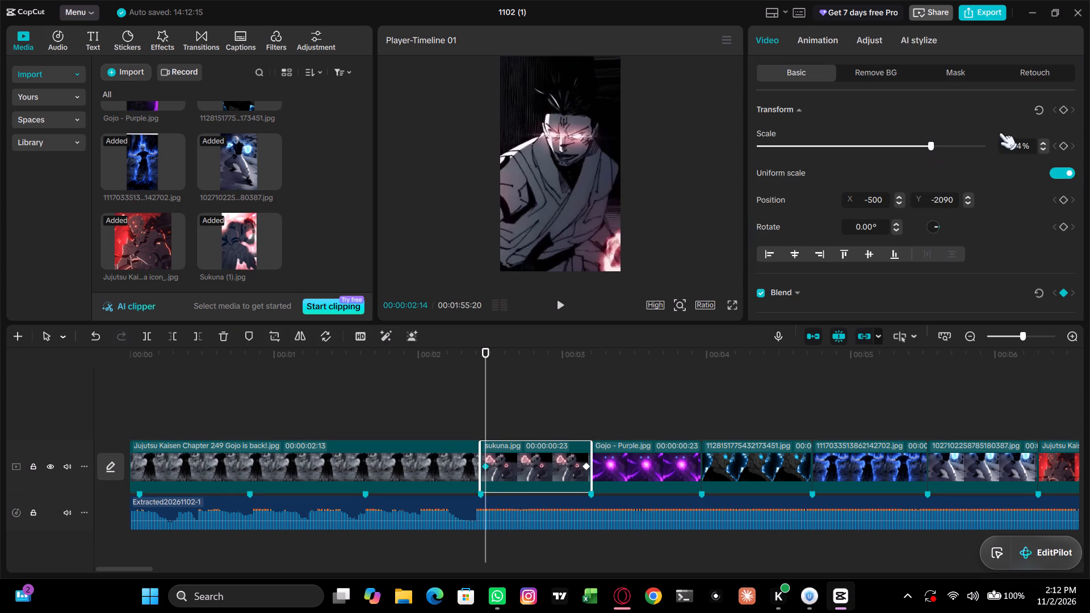
left_click_drag(929, 145, 817, 159)
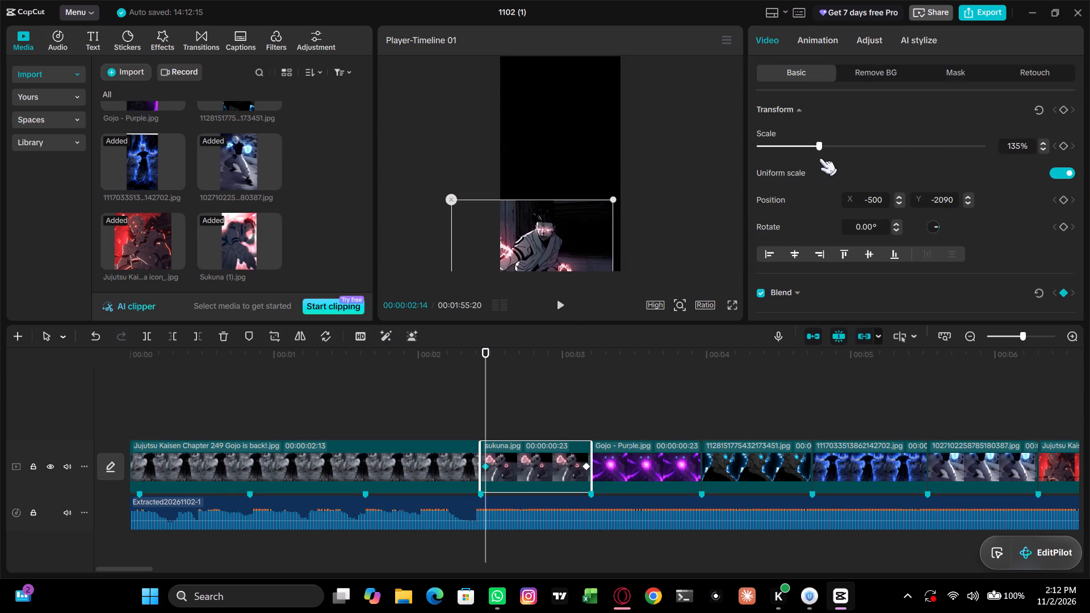
left_click_drag(556, 230, 592, 125)
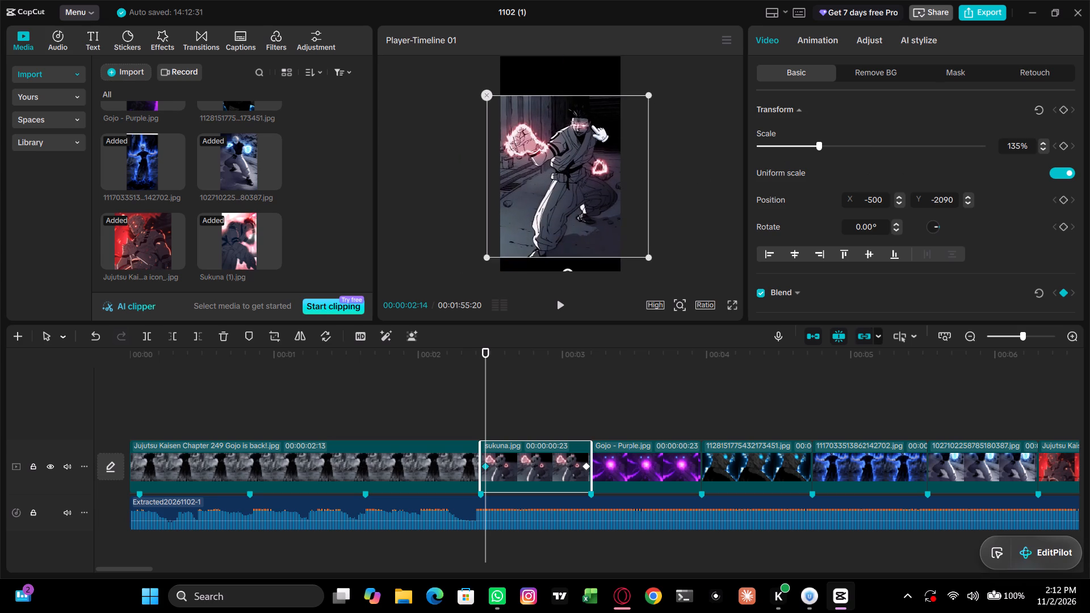
left_click_drag(592, 125, 586, 123)
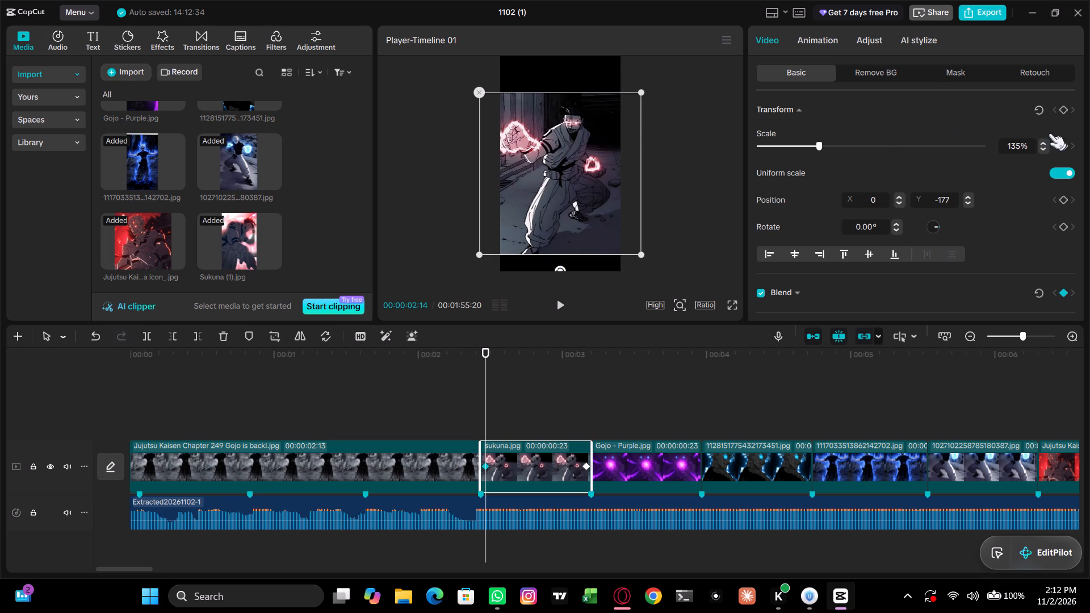
triple_click(1046, 143)
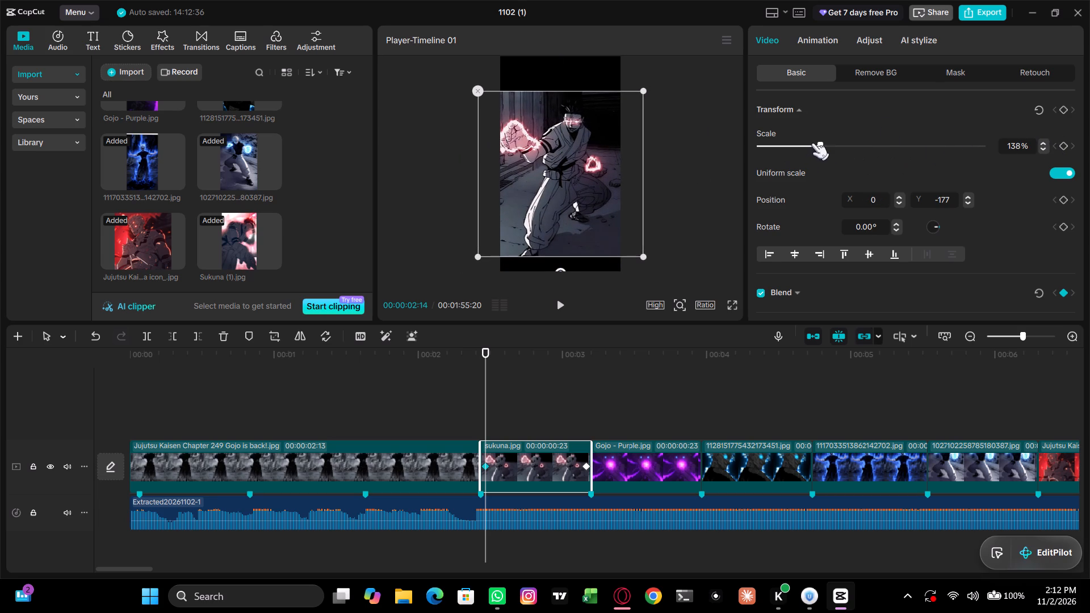
left_click(831, 146)
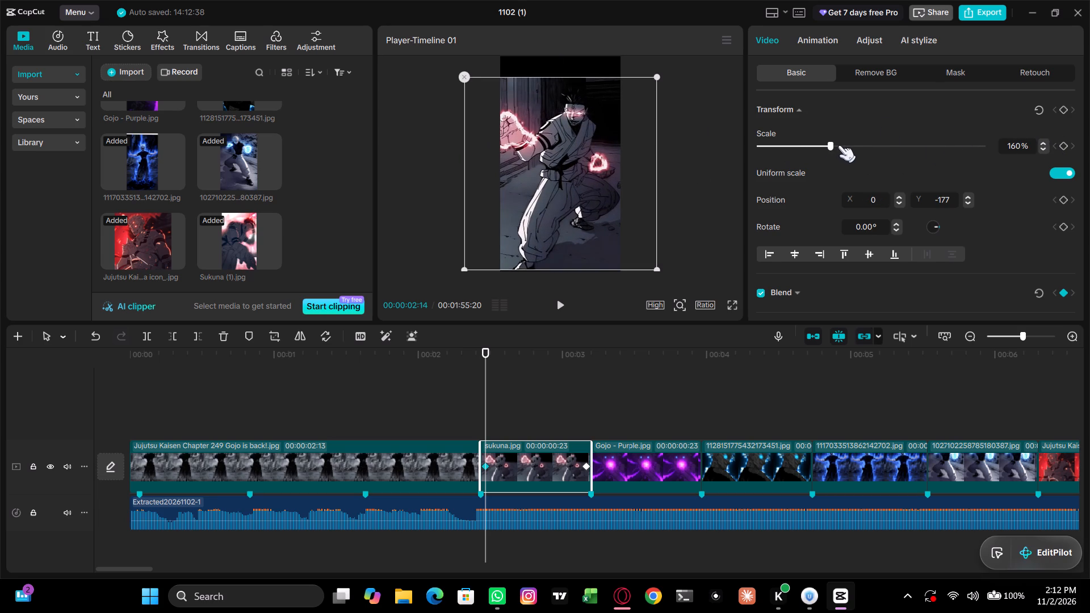
left_click(839, 146)
left_click_drag(577, 196, 578, 187)
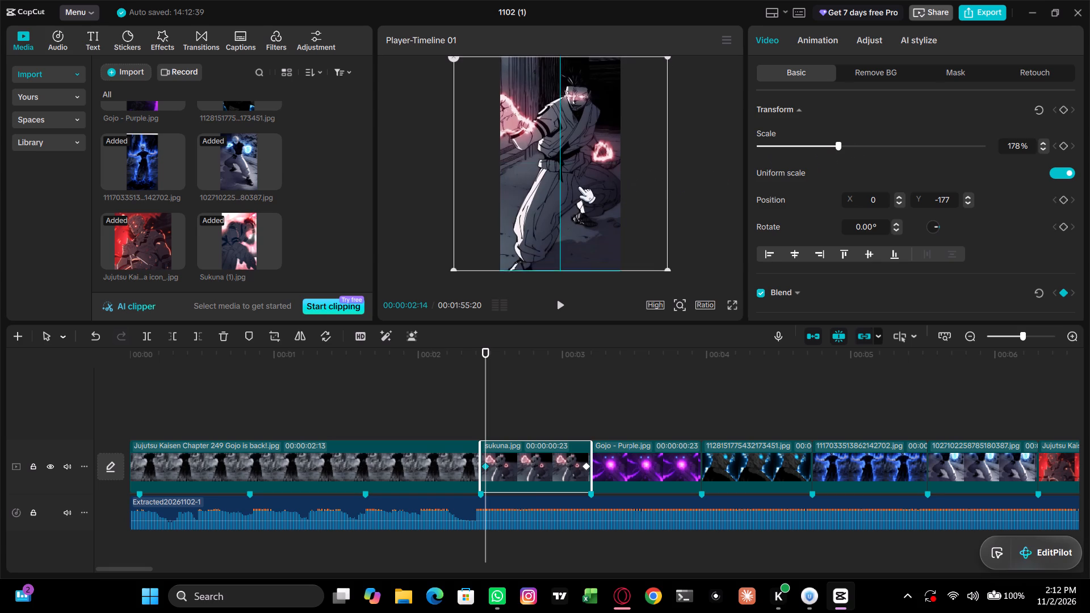
left_click_drag(578, 187, 578, 186)
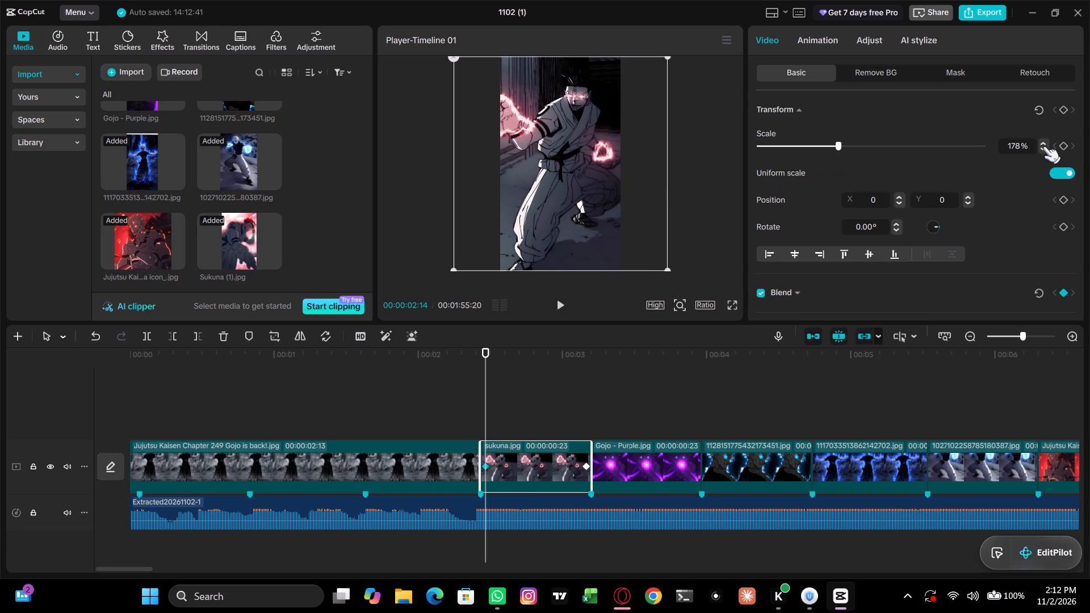
Fine-tune the sukuna.jpg clip's scale upward in 1% increments to just past 180%, and collapse the Transform settings.
left_click(1045, 141)
left_click(884, 119)
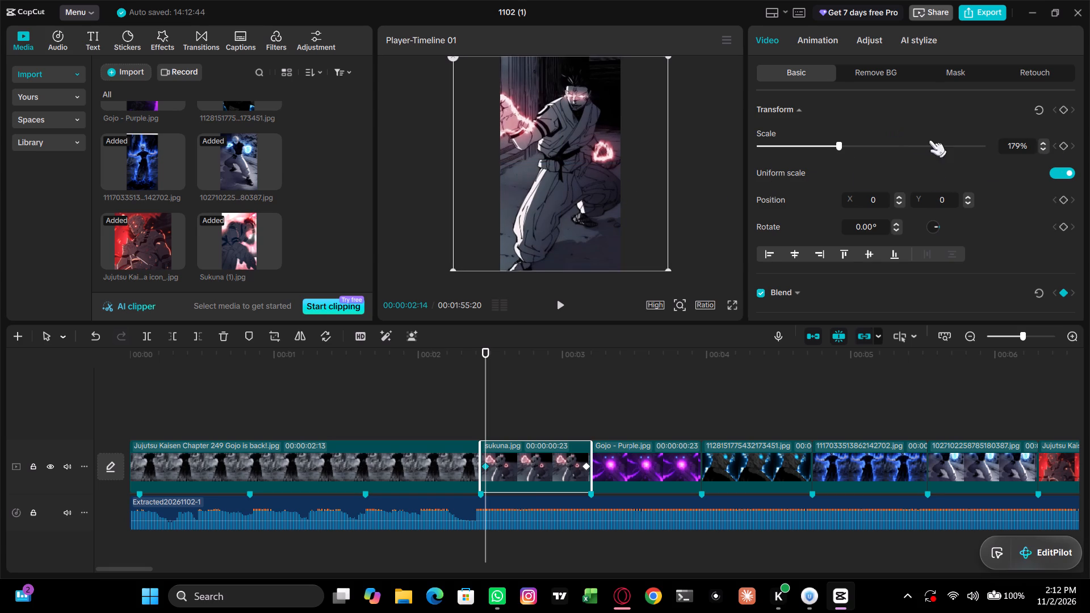
left_click(1037, 142)
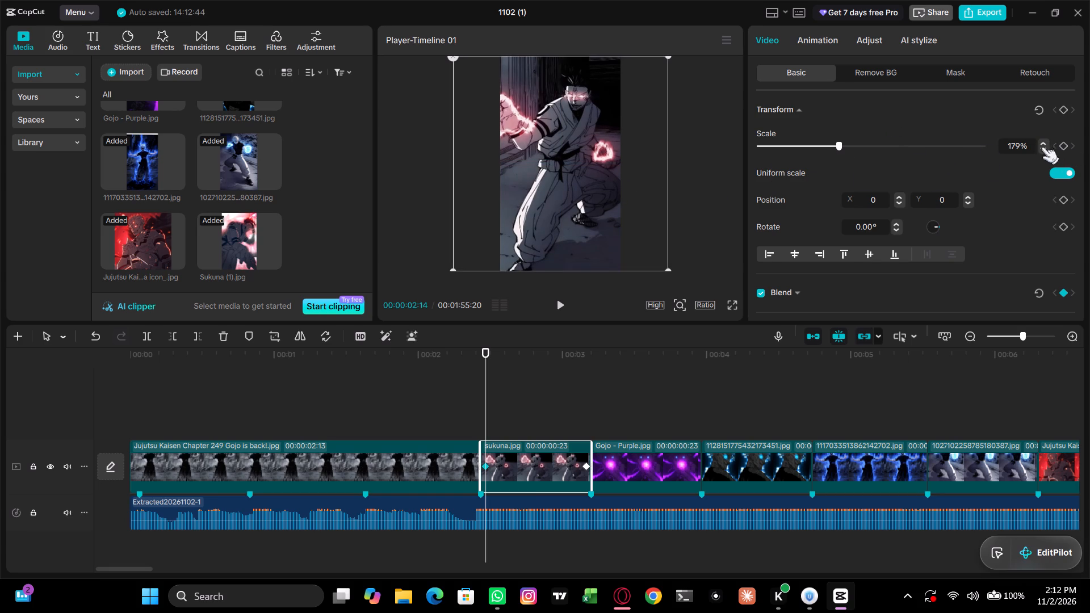
left_click(1036, 141)
left_click(1043, 142)
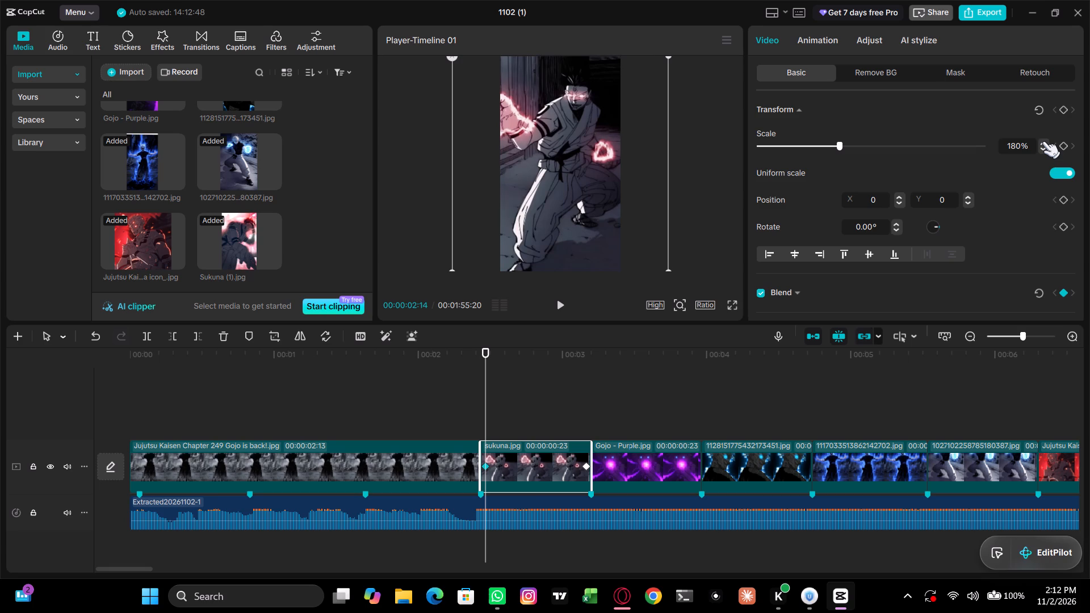
left_click(1043, 142)
left_click(904, 115)
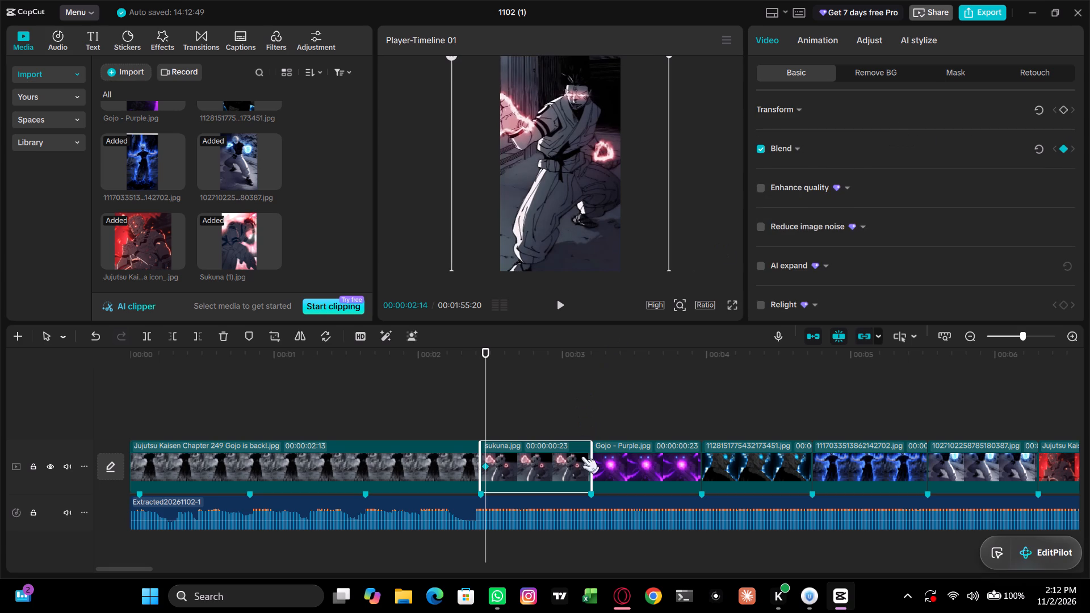
Compare the sukuna.jpg image at its 00:00:02:14 and 00:00:03:05 keyframes and view the In animations available for the clip.
left_click_drag(483, 381, 555, 396)
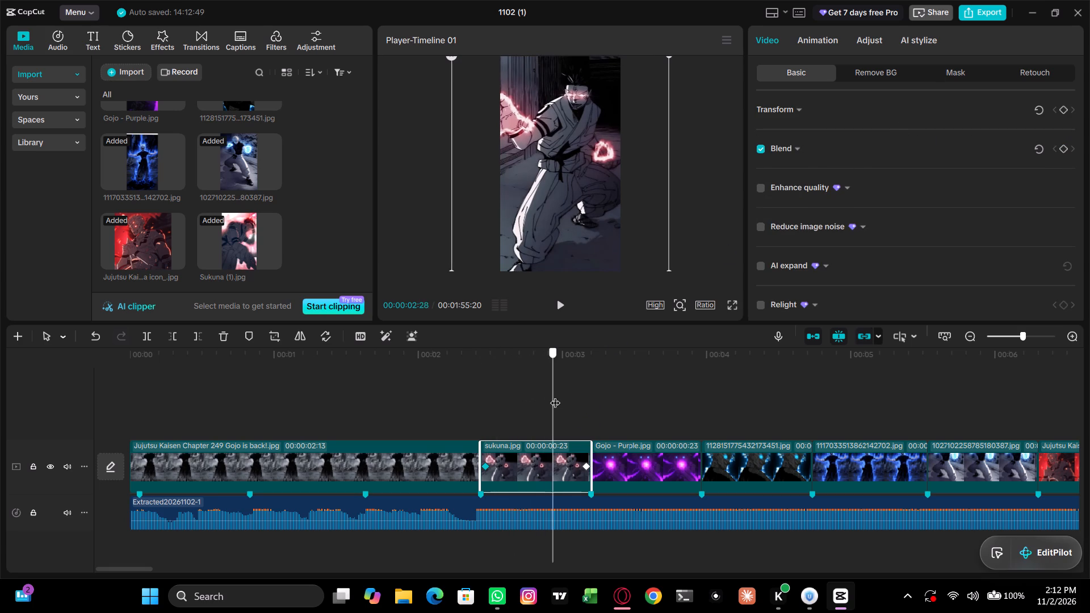
left_click_drag(555, 396, 584, 410)
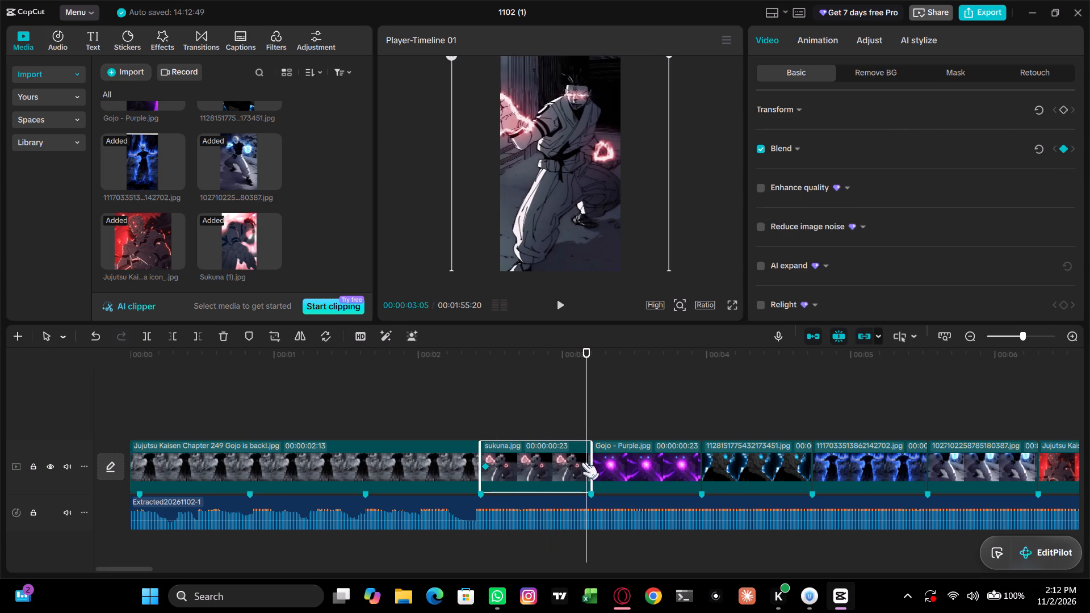
left_click(539, 398)
left_click(517, 455)
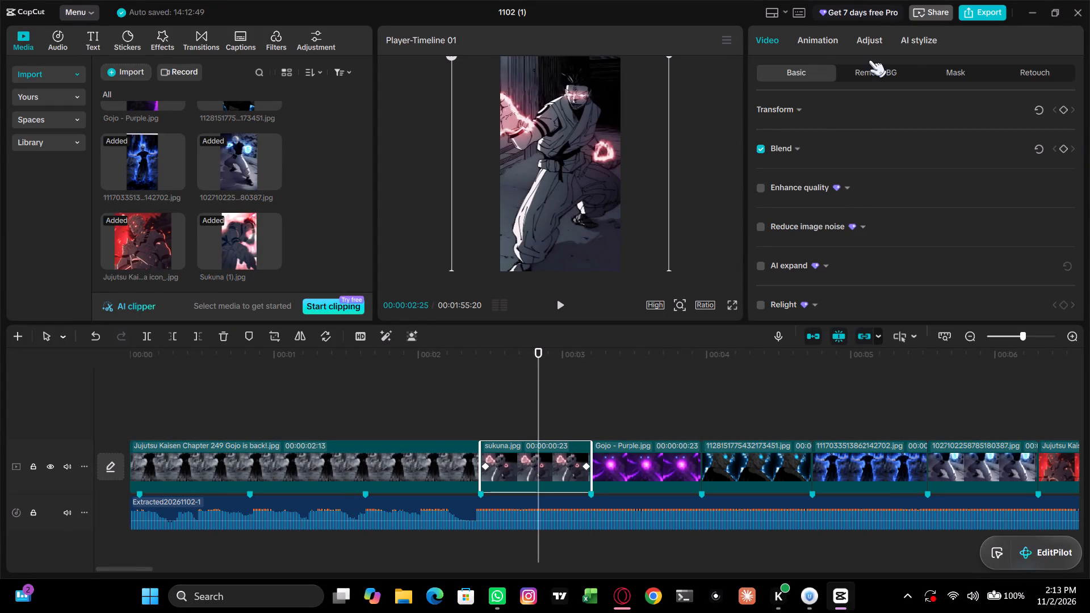
left_click(821, 41)
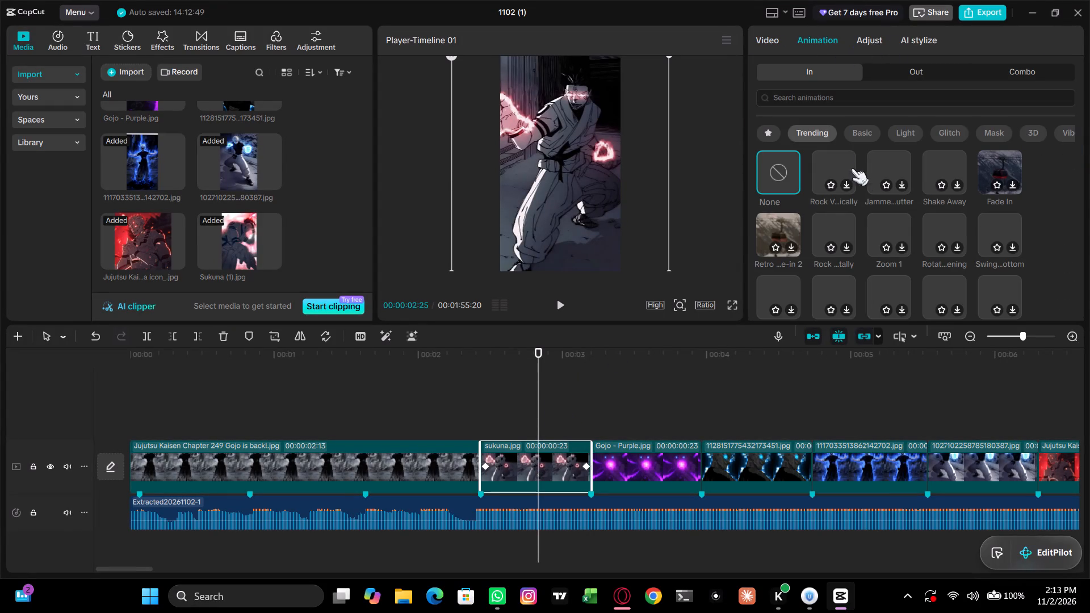
left_click_drag(536, 384, 519, 383)
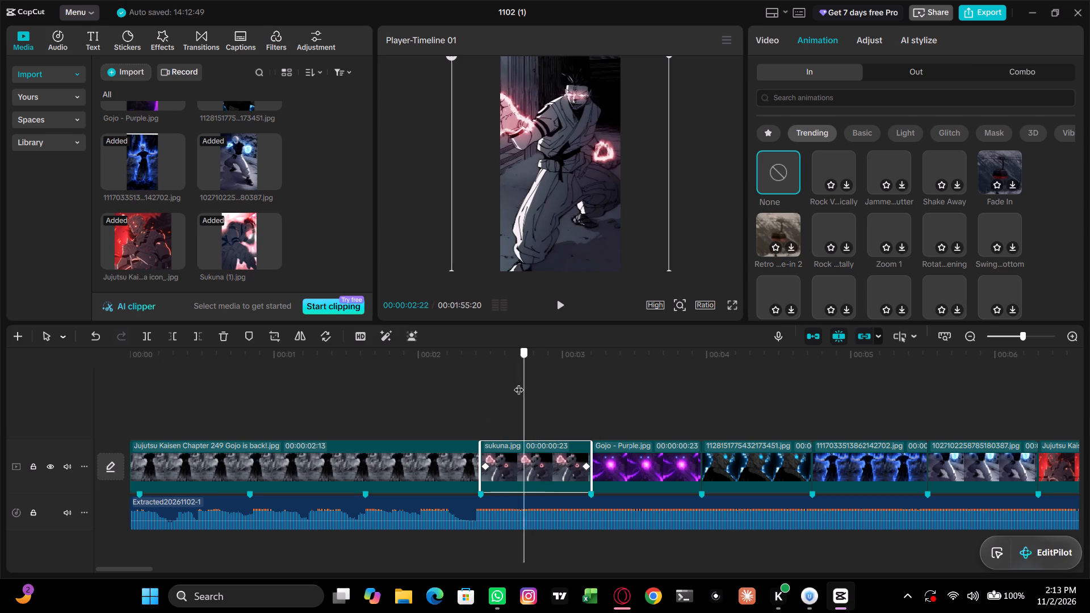
left_click_drag(519, 383, 585, 387)
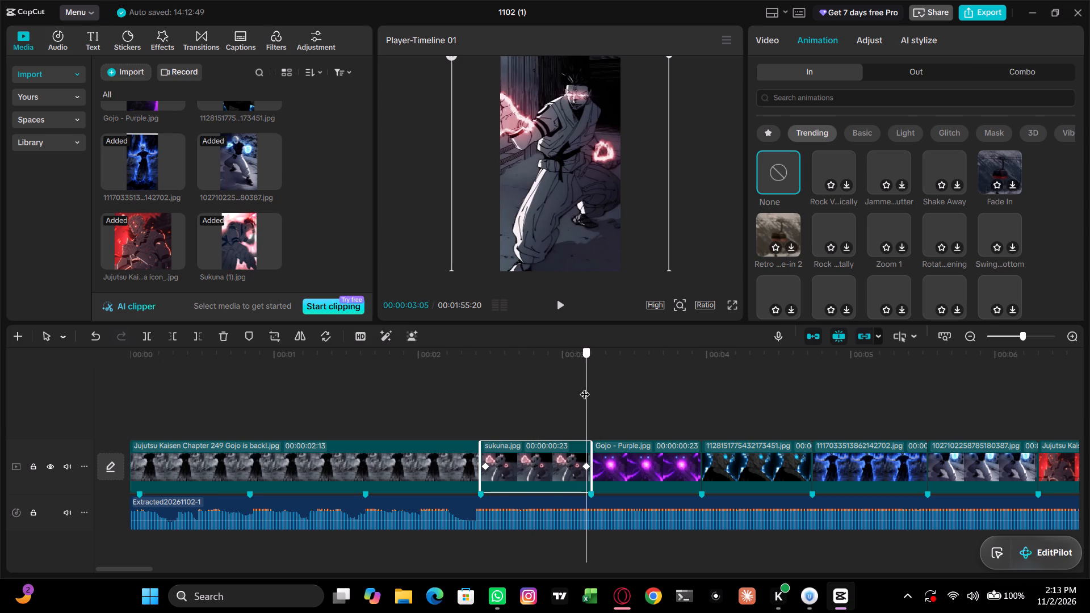
left_click_drag(585, 387, 488, 390)
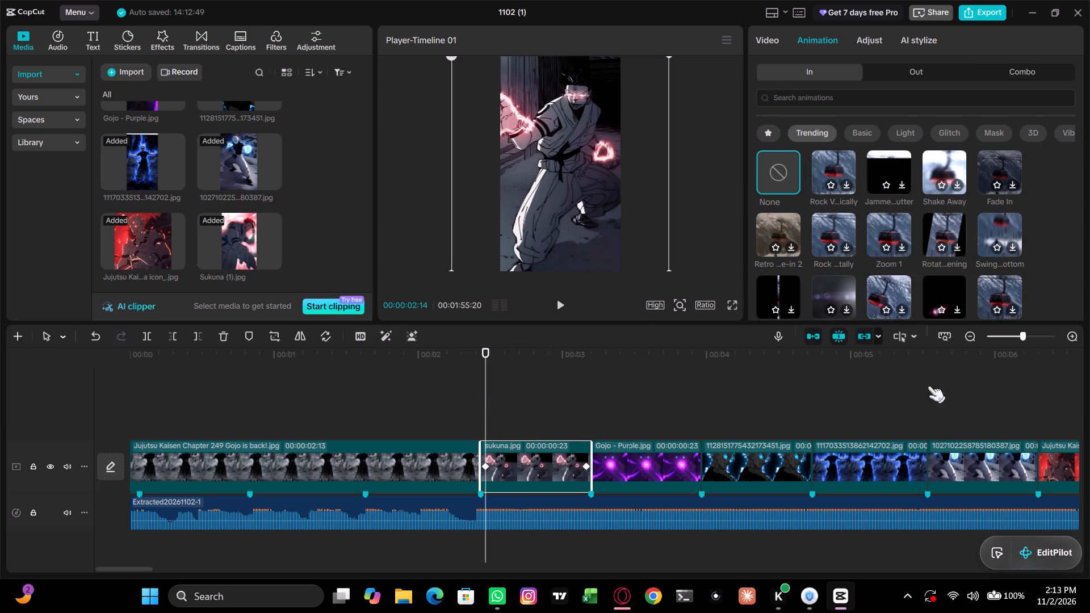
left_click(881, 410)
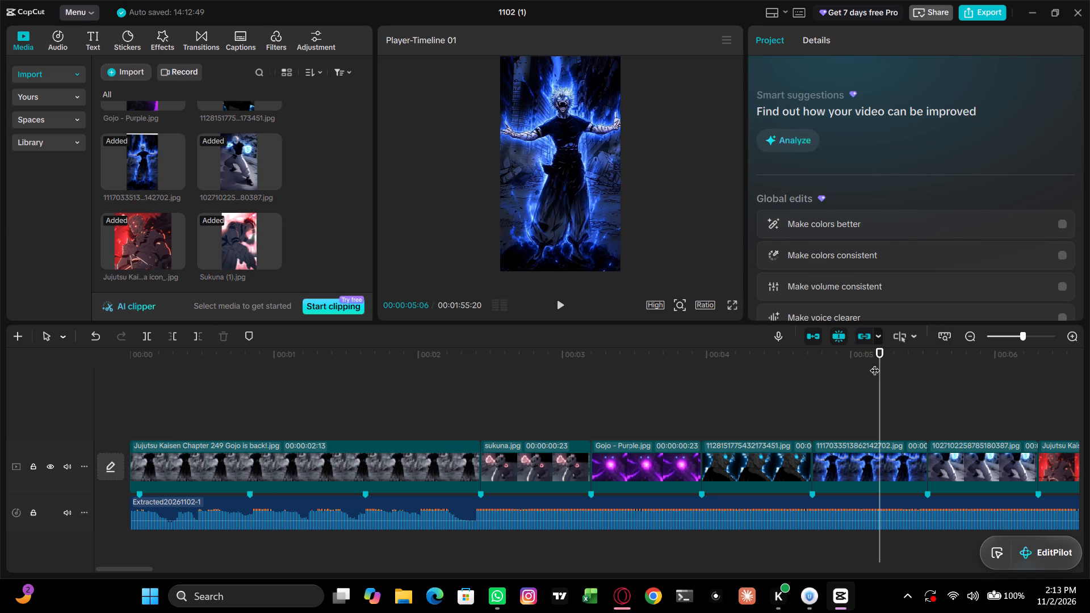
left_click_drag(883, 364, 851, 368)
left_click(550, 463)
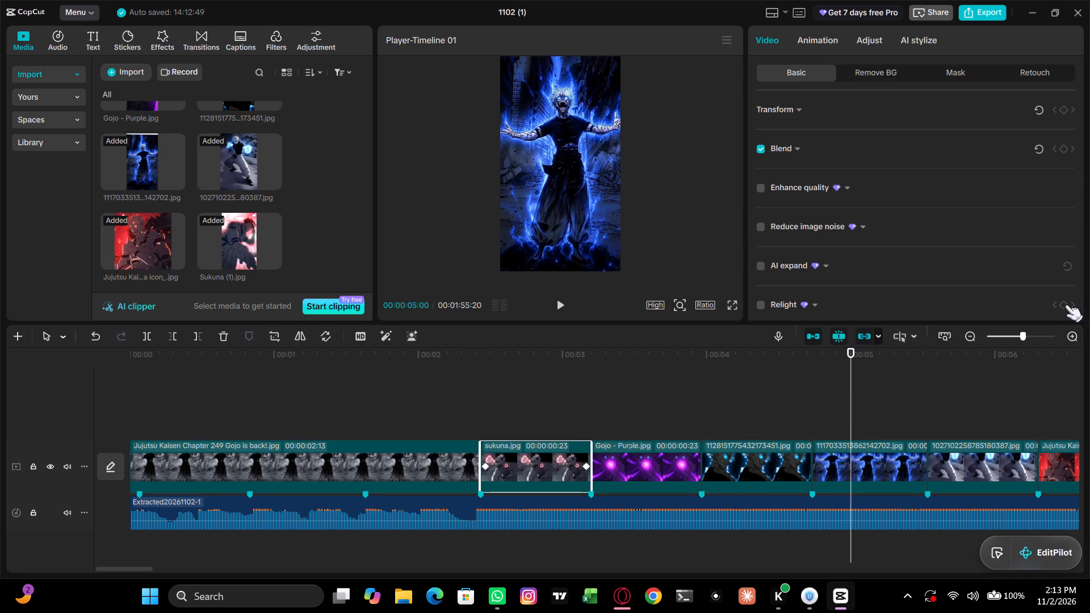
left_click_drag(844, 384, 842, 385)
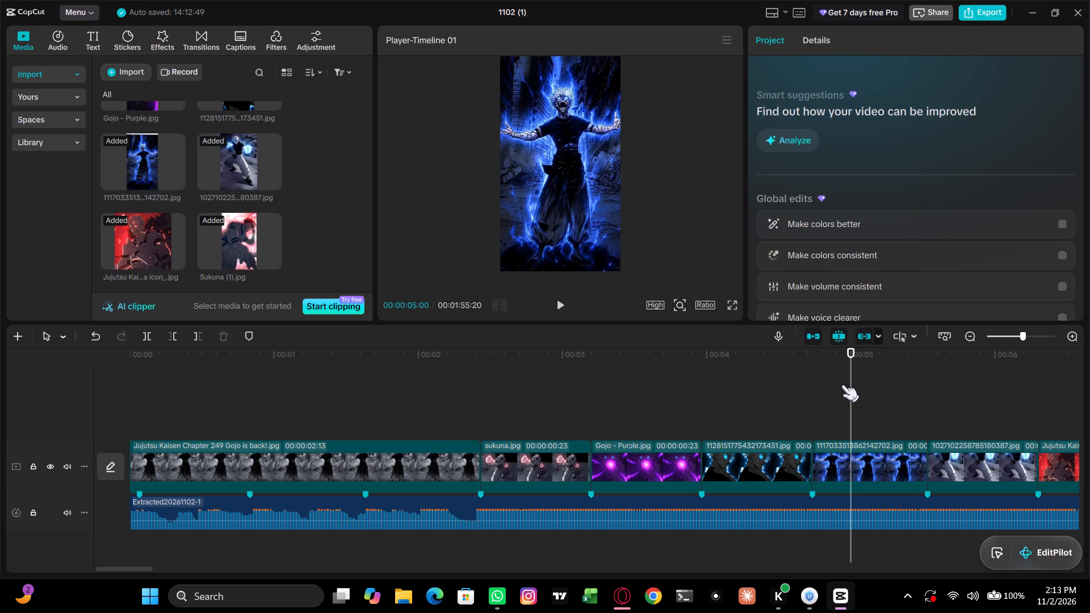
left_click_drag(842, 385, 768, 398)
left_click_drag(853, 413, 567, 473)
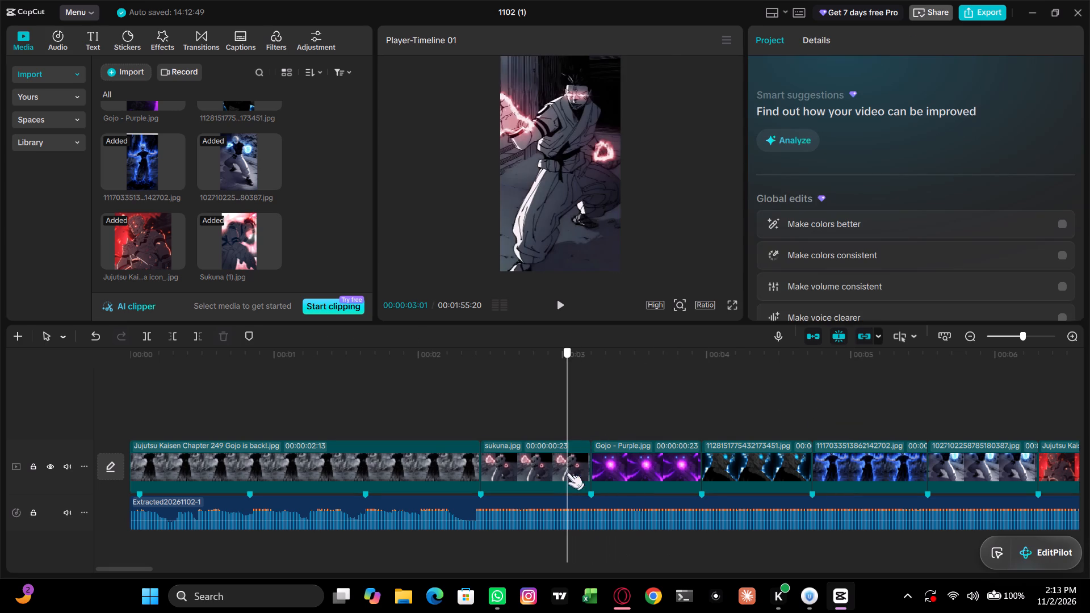
On the sukuna.jpg clip at 00:00:03:05, add a Transform keyframe and remove the existing Blend keyframe.
left_click_drag(567, 473, 567, 472)
left_click(567, 466)
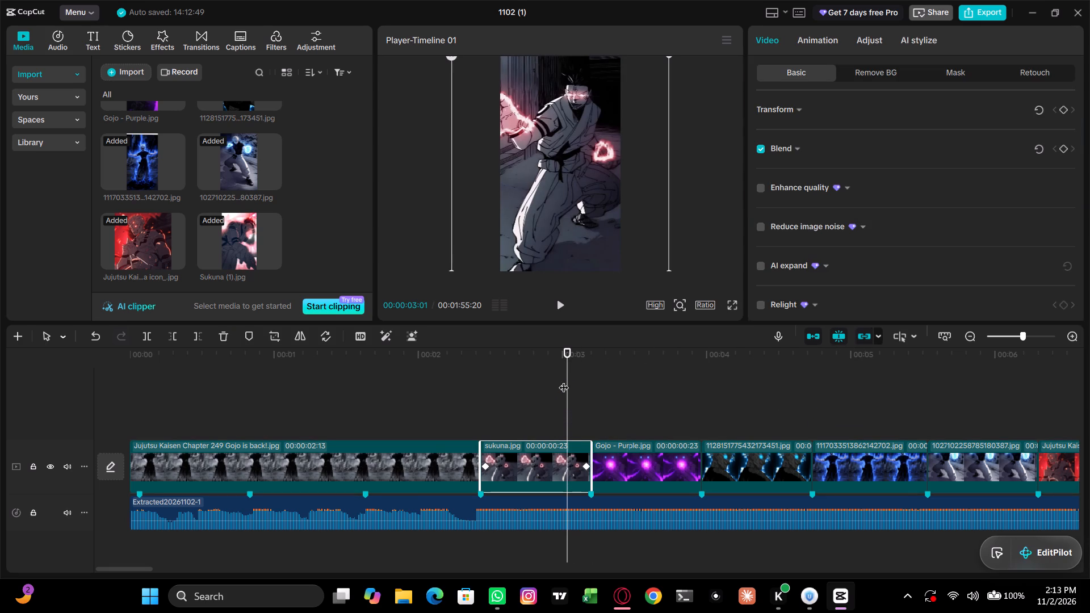
left_click_drag(566, 380, 583, 380)
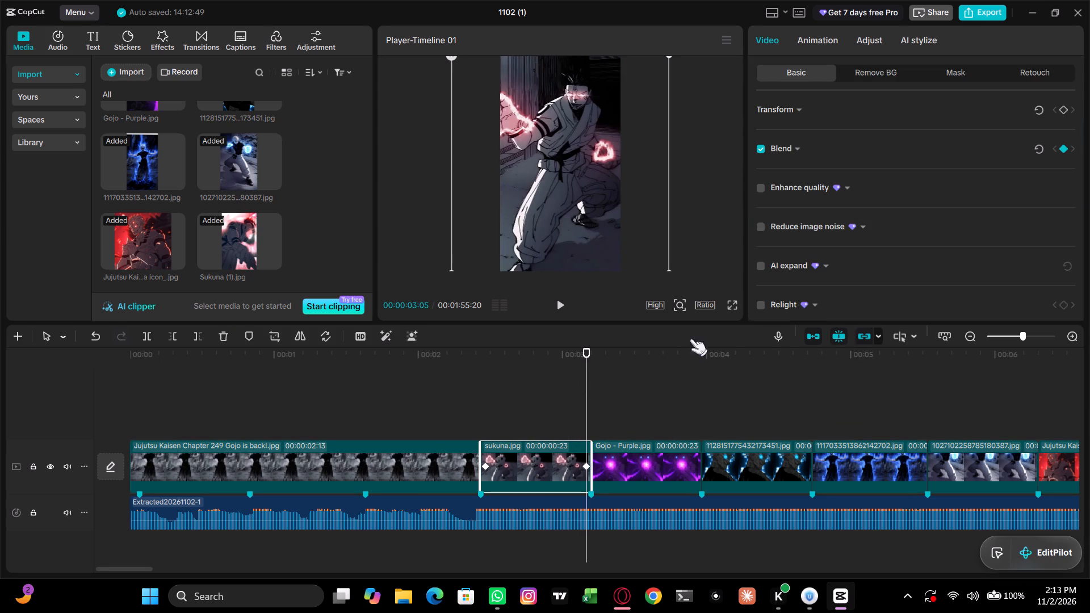
left_click(1068, 305)
left_click(789, 144)
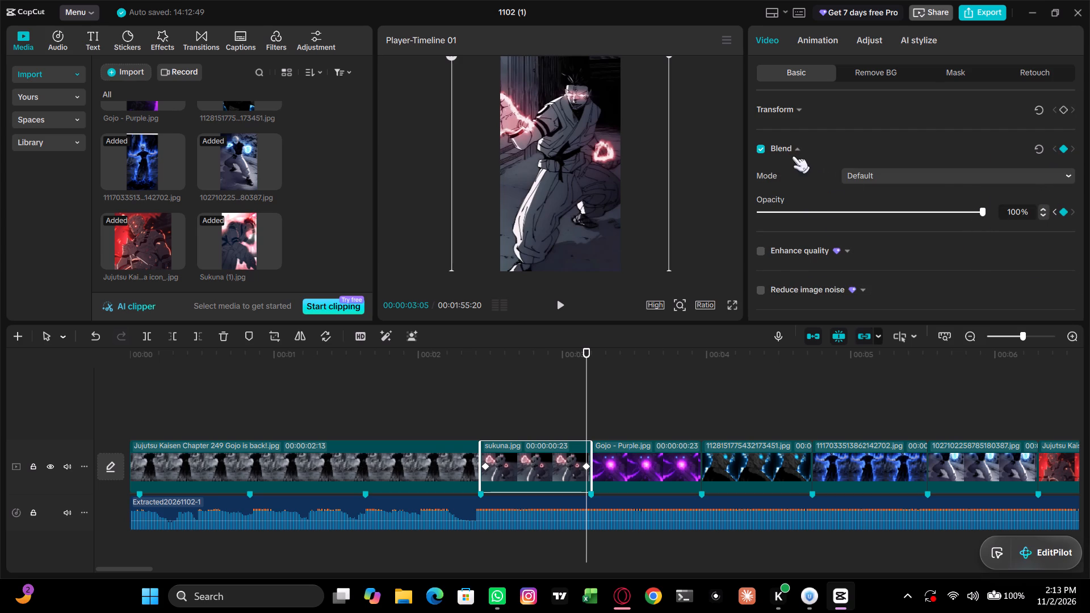
left_click(788, 150)
left_click(966, 102)
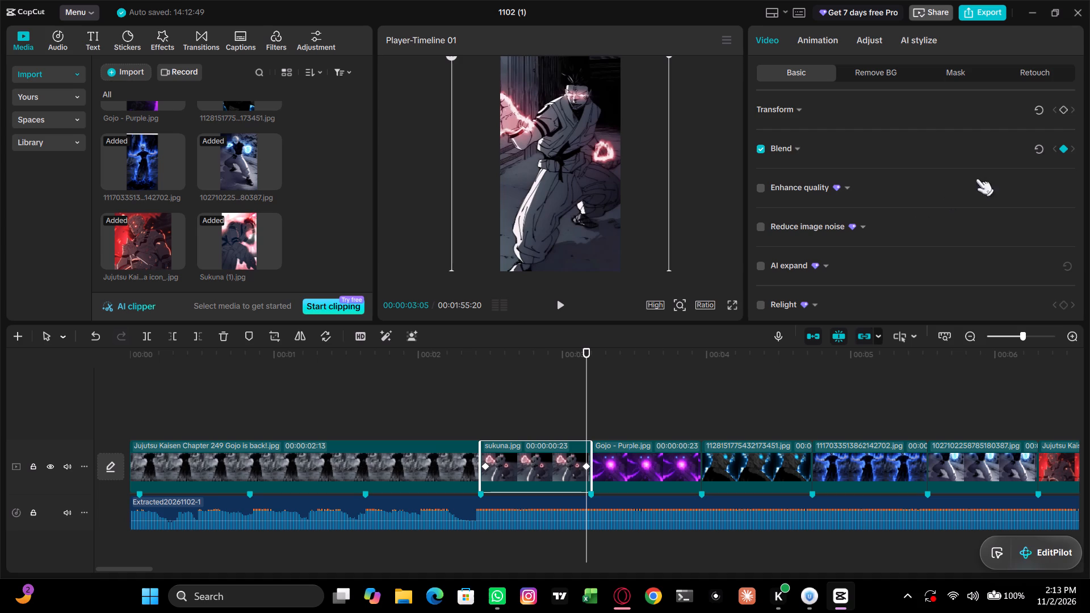
left_click(1060, 110)
left_click(812, 104)
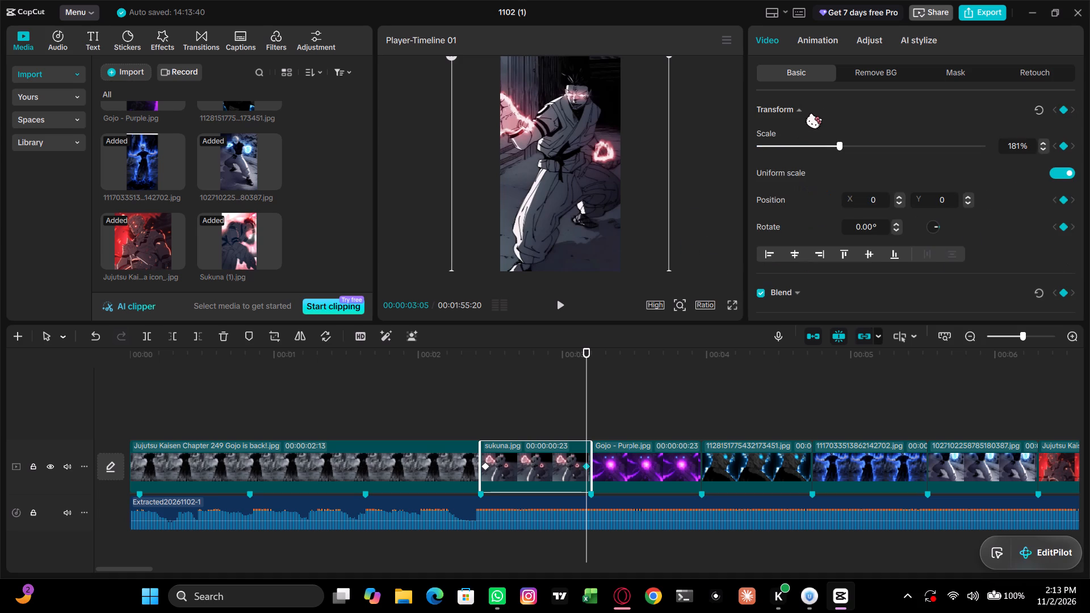
left_click(830, 94)
left_click(828, 108)
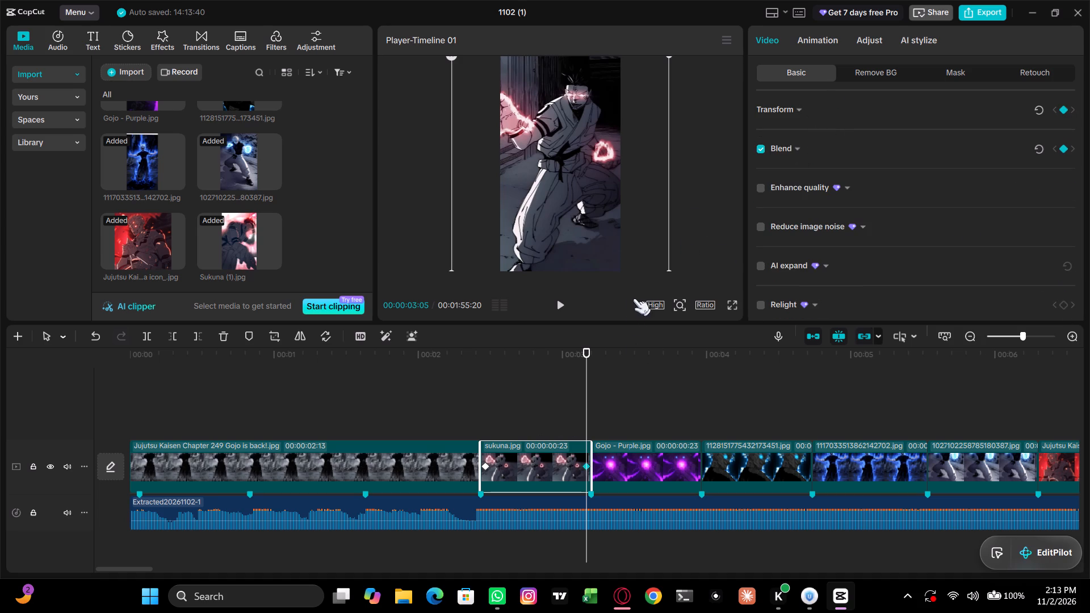
left_click(1059, 148)
left_click(1062, 150)
left_click(1062, 150)
At the sukuna.jpg clip's 00:00:03:05 keyframe, scale the image to 500% and frame Sukuna's face at X -658, Y -3268.
left_click(797, 107)
left_click_drag(840, 144, 925, 144)
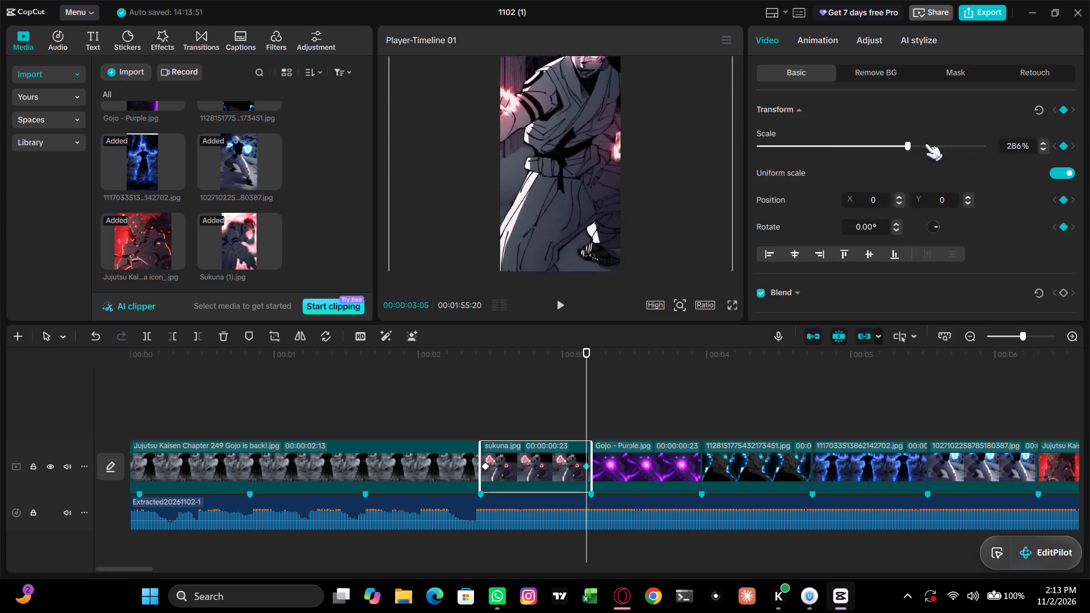
left_click_drag(925, 144, 988, 142)
left_click_drag(595, 163, 571, 298)
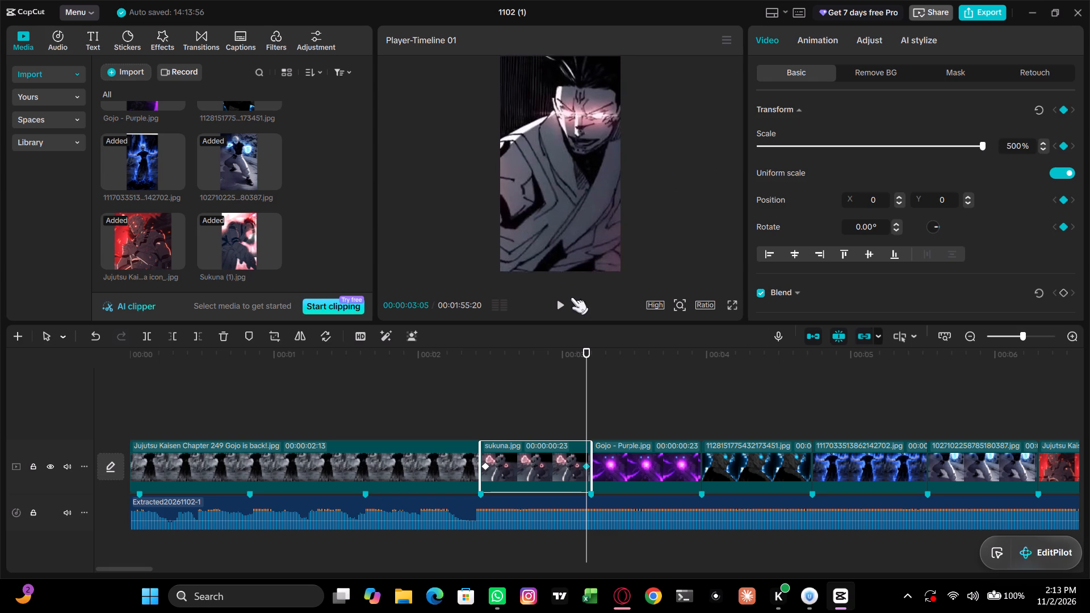
left_click_drag(571, 298, 572, 300)
left_click_drag(580, 212, 566, 259)
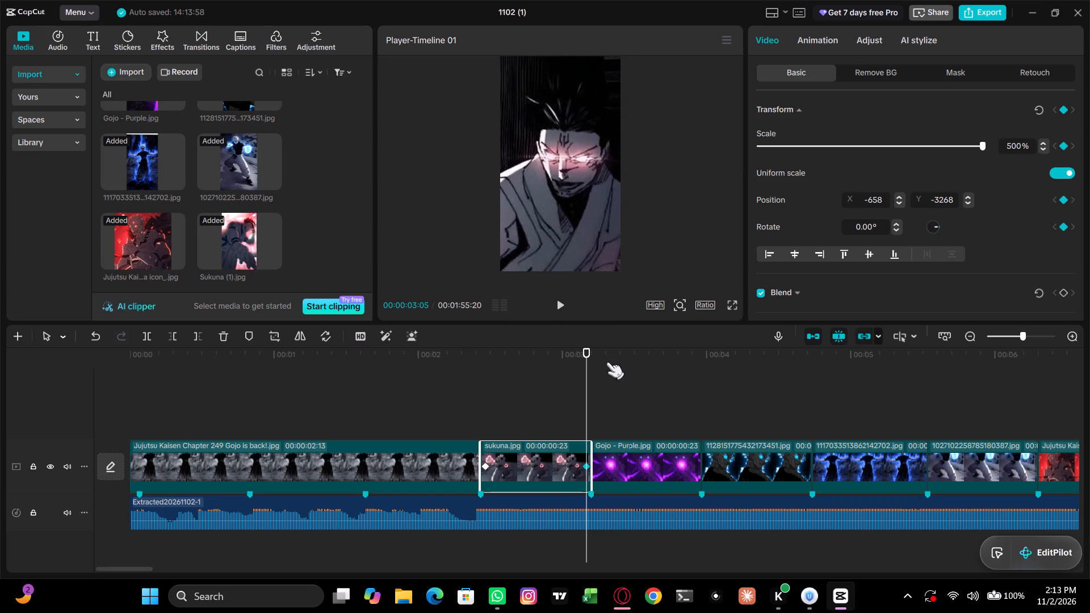
On the sukuna.jpg clip at 00:00:02:14, remove the Blend keyframe and add a Transform keyframe.
left_click(472, 393)
left_click(517, 392)
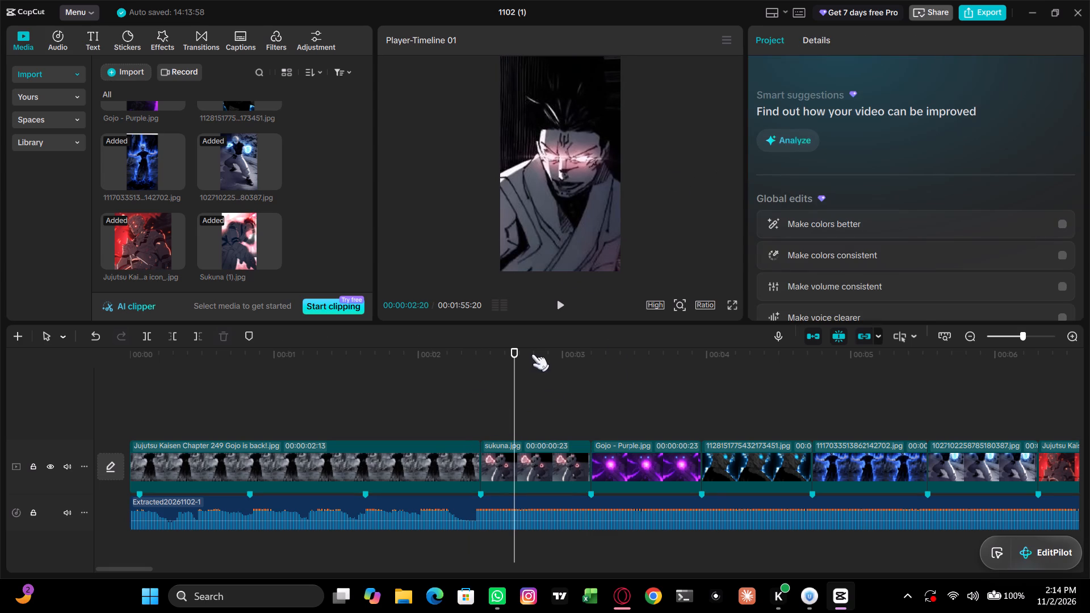
left_click_drag(517, 358, 491, 374)
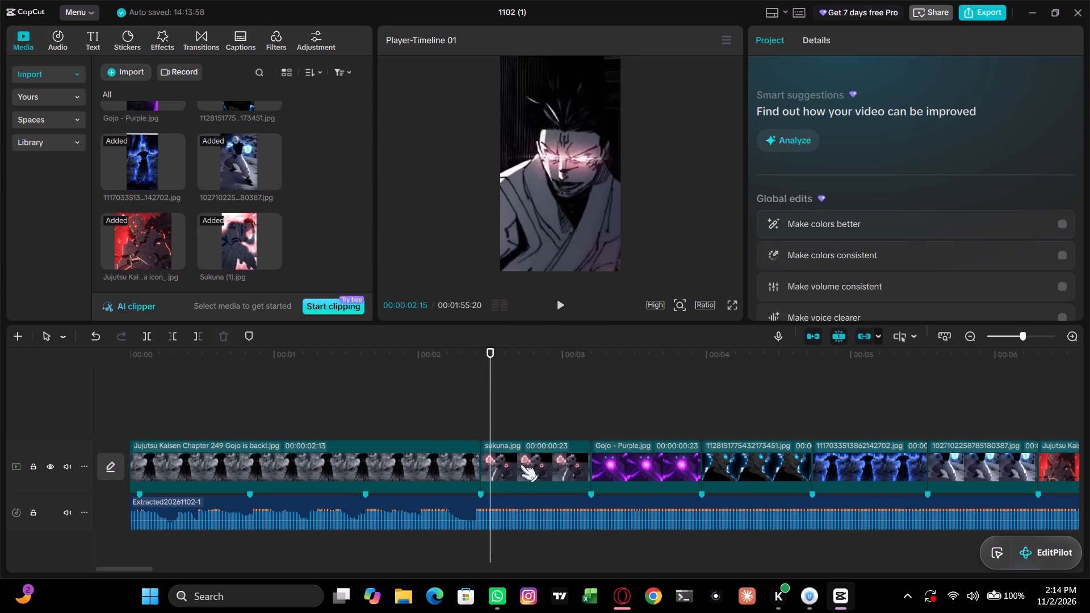
left_click(521, 465)
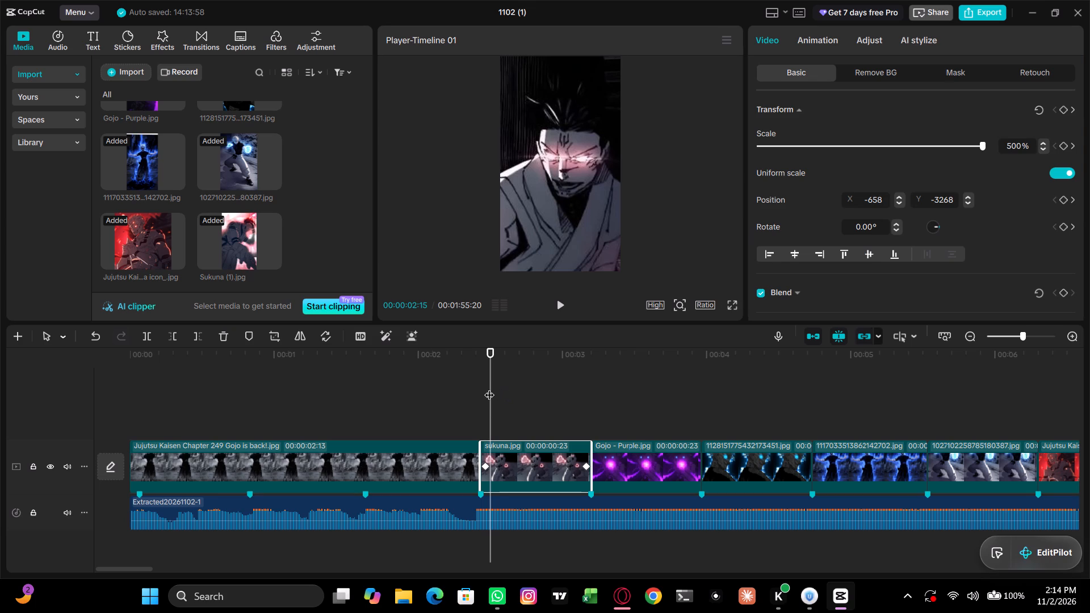
left_click(489, 388)
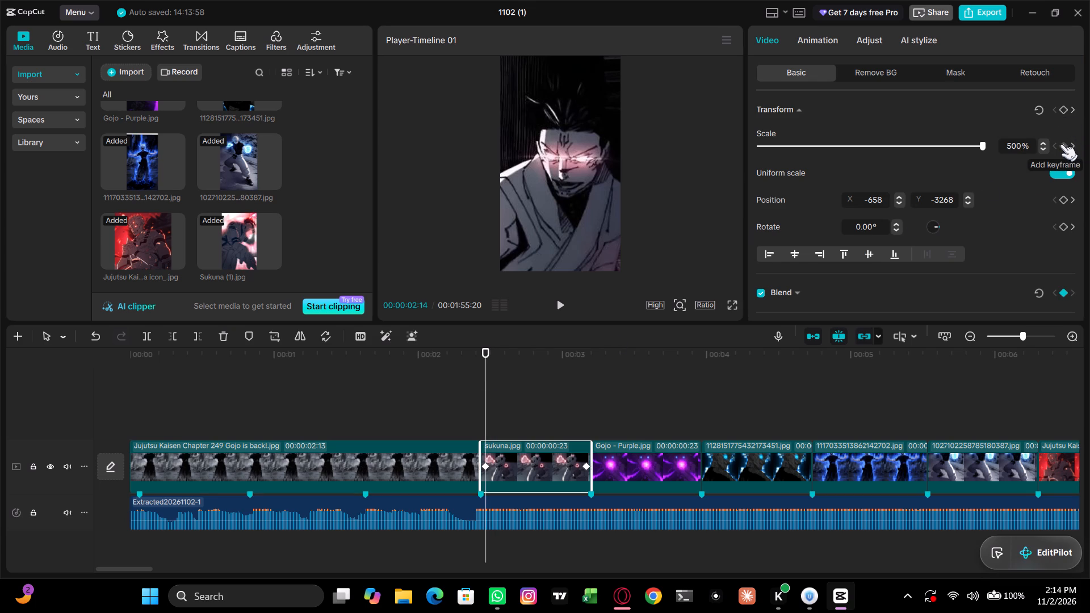
left_click(1064, 290)
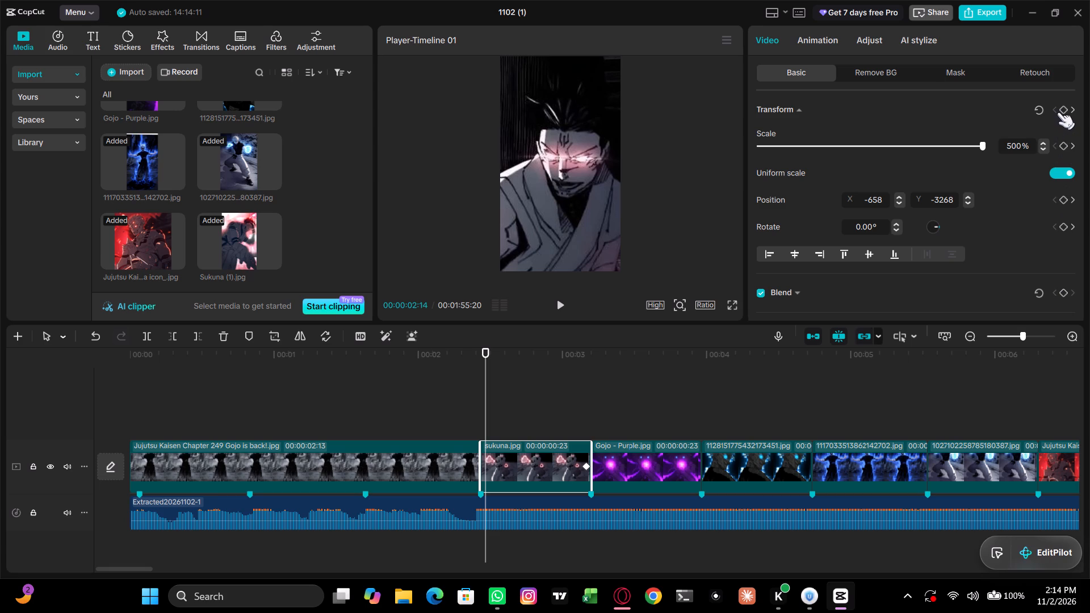
left_click(1060, 107)
At the sukuna.jpg clip's 00:00:02:14 keyframe, reduce the scale to 184% and move the image up so it fills the frame.
left_click_drag(982, 145, 854, 186)
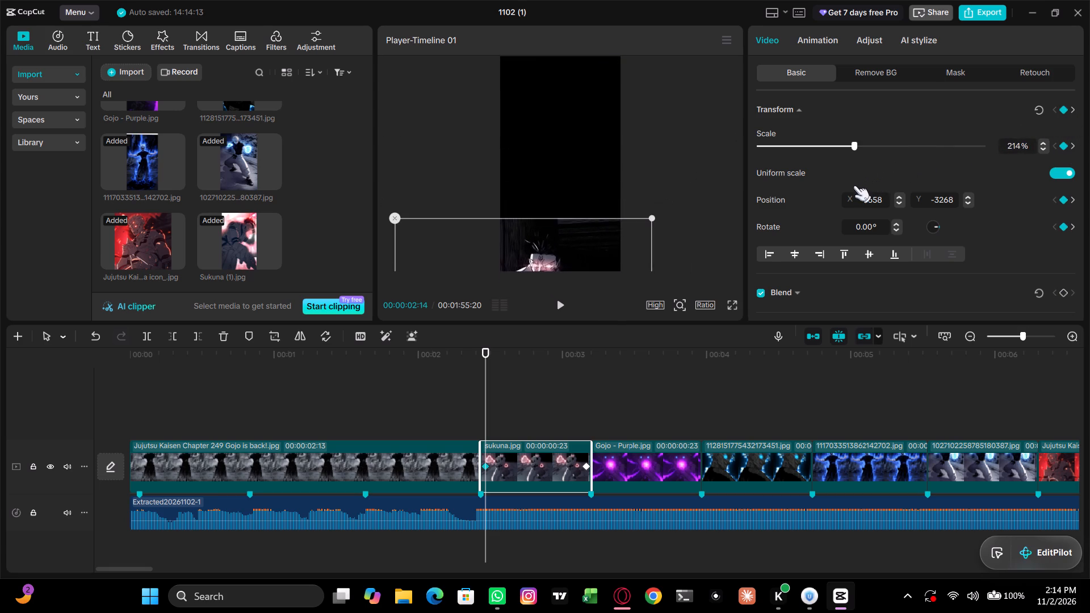
left_click_drag(854, 186, 833, 198)
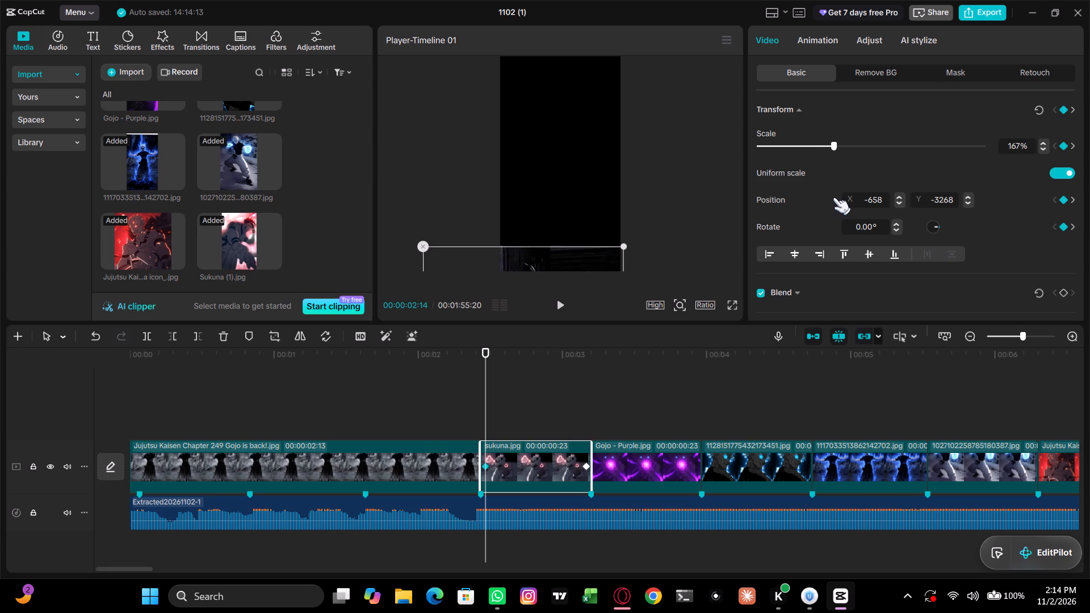
left_click_drag(833, 198, 841, 203)
left_click_drag(572, 259, 605, 108)
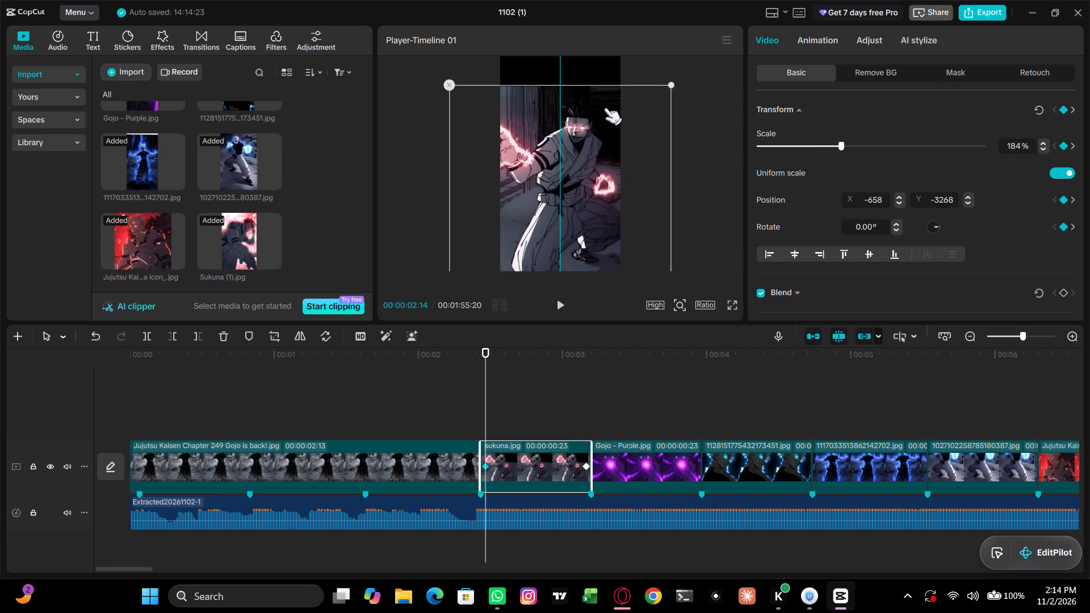
left_click_drag(605, 108, 609, 79)
left_click(690, 130)
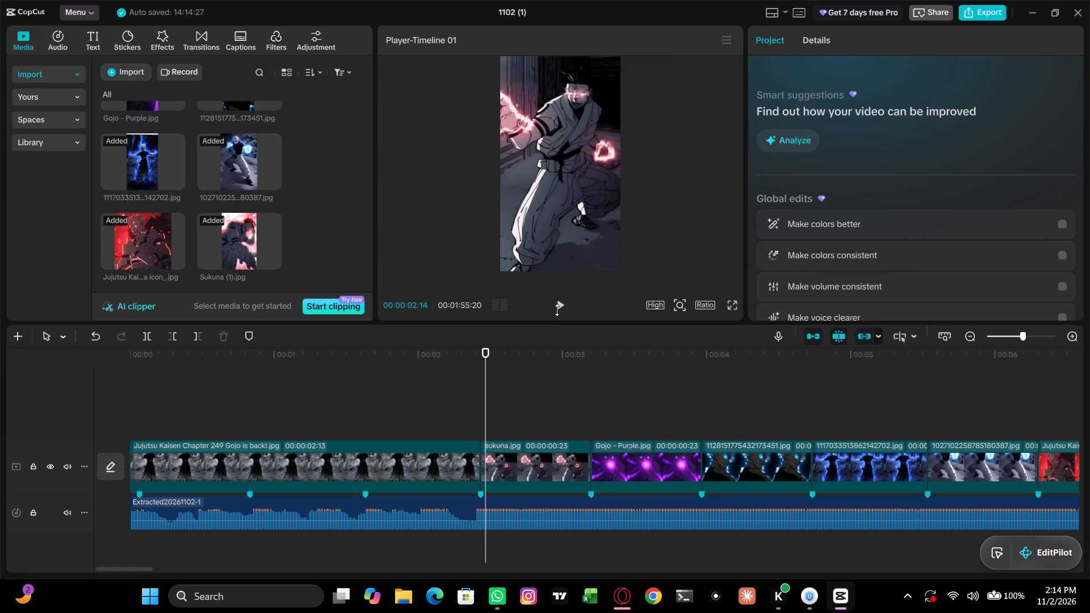
Play back from 00:00:02:14 to about 00:00:04:04 to check the zoom on the sukuna.jpg clip.
left_click(557, 310)
left_click(558, 304)
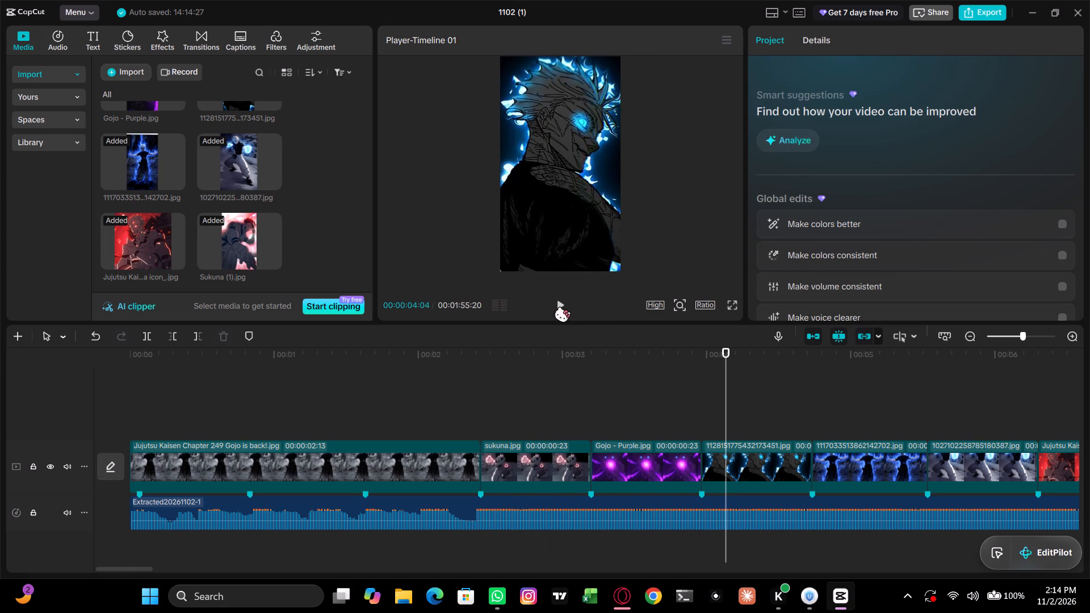
Add a Transform keyframe at 00:00:03:07, near the start of the Gojo - Purple.jpg clip.
left_click(633, 449)
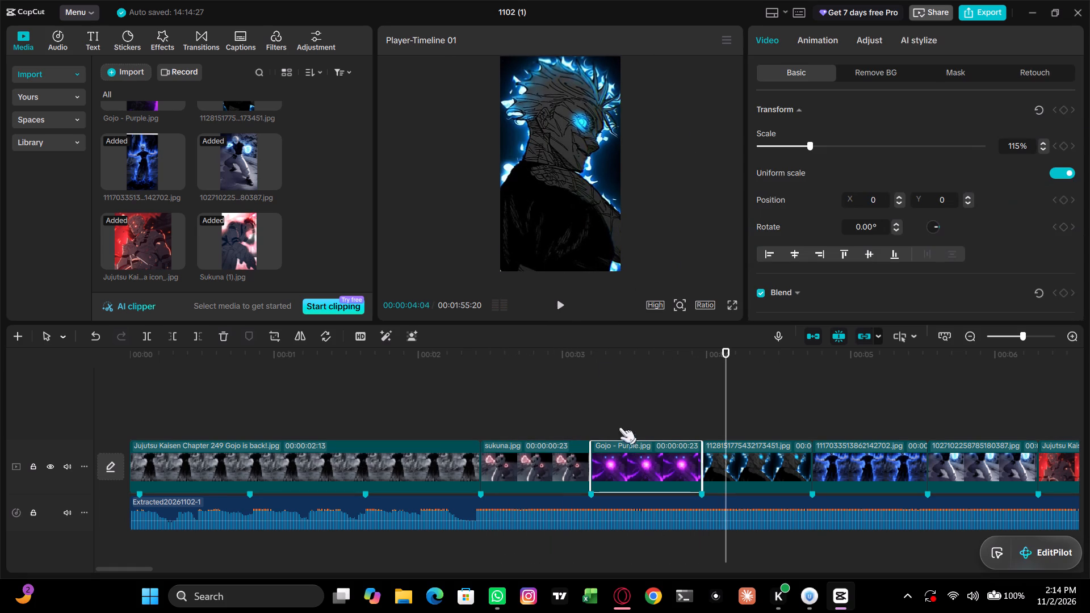
key("Left")
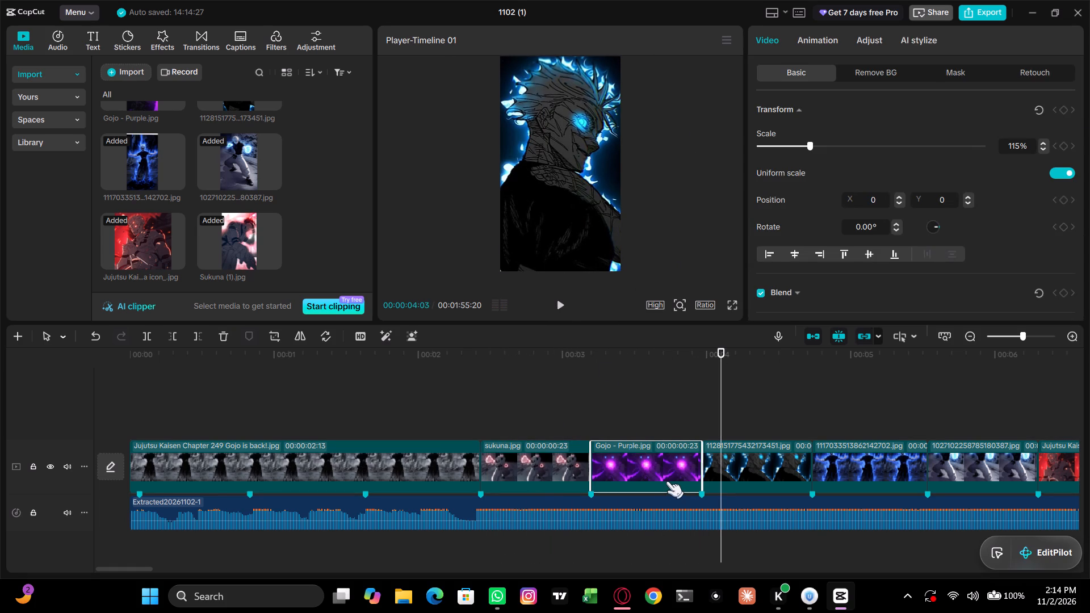
key("Left")
key("Down")
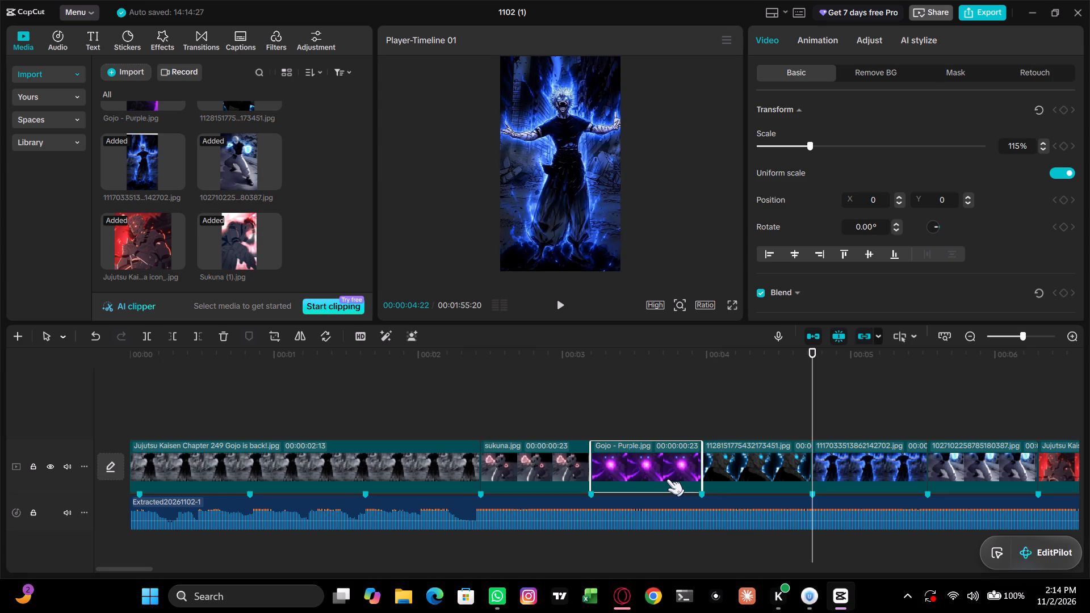
key("Up")
key("Up")
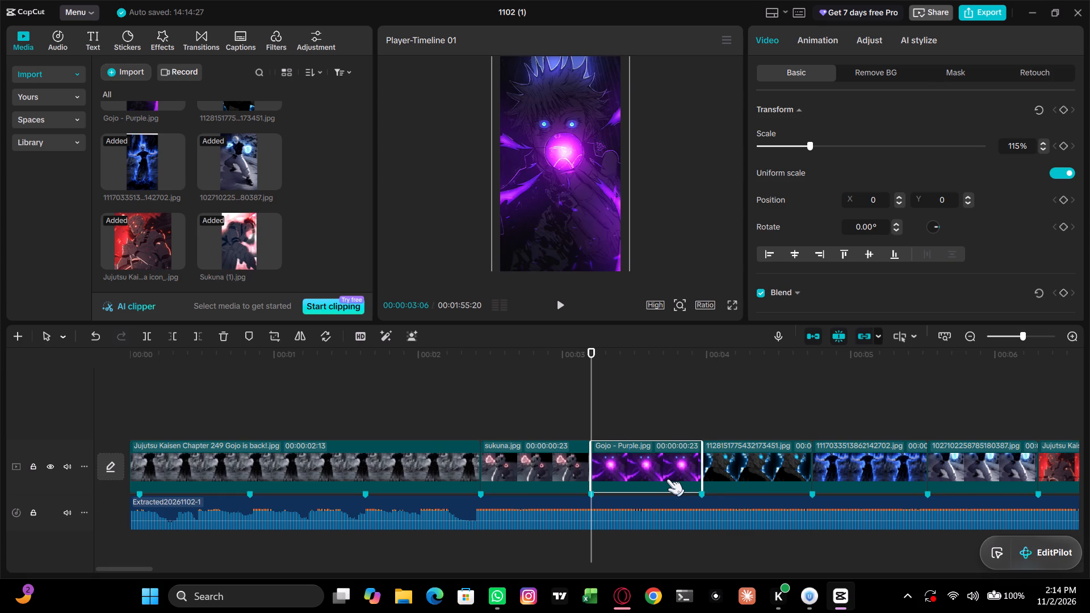
key("Right")
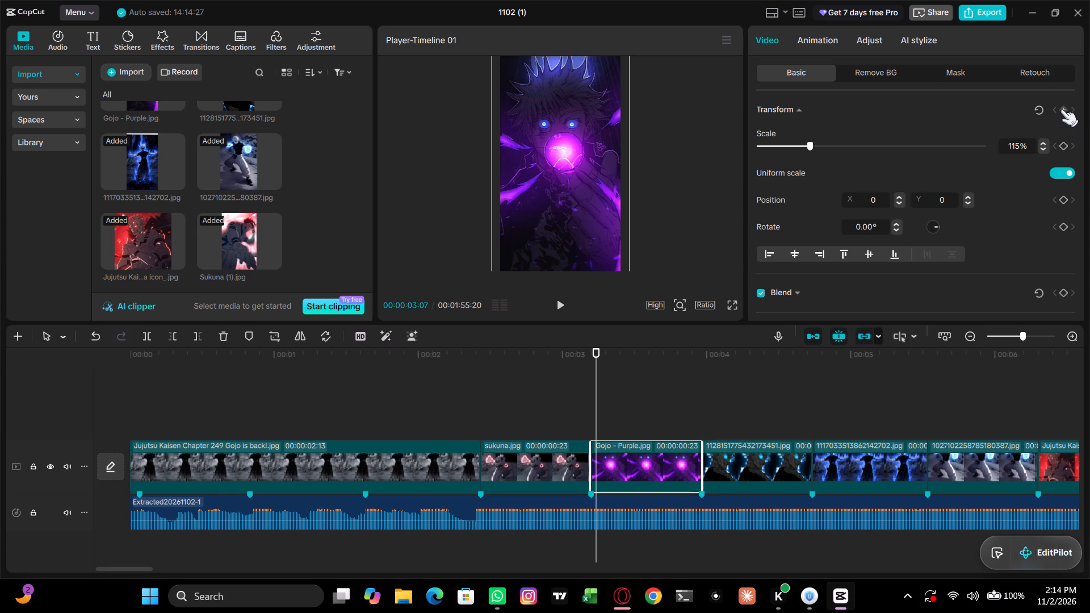
left_click(1061, 110)
Add a second Transform keyframe at 00:00:03:28, near the end of the Gojo - Purple.jpg clip.
key("Right")
key("Right")
key("Right")
key("Right")
key("Right")
key("Right")
key("Right")
key("Right")
key("Right")
key("Right")
key("Right")
key("Right")
key("Right")
key("Right")
key("Right")
key("Right")
key("Right")
key("Right")
key("Right")
key("Right")
key("Right")
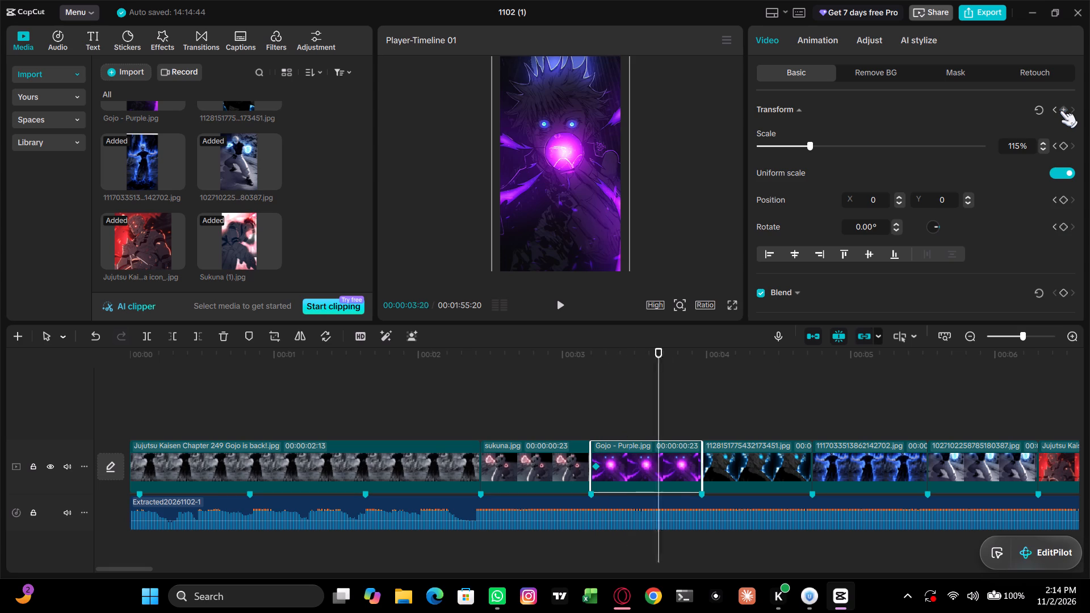
key("Right")
key("Left")
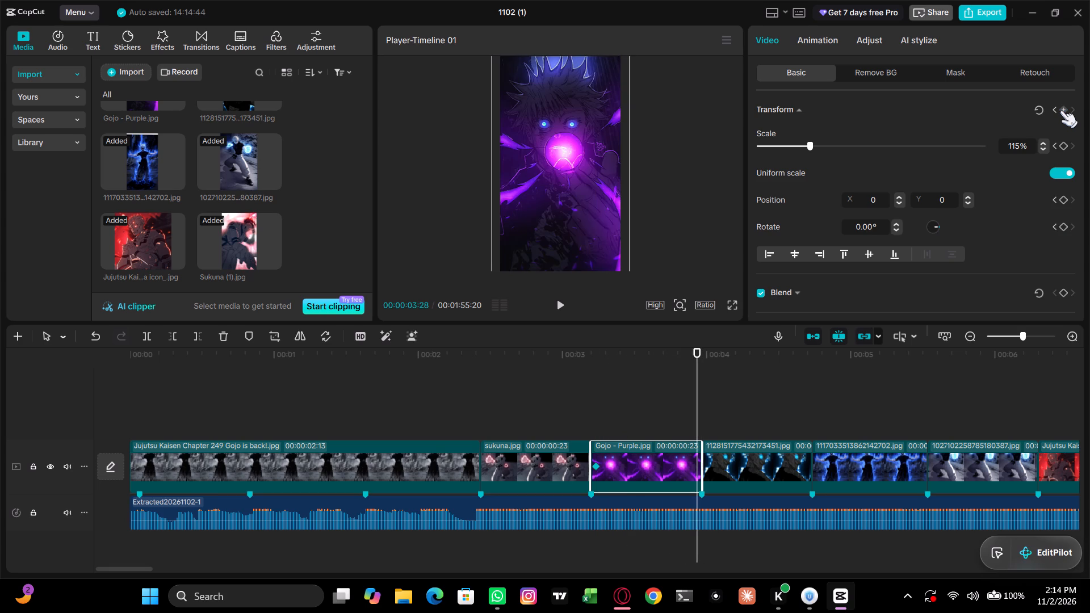
left_click(1060, 111)
At the Gojo - Purple.jpg clip's 00:00:03:28 keyframe, scale the image to 273% and lower it to X 0, Y -1380.
left_click_drag(809, 145, 854, 145)
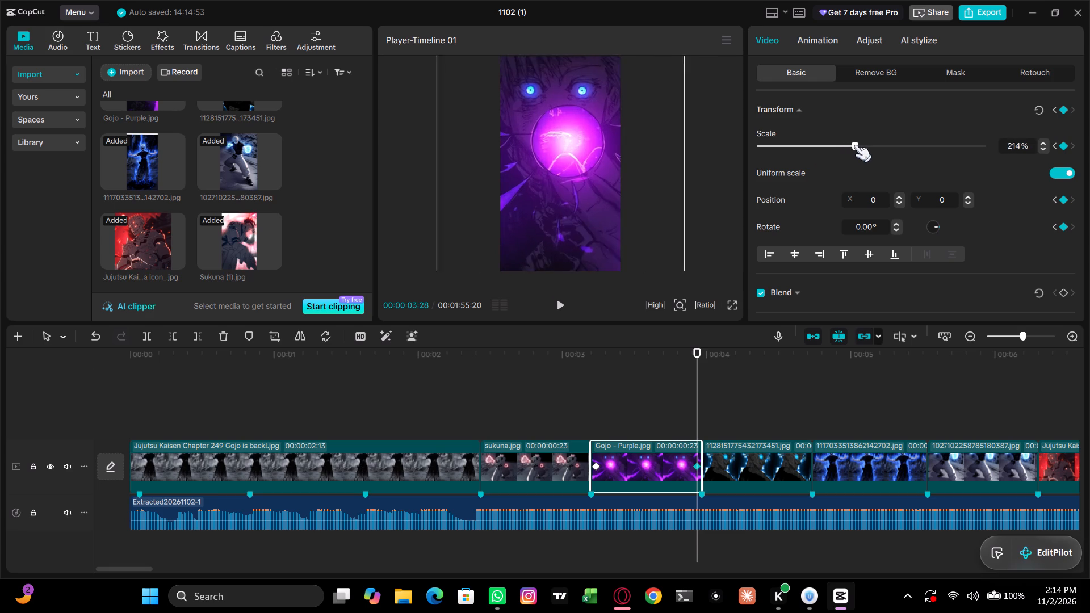
left_click_drag(854, 145, 880, 149)
left_click_drag(574, 180, 576, 242)
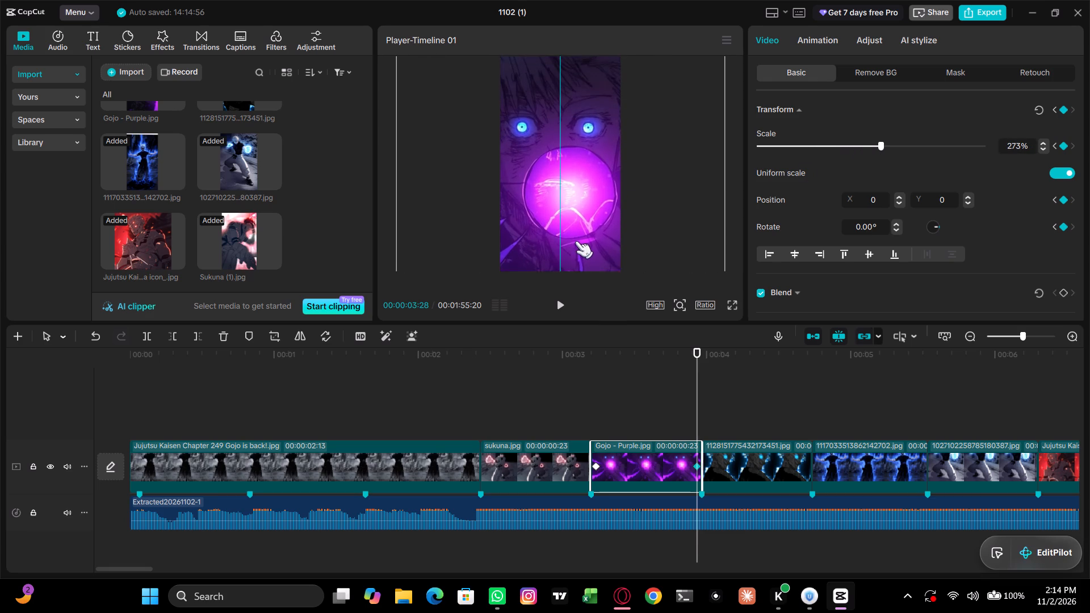
left_click_drag(576, 242, 576, 257)
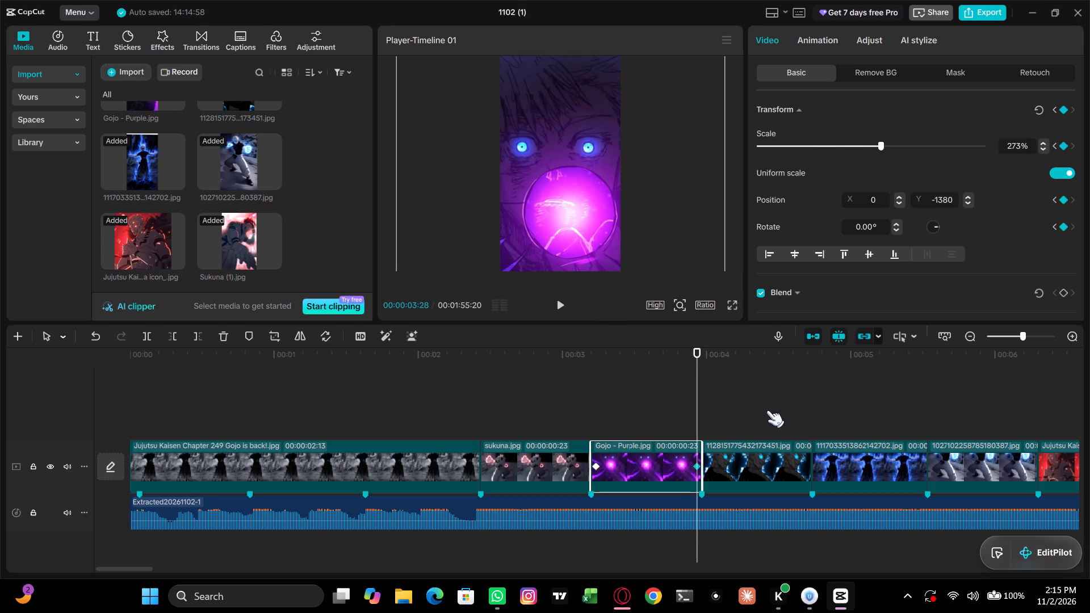
Add a Transform keyframe at 00:00:04:00, near the start of the 1128151775432173451.jpg clip.
key("Right")
key("Right")
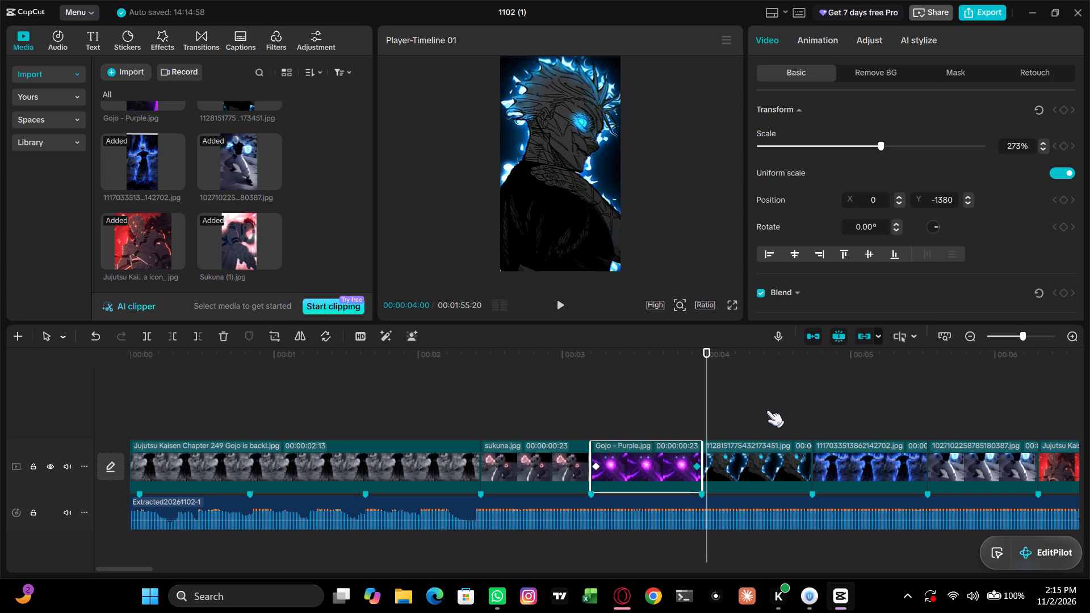
left_click(735, 446)
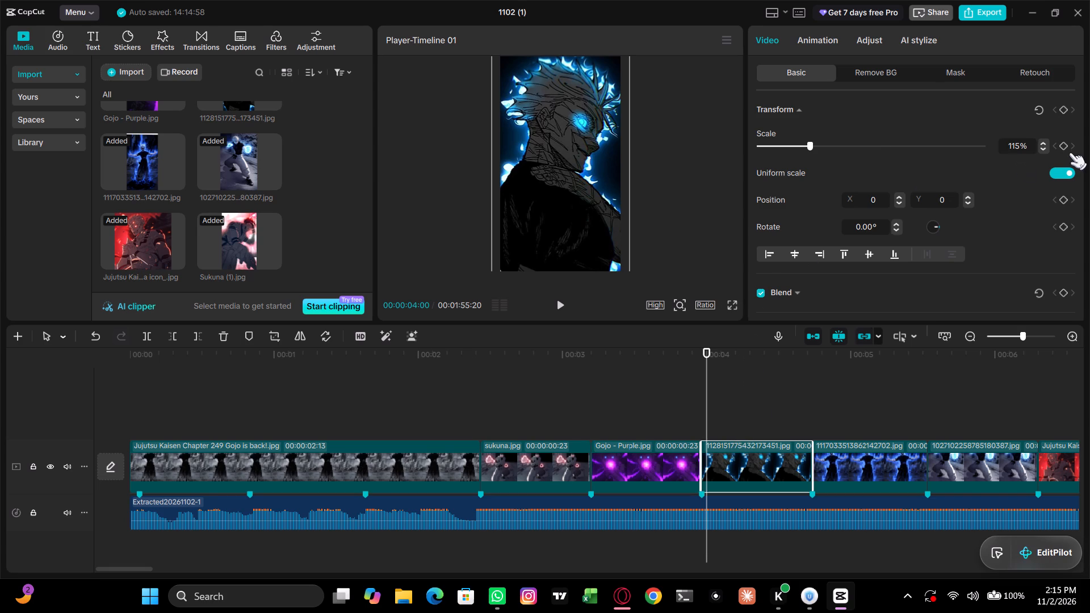
key("Right")
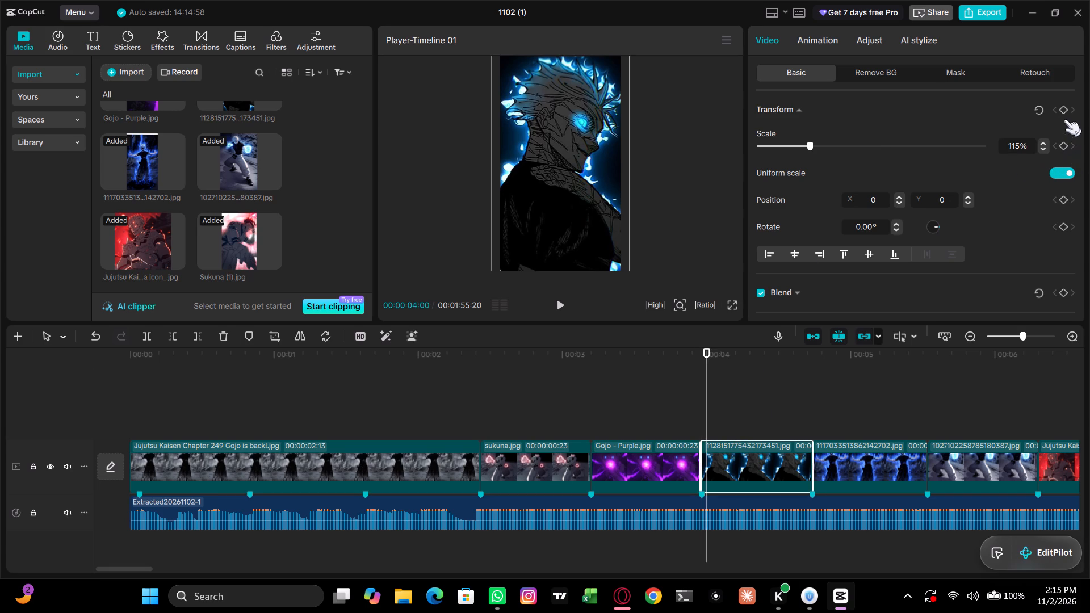
left_click(1062, 111)
Add a second Transform keyframe at 00:00:04:21, near the end of the 1128151775432173451.jpg clip.
key("Right")
key("Right")
key("Right")
key("Right")
key("Right")
key("Right")
key("Right")
key("Right")
key("Right")
key("Right")
key("Right")
key("Right")
key("Right")
key("Right")
key("Right")
key("Right")
key("Right")
key("Right")
key("Right")
key("Right")
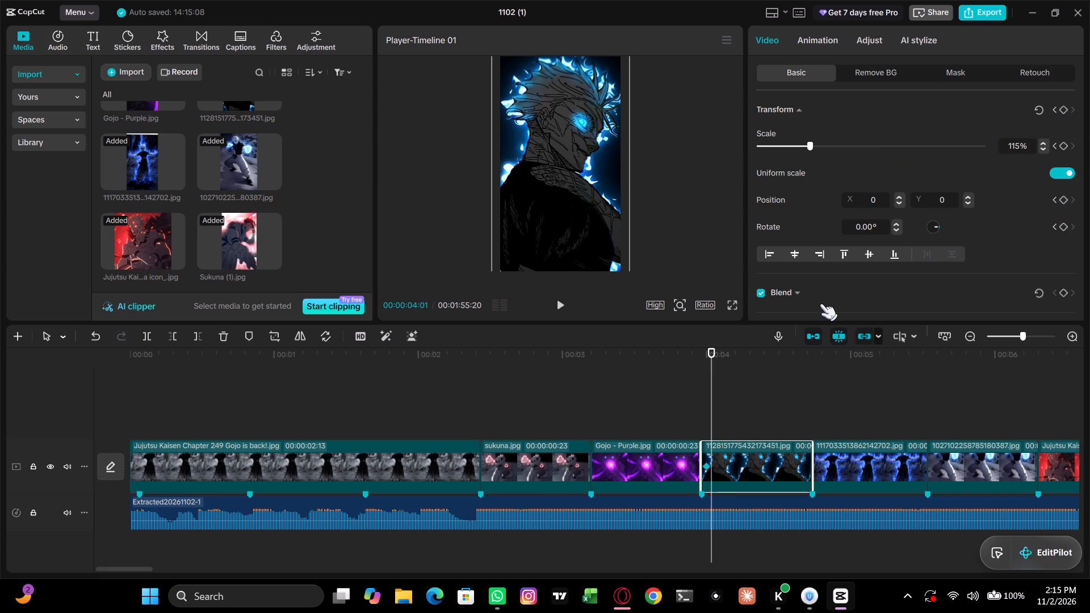
key("Right")
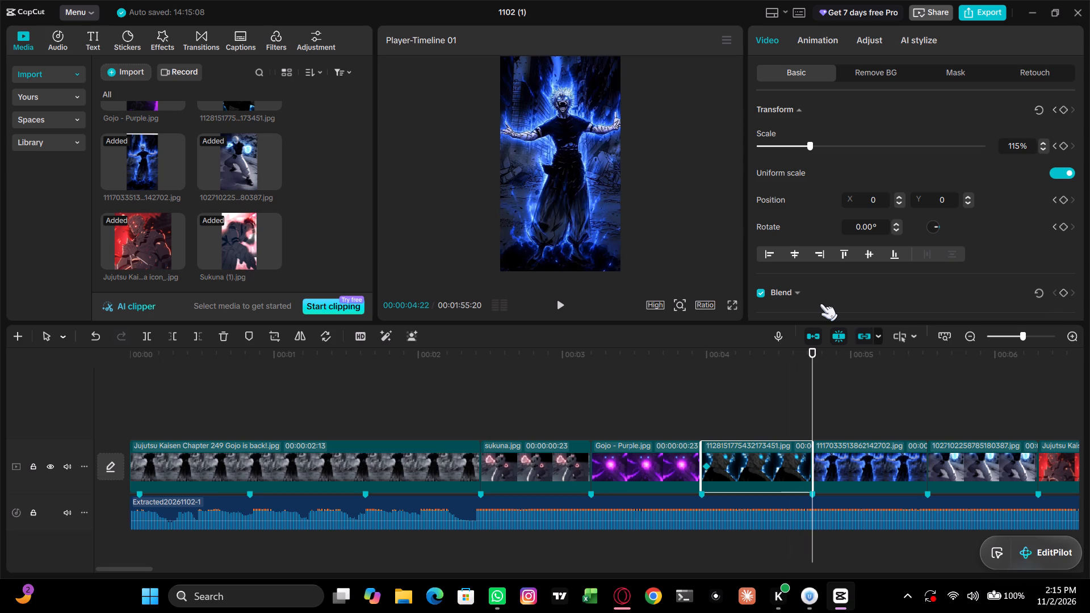
key("Left")
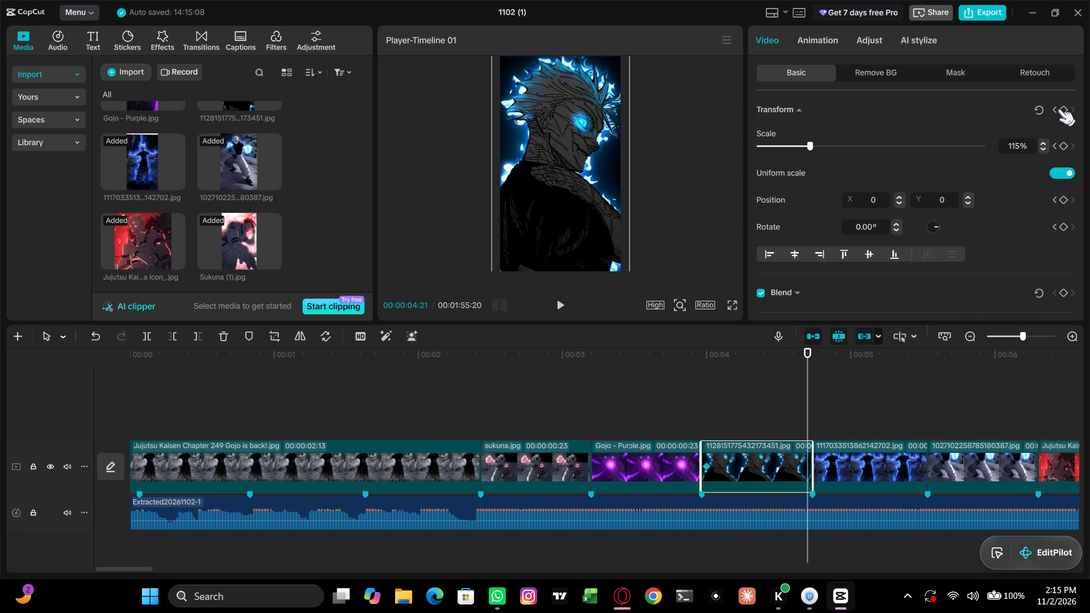
left_click(1058, 110)
left_click(1066, 108)
At the 00:00:04:21 keyframe, scale the image to 320% and move it to X -1158, Y -2121, framing the glowing eye.
left_click_drag(810, 145, 902, 147)
left_click_drag(582, 154, 571, 191)
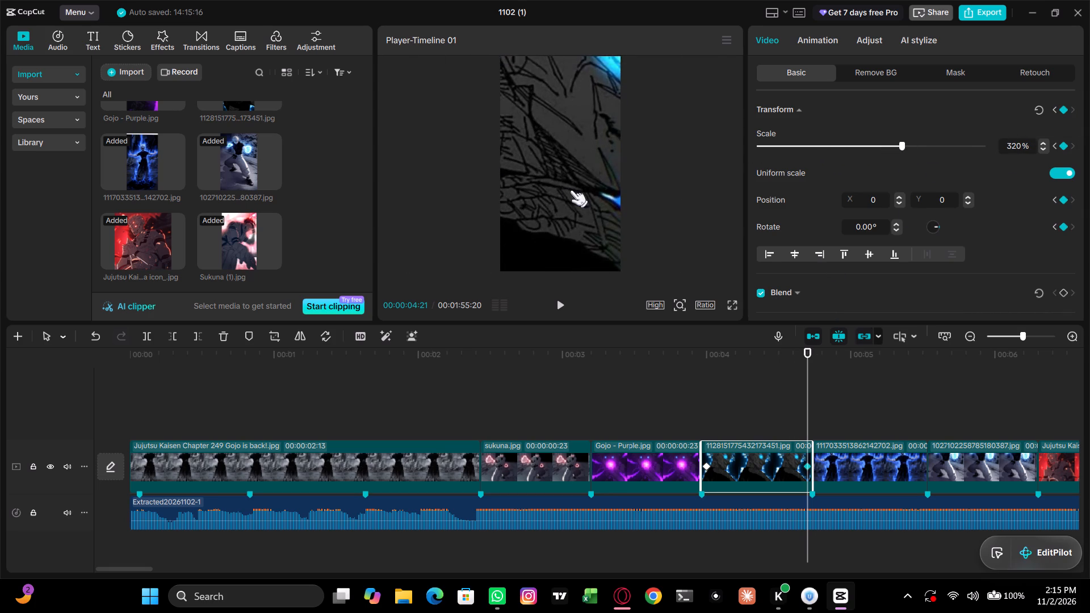
left_click_drag(571, 191, 517, 272)
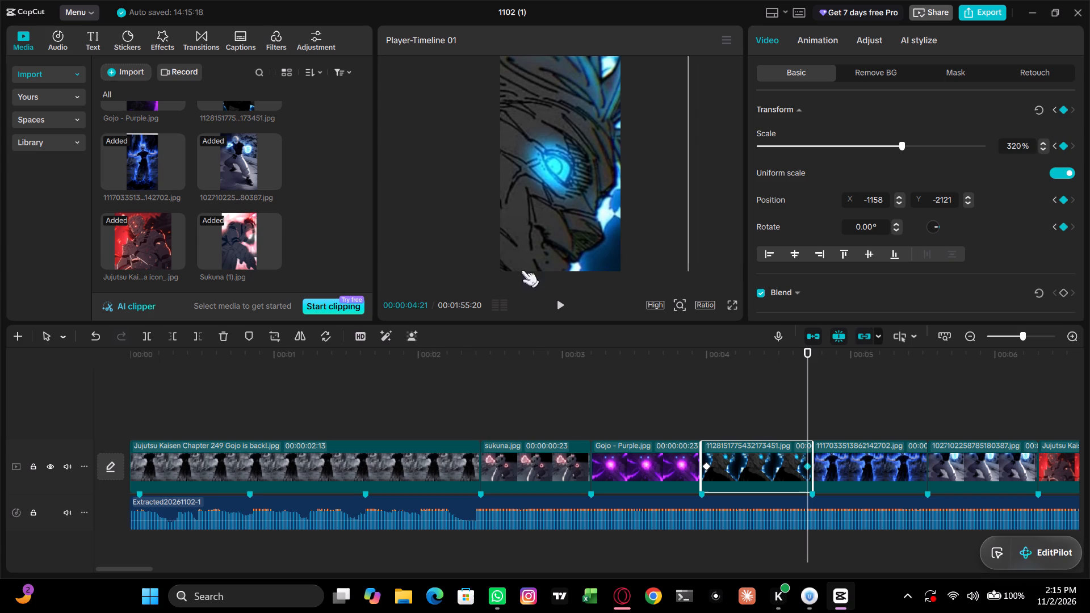
Add a Transform keyframe at 00:00:04:23, near the start of the 1117033513862142702.jpg clip.
left_click(846, 459)
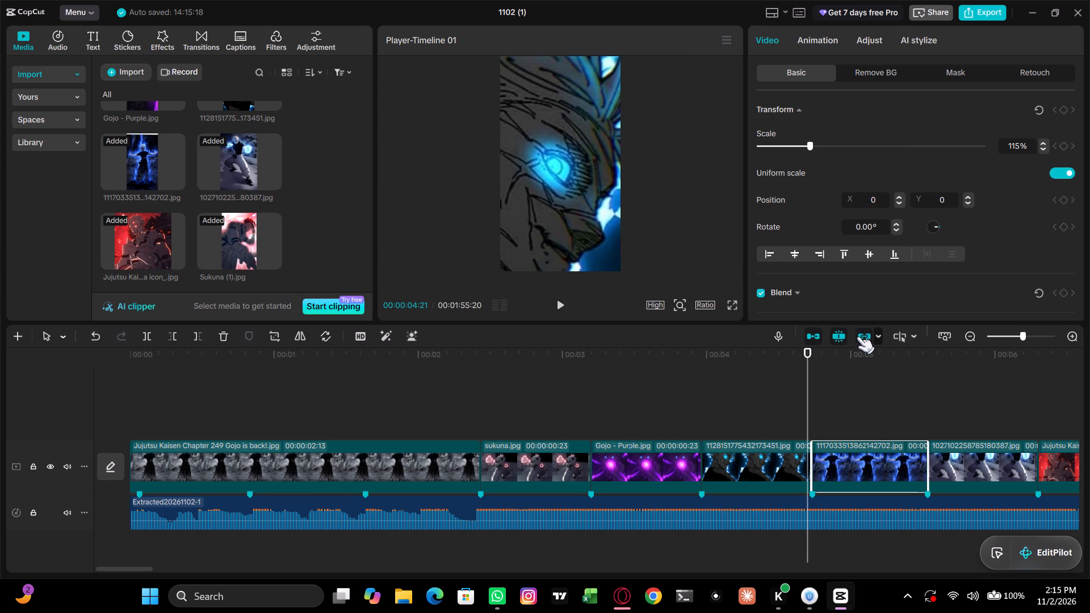
key("Right")
key("Right")
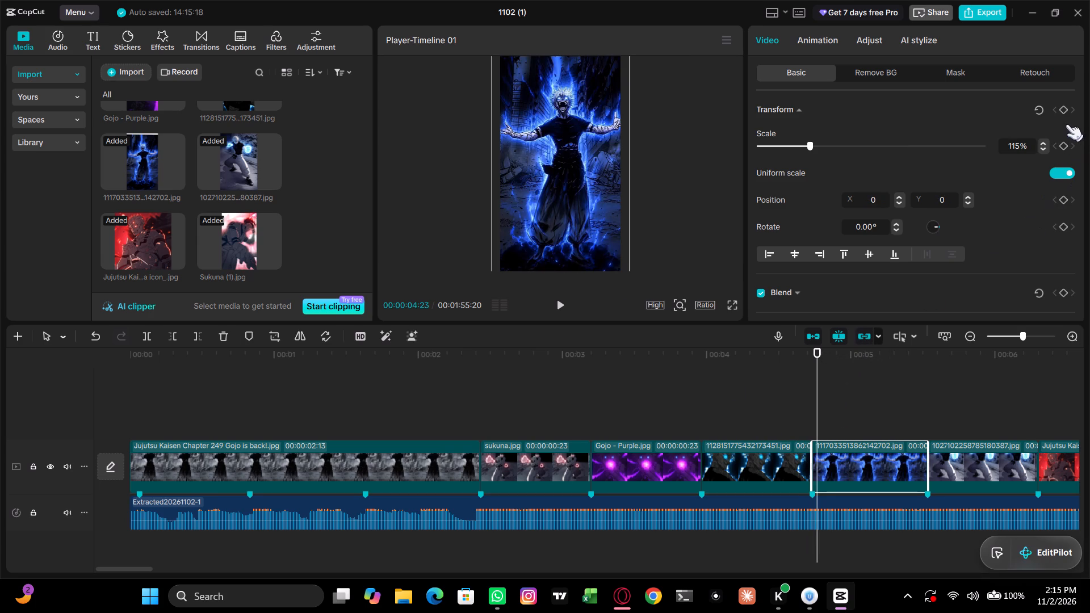
left_click(1063, 109)
At 00:00:05:15, near the end of the 1117033513862142702.jpg clip, keyframe a zoom to 384% at position X -114, Y -3464.
key("Right")
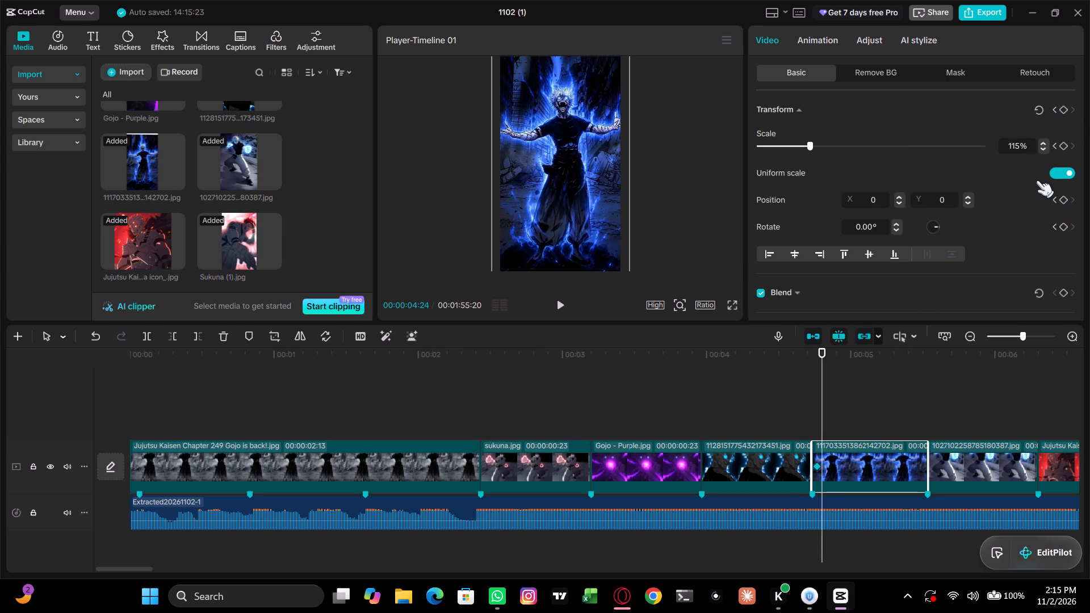
key("Right")
key("Right")
key("Right")
key("Right")
key("Right")
key("Right")
key("Right")
key("Right")
key("Right")
key("Right")
key("Right")
key("Right")
key("Right")
key("Right")
key("Right")
key("Right")
key("Right")
key("Right")
key("Right")
key("Right")
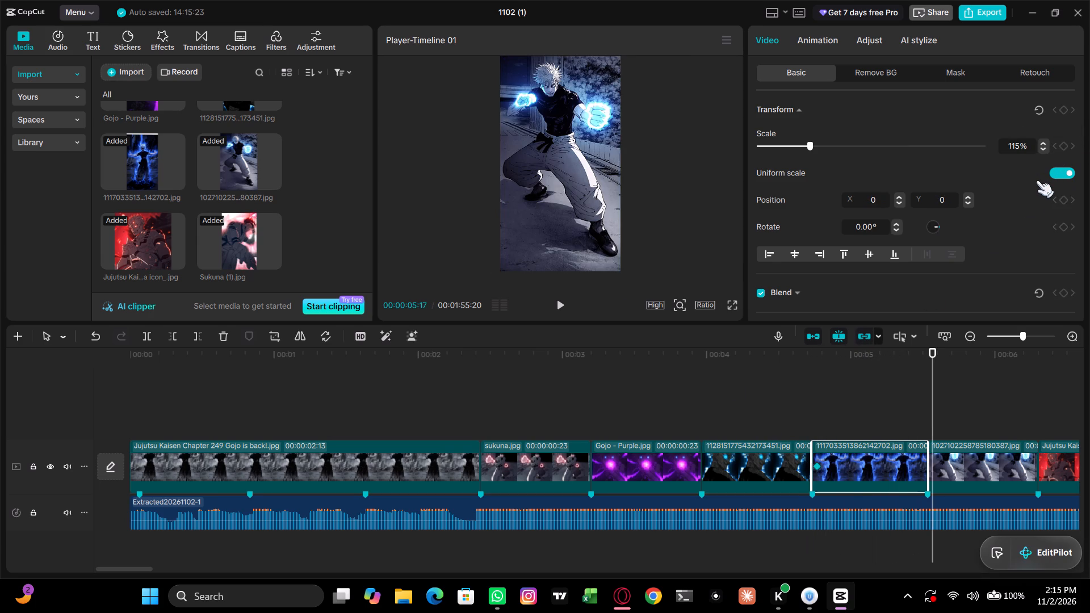
key("Left")
key("Left")
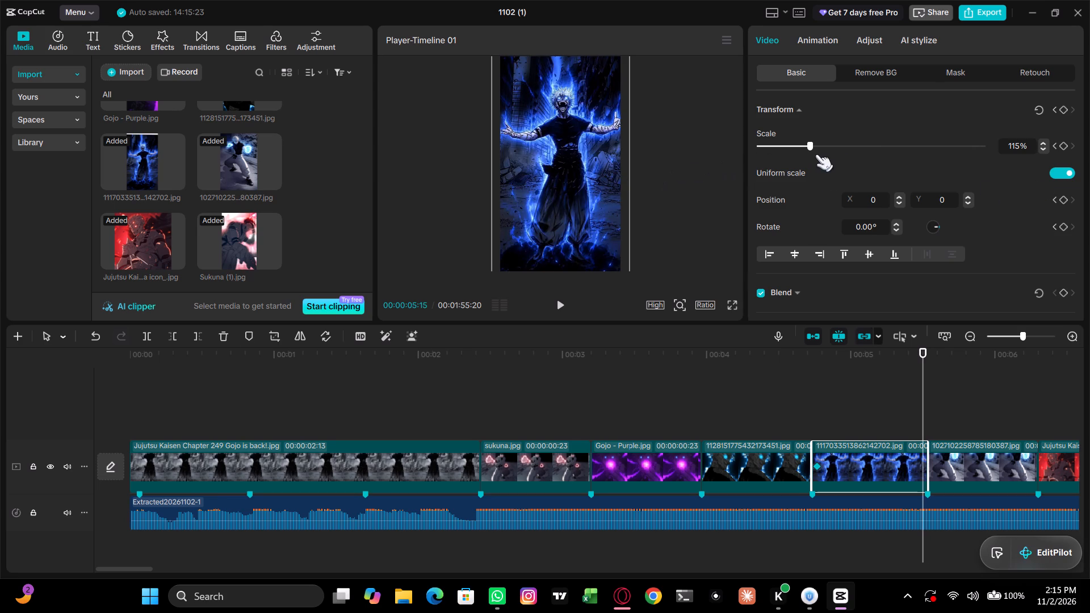
left_click_drag(812, 144, 909, 150)
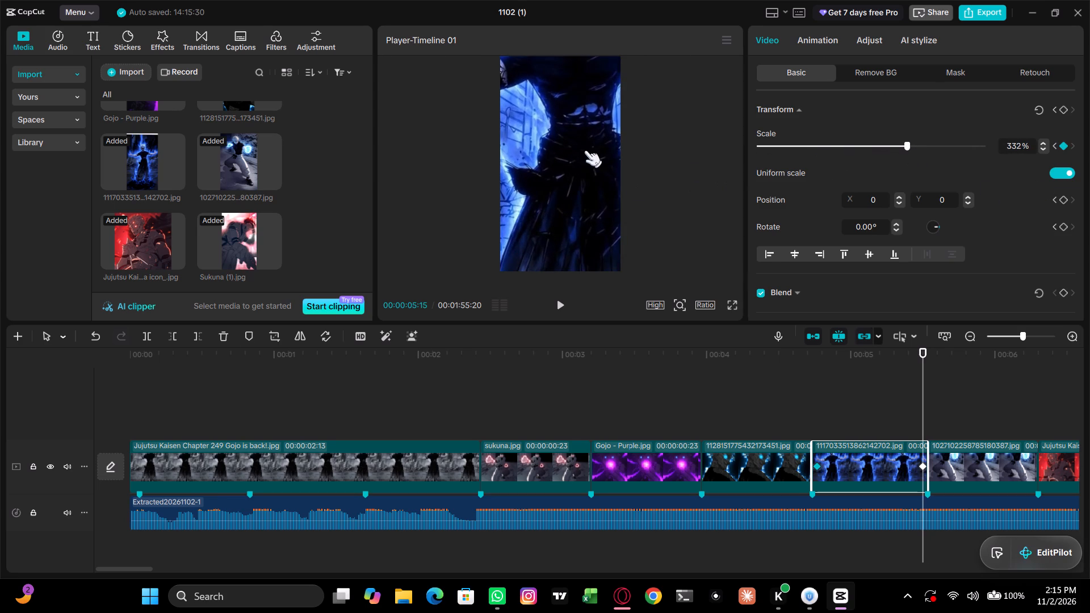
left_click_drag(585, 151, 580, 283)
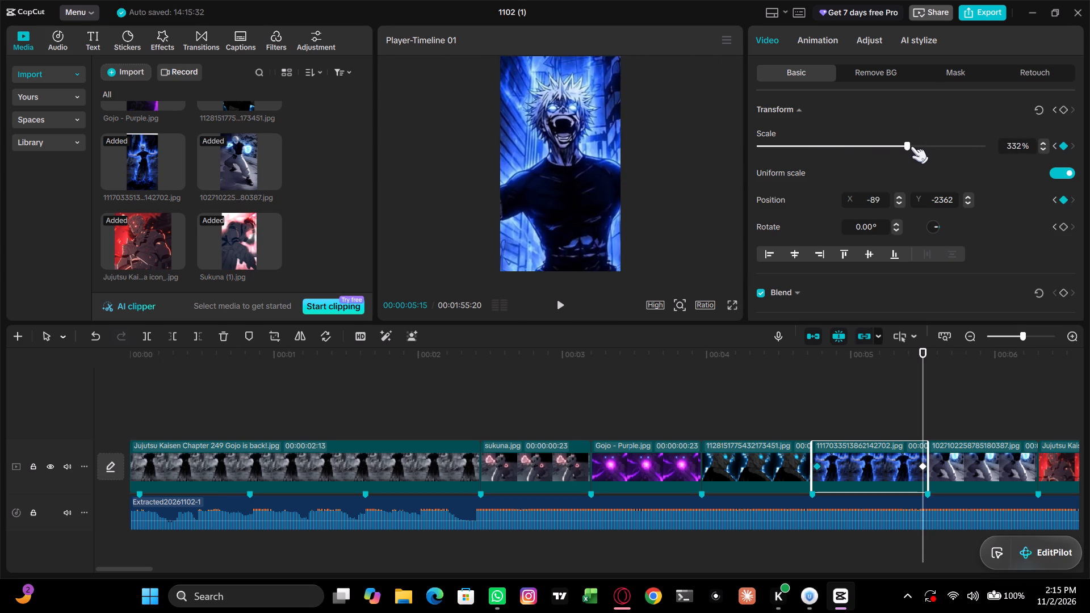
left_click_drag(910, 145, 933, 149)
left_click_drag(586, 128, 575, 208)
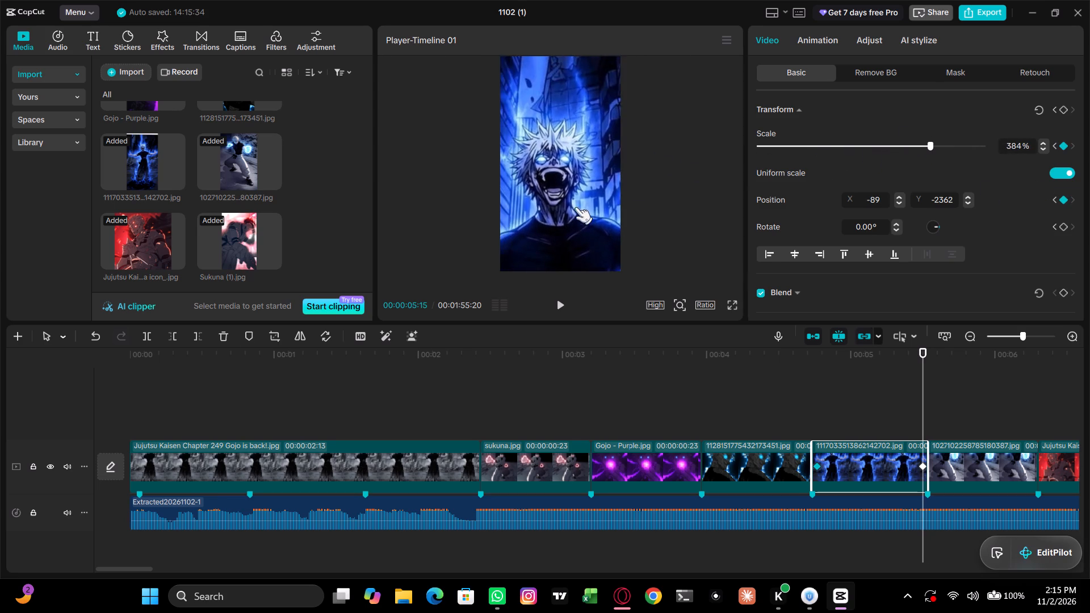
left_click_drag(575, 208, 584, 190)
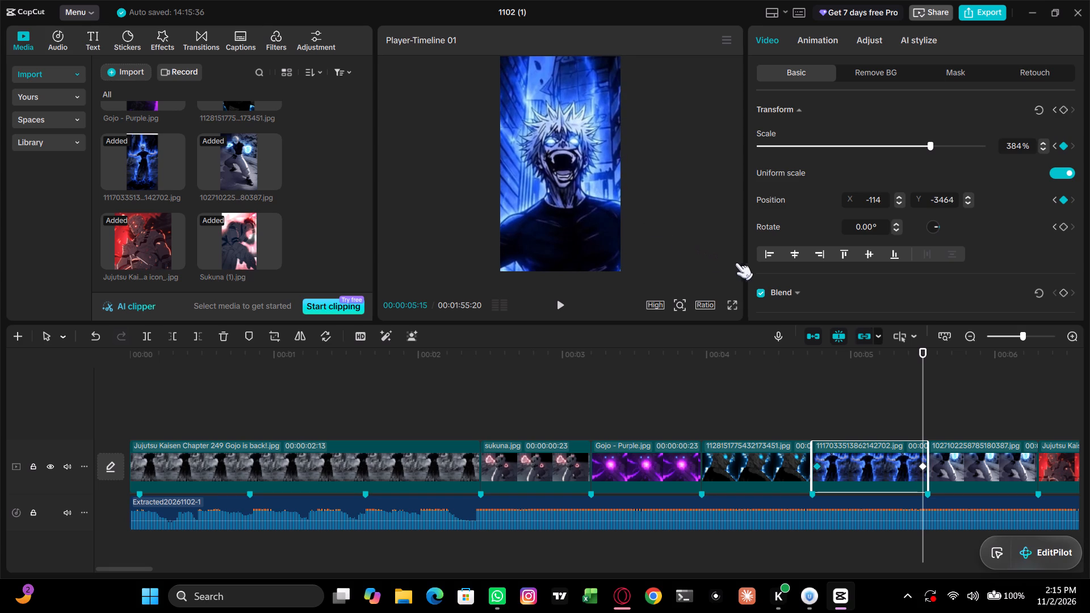
Add a Transform keyframe at 00:00:05:17, near the start of the 1027102258785180387.jpg clip.
key("Down")
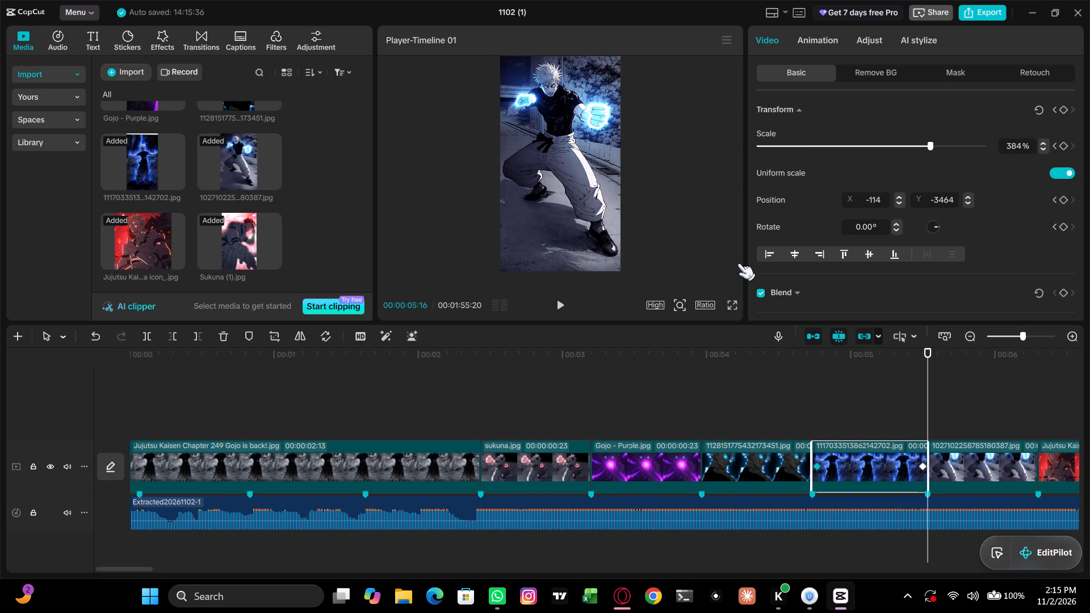
key("Right")
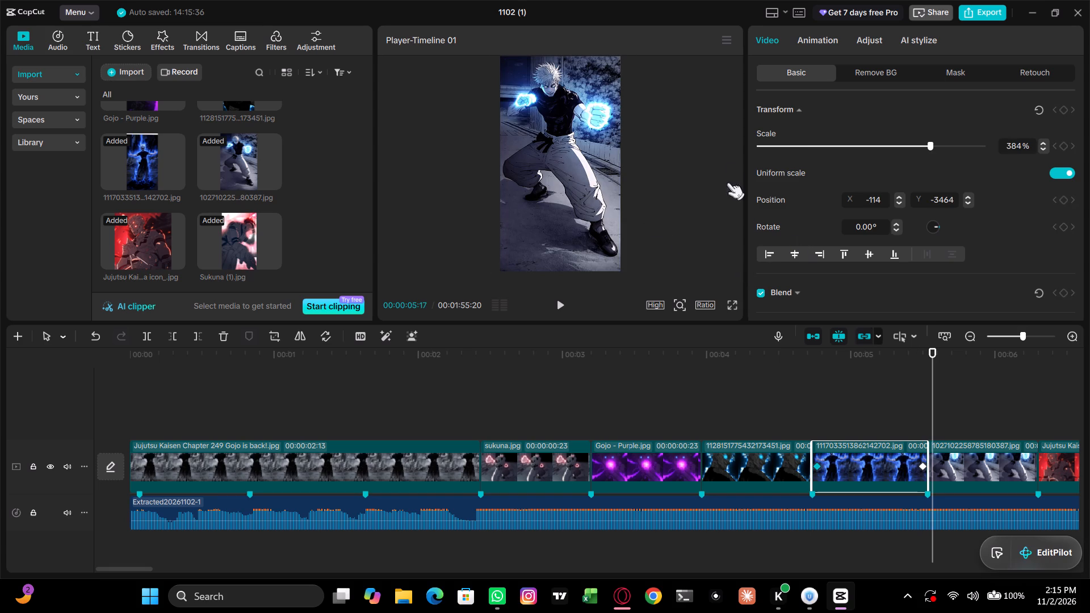
left_click(1062, 111)
left_click(986, 466)
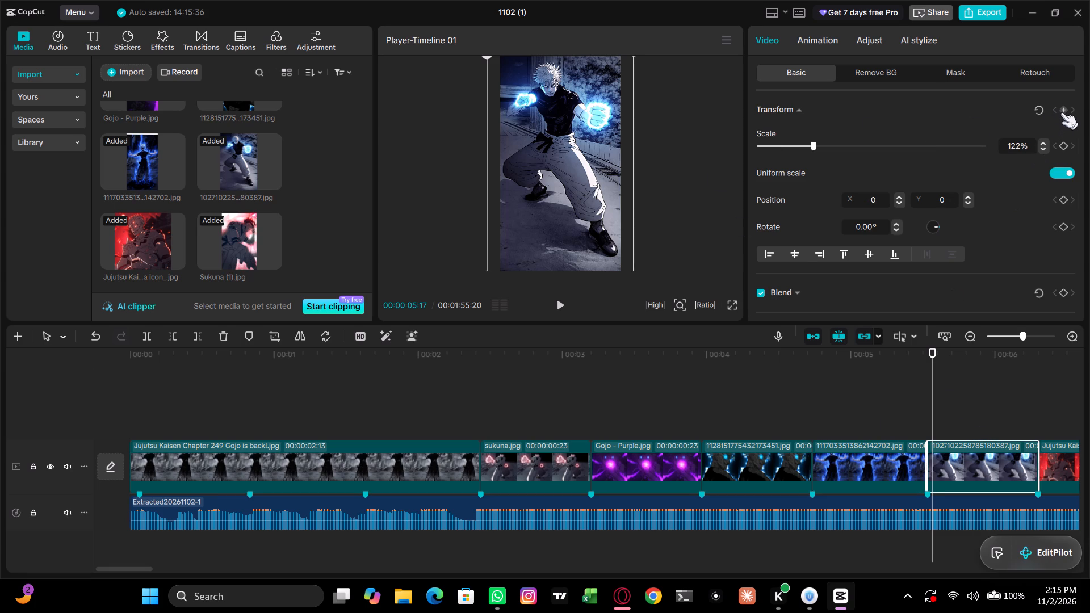
left_click(1061, 112)
Add a second Transform keyframe at 00:00:06:08, near the end of the 1027102258785180387.jpg clip.
key("Right")
key("Right")
key("Right")
key("Right")
key("Right")
key("Right")
key("Right")
key("Right")
key("Right")
key("Right")
key("Right")
key("Right")
key("Right")
key("Right")
key("Right")
key("Right")
key("Right")
key("Right")
key("Right")
key("Right")
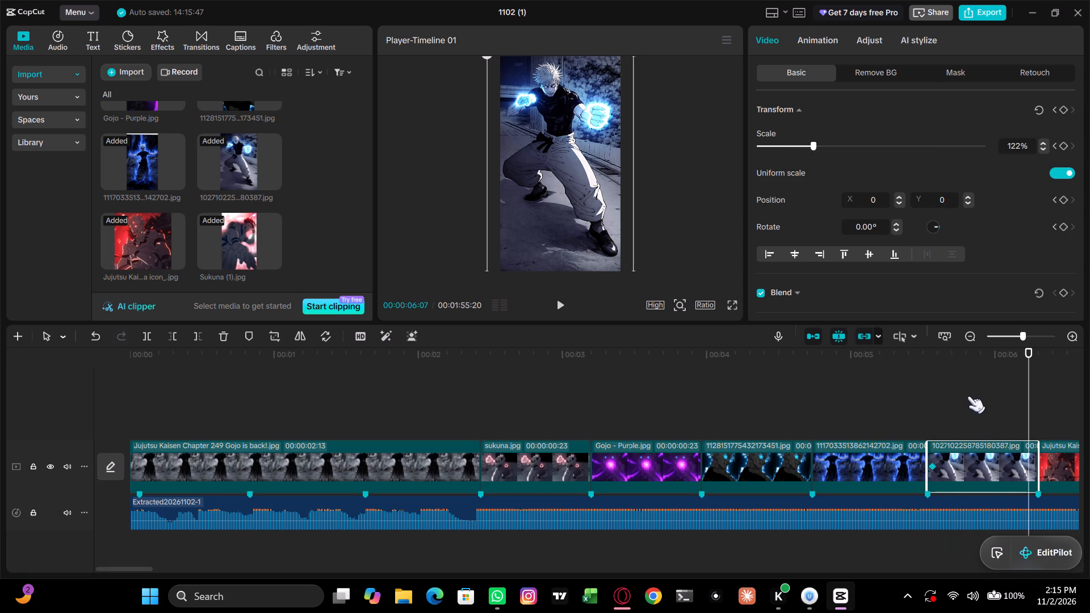
key("Right")
key("Right")
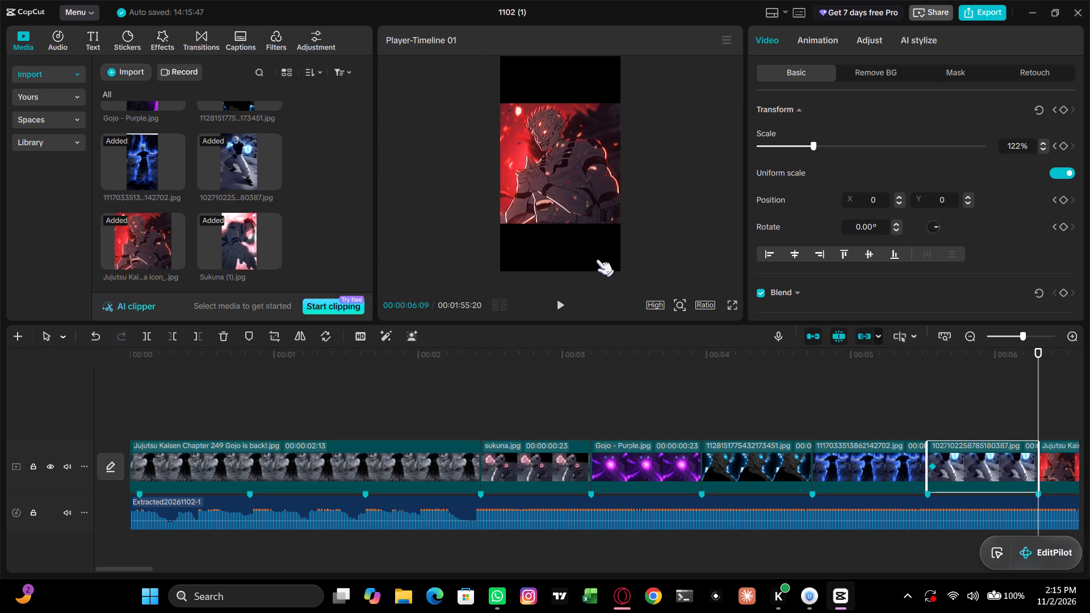
key("Left")
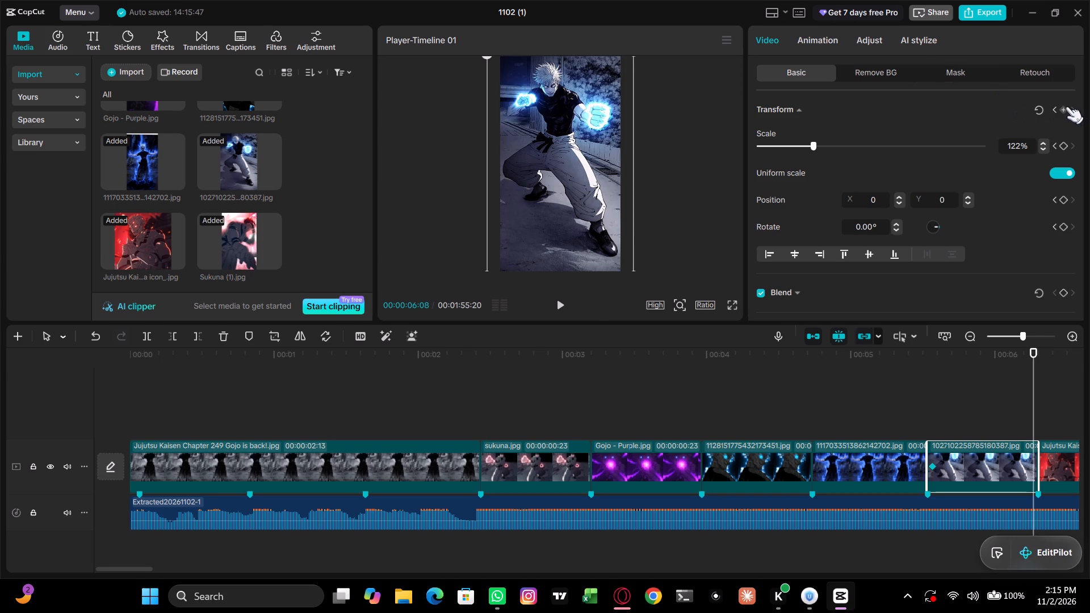
left_click(1066, 107)
At the 00:00:06:08 keyframe, scale the image to 417% and move it to X 607, Y -4591, framing Gojo's face.
left_click_drag(812, 145, 911, 165)
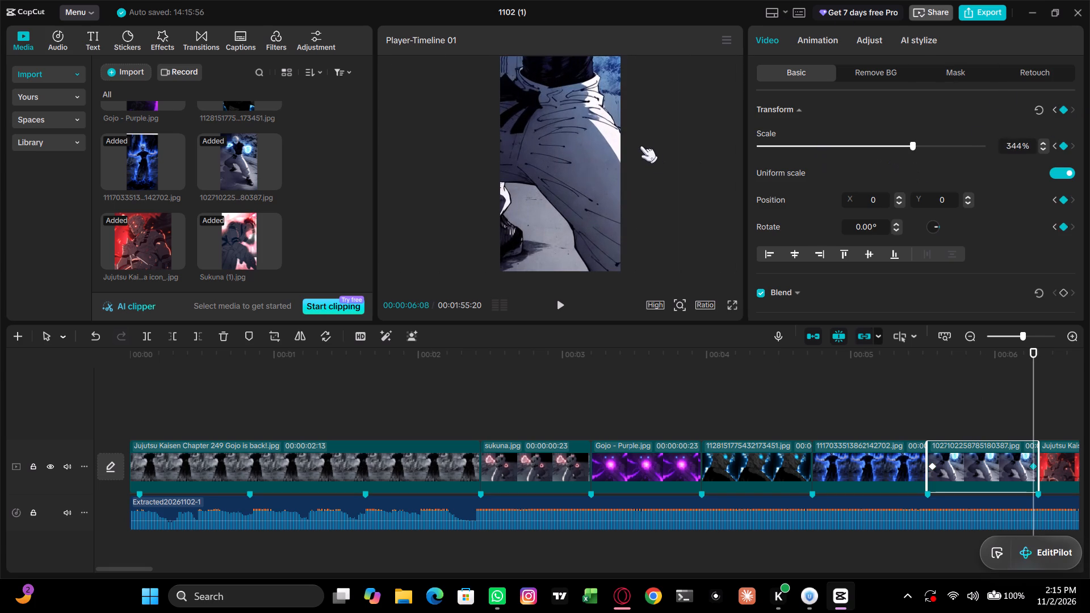
left_click_drag(551, 92, 576, 299)
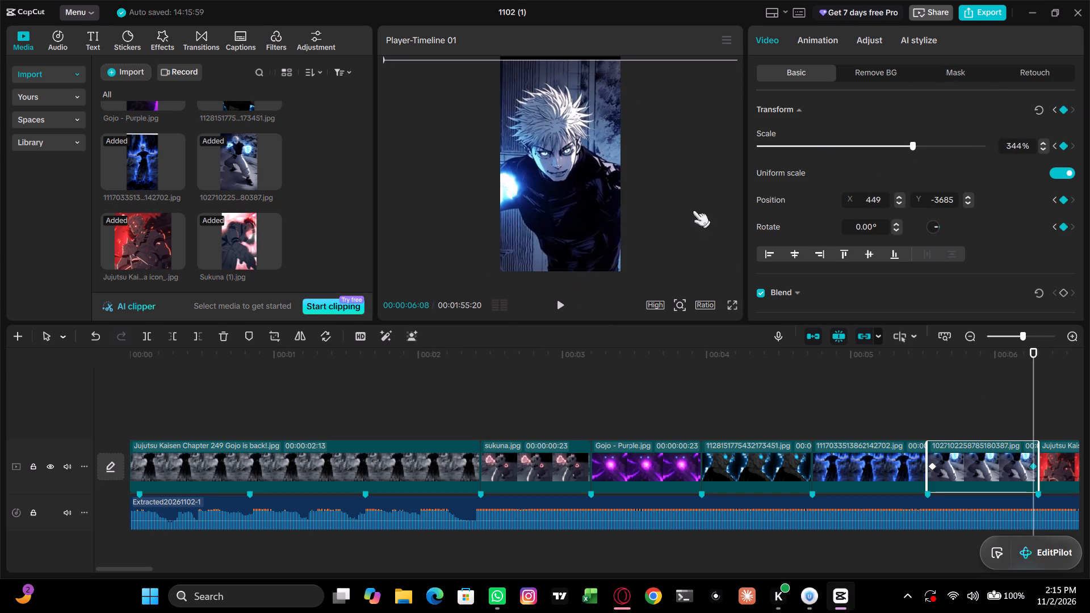
left_click_drag(914, 148, 925, 150)
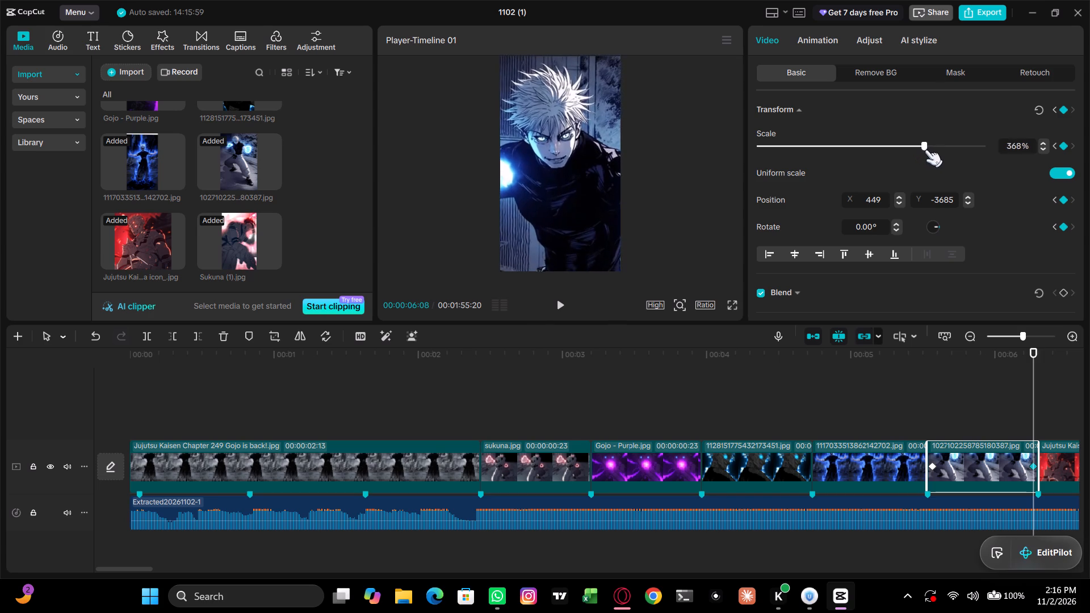
left_click_drag(925, 150, 947, 162)
left_click_drag(593, 142, 597, 184)
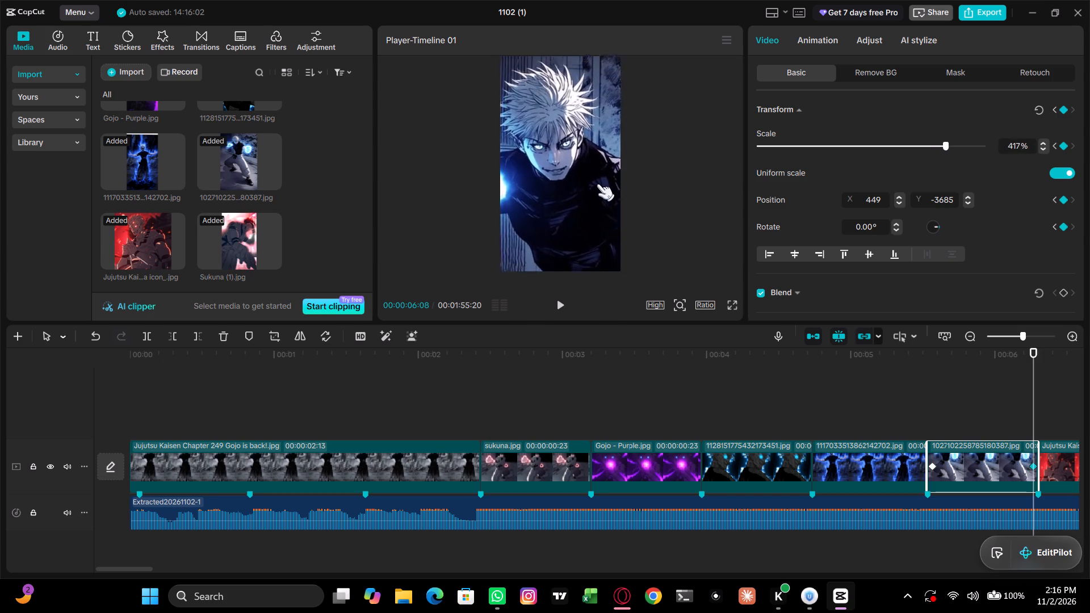
left_click_drag(597, 184, 602, 193)
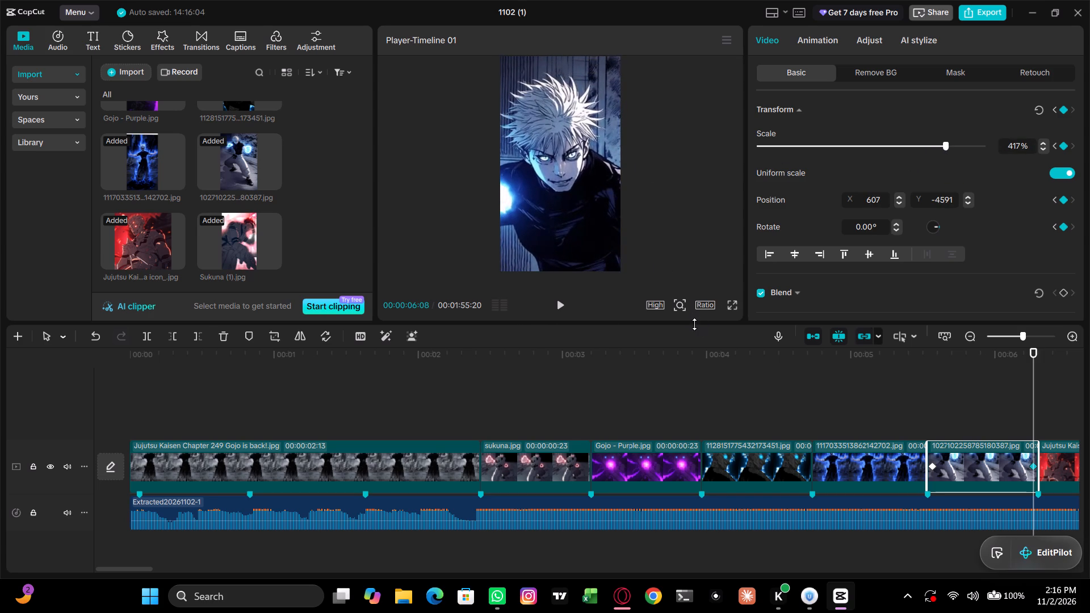
Place the playhead at 00:00:06:10, near the start of the red Jujutsu Kaisen icon clip.
key("Right")
key("Right")
key("Right")
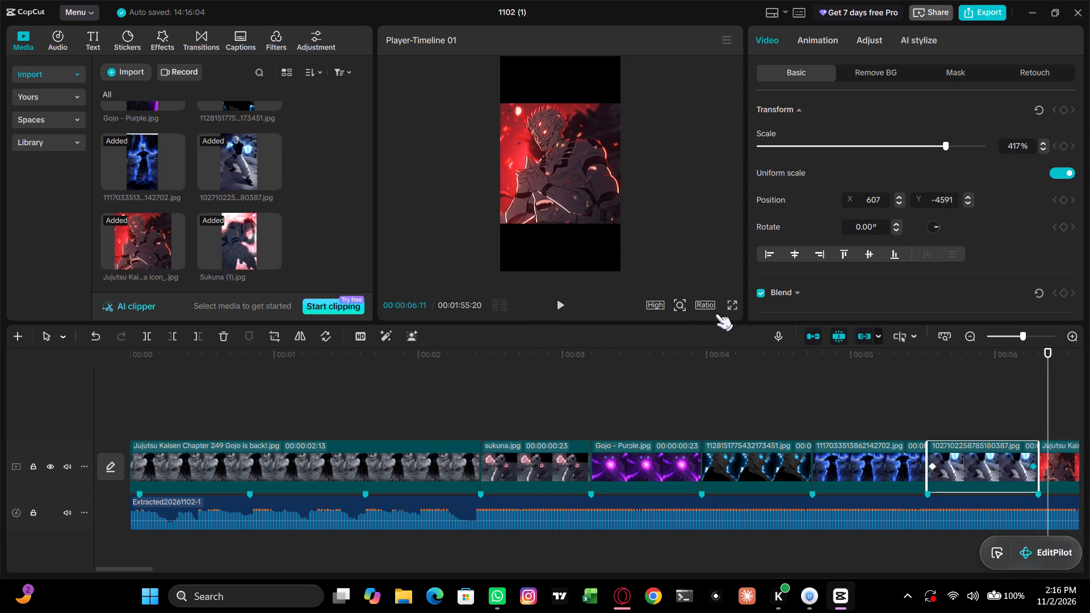
key("Left")
key("Left")
key("Right")
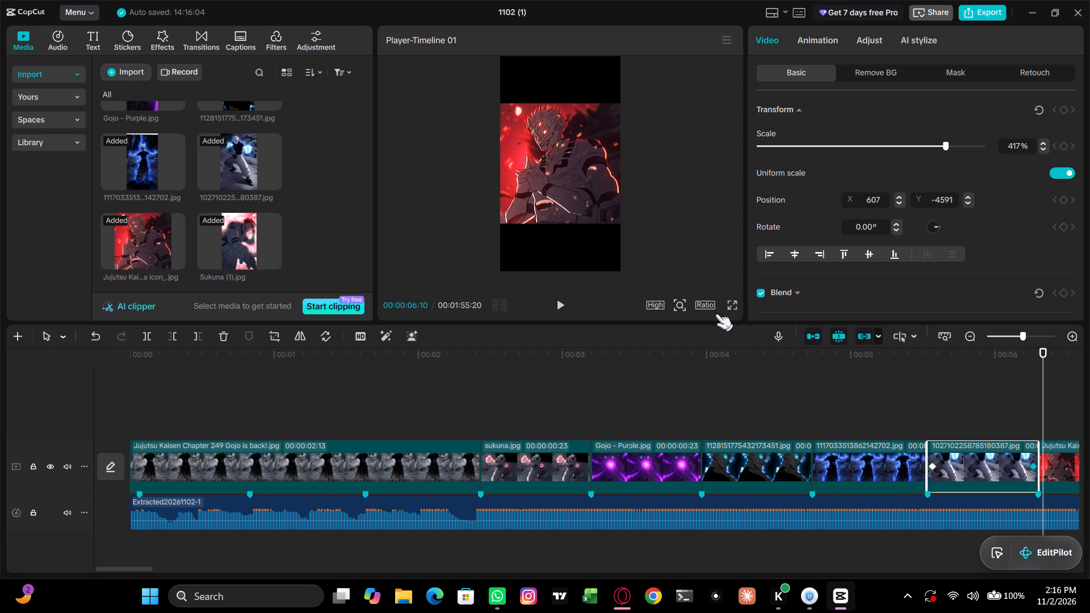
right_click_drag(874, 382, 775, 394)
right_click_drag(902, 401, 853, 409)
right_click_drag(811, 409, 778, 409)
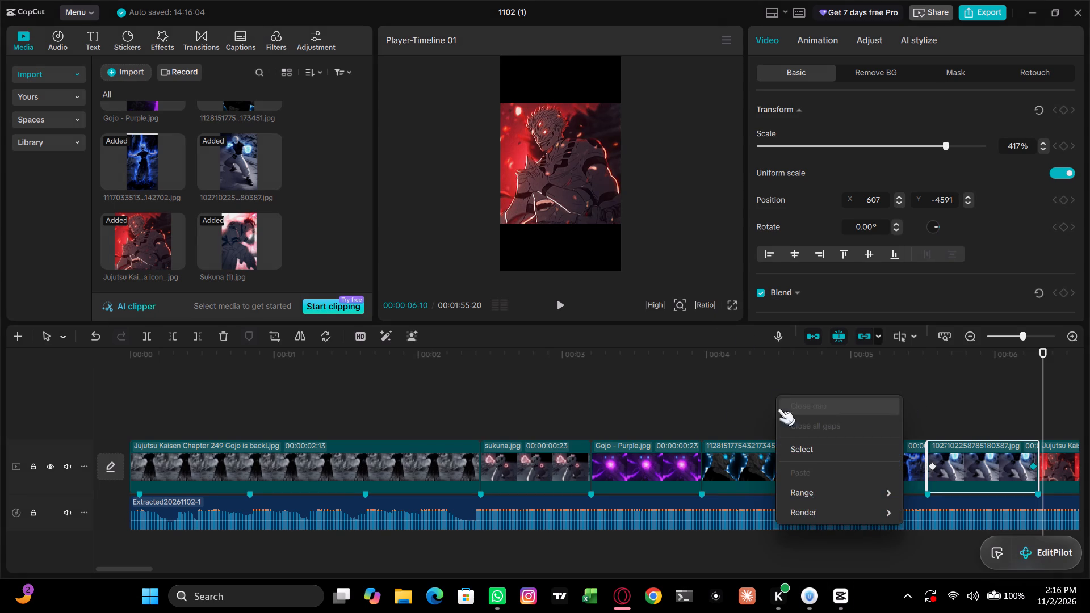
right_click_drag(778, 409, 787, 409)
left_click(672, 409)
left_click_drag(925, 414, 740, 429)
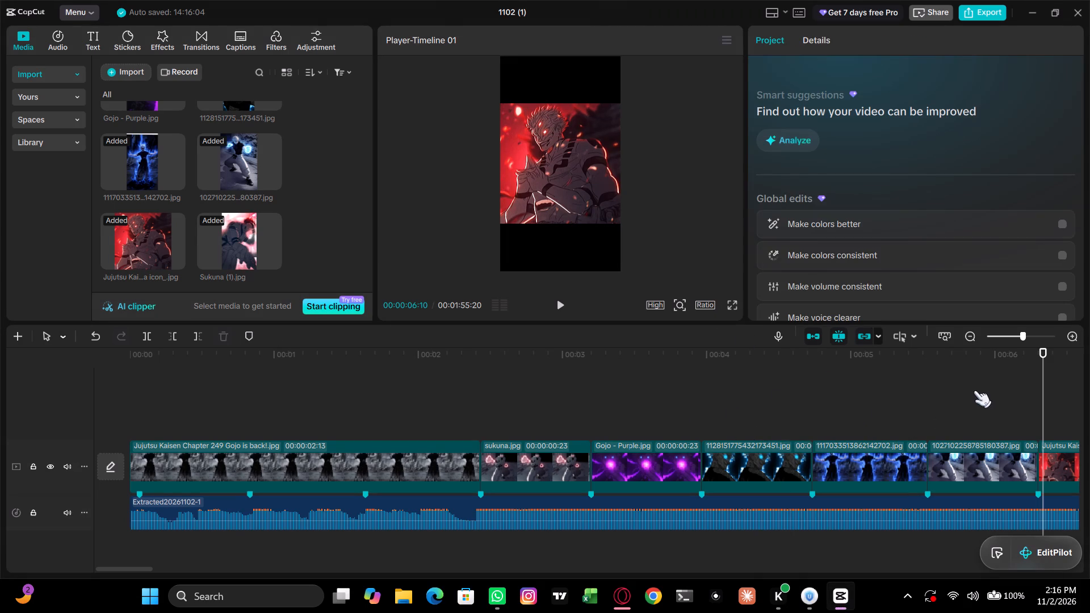
Add a Transform keyframe at 00:00:06:10, near the start of the red Ryomen Sukuna icon clip.
scroll(839, 515, "down", 3)
scroll(857, 469, "down", 2)
scroll(895, 443, "down", 2)
left_click(1051, 455)
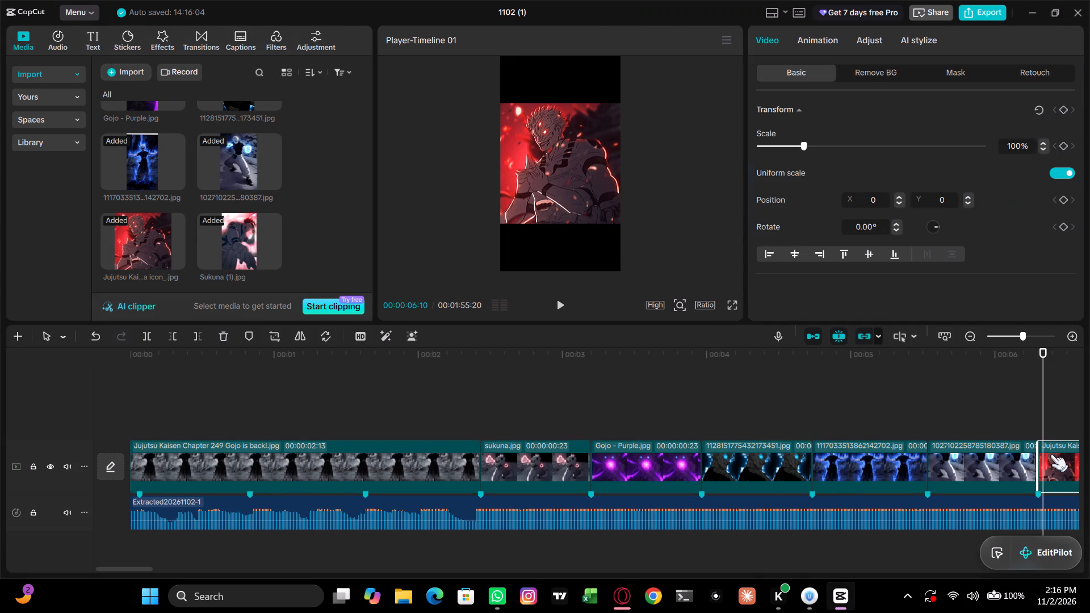
left_click(1064, 106)
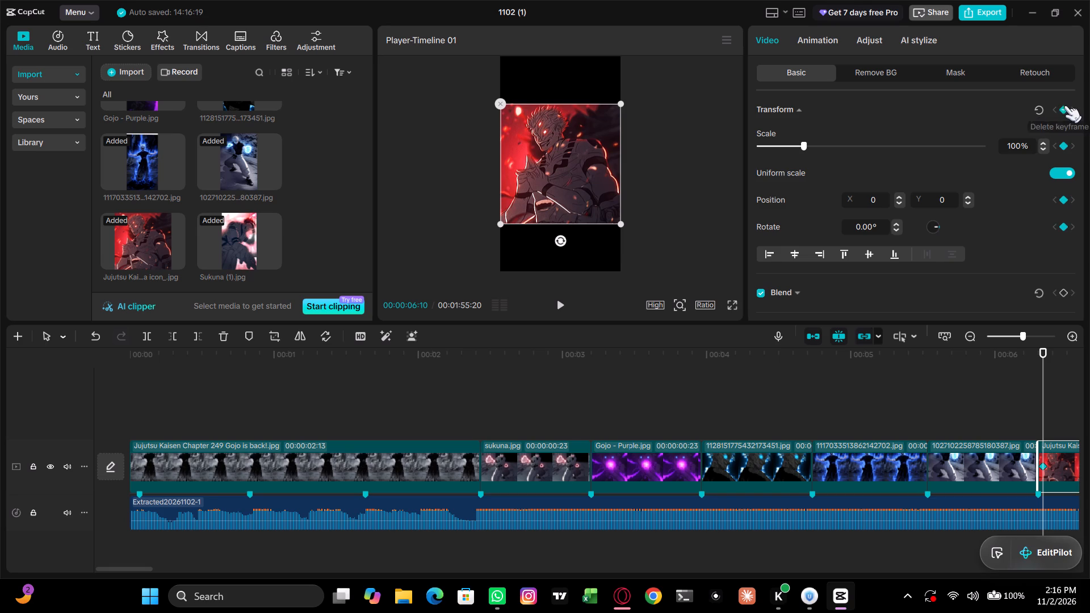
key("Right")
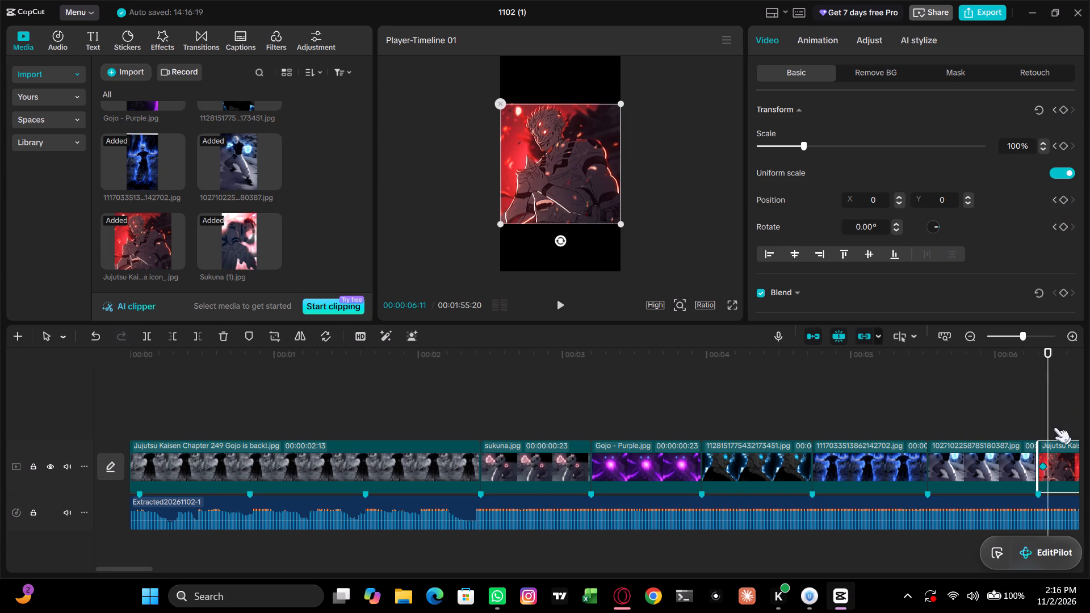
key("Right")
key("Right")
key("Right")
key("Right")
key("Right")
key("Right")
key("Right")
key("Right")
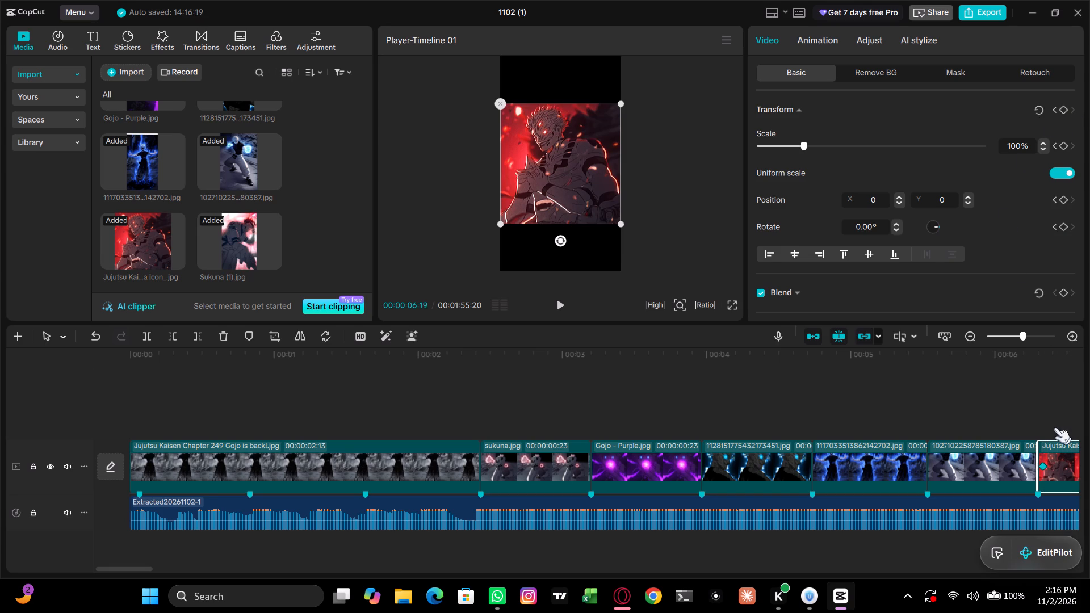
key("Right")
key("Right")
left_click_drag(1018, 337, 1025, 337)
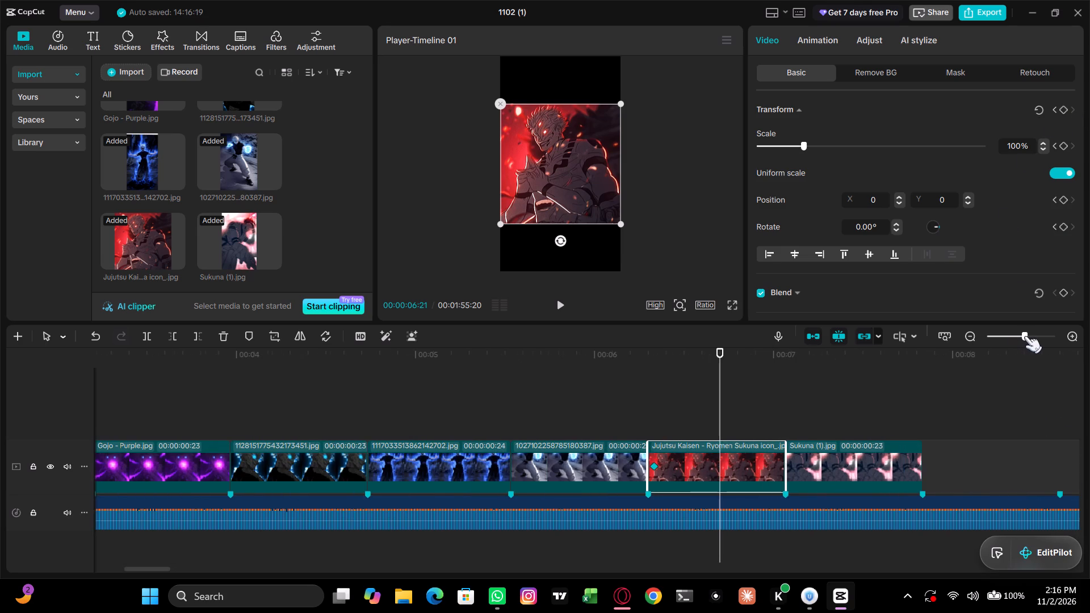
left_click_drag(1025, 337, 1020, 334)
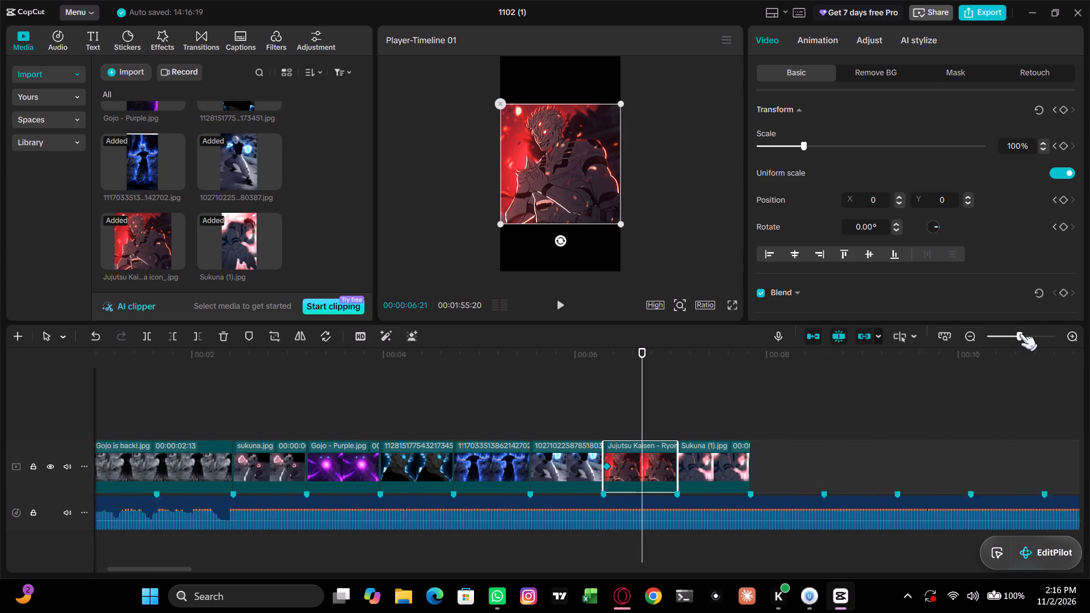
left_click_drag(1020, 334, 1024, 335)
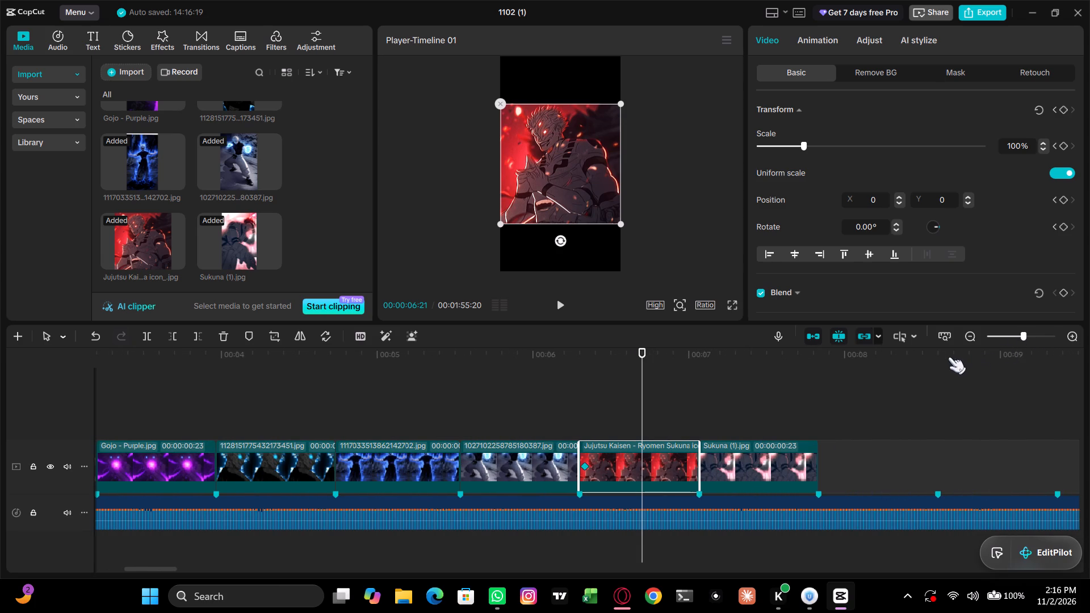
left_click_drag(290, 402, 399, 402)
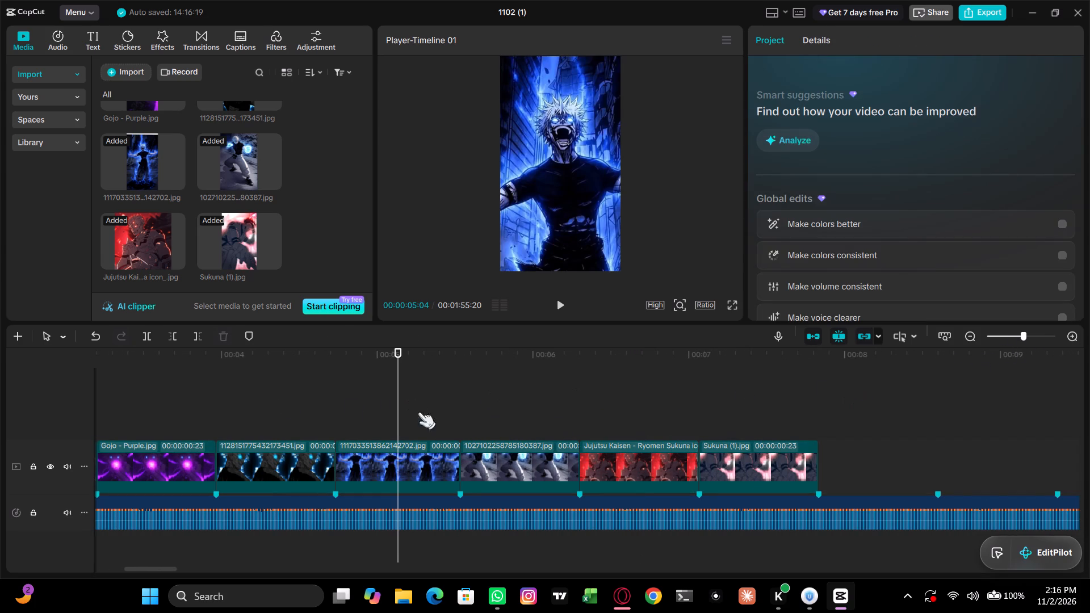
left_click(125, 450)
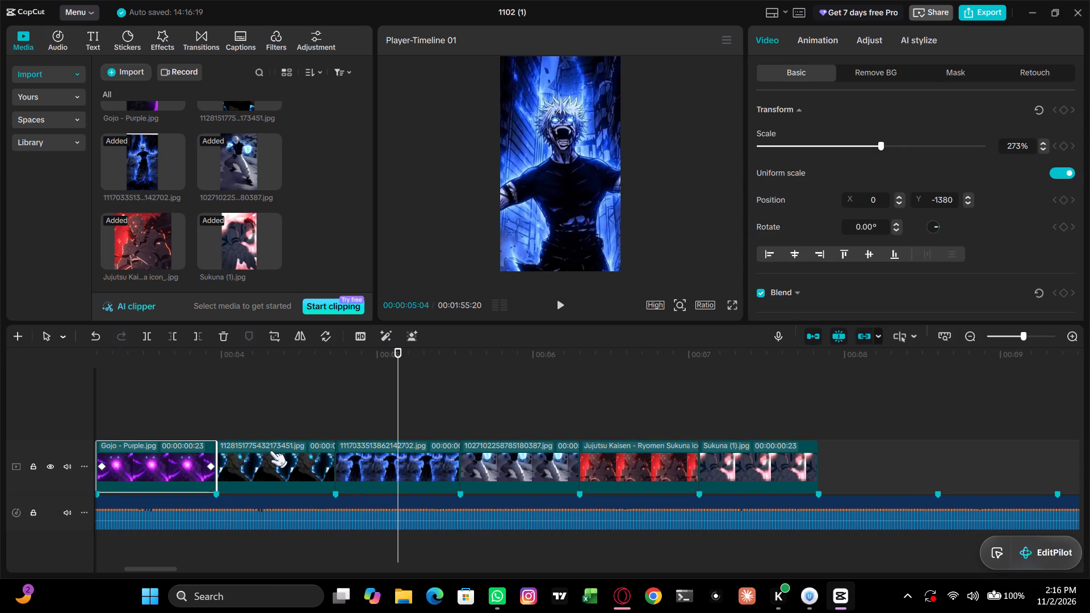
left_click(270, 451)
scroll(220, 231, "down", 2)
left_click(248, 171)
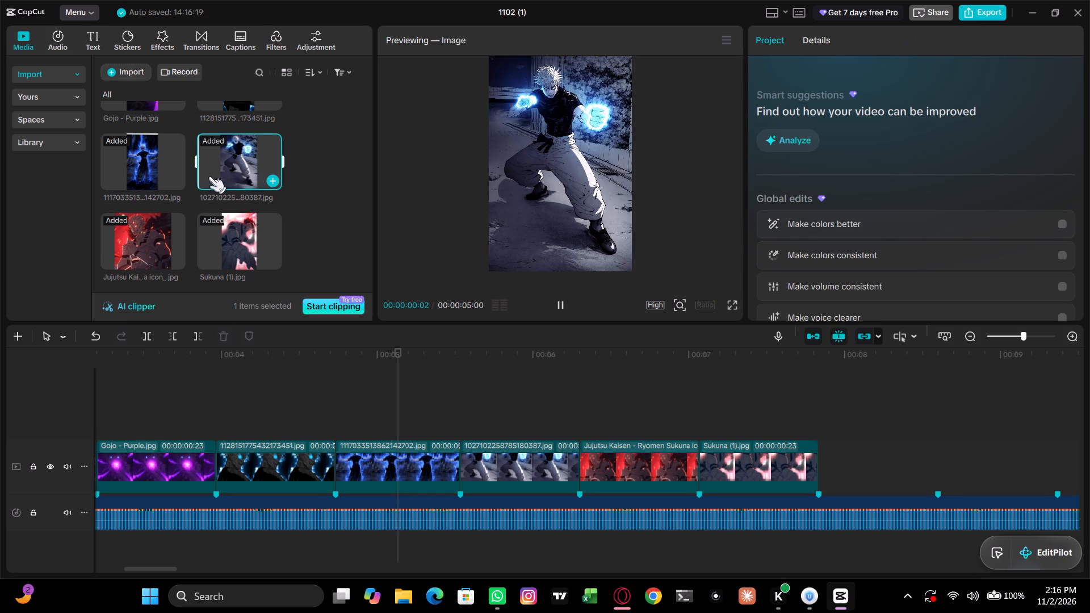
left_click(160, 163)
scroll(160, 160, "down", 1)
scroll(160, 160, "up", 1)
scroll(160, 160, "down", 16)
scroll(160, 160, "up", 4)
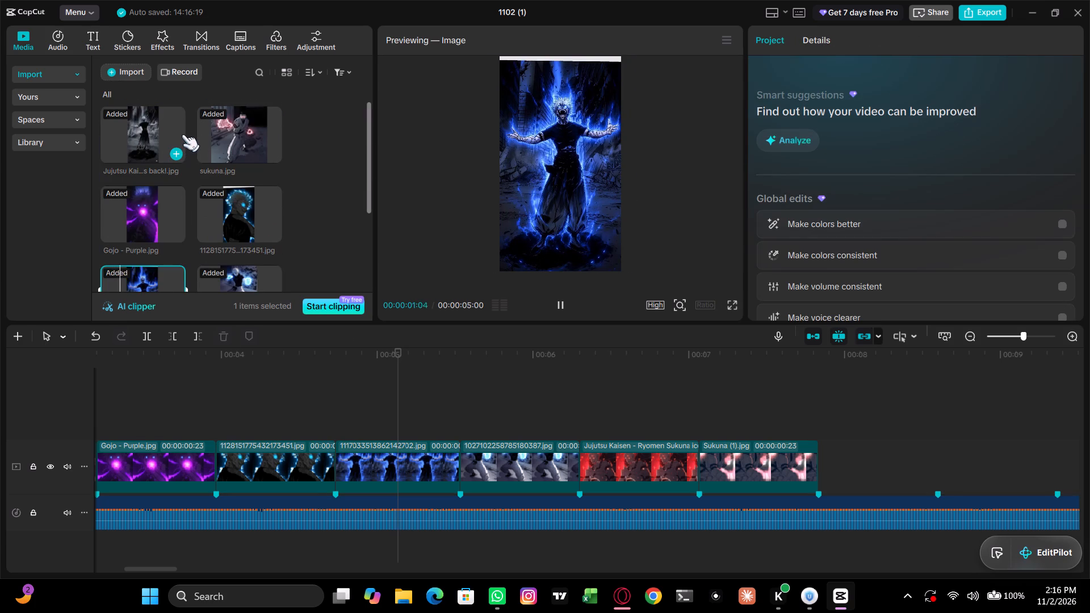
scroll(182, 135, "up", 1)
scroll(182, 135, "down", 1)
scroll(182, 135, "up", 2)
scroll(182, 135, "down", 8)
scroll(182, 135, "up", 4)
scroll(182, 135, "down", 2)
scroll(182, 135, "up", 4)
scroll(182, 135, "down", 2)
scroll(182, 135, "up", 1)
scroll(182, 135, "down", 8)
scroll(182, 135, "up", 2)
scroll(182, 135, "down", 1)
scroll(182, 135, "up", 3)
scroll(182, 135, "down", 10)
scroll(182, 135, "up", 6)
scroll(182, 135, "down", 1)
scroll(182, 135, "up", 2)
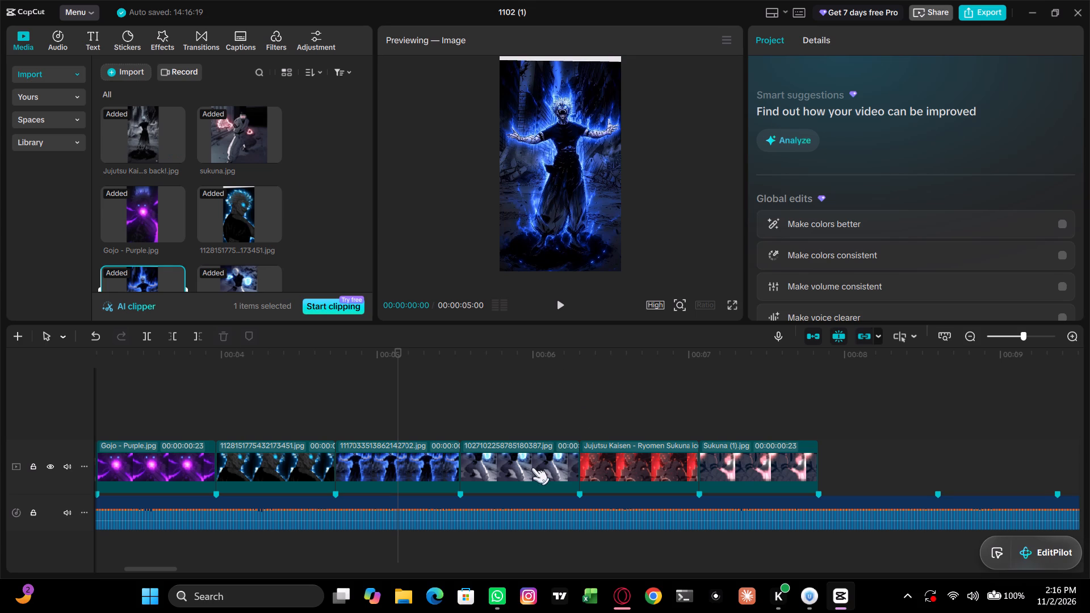
Add a second Transform keyframe at 00:00:07:01, near the end of the red Ryomen Sukuna icon clip.
left_click(532, 468)
left_click(611, 462)
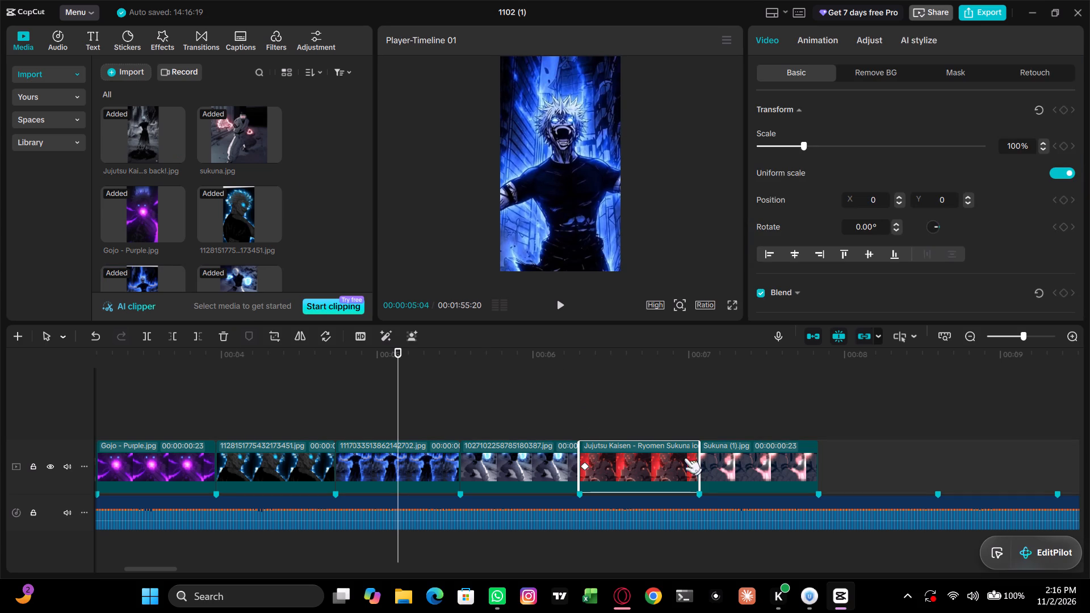
left_click(737, 464)
left_click(593, 457)
left_click(578, 381)
left_click(627, 468)
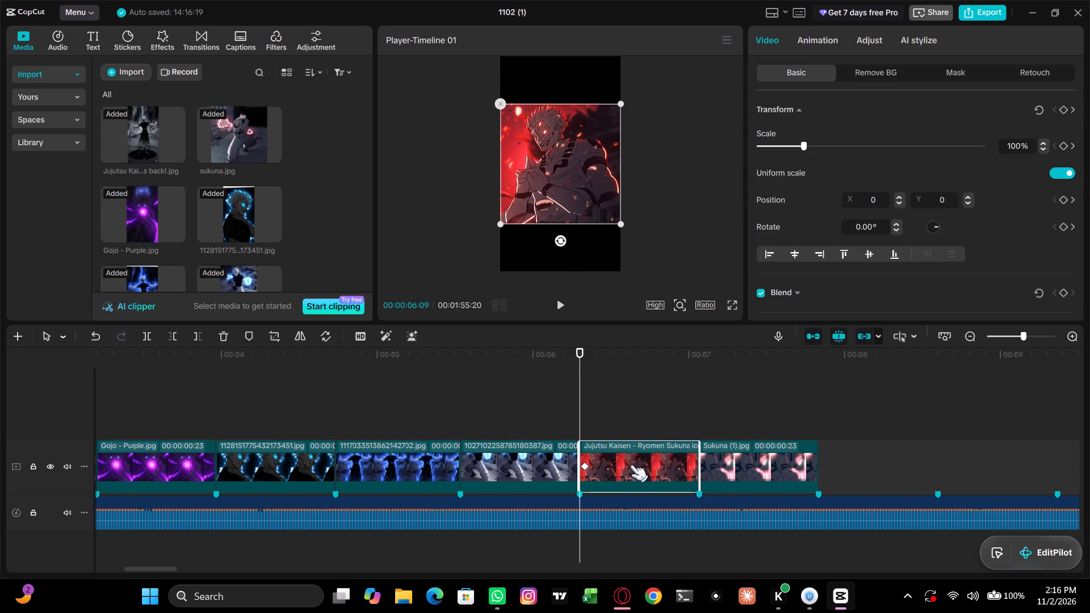
key("Right")
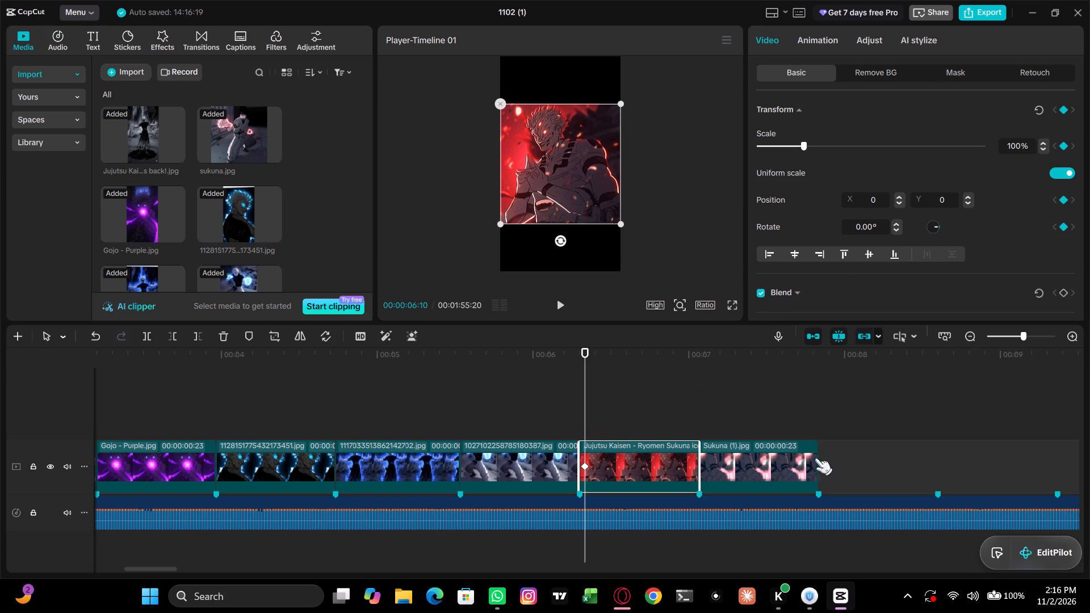
key("Right")
key("Right")
key("Right")
key("Right")
key("Right")
key("Right")
key("Right")
key("Right")
key("Right")
key("Right")
key("Right")
key("Right")
key("Right")
key("Right")
key("Right")
key("Right")
key("Right")
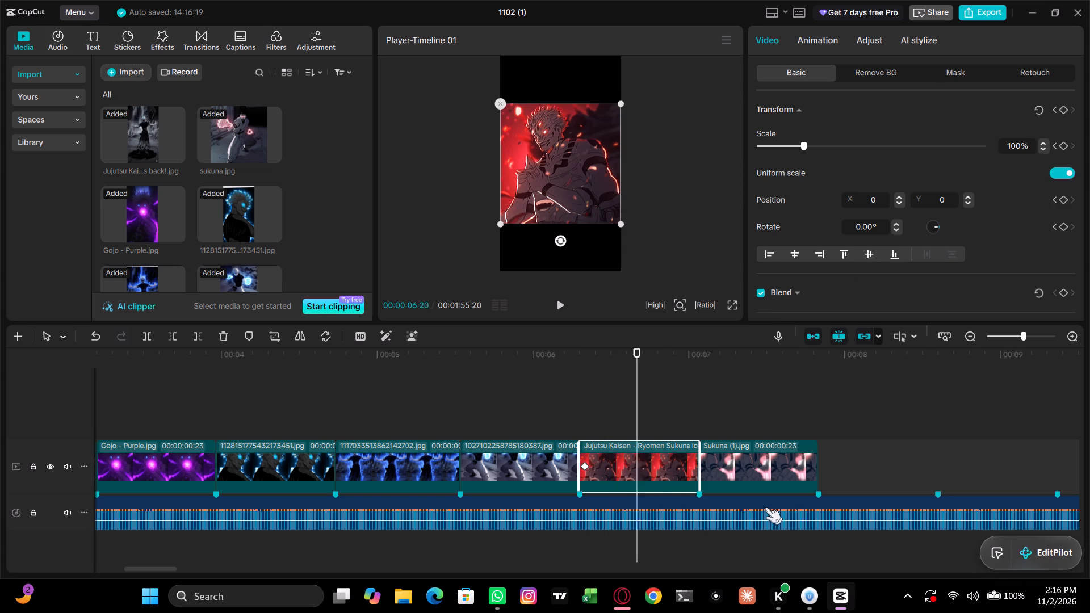
key("Right")
key("Right")
key("Right")
key("Right")
key("Right")
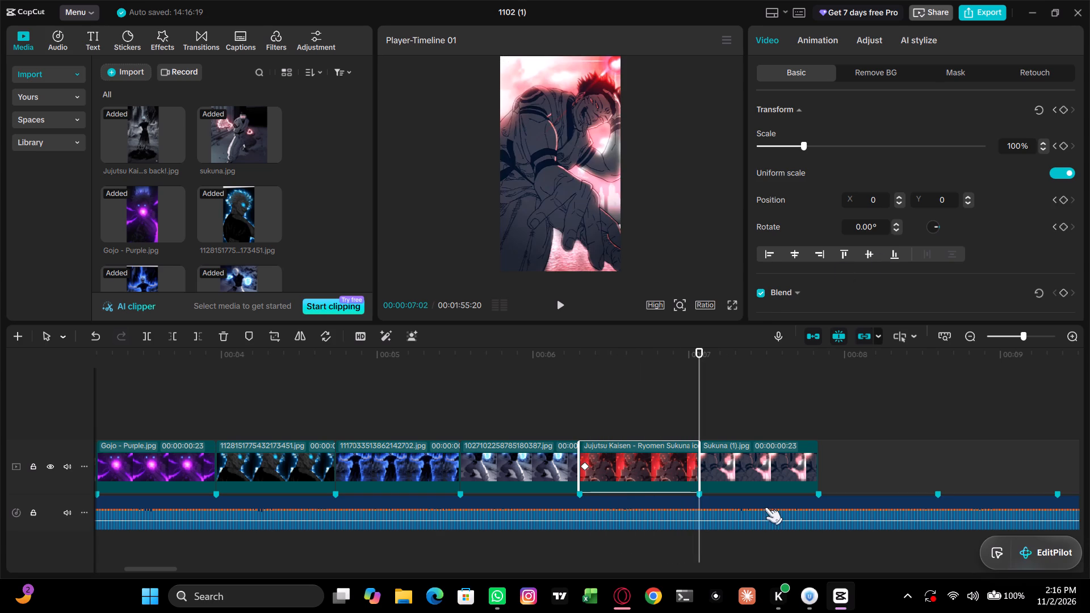
key("Left")
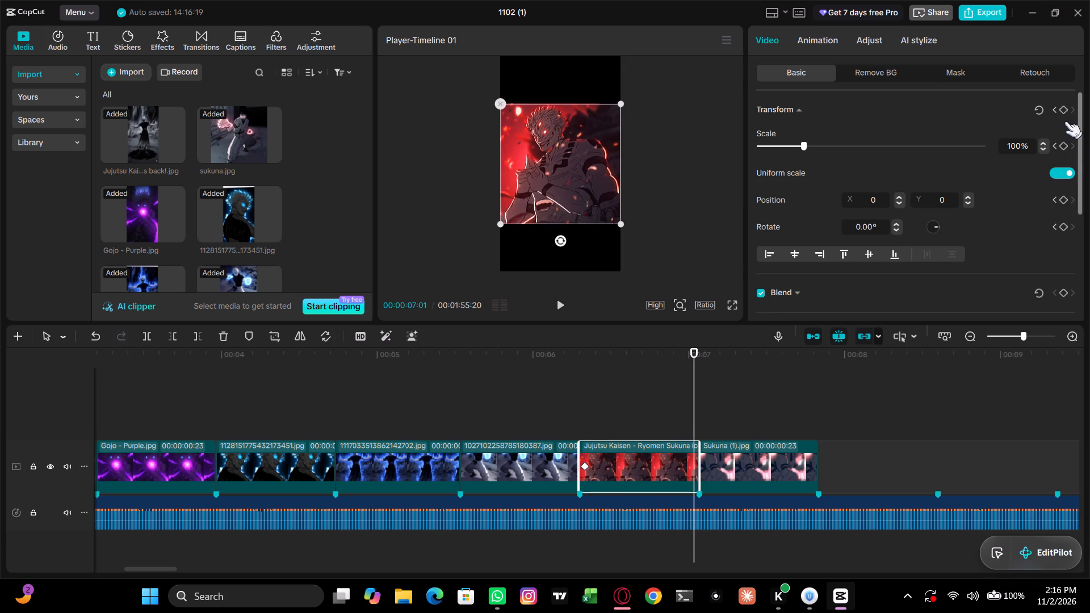
left_click(1062, 111)
At the 00:00:07:01 keyframe, scale the image to 355% and move it to X 930, Y -1805, framing Sukuna's face.
left_click_drag(804, 149, 804, 149)
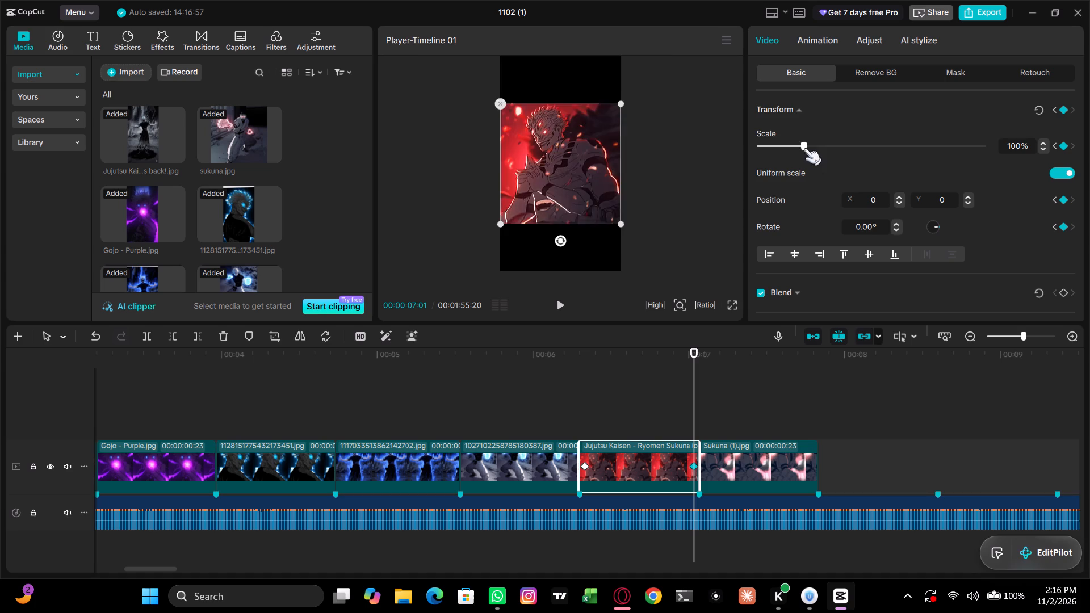
left_click_drag(804, 149, 902, 152)
left_click_drag(588, 162, 624, 250)
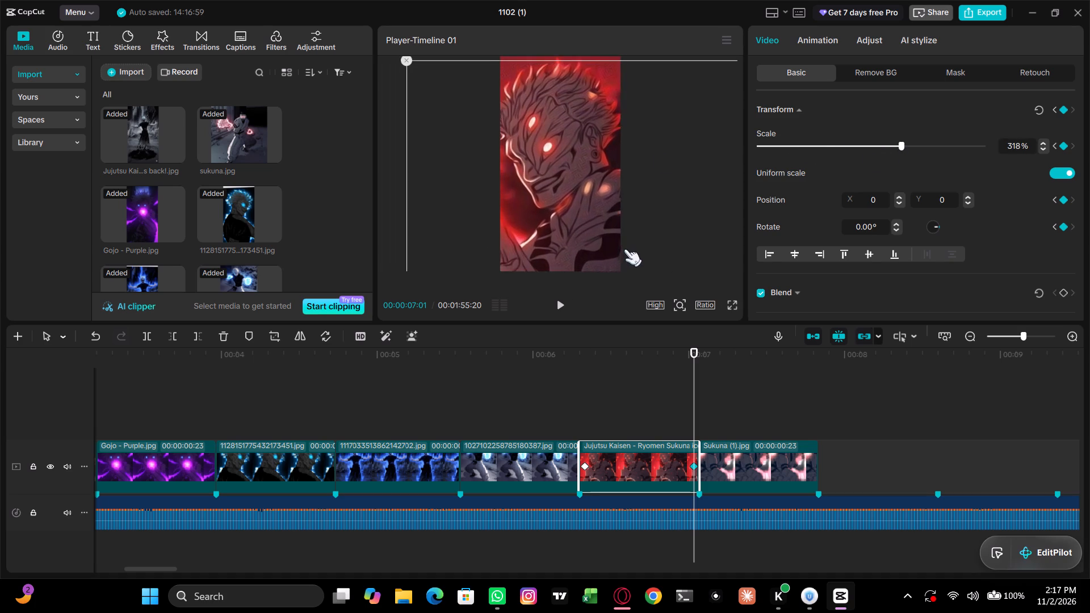
left_click_drag(624, 250, 627, 253)
left_click_drag(905, 145, 909, 146)
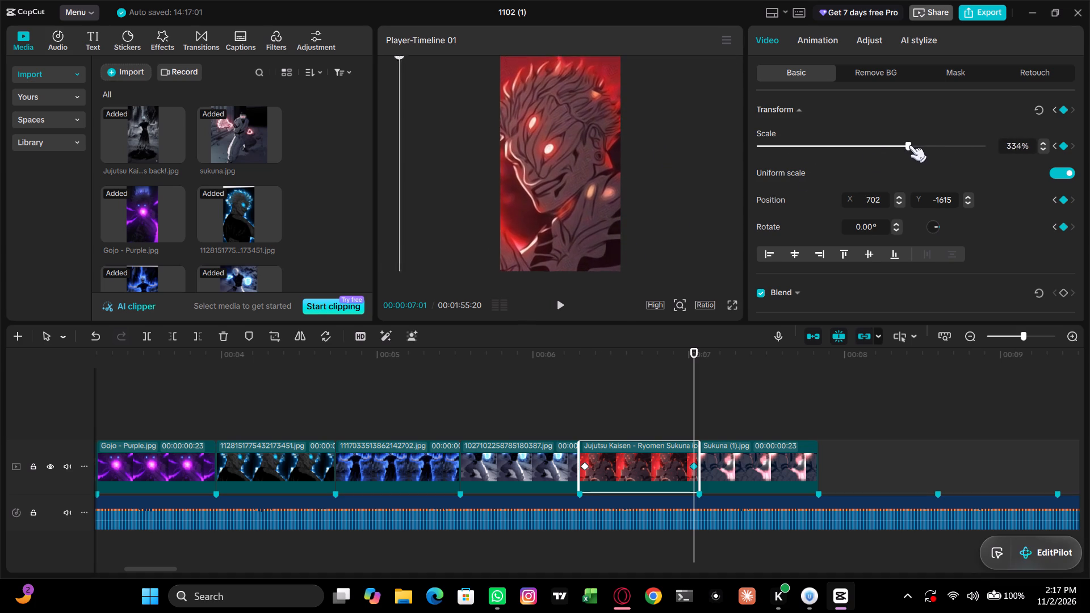
left_click_drag(909, 146, 918, 147)
left_click_drag(563, 168, 573, 178)
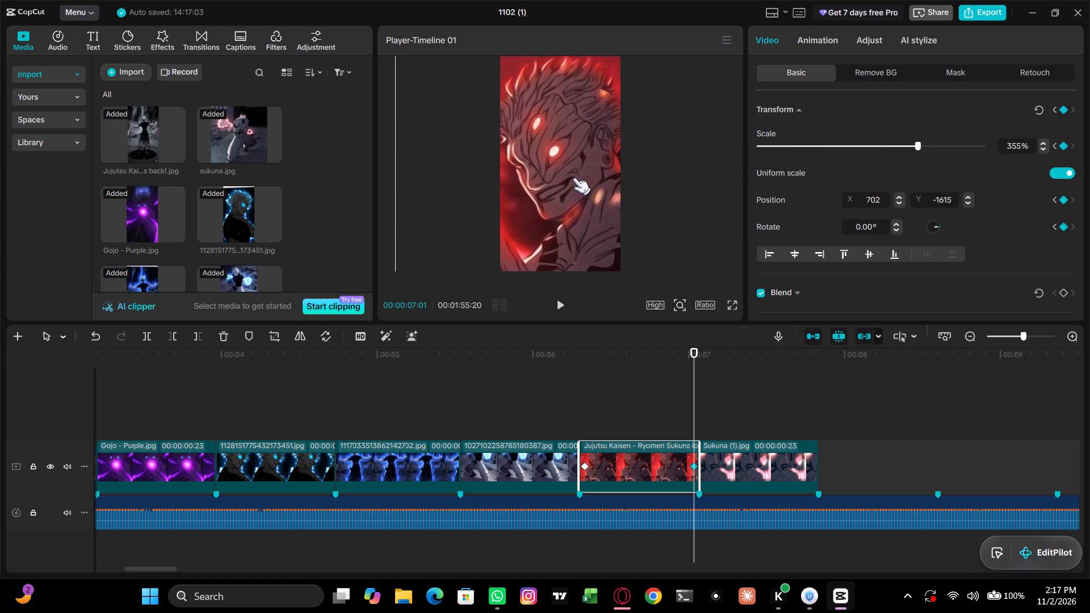
left_click_drag(573, 178, 576, 179)
Add a Transform keyframe at 00:00:07:03, near the start of the Sukuna (1).jpg clip.
key("Right")
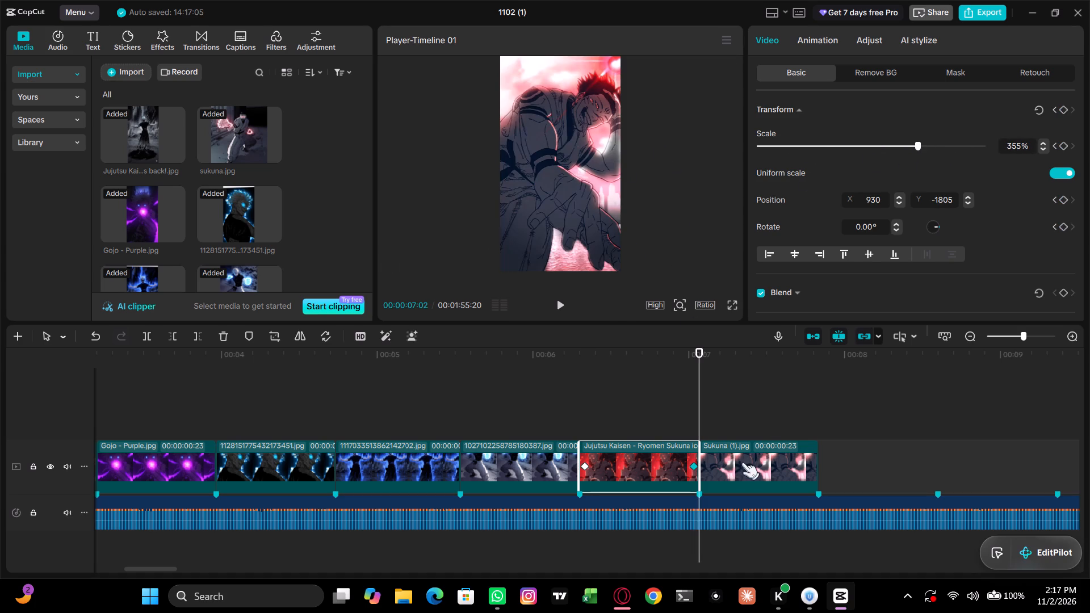
key("Right")
left_click(742, 463)
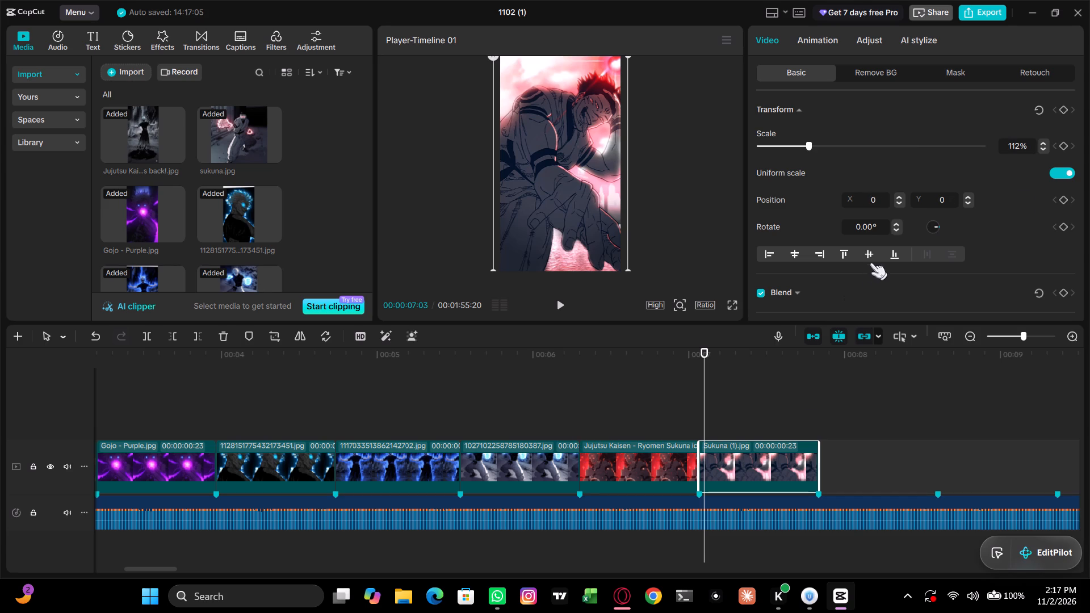
left_click(1061, 112)
Add a second Transform keyframe at 00:00:07:24, near the end of the Sukuna (1).jpg clip.
key("Right")
key("Right")
key("Right")
key("Right")
key("Right")
key("Right")
key("Right")
key("Right")
key("Right")
key("Right")
key("Right")
key("Right")
key("Right")
key("Right")
key("Right")
key("Right")
key("Right")
key("Right")
key("Right")
key("Right")
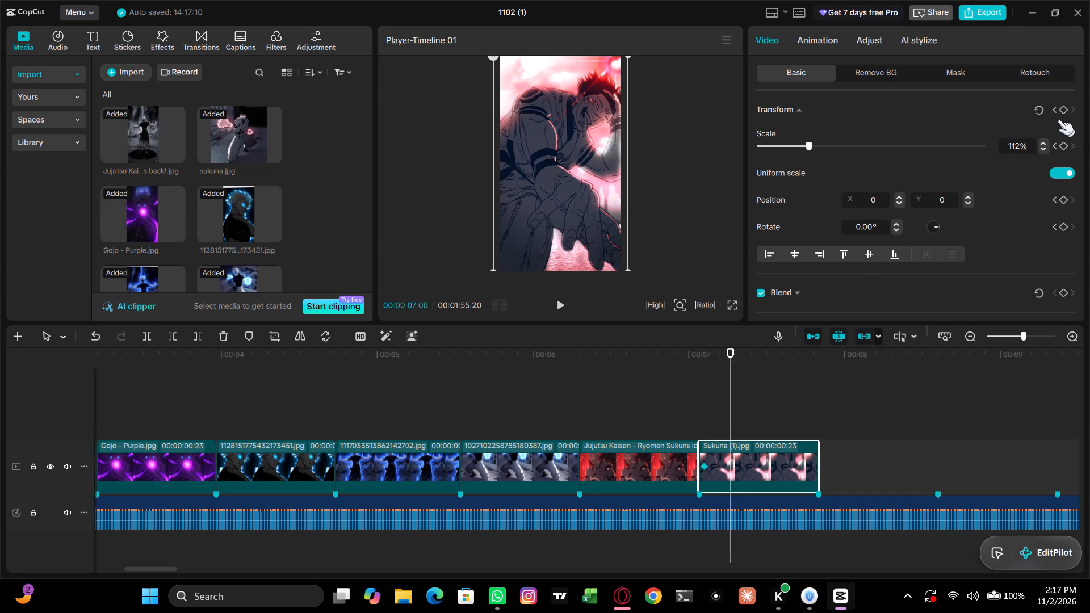
key("Left")
key("Left")
key("Left")
key("Left")
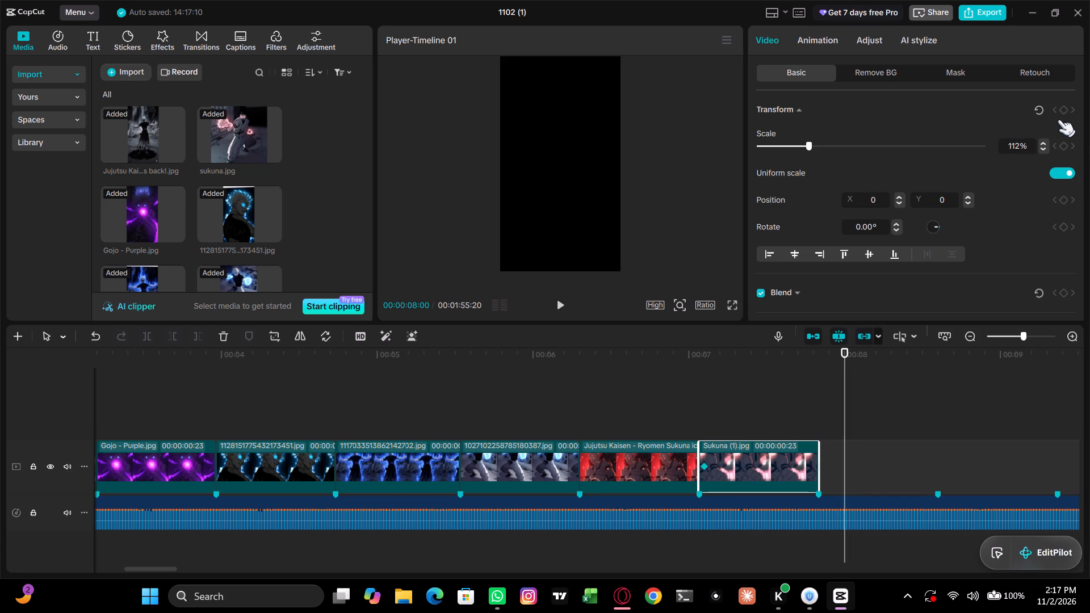
key("Left")
key("Left")
key("Left")
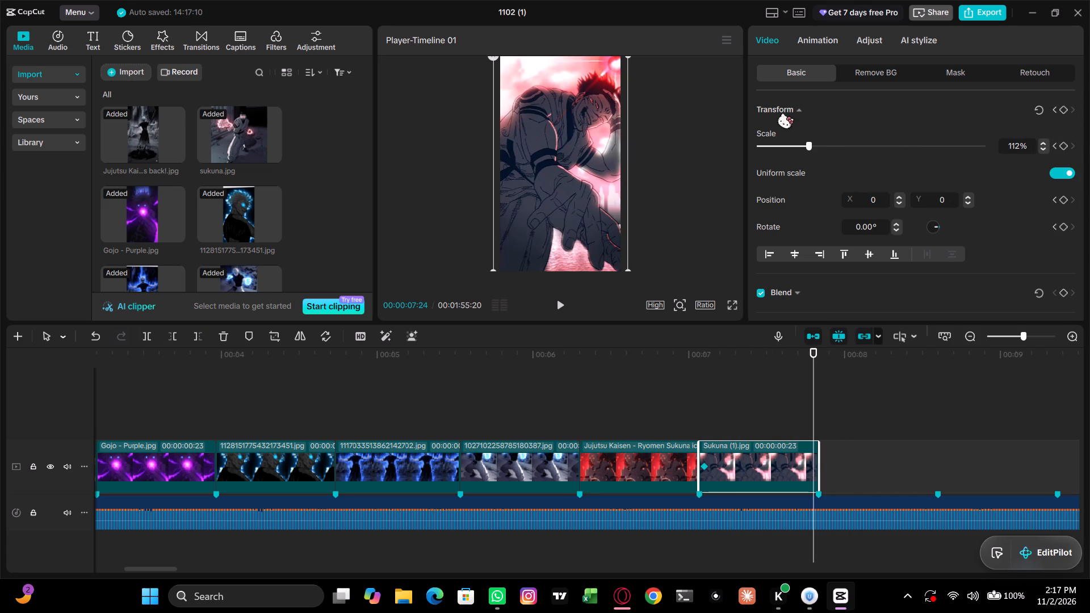
left_click(1060, 111)
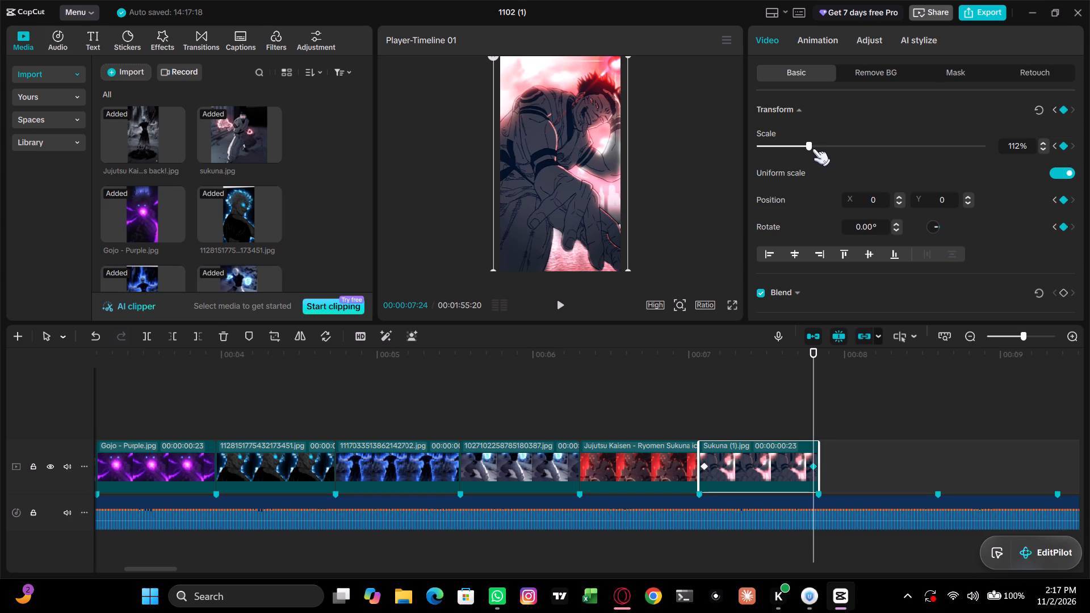
At the 00:00:07:24 keyframe, scale the image to 343% and move it to X -1936, Y -3128, framing Sukuna's face.
left_click_drag(810, 146, 913, 152)
left_click_drag(577, 141, 560, 205)
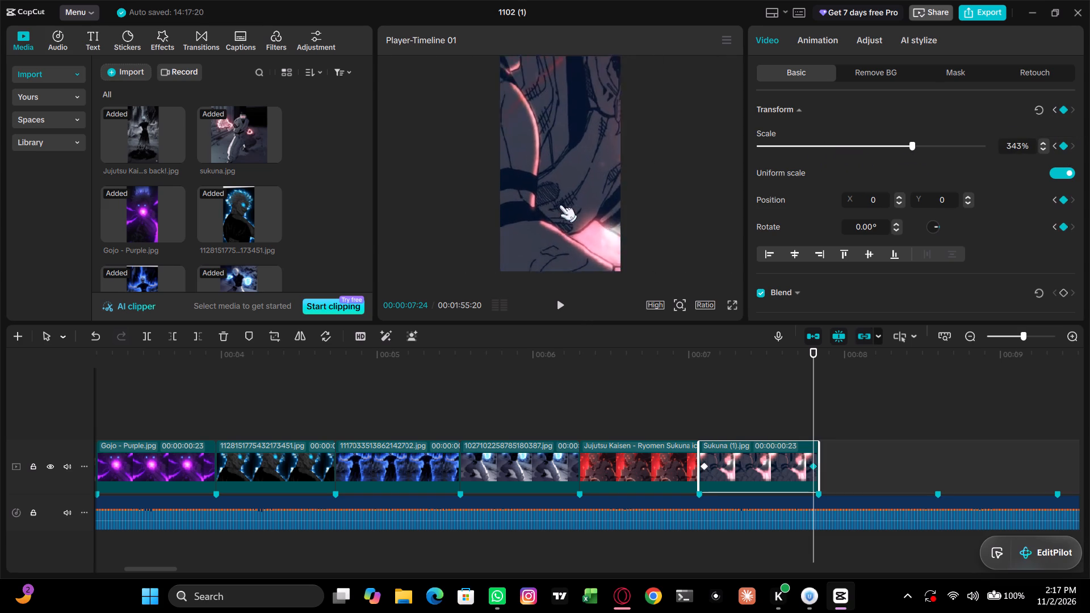
left_click_drag(560, 205, 544, 268)
left_click_drag(588, 153, 511, 200)
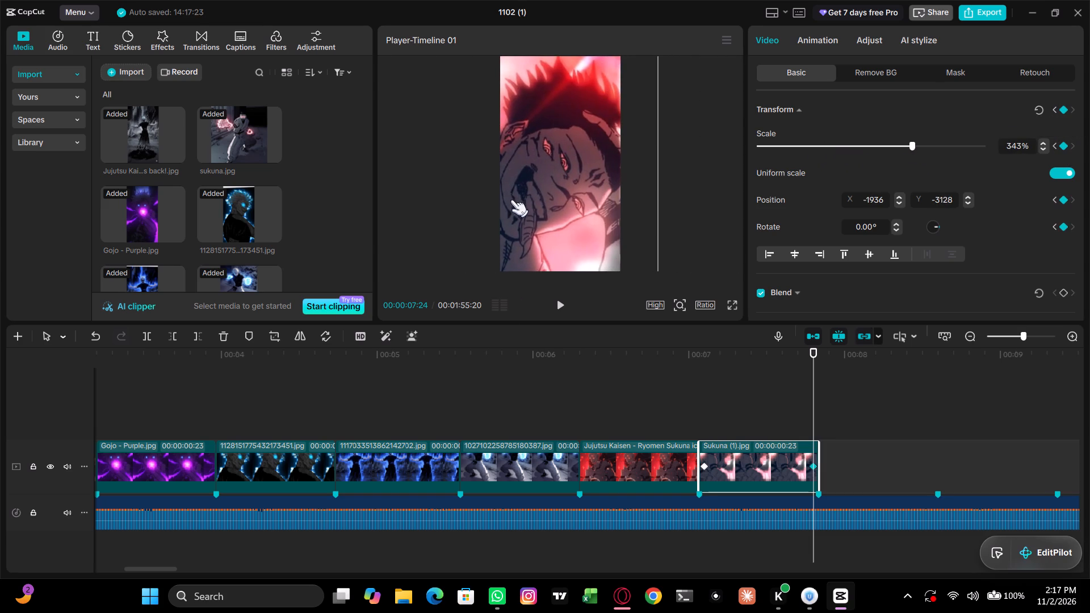
left_click(707, 183)
Play the edit from near its start to review the keyframed zooms against the beat markers, and return to the beginning.
left_click(156, 387)
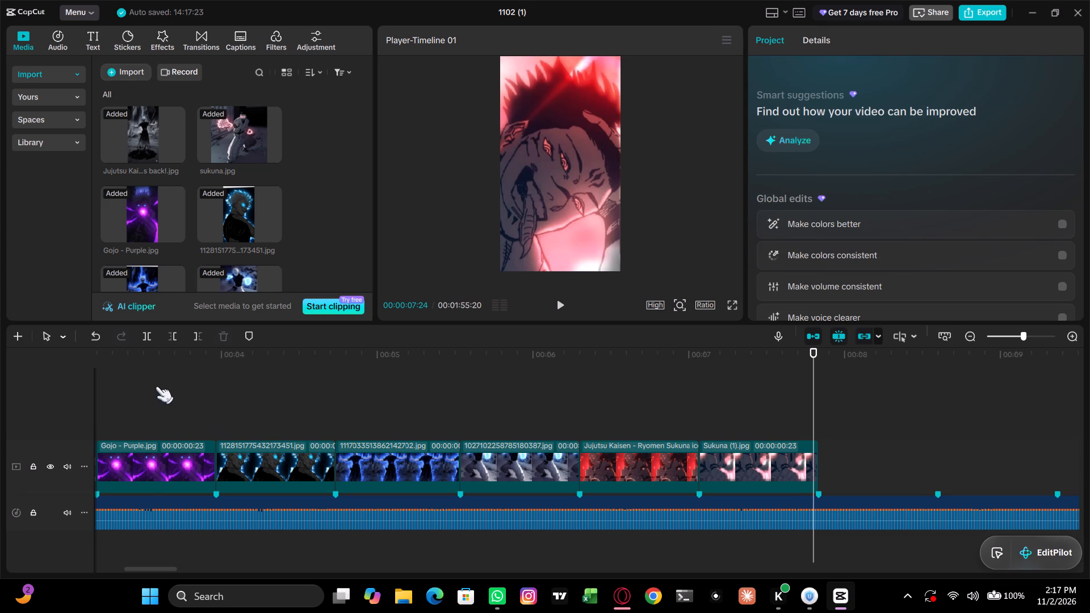
left_click_drag(1018, 334, 988, 349)
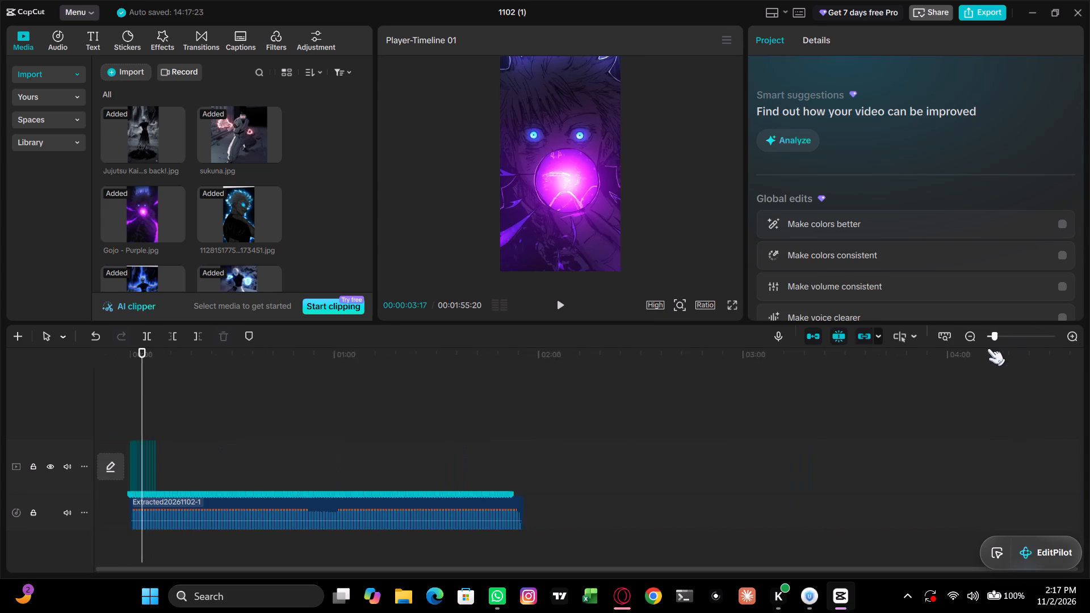
left_click_drag(988, 349, 999, 364)
triple_click(1076, 341)
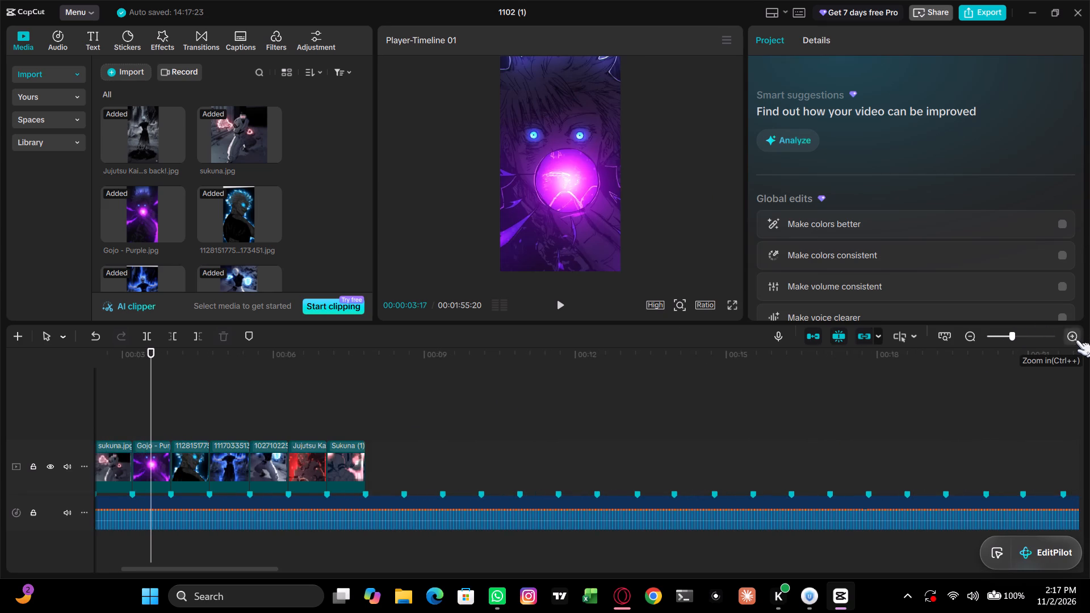
left_click(1076, 341)
double_click(1076, 341)
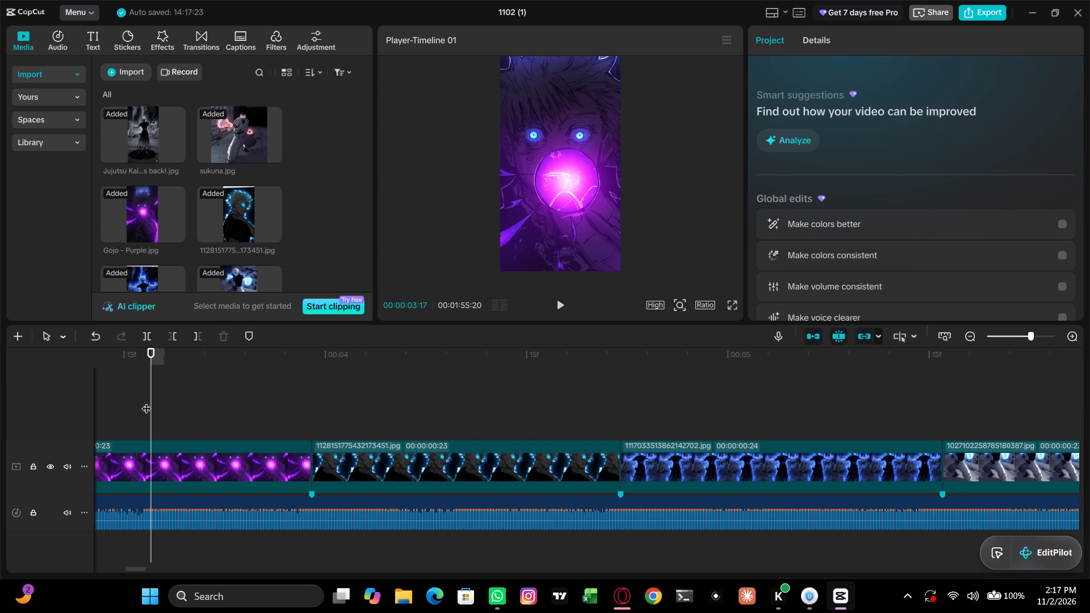
left_click_drag(145, 400, 83, 405)
left_click_drag(318, 406, 263, 401)
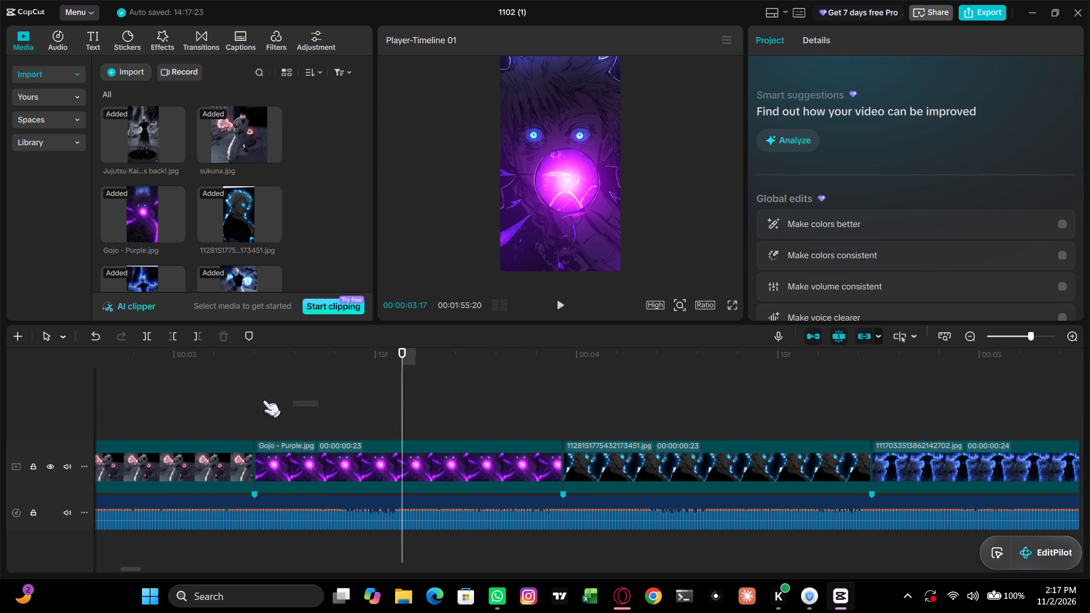
left_click_drag(263, 401, 416, 405)
left_click_drag(401, 404, 50, 396)
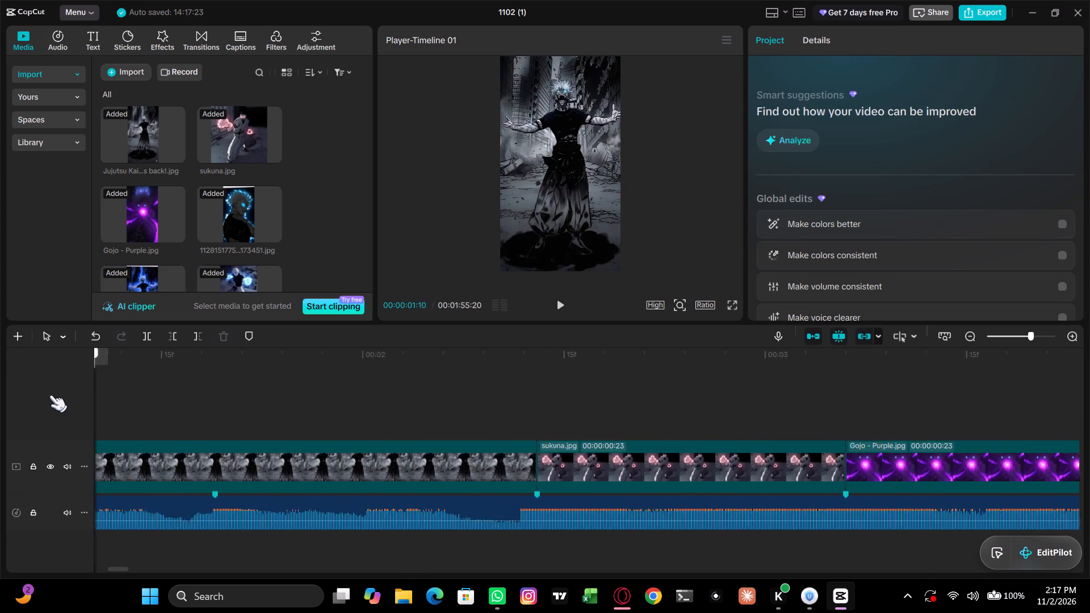
left_click_drag(50, 396, 98, 401)
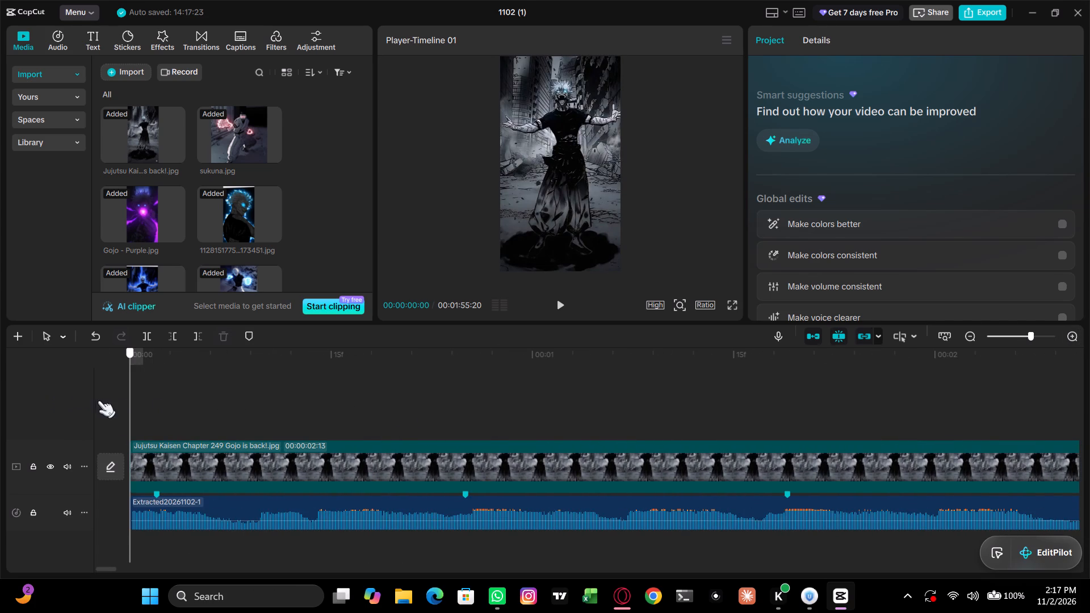
left_click_drag(98, 401, 237, 412)
left_click(972, 343)
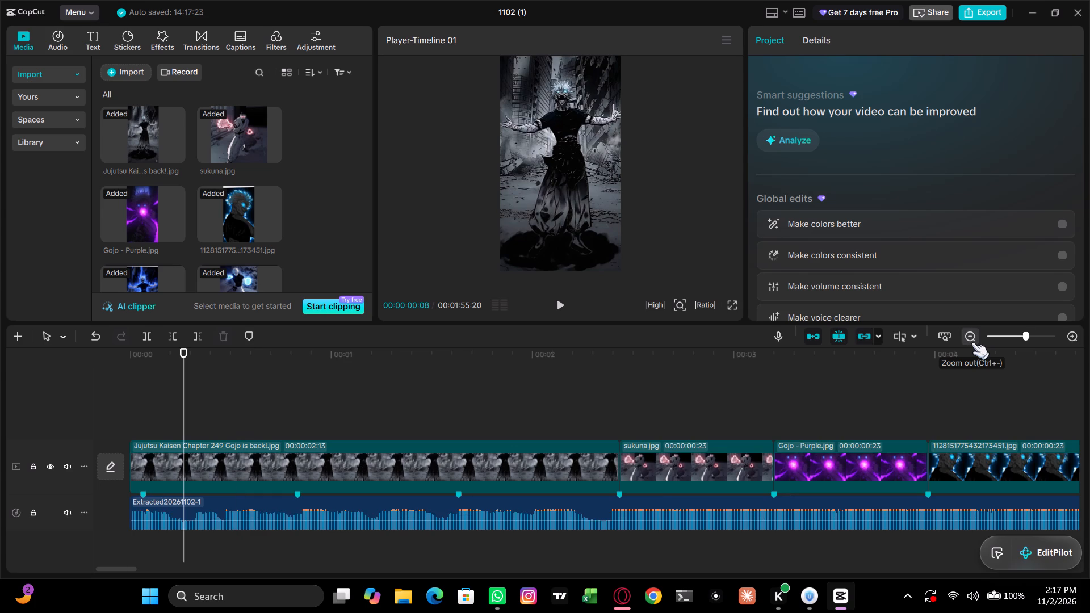
left_click(972, 343)
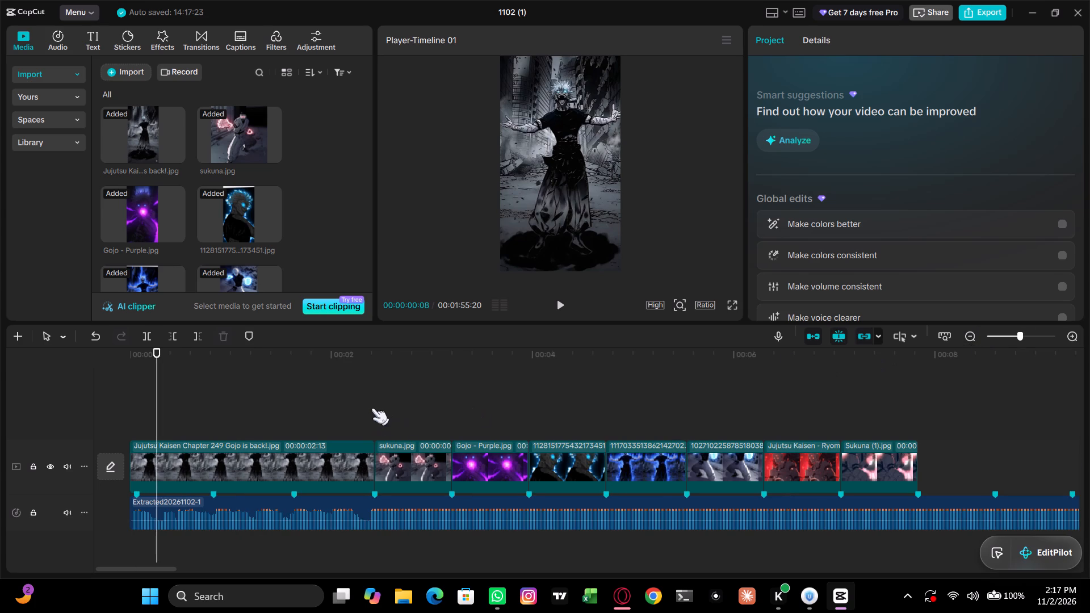
key("space")
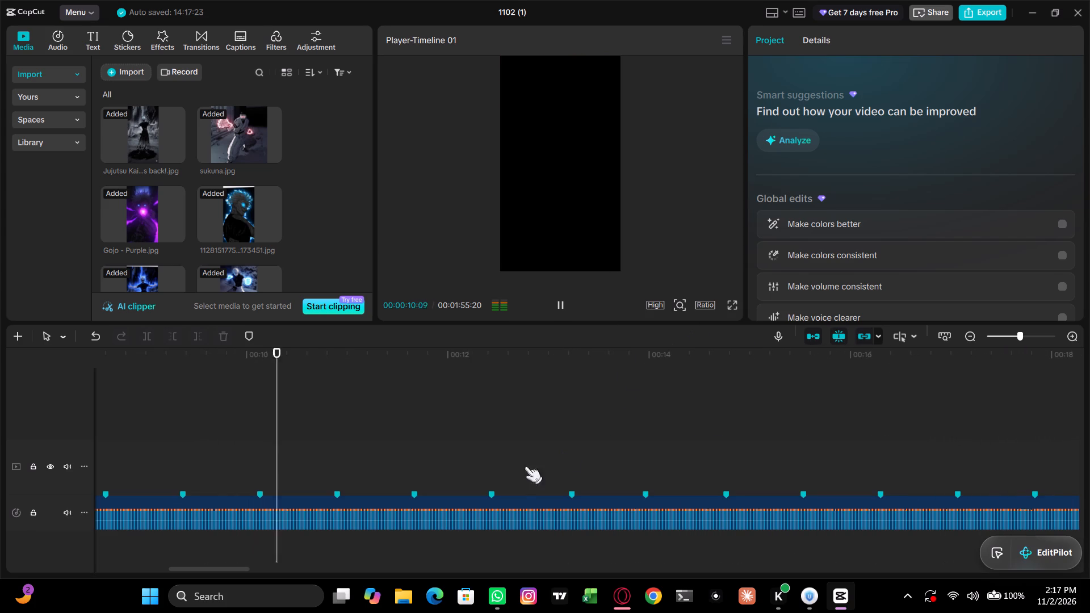
key("Left")
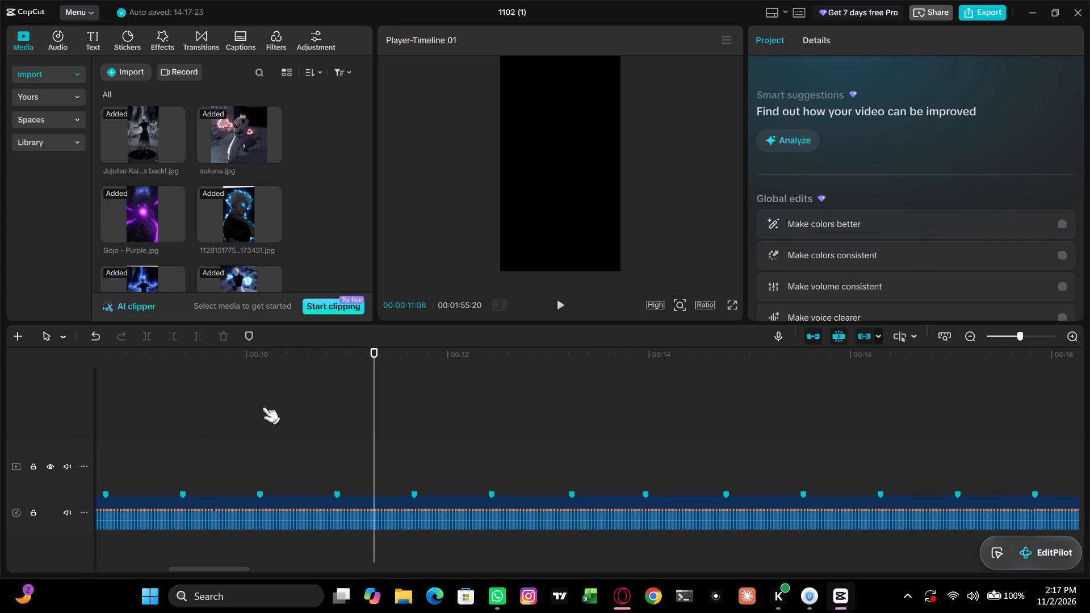
key("Left")
key("Left")
key("Left")
key("Left")
key("Left")
key("Left")
key("Left")
key("Left")
left_click_drag(345, 444, 0, 455)
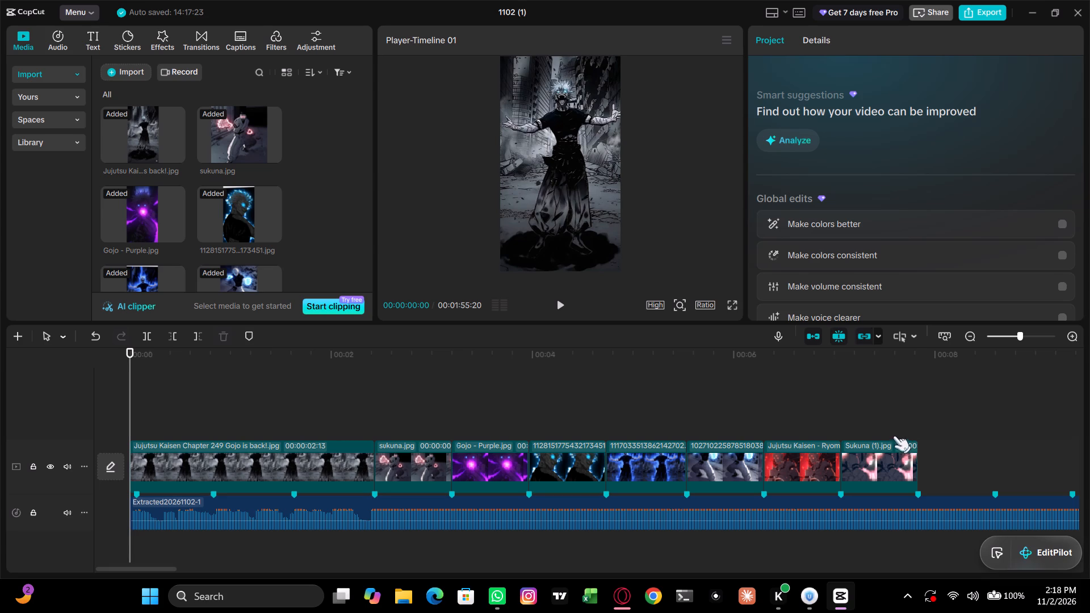
Look through the basic video settings of the sukuna.jpg clip, including its Transform and Canvas options.
left_click(413, 461)
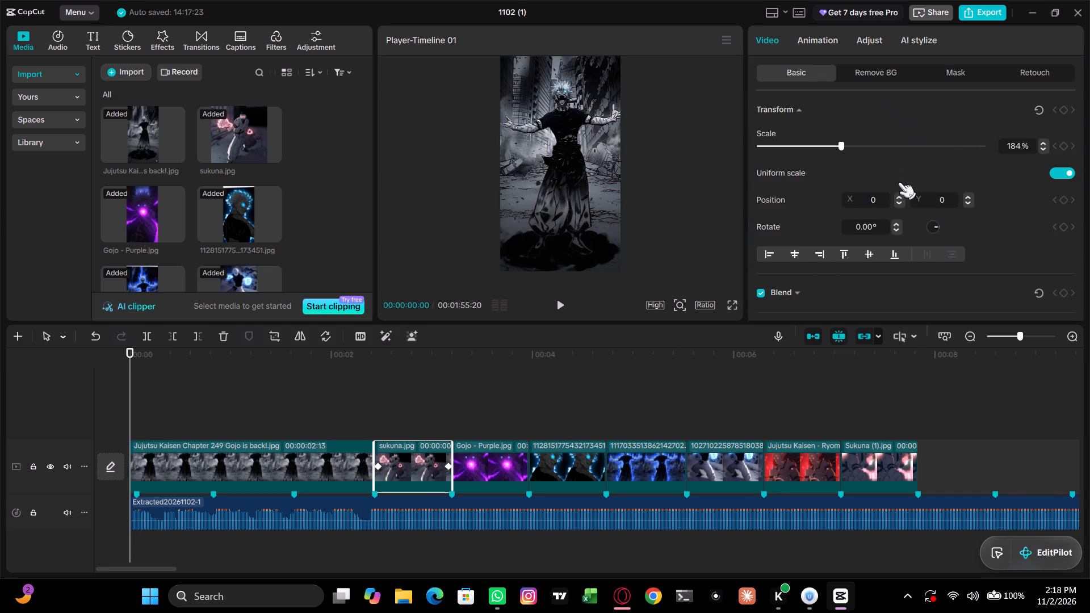
right_click_drag(855, 197, 860, 195)
scroll(868, 192, "down", 2)
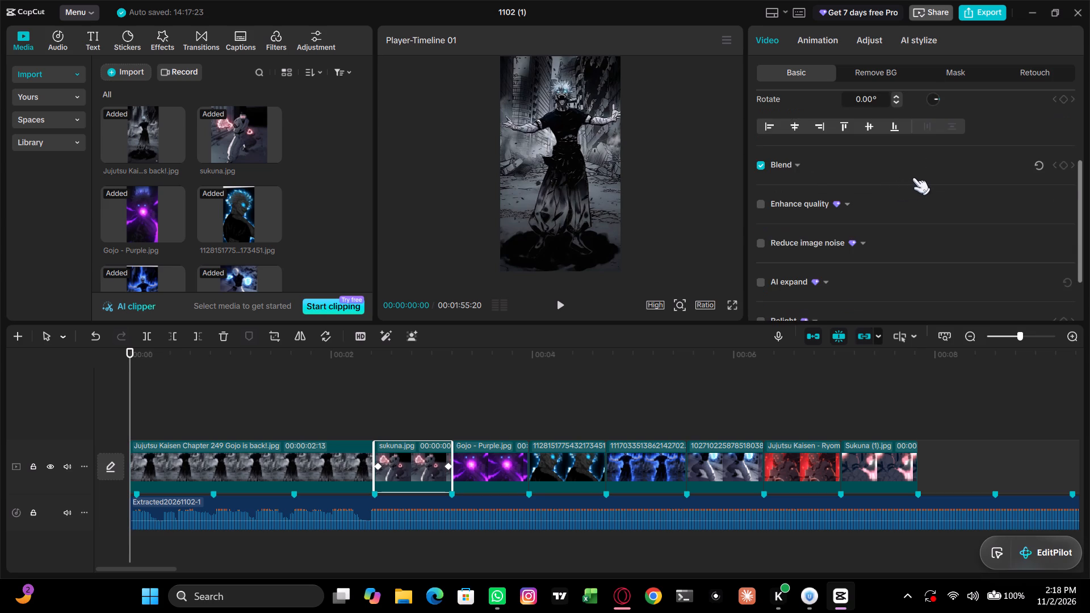
scroll(913, 178, "down", 2)
scroll(913, 178, "up", 3)
scroll(913, 178, "down", 5)
scroll(913, 178, "up", 4)
scroll(913, 178, "down", 11)
scroll(913, 178, "up", 3)
scroll(913, 178, "down", 7)
scroll(913, 178, "up", 7)
scroll(913, 178, "down", 1)
scroll(913, 178, "up", 1)
scroll(913, 178, "down", 3)
scroll(779, 240, "up", 1)
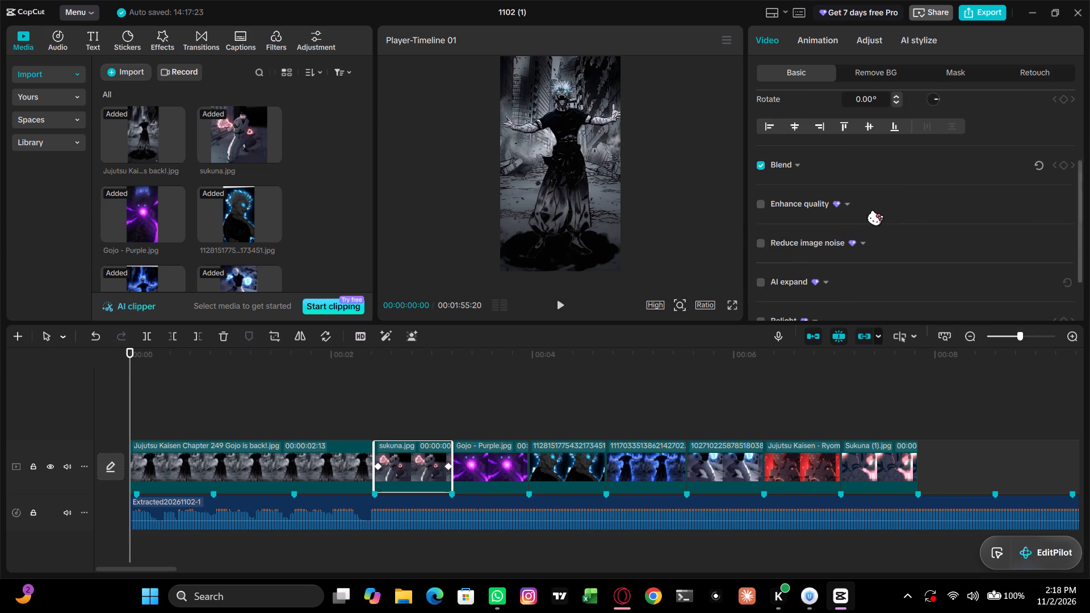
scroll(873, 211, "up", 3)
scroll(873, 211, "down", 7)
scroll(873, 211, "up", 1)
scroll(874, 211, "down", 1)
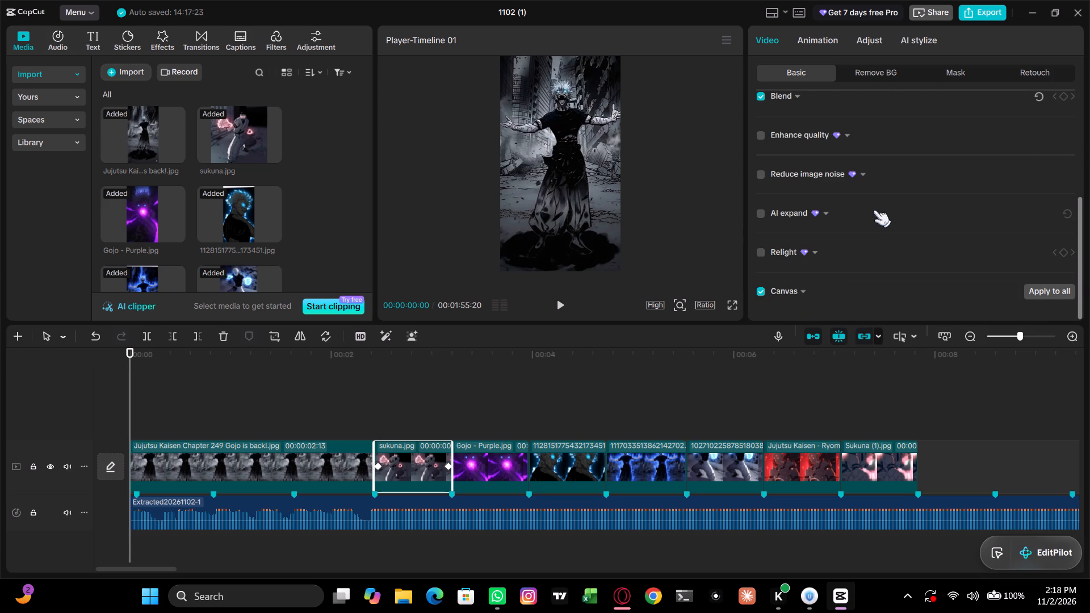
scroll(875, 209, "up", 1)
scroll(875, 209, "down", 4)
scroll(875, 209, "up", 2)
scroll(875, 209, "down", 2)
scroll(916, 189, "up", 2)
scroll(916, 189, "down", 1)
scroll(916, 189, "up", 3)
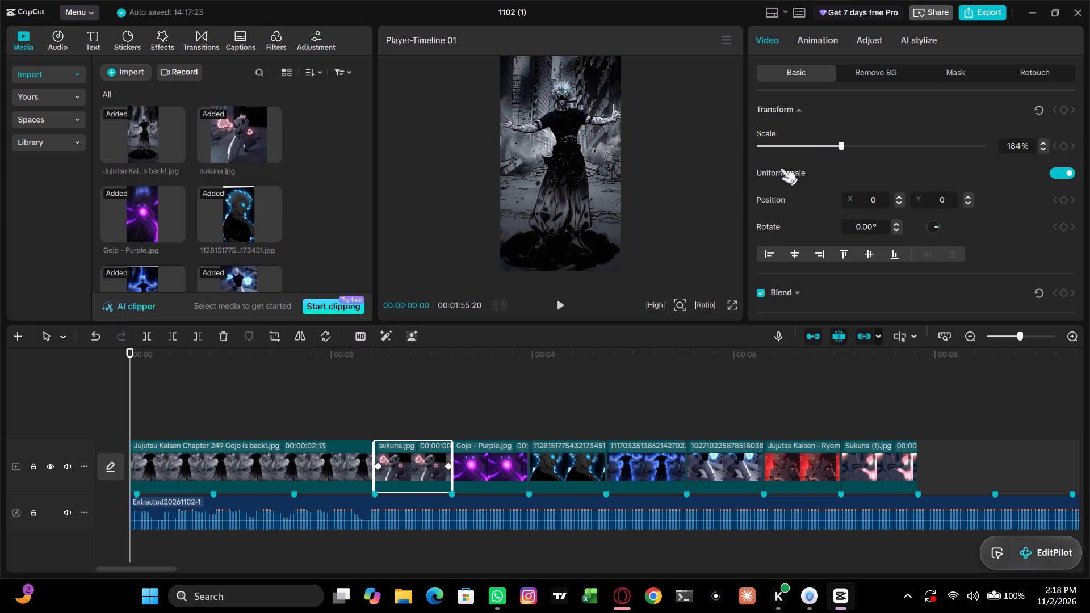
left_click(793, 106)
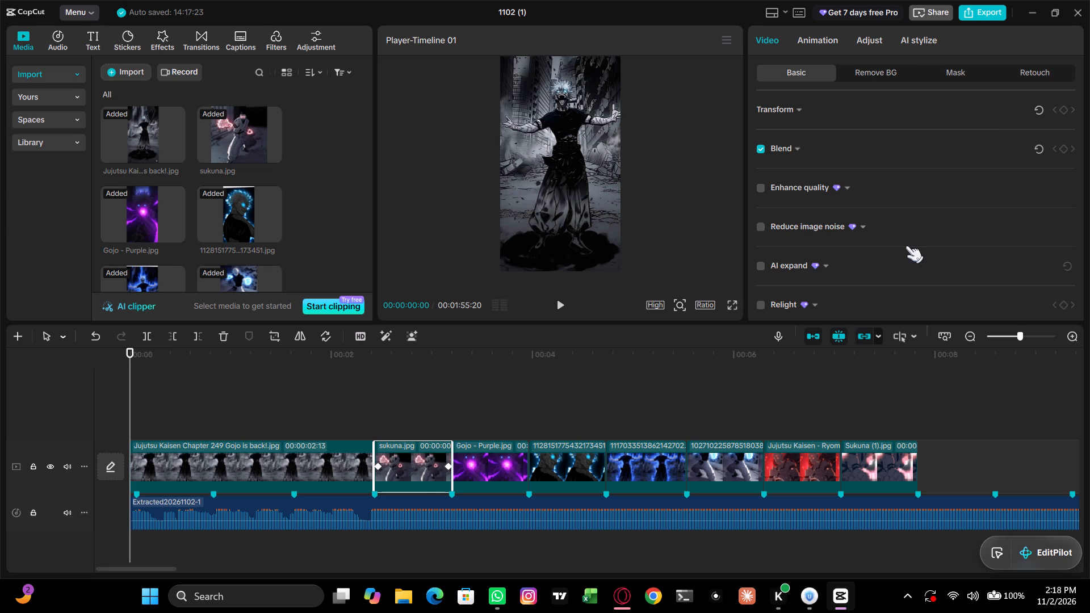
scroll(904, 249, "down", 2)
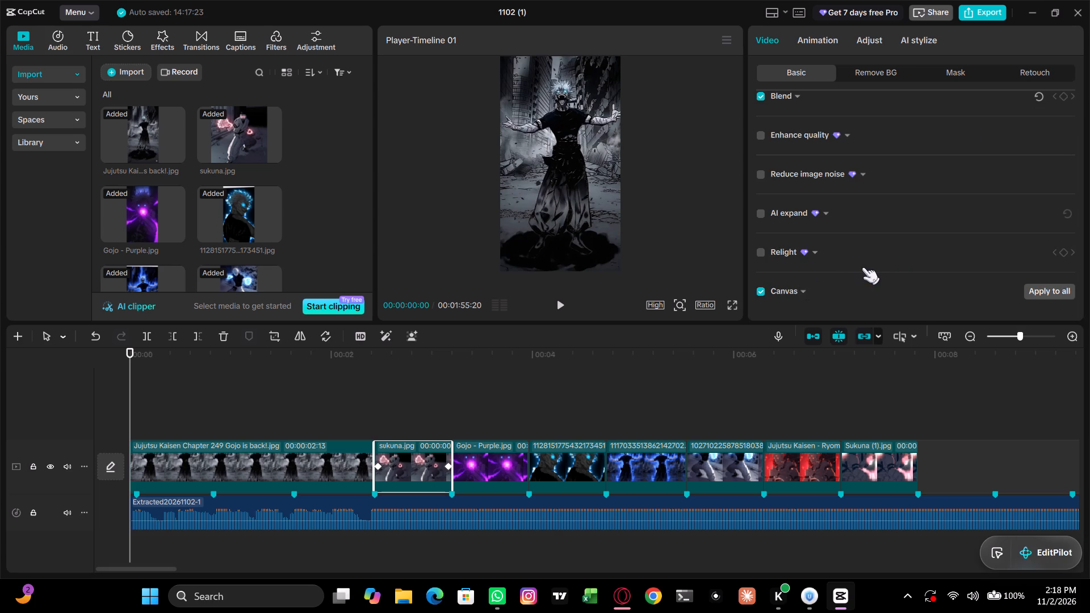
left_click(800, 285)
scroll(800, 285, "down", 1)
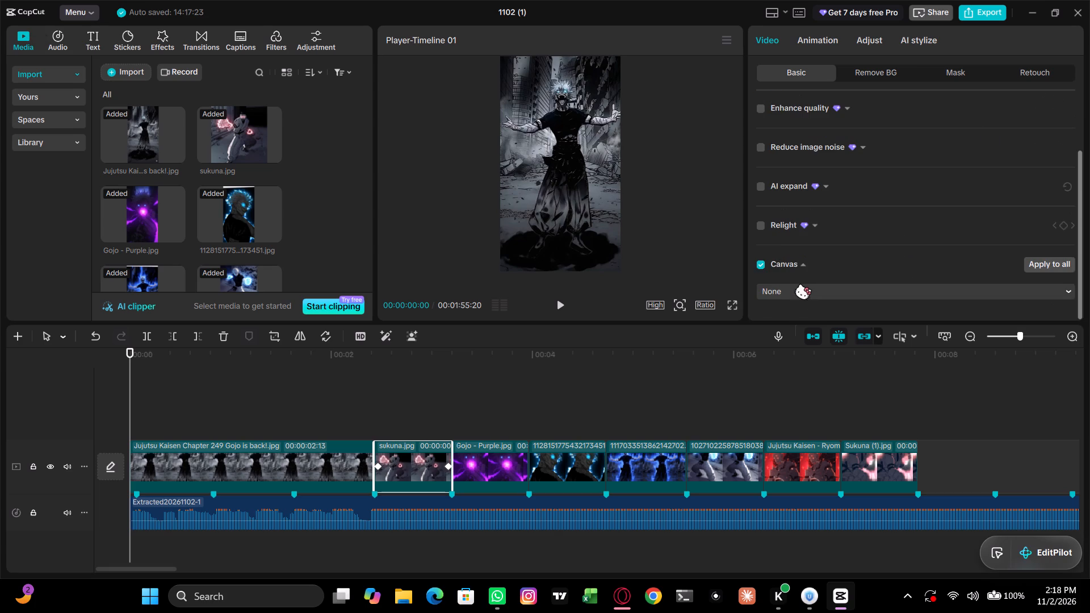
scroll(800, 285, "down", 1)
left_click(795, 264)
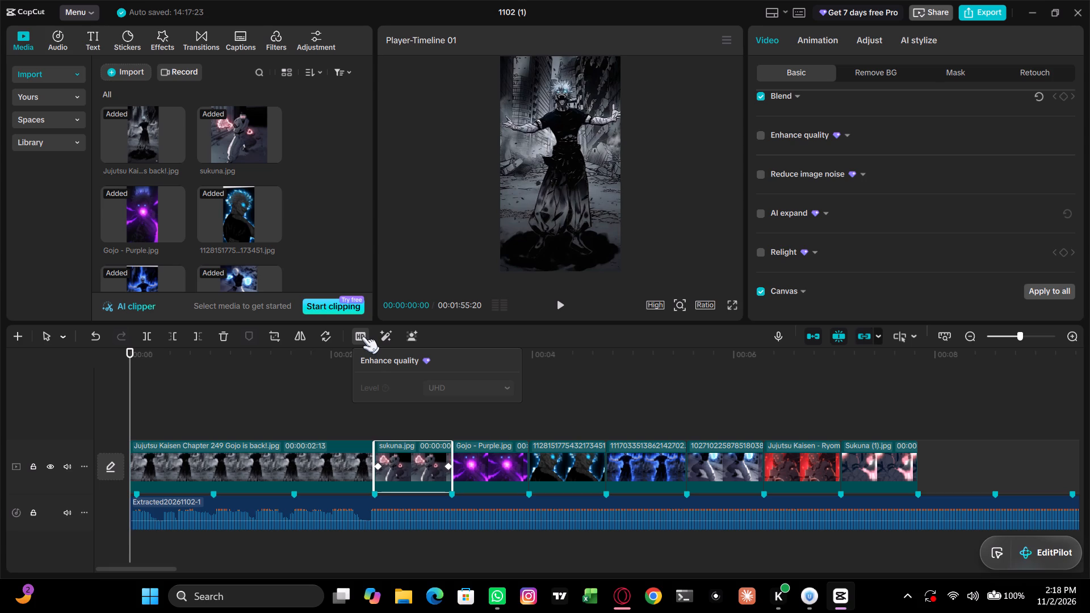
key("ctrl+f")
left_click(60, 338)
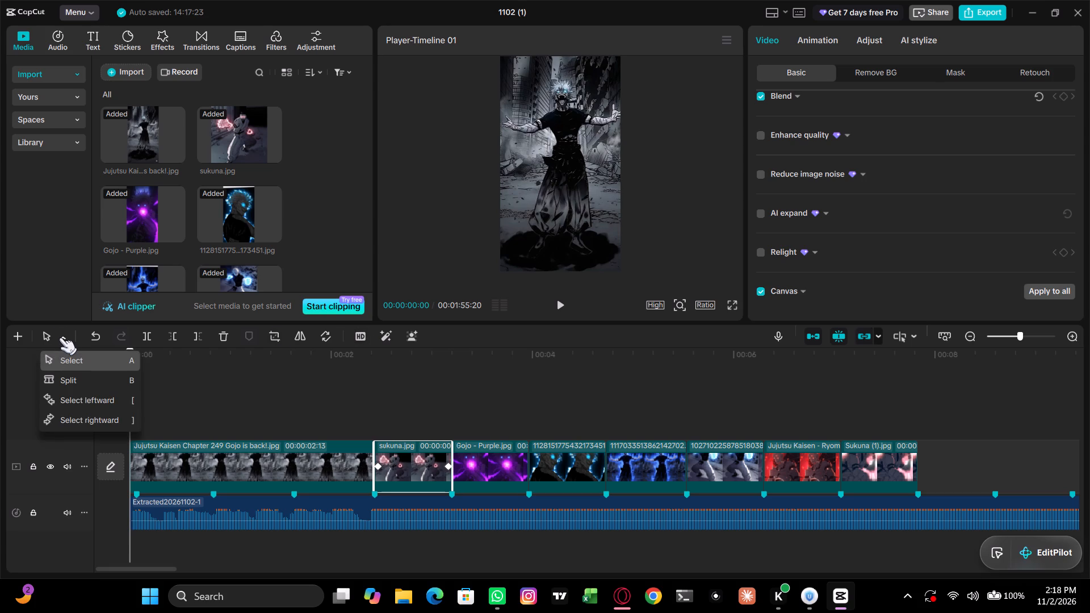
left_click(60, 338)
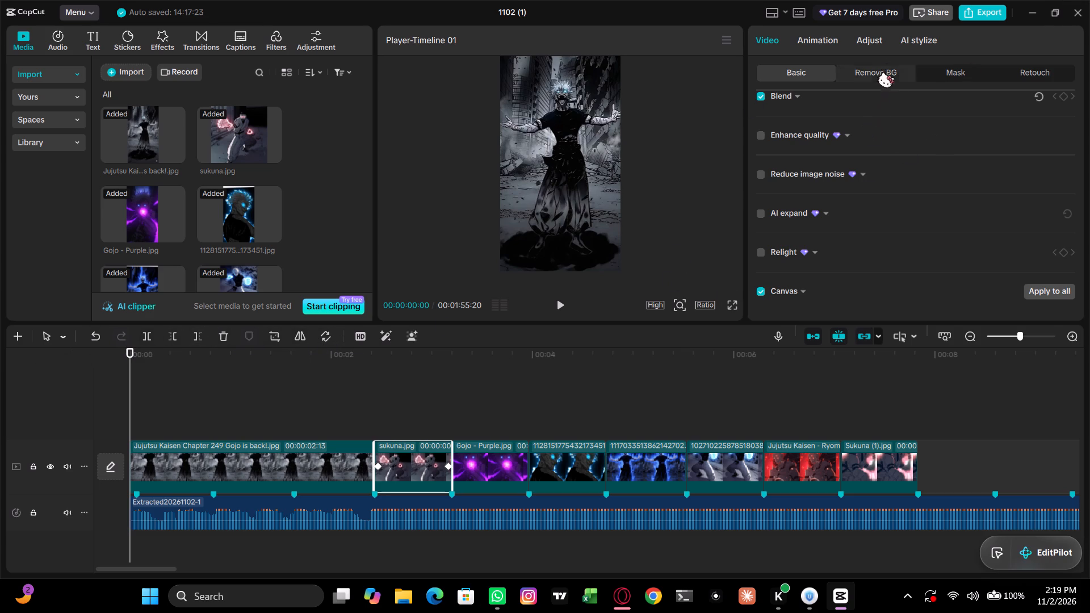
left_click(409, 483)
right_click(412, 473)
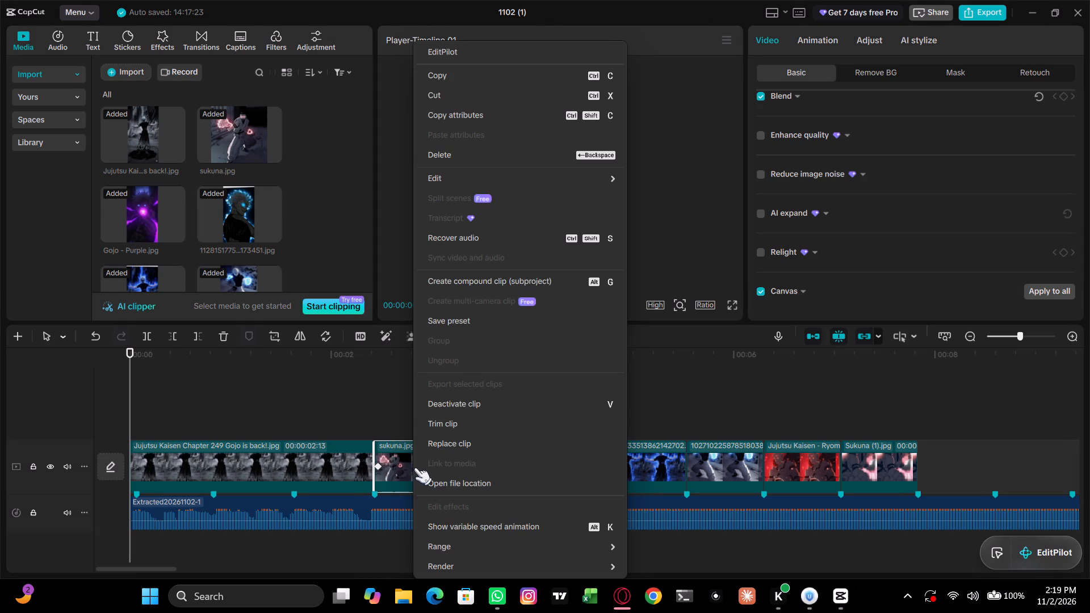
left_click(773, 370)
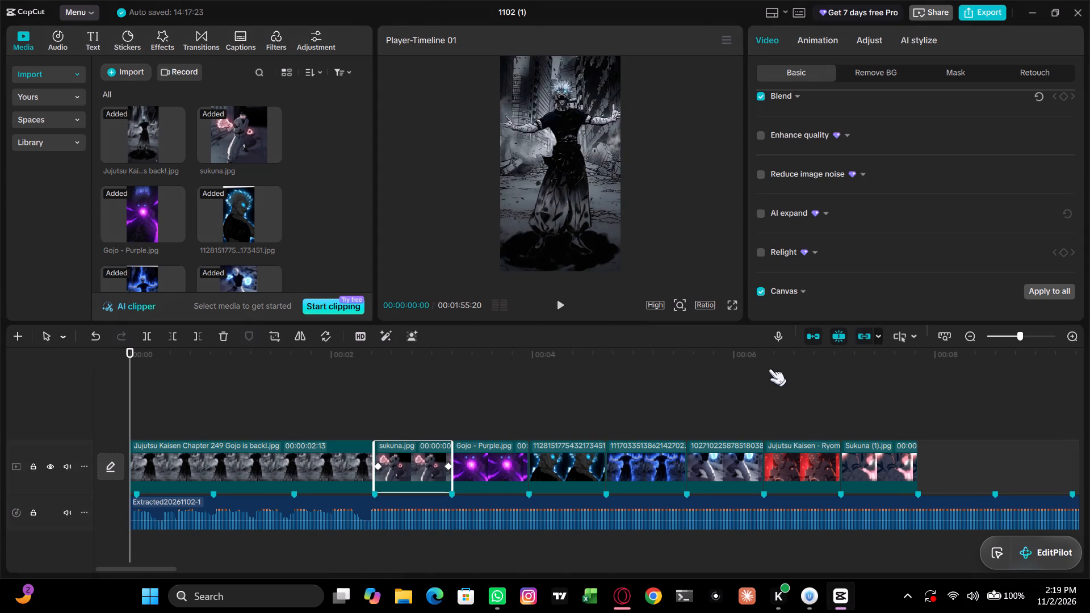
Go to 00:00:02:21 within the sukuna.jpg clip and examine its Transform scale and position and other basic settings.
left_click_drag(125, 410, 304, 460)
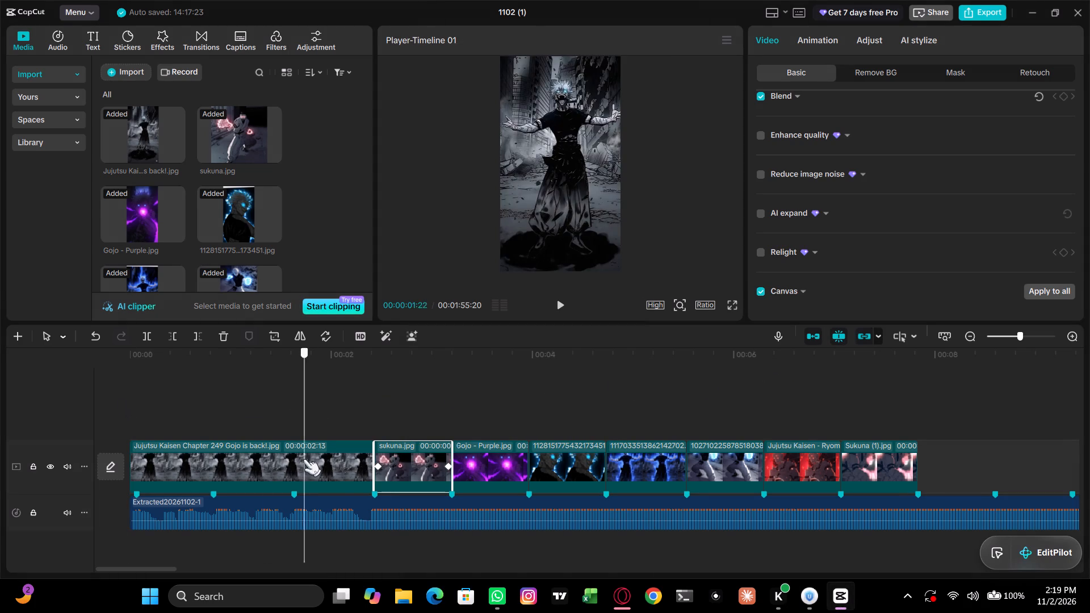
left_click_drag(304, 460, 400, 474)
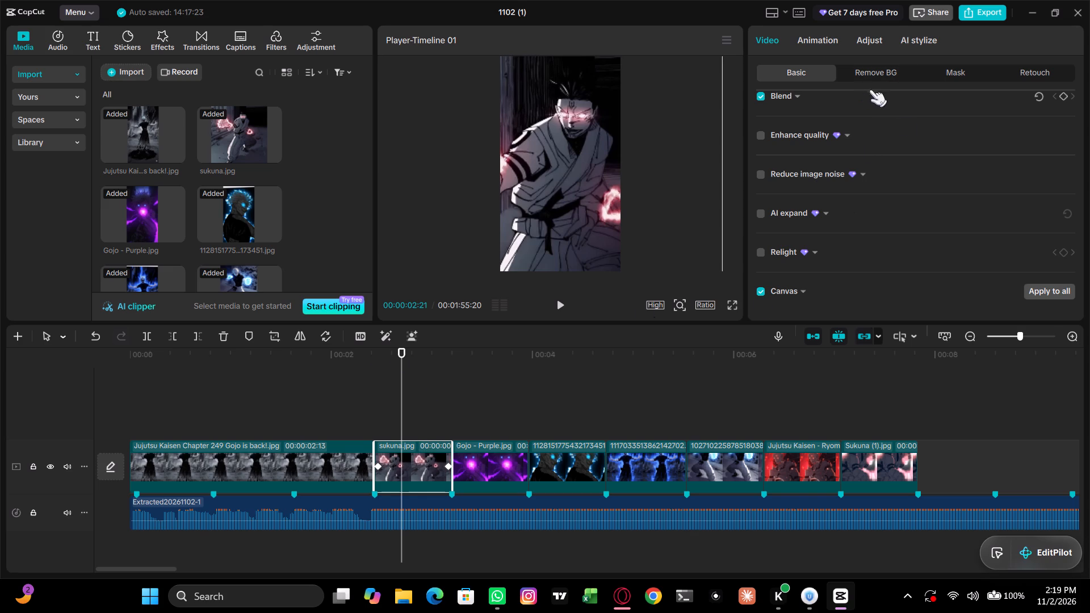
scroll(925, 184, "up", 1)
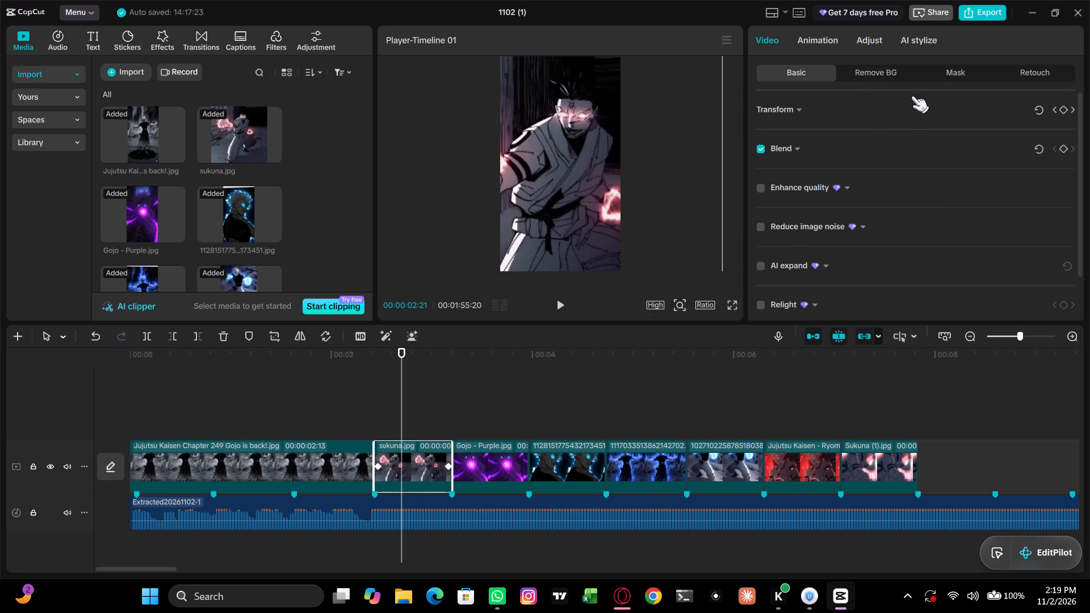
left_click(910, 116)
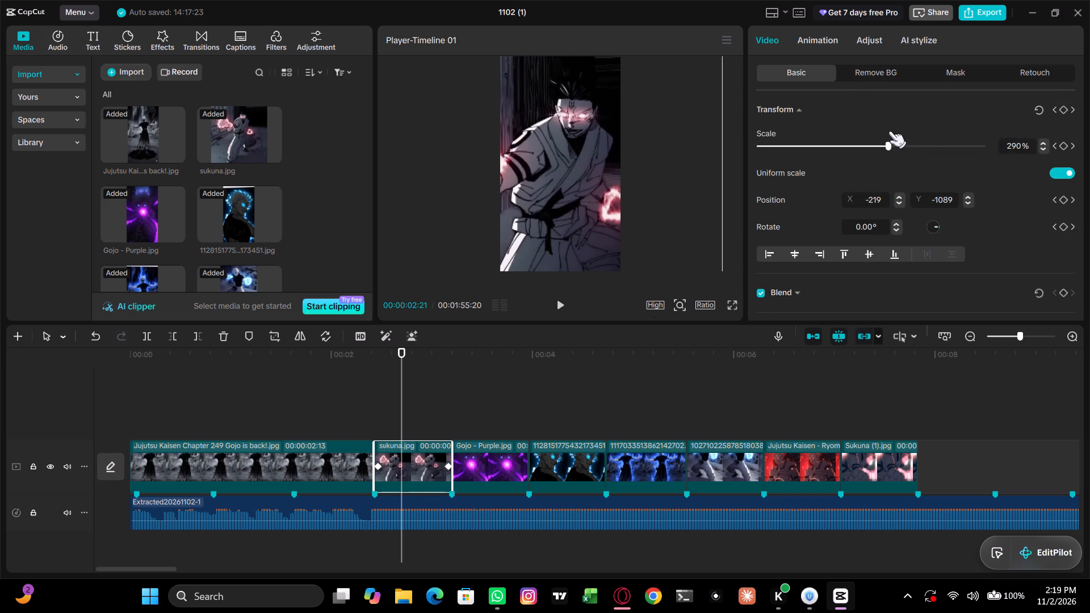
left_click(893, 116)
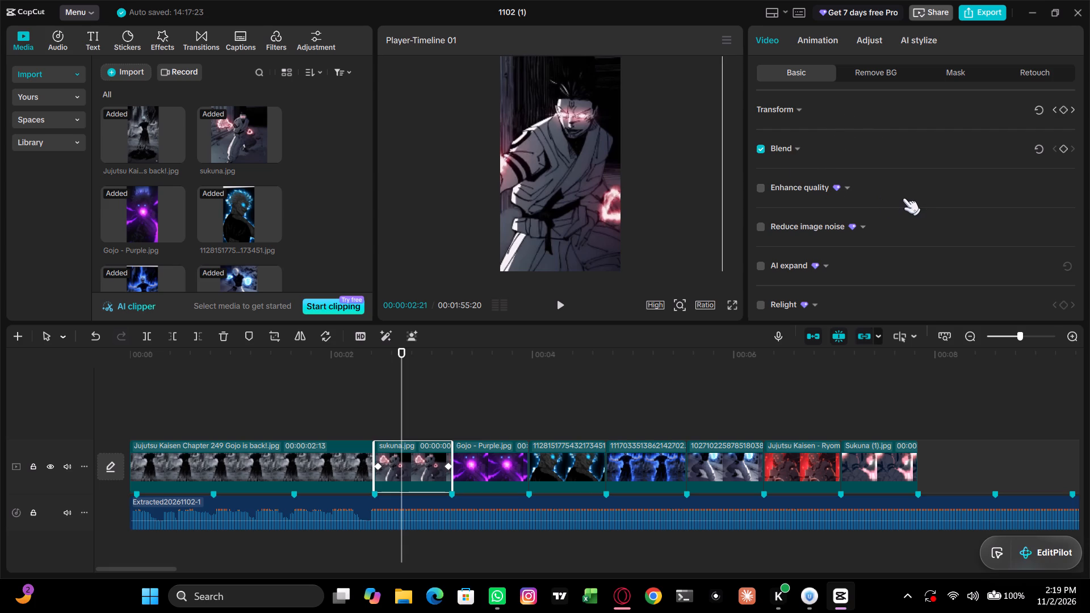
scroll(903, 199, "down", 1)
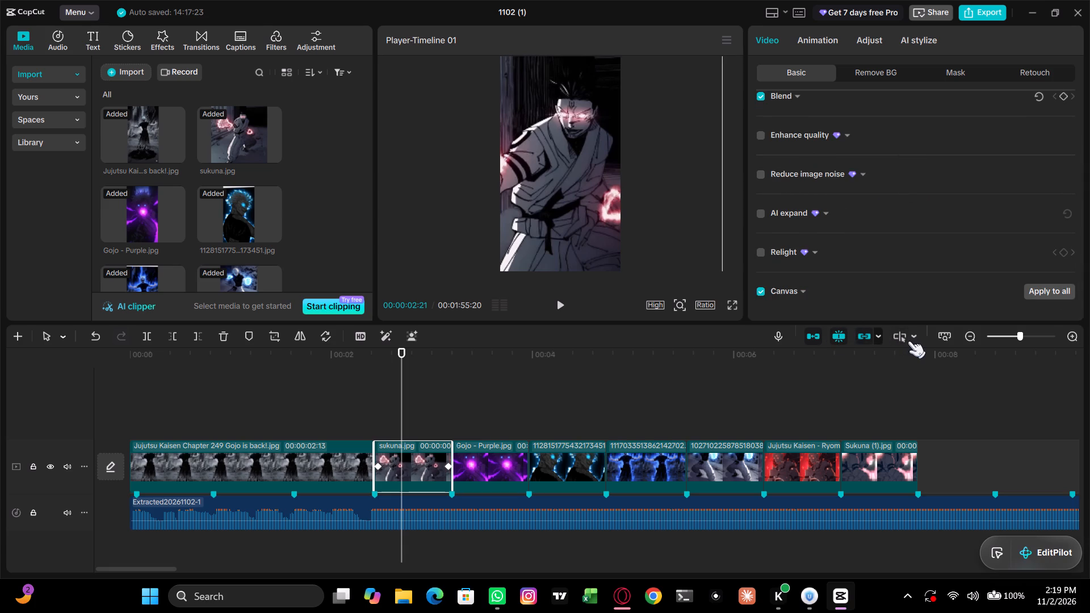
left_click(911, 341)
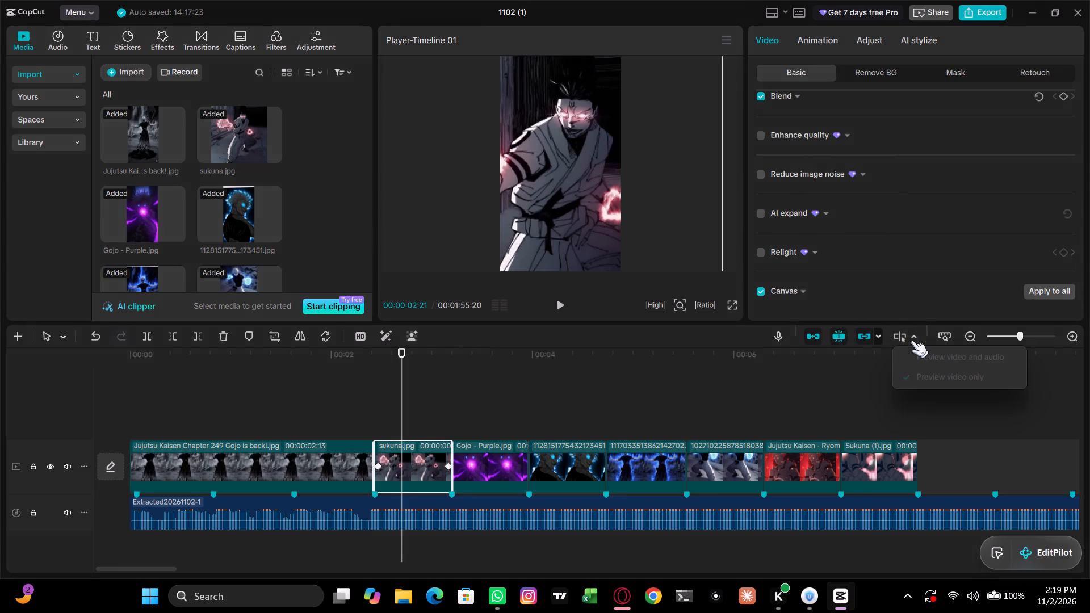
left_click(911, 341)
scroll(794, 215, "down", 1)
Look through the sukuna.jpg clip's background removal, mask, retouch and animation options, and its HSL, curves, color wheel and mask adjustments.
left_click(882, 76)
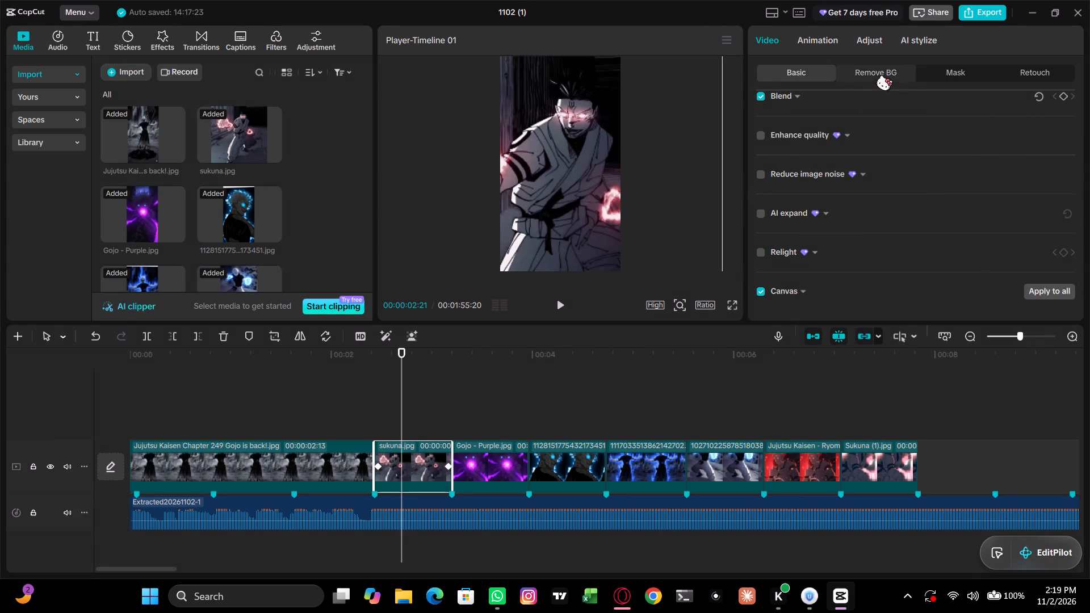
left_click(954, 67)
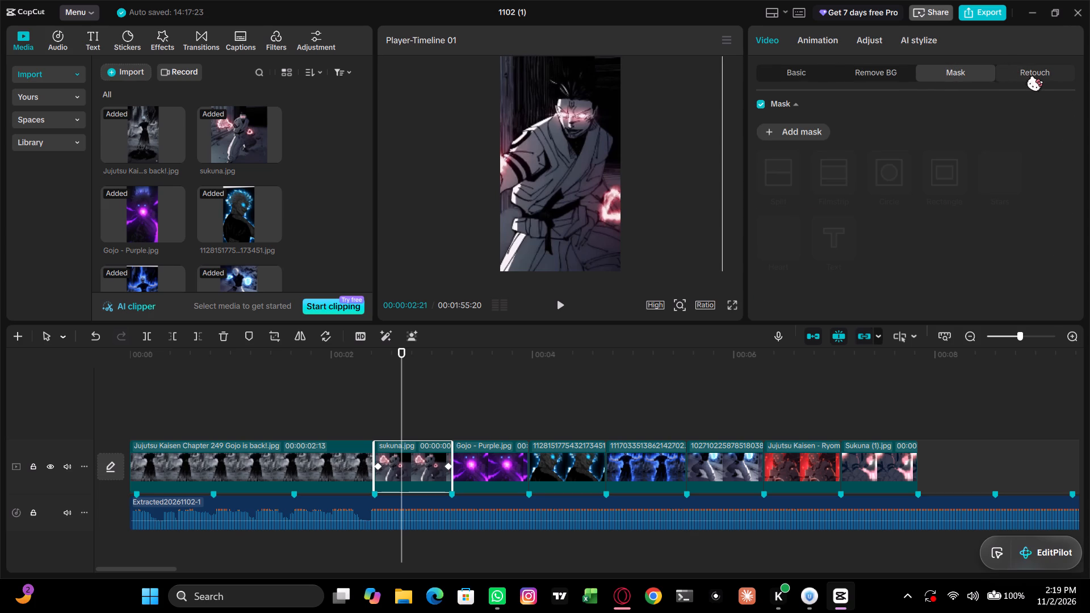
left_click(1033, 77)
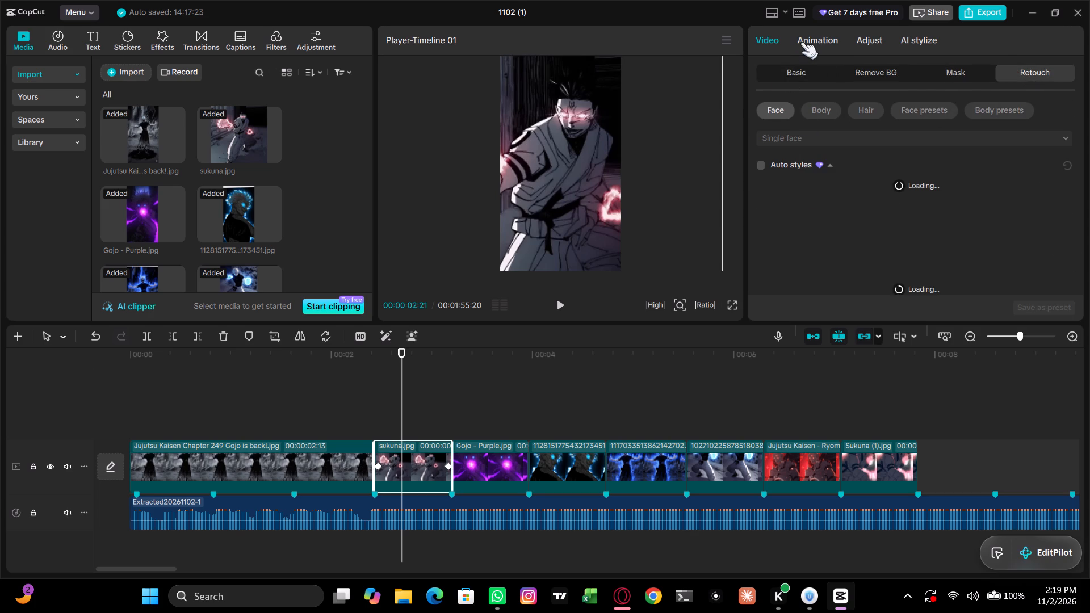
left_click(806, 38)
left_click(878, 35)
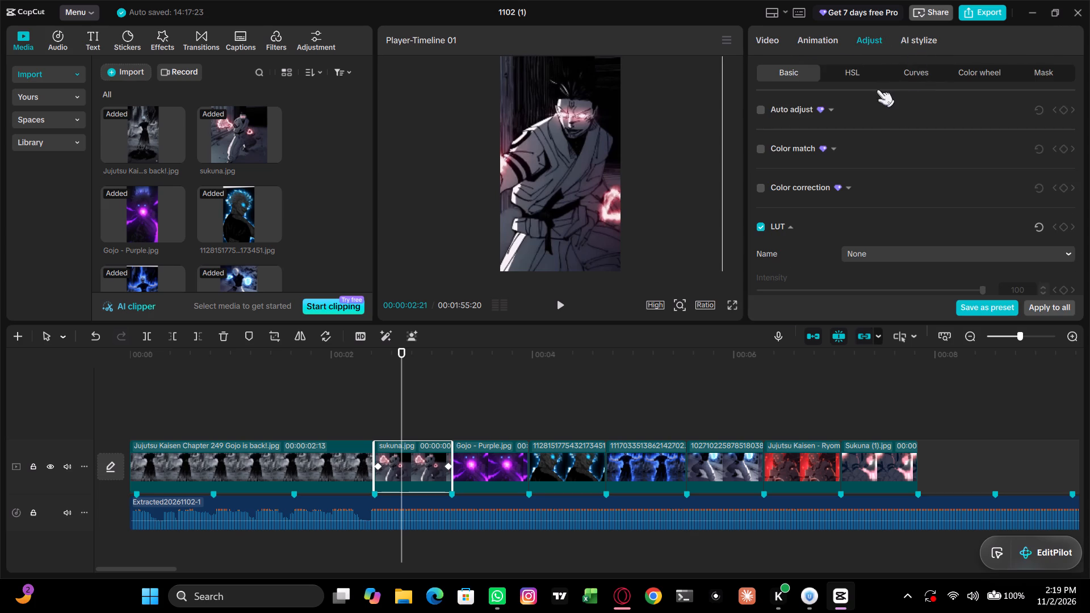
left_click(848, 77)
left_click(905, 78)
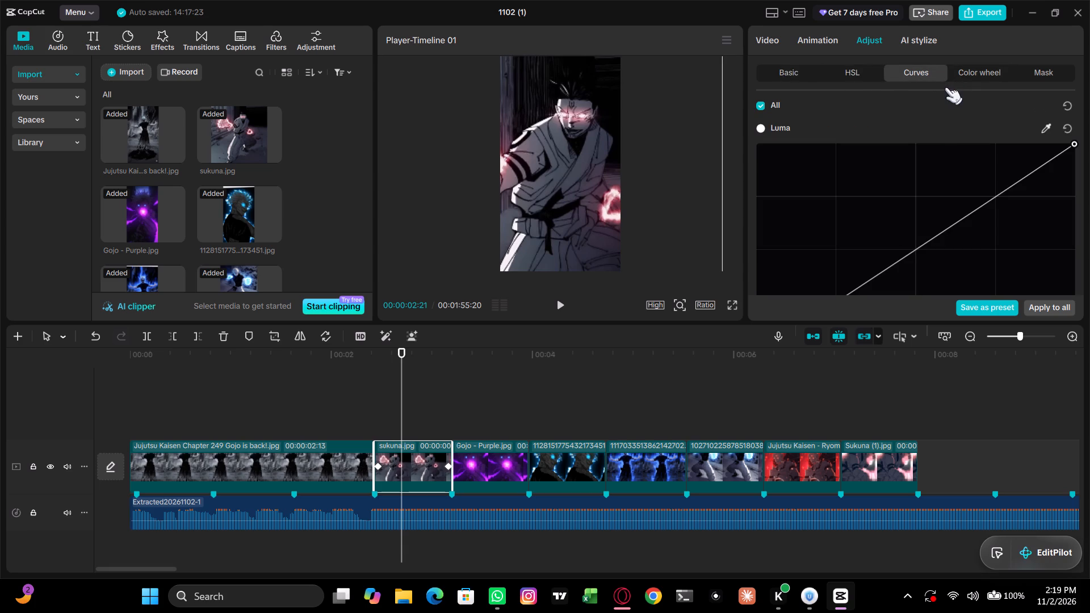
scroll(941, 136, "down", 1)
scroll(897, 188, "up", 1)
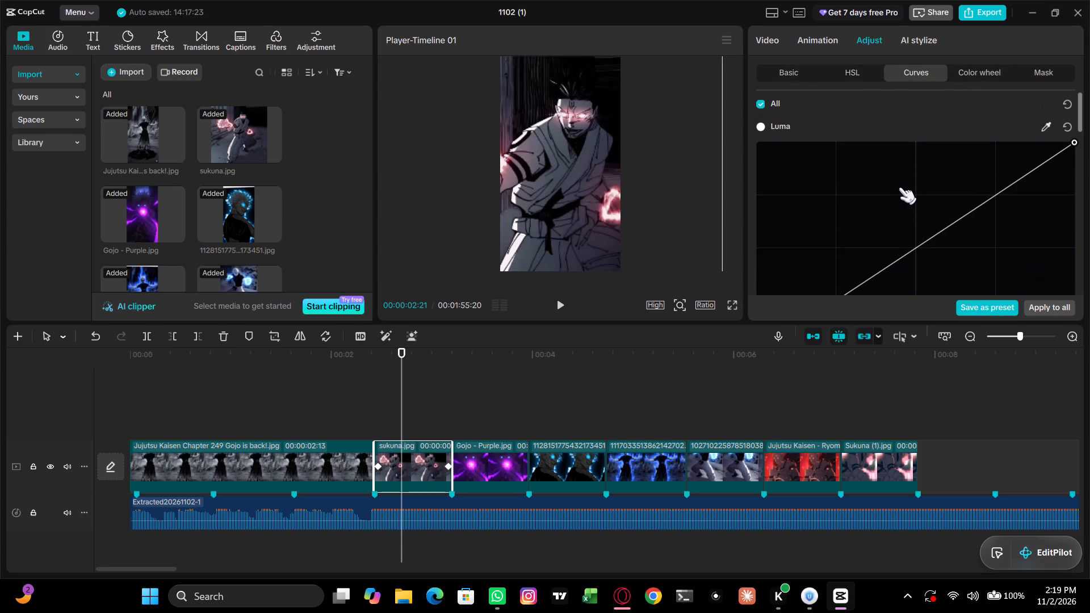
scroll(899, 188, "up", 1)
left_click(966, 72)
left_click(1032, 79)
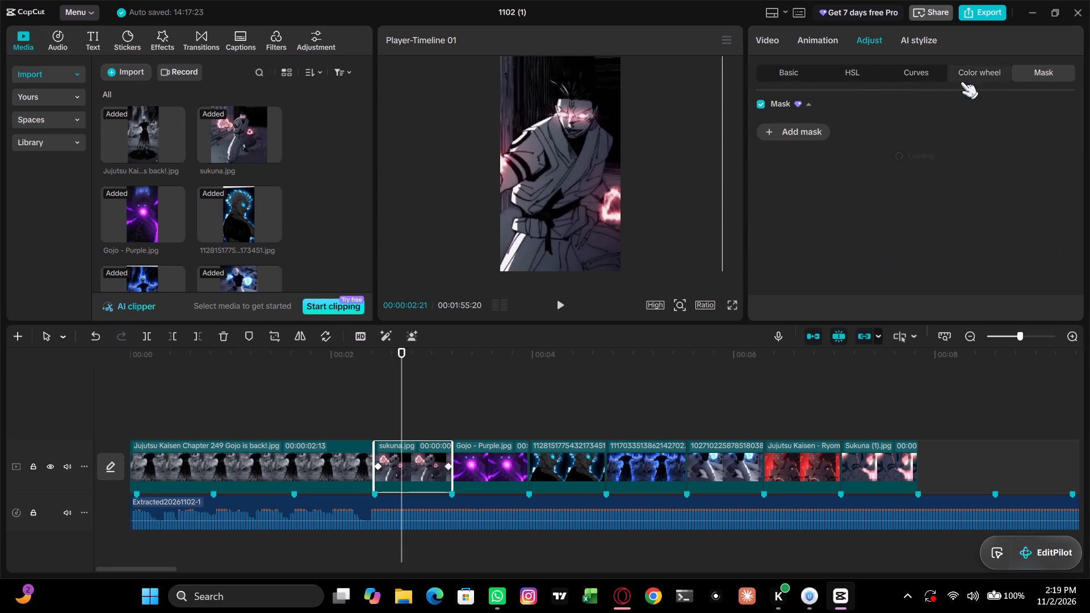
Check the sukuna.jpg clip's AI stylize and face retouch options, and return to its basic video settings.
left_click(769, 41)
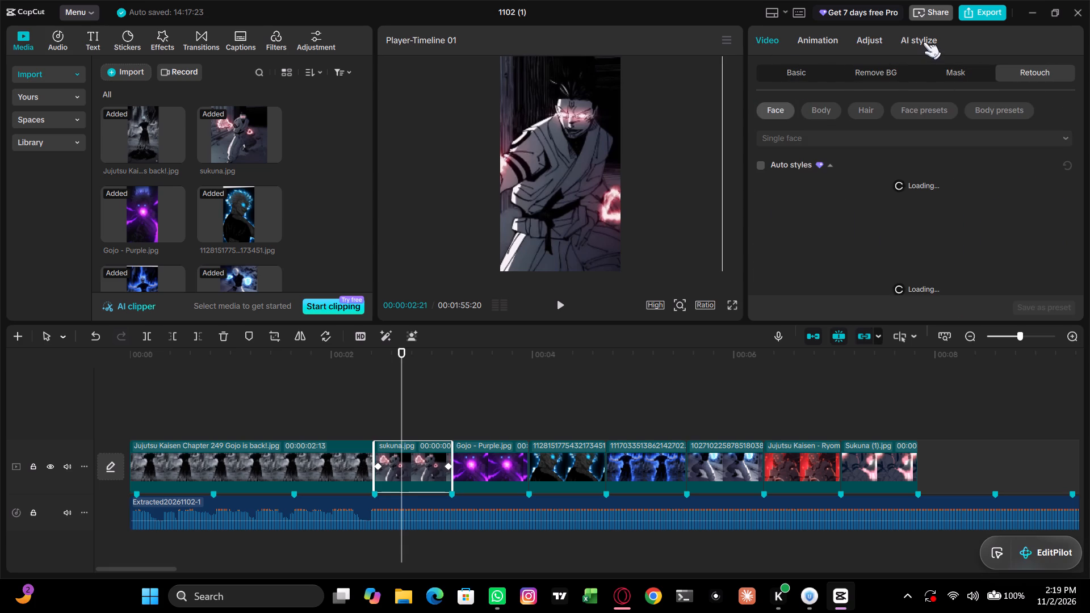
left_click(924, 43)
left_click(754, 39)
scroll(825, 153, "down", 1)
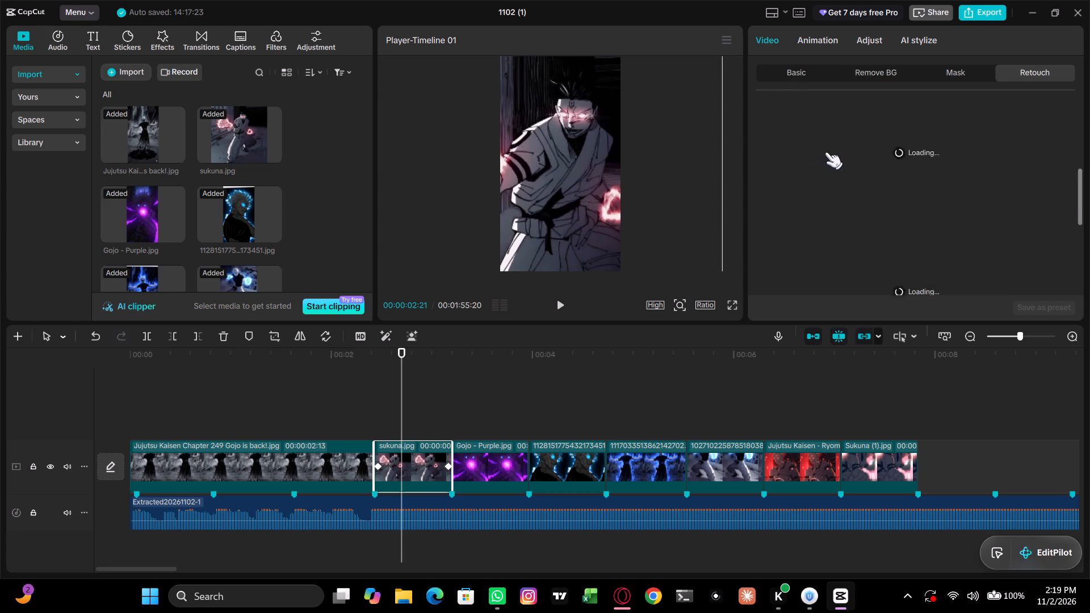
scroll(825, 153, "down", 2)
left_click(857, 182)
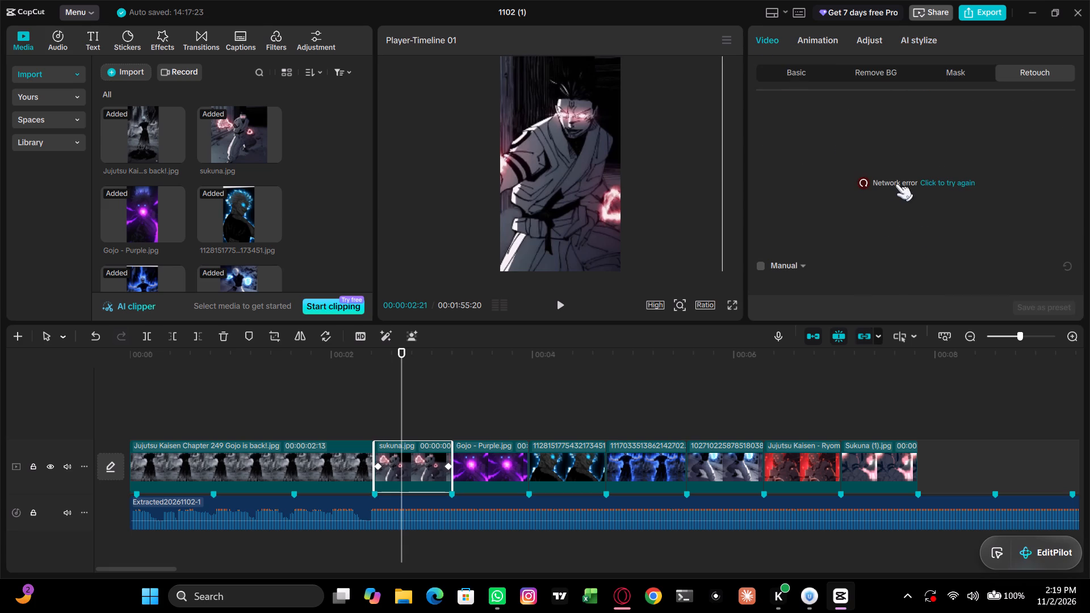
left_click(897, 184)
scroll(856, 166, "up", 5)
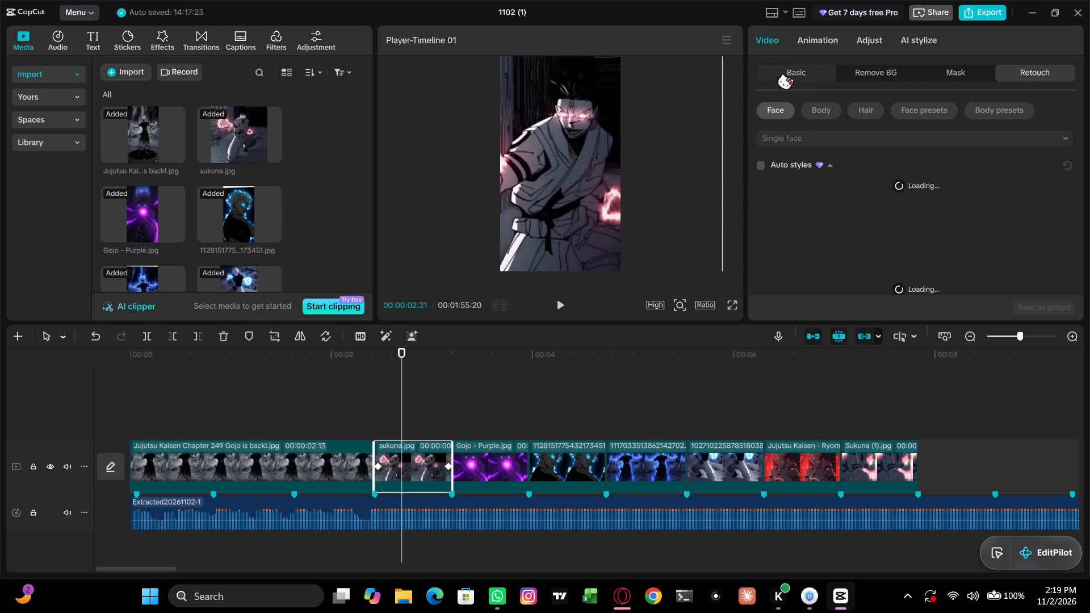
left_click(785, 72)
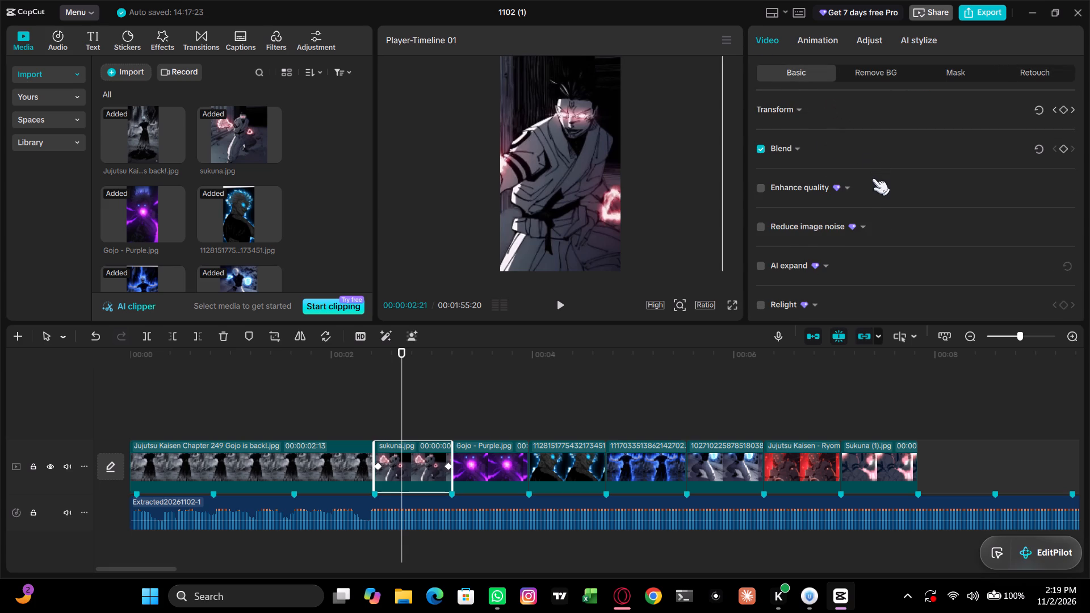
scroll(873, 179, "down", 1)
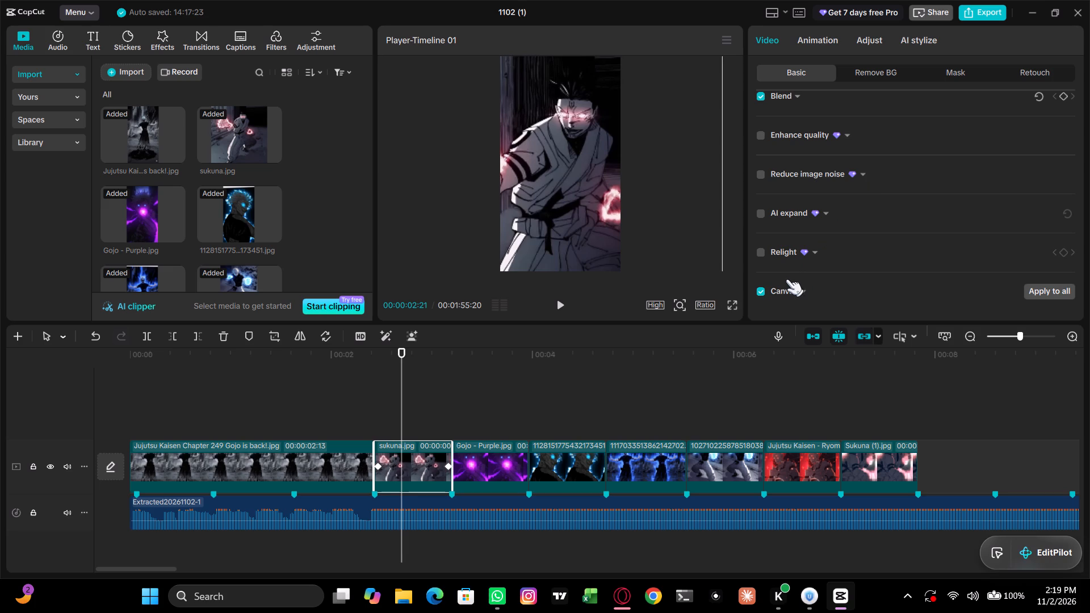
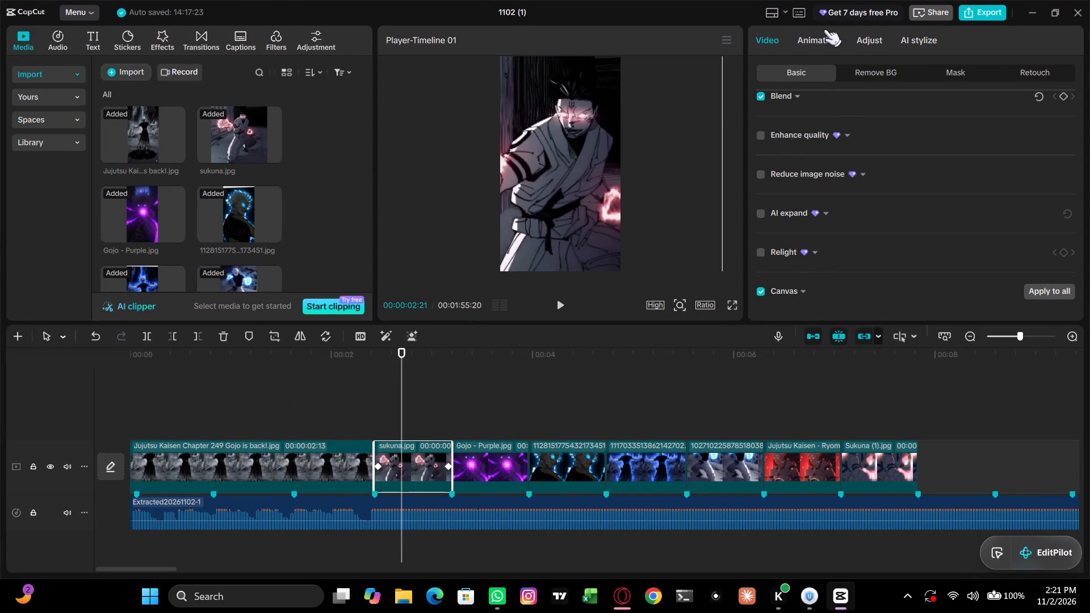
Look through the sukuna.jpg clip's basic video settings and Transform values, and go to its end keyframe at 00:00:03:05.
left_click(760, 37)
scroll(835, 138, "up", 1)
scroll(835, 138, "down", 5)
scroll(836, 137, "up", 11)
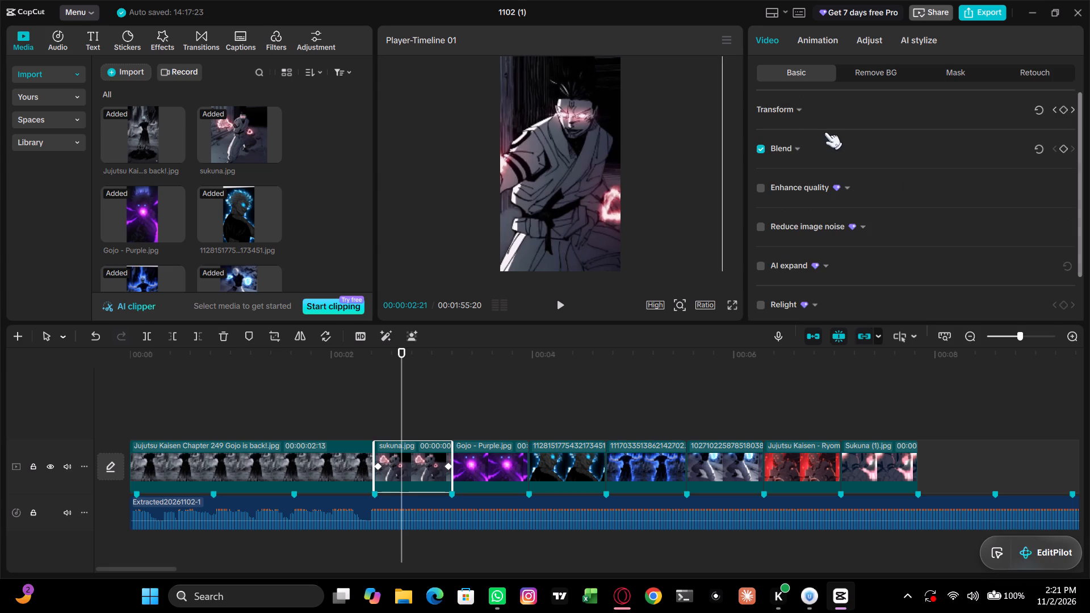
left_click(775, 106)
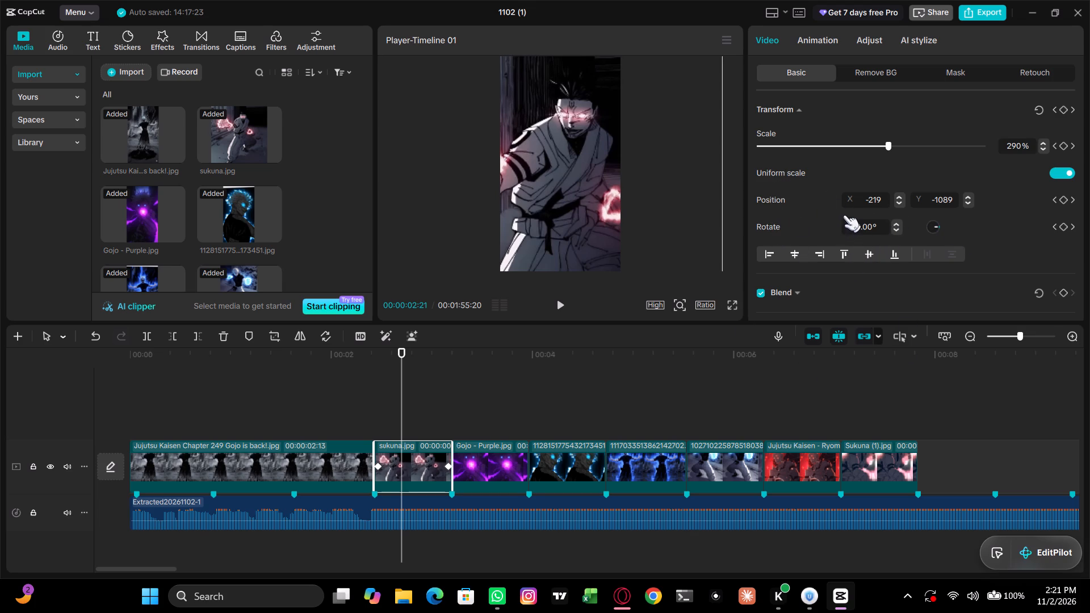
scroll(844, 216, "down", 5)
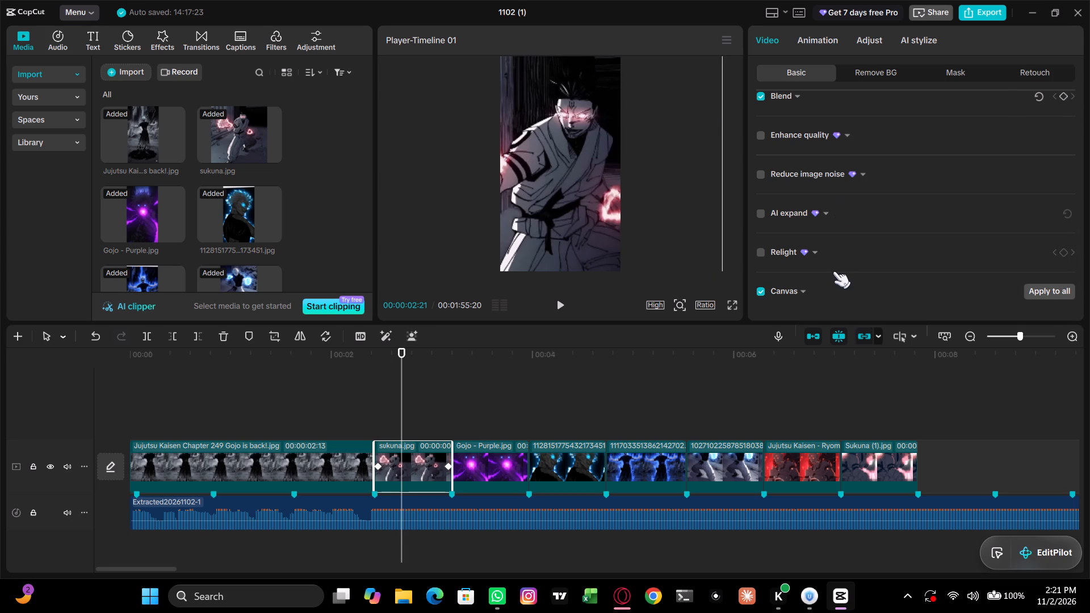
scroll(833, 272, "up", 2)
scroll(833, 272, "down", 1)
scroll(833, 272, "up", 2)
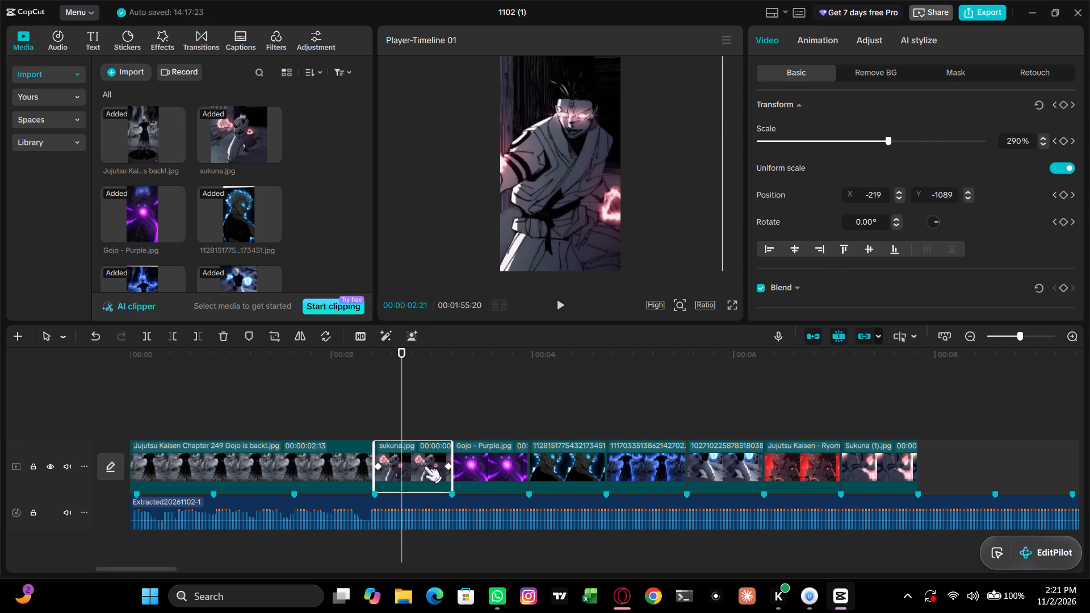
left_click_drag(401, 365, 437, 388)
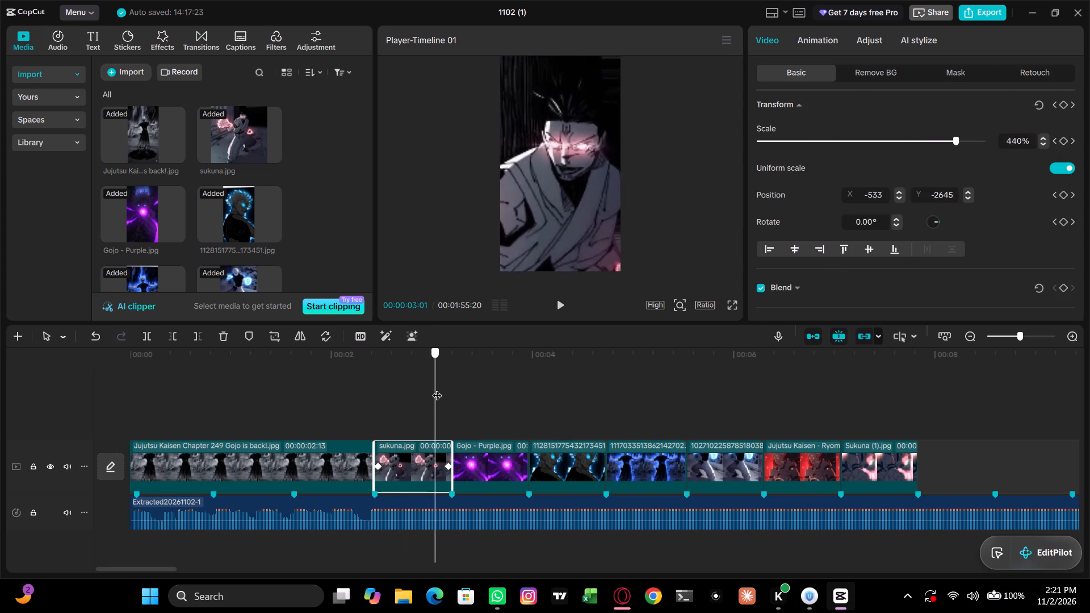
left_click_drag(437, 388, 446, 392)
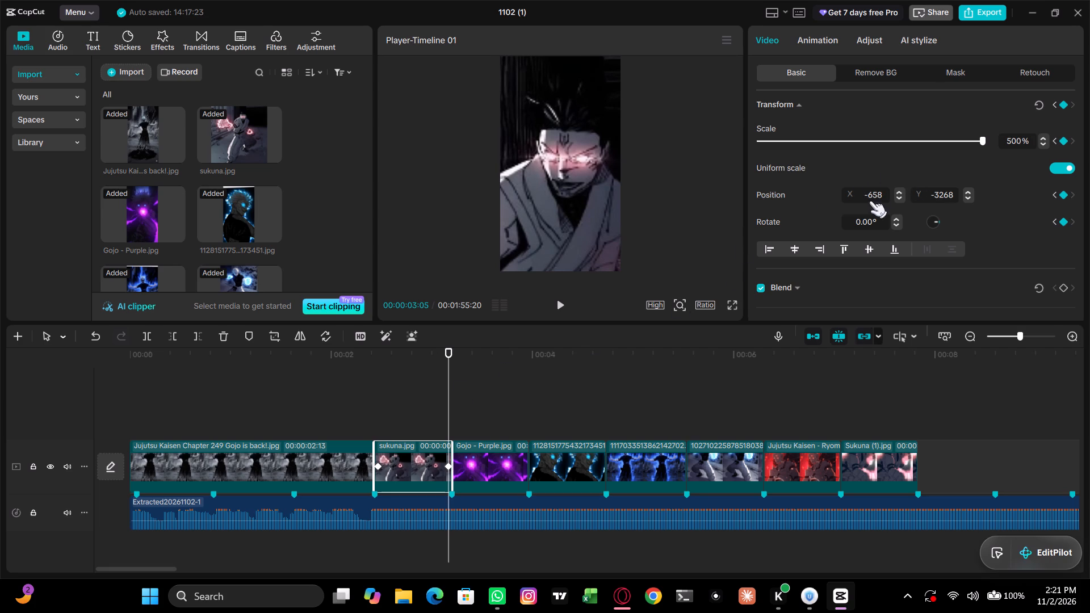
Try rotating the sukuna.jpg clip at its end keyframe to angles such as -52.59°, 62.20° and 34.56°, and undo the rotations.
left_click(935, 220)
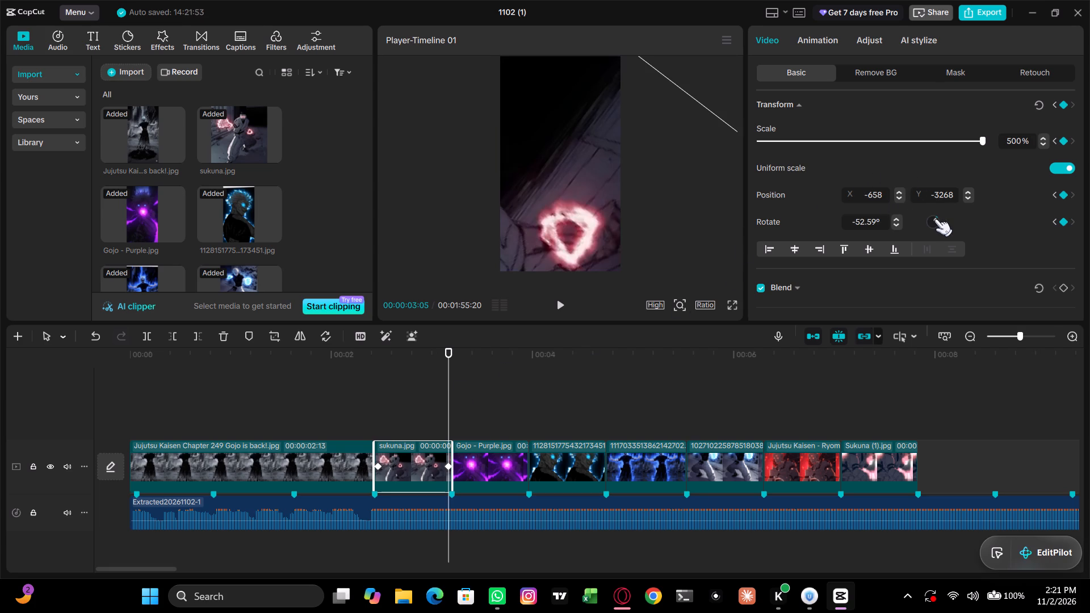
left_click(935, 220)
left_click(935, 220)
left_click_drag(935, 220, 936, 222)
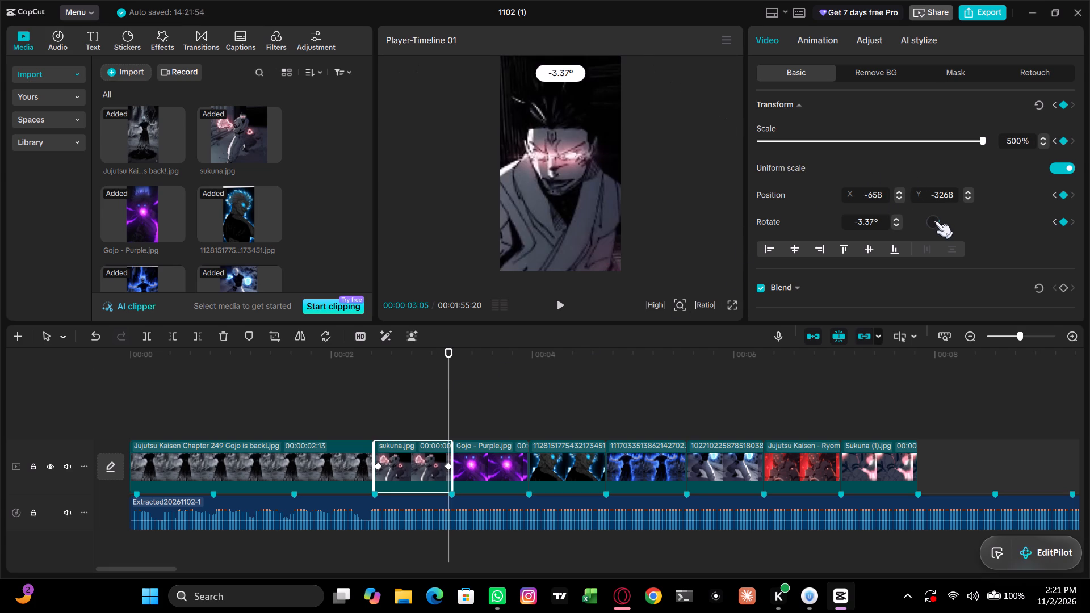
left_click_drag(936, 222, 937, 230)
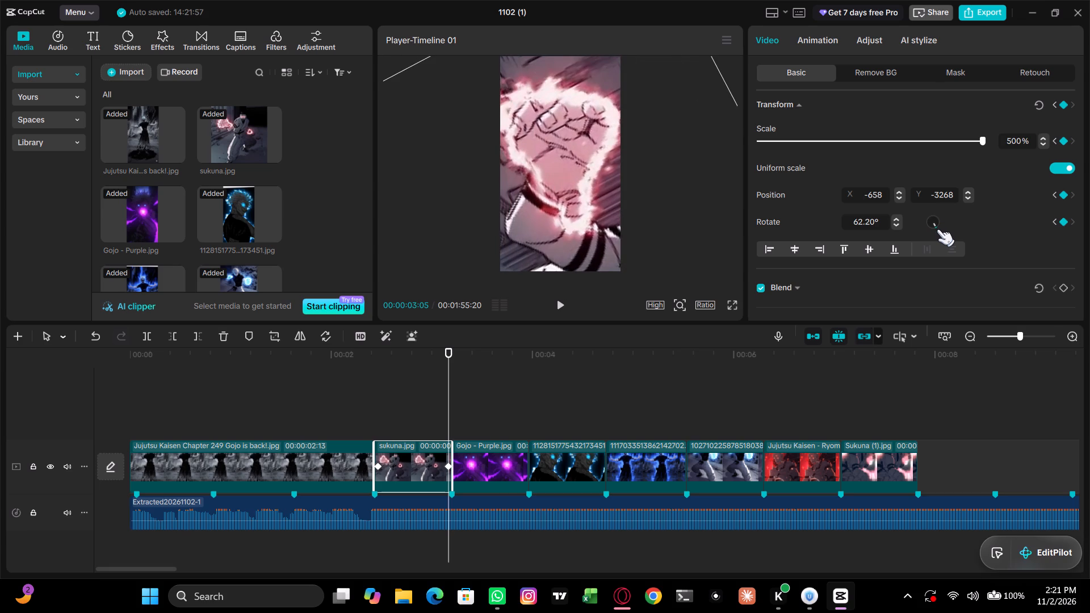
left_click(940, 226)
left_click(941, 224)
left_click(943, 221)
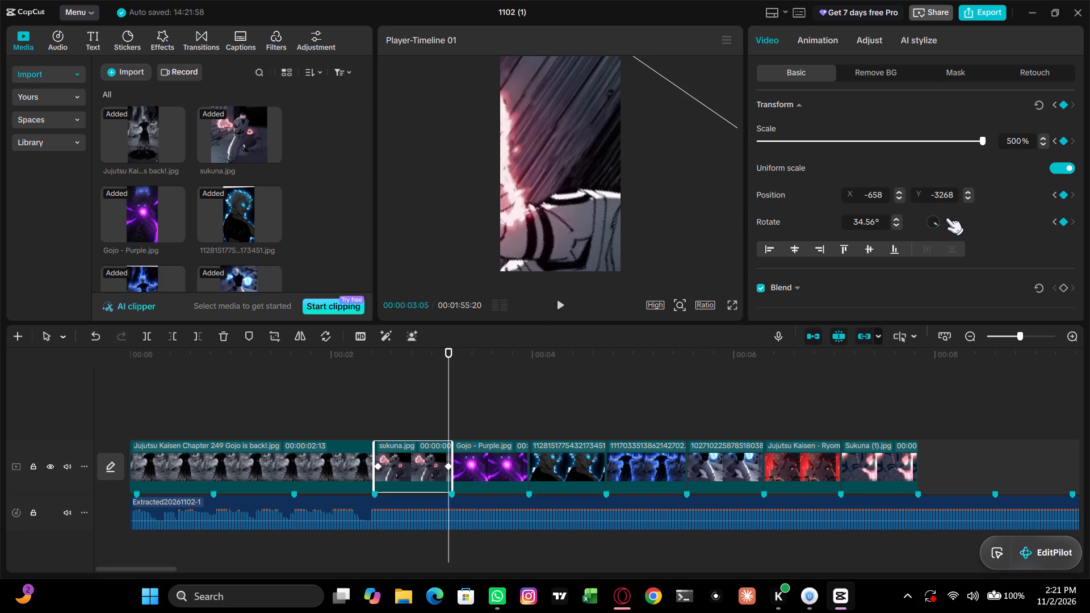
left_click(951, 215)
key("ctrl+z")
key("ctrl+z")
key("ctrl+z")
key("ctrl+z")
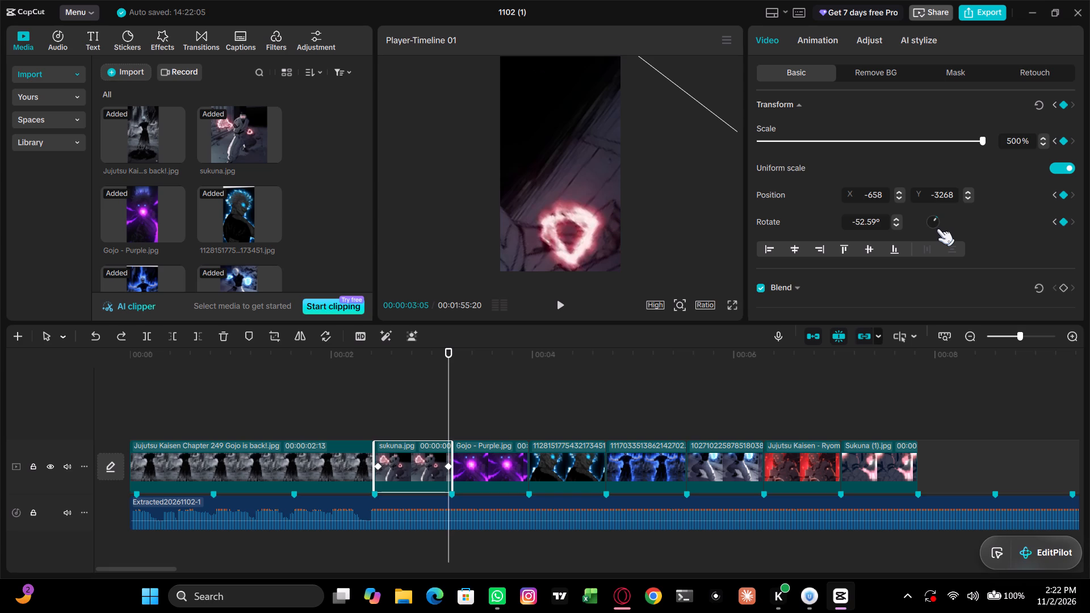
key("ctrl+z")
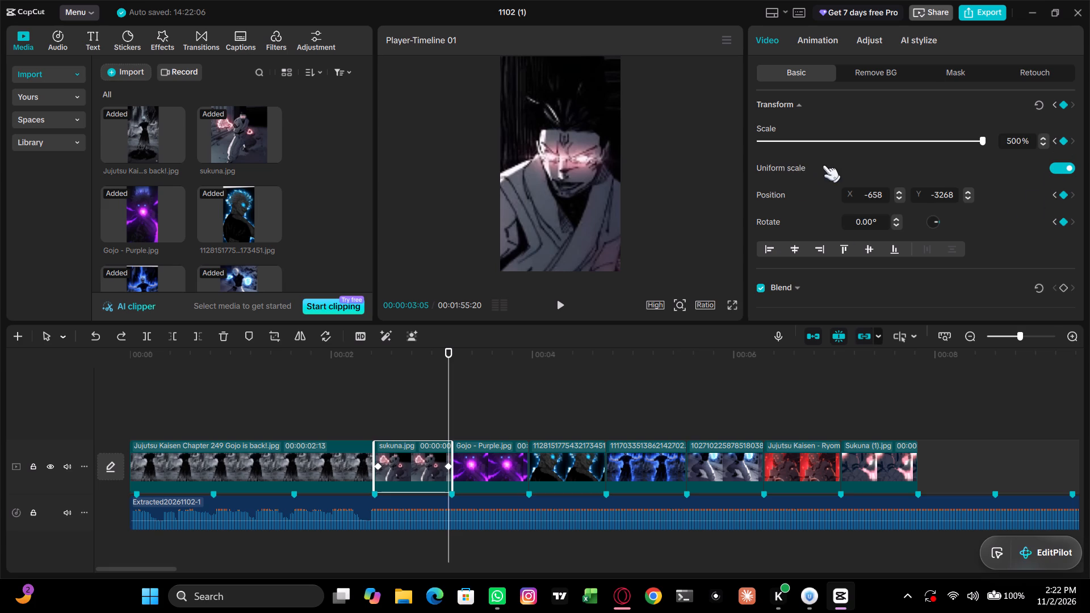
Look through the sukuna.jpg clip's basic settings again and check the easing options of its end keyframe.
left_click_drag(835, 166, 758, 182)
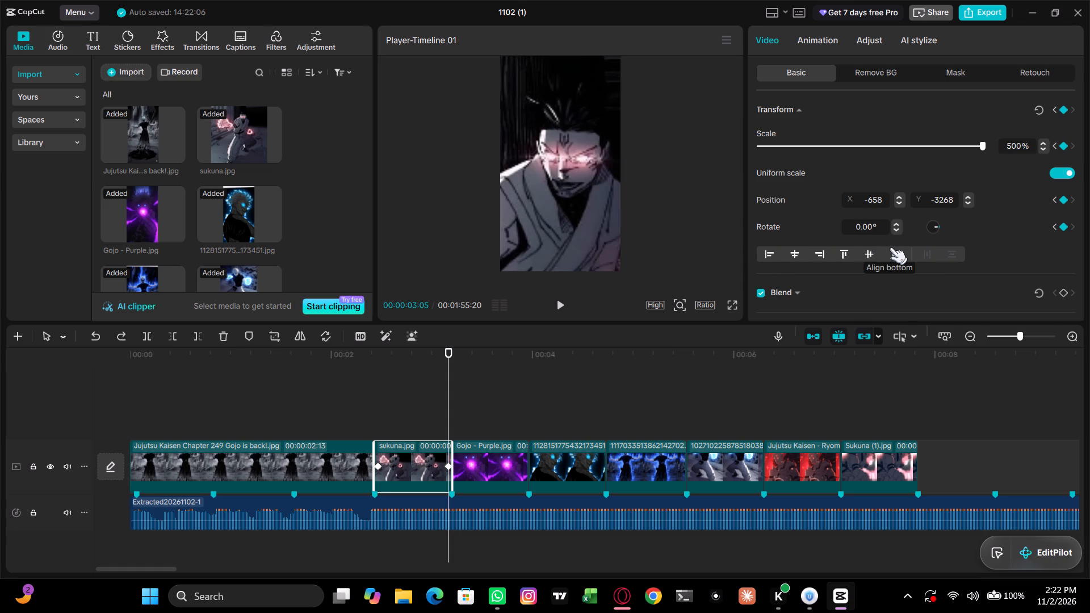
scroll(905, 206, "down", 1)
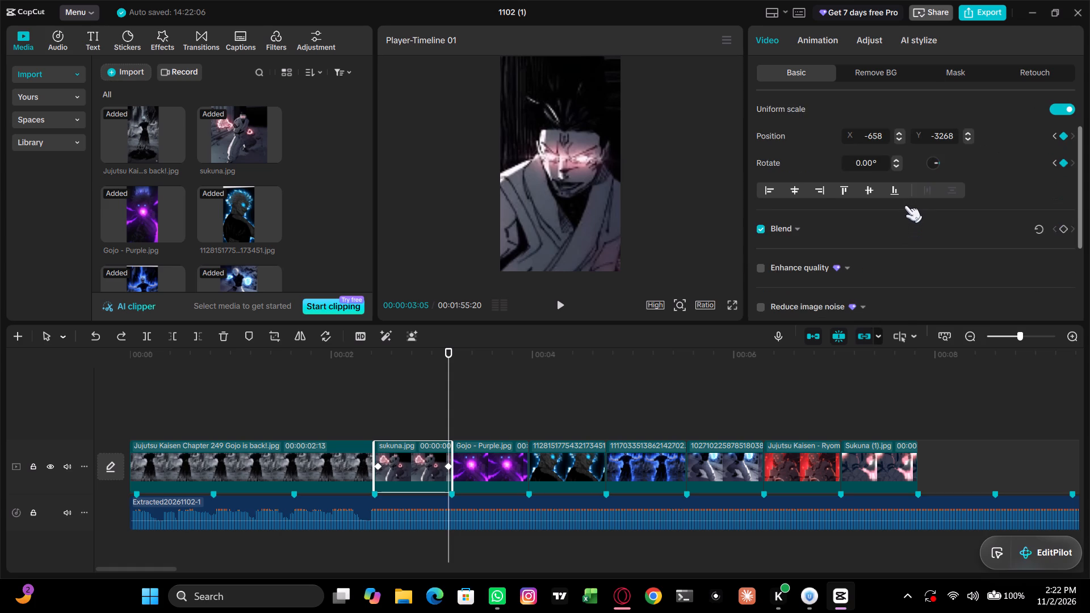
scroll(905, 206, "down", 2)
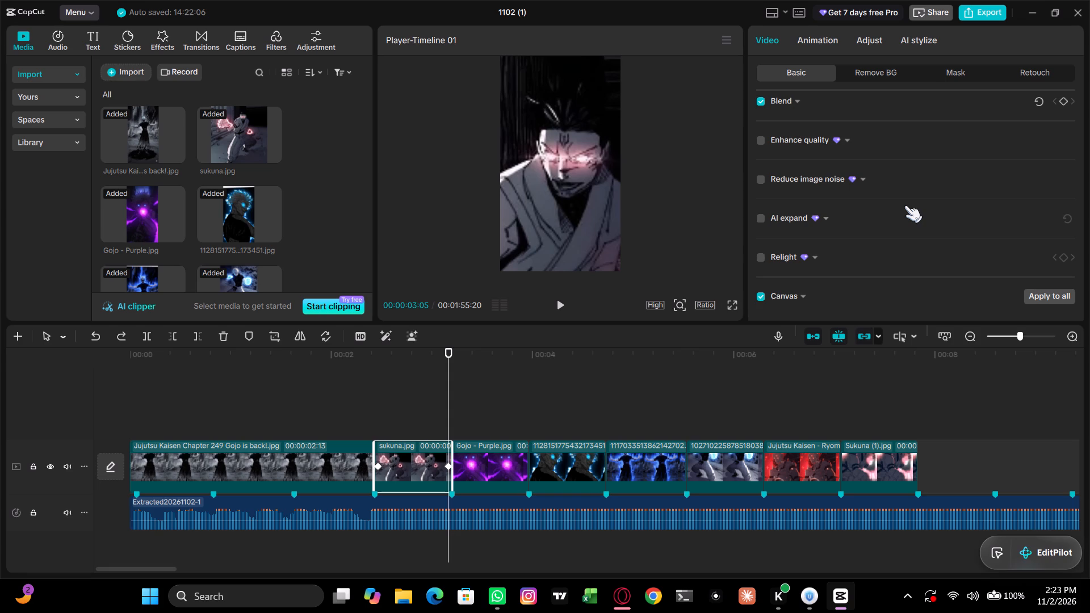
scroll(905, 206, "up", 2)
scroll(905, 206, "down", 2)
scroll(905, 206, "up", 8)
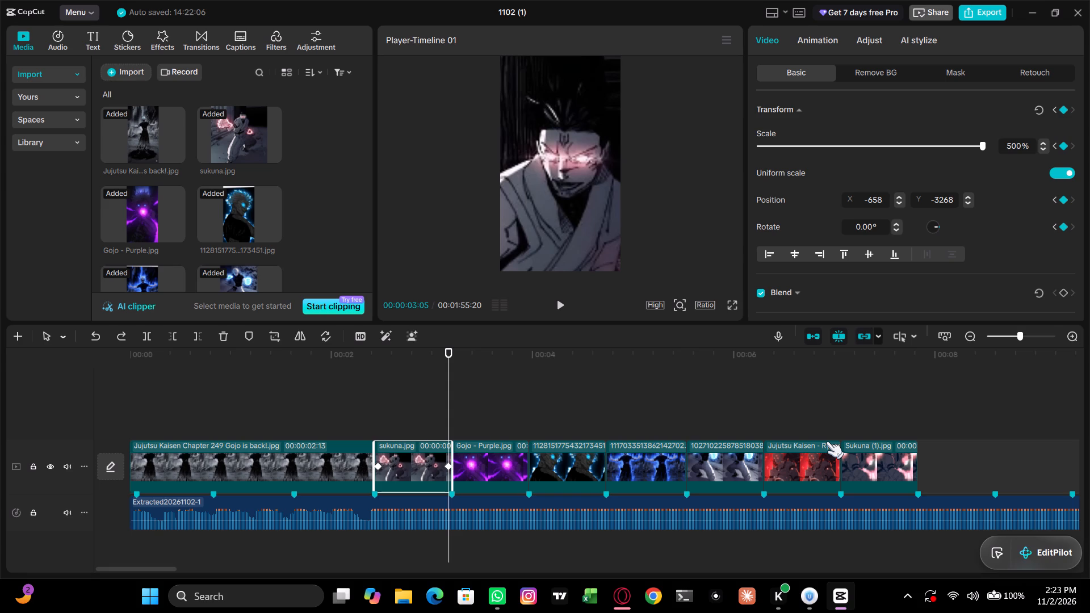
left_click(447, 463)
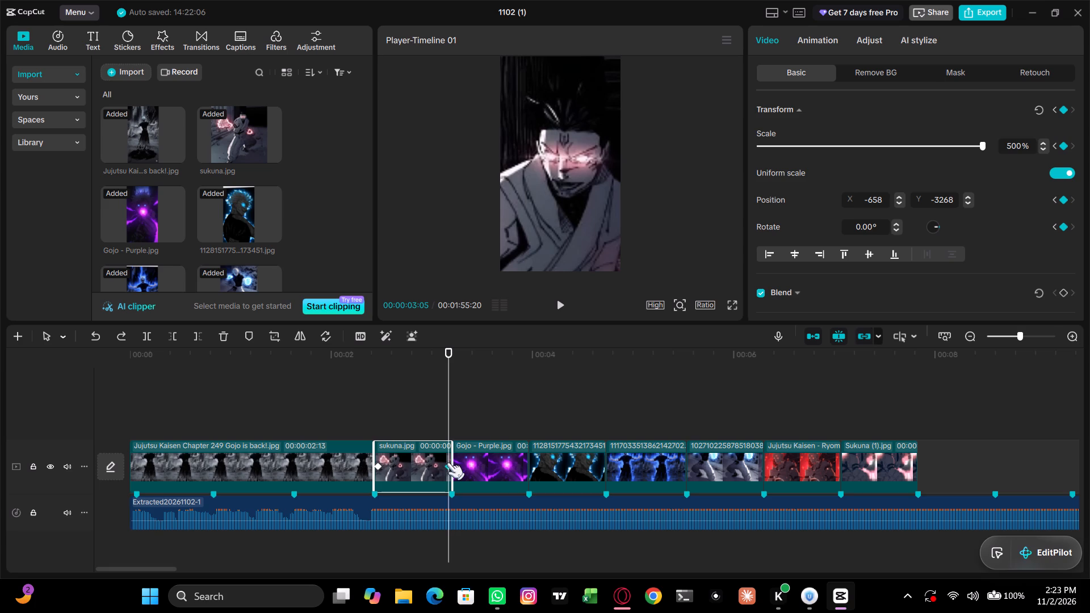
right_click(447, 463)
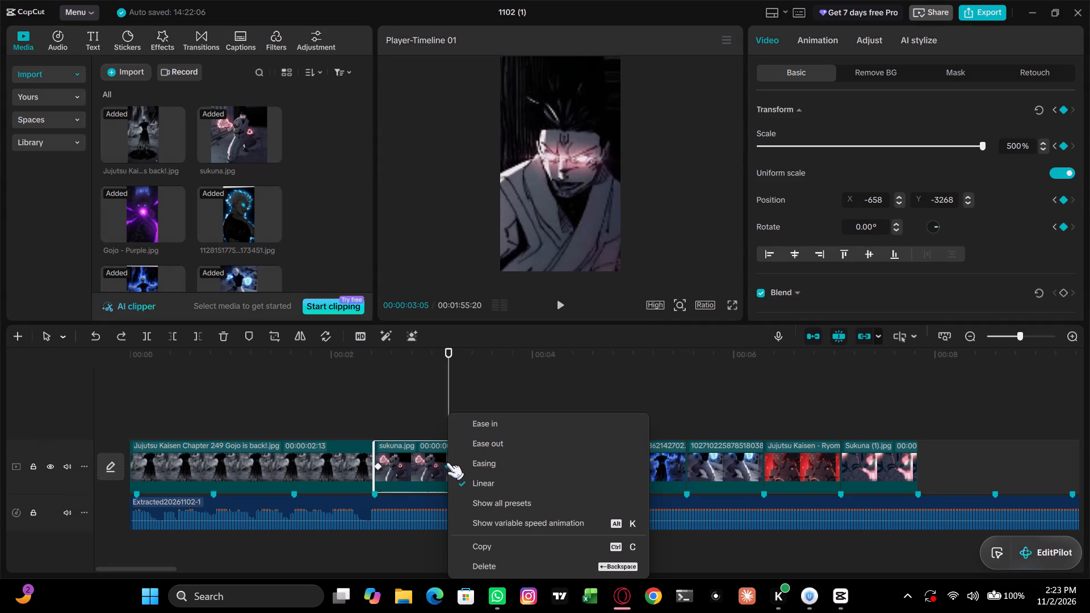
left_click(424, 480)
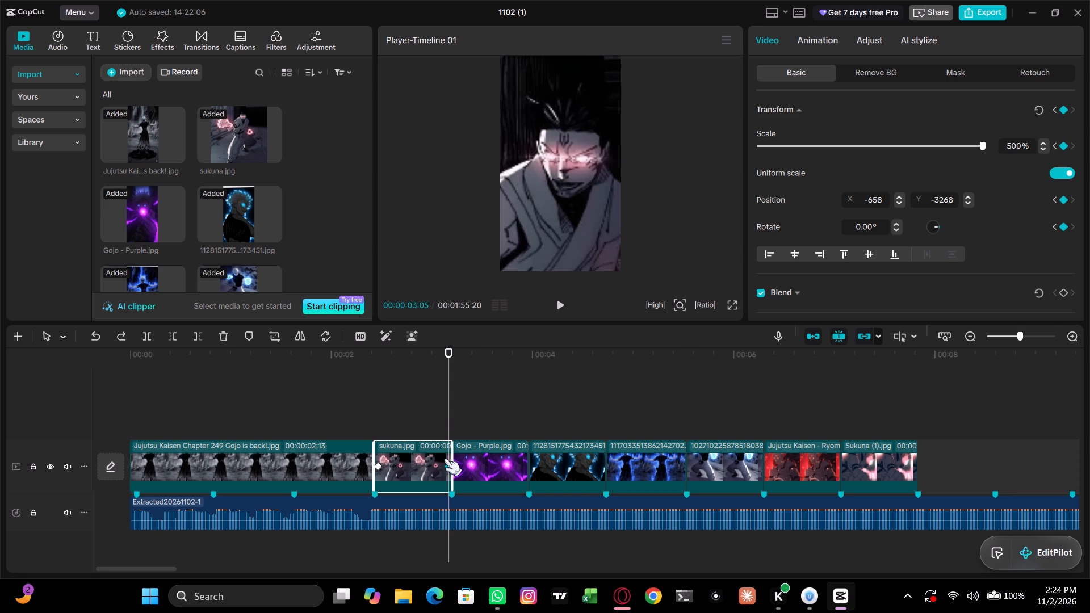
Replace the sukuna.jpg clip's end Transform keyframe with a new one at 500% scale and position X -740, Y -3356, framing Sukuna's face.
left_click(445, 464)
left_click(1062, 112)
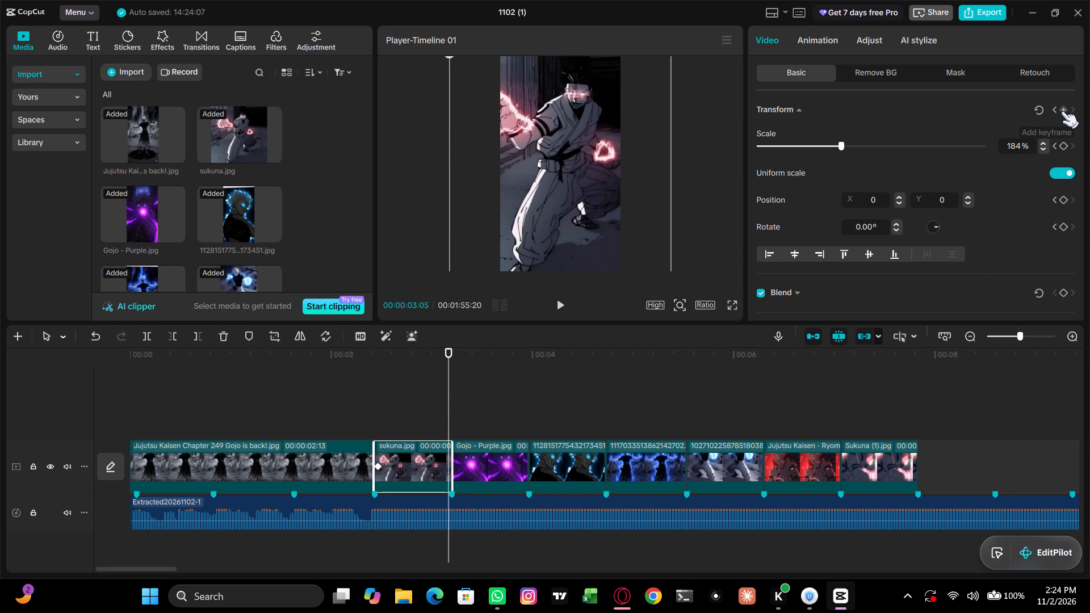
left_click(1062, 111)
left_click_drag(841, 145, 852, 146)
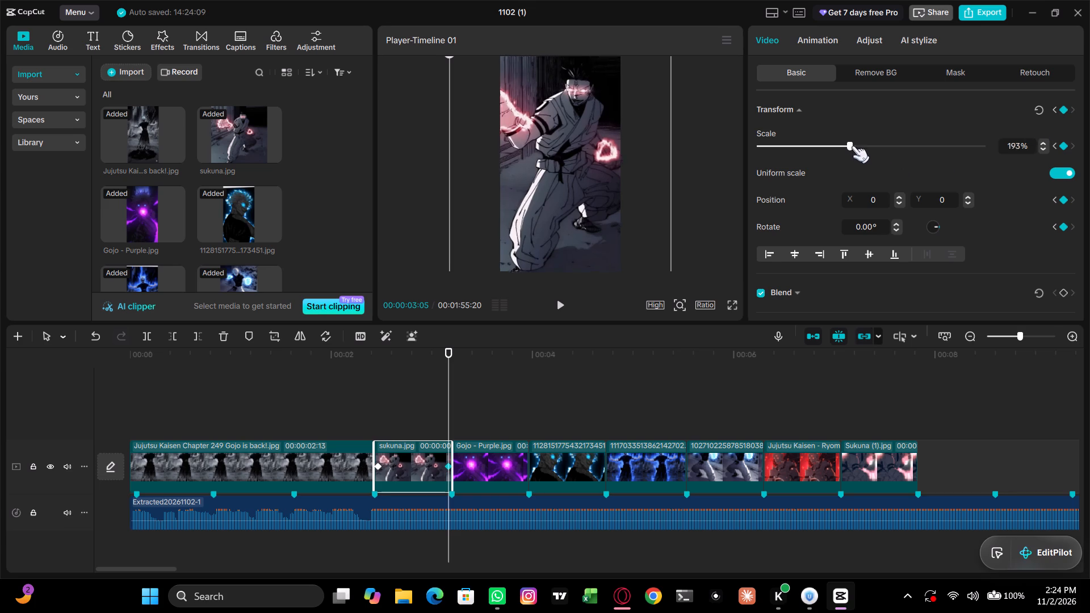
left_click_drag(852, 146, 1016, 162)
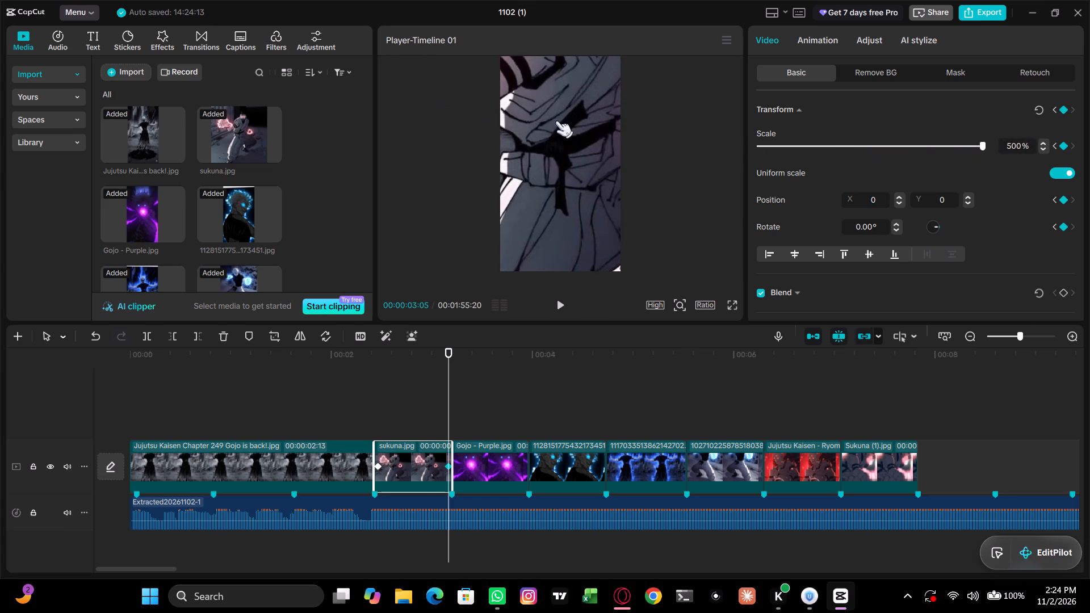
left_click_drag(596, 128, 554, 316)
Show the variable speed animation of the sukuna.jpg clip's Transform keyframes and examine its Scale graph.
right_click(1064, 107)
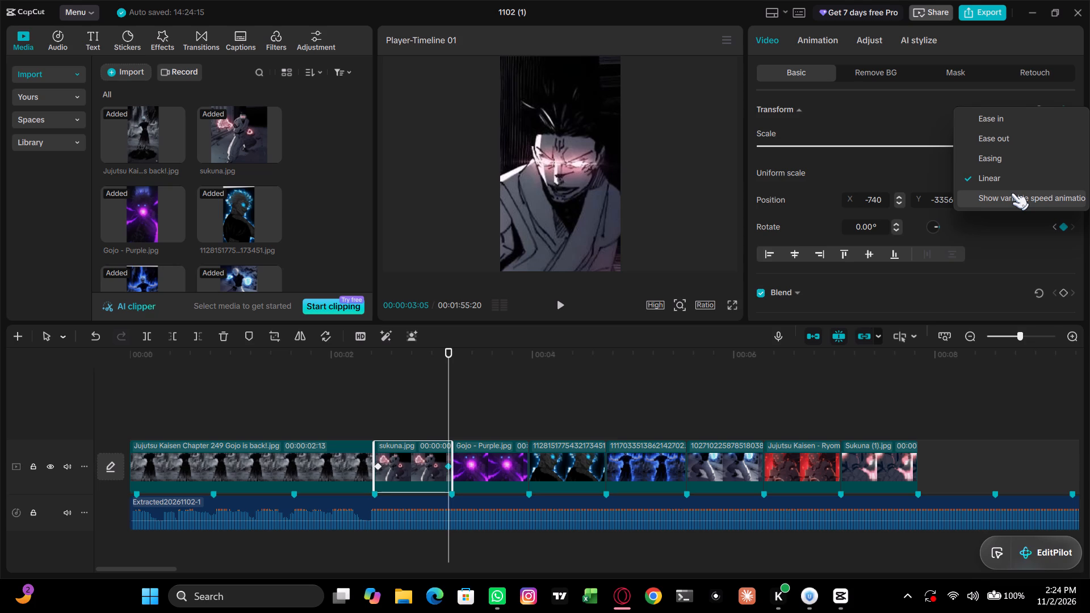
left_click(1012, 194)
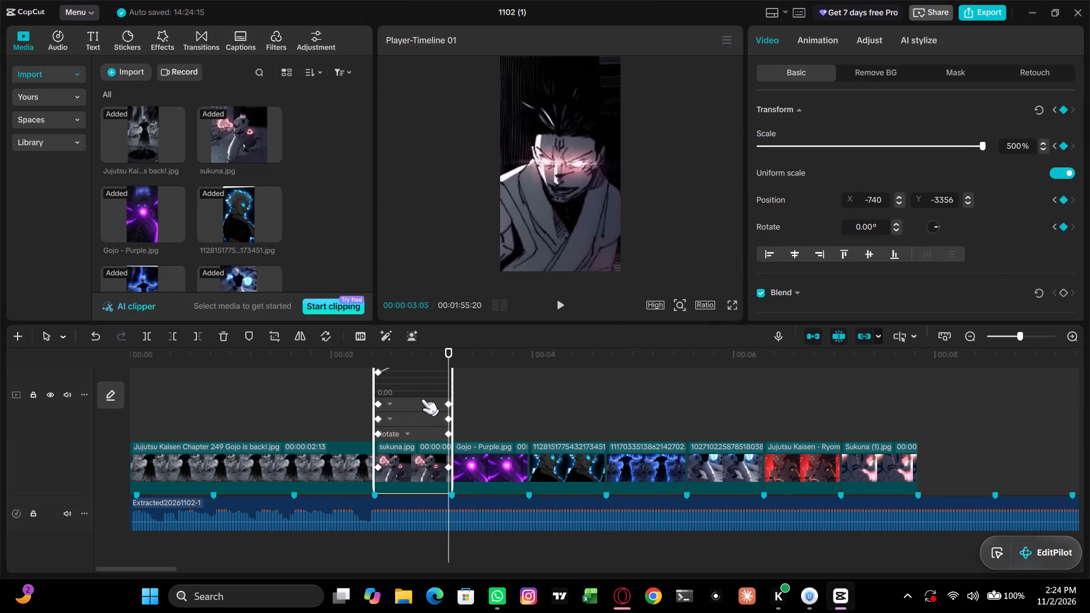
scroll(422, 397, "down", 2)
scroll(422, 397, "up", 1)
scroll(422, 397, "down", 2)
scroll(422, 397, "up", 2)
scroll(422, 397, "down", 9)
scroll(422, 396, "up", 1)
scroll(422, 396, "down", 1)
scroll(422, 396, "up", 4)
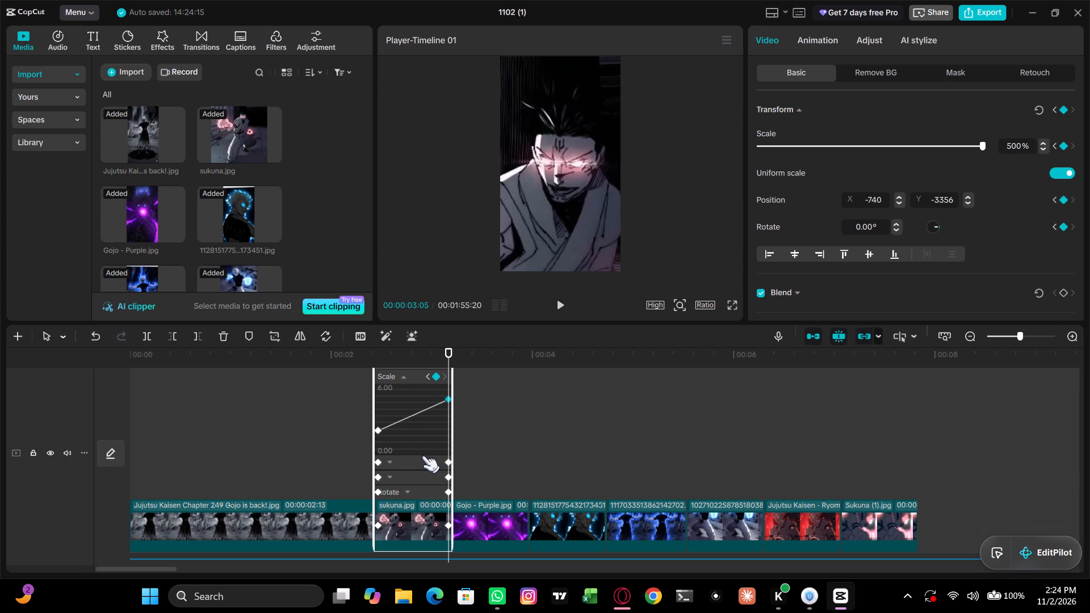
Delete the Scale keyframes joined by the linear segment in the sukuna.jpg clip's Scale graph.
right_click(434, 430)
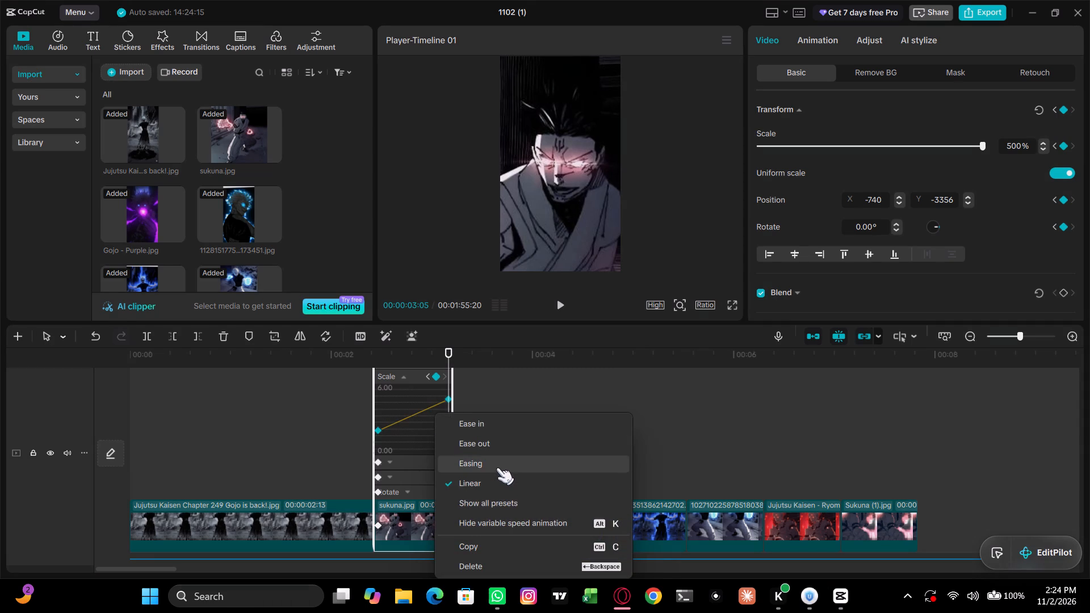
left_click(535, 569)
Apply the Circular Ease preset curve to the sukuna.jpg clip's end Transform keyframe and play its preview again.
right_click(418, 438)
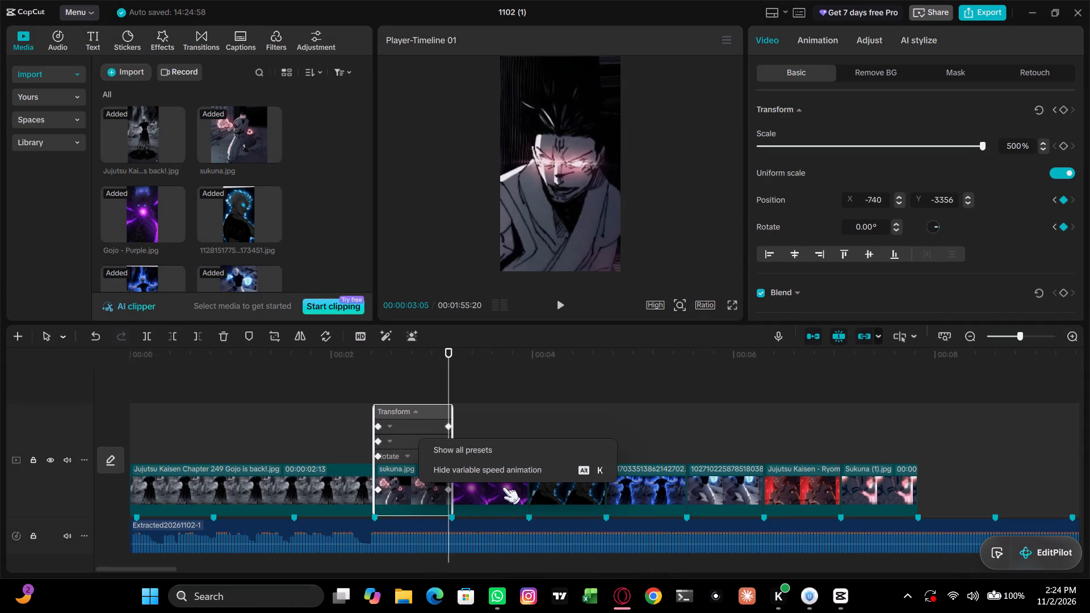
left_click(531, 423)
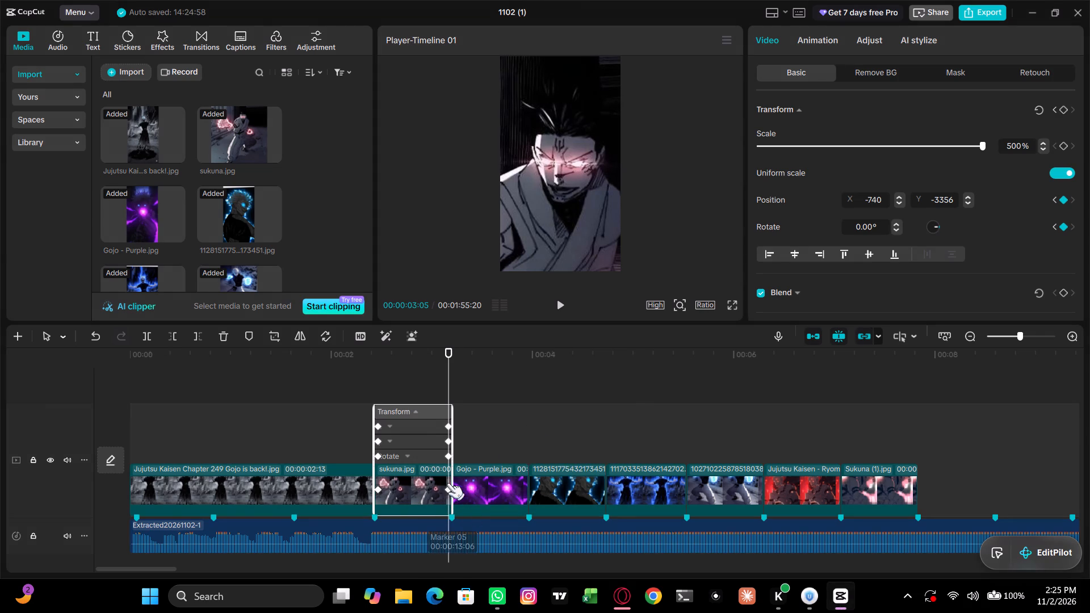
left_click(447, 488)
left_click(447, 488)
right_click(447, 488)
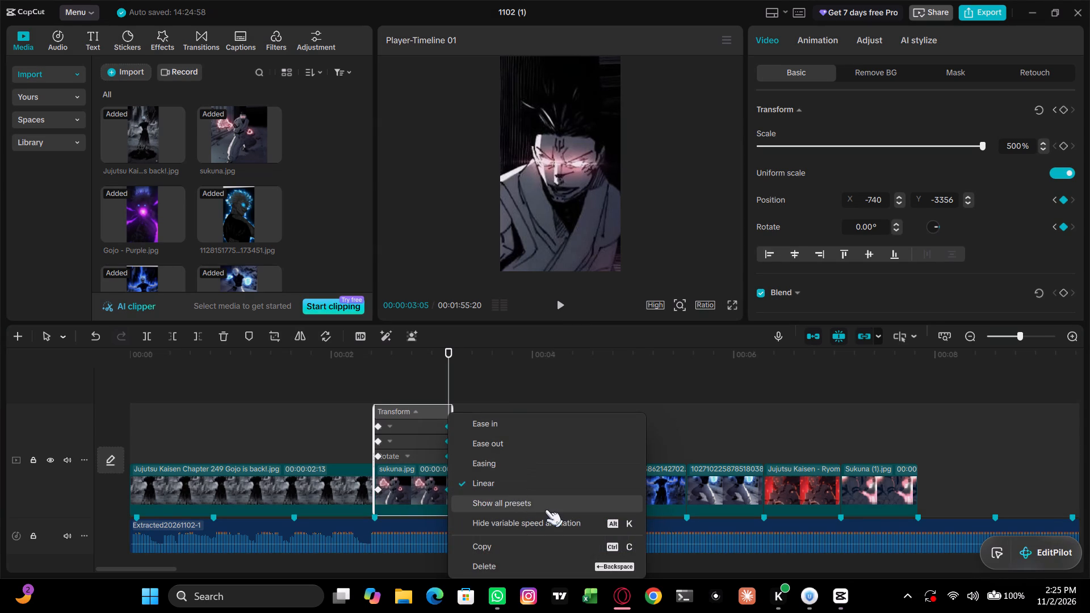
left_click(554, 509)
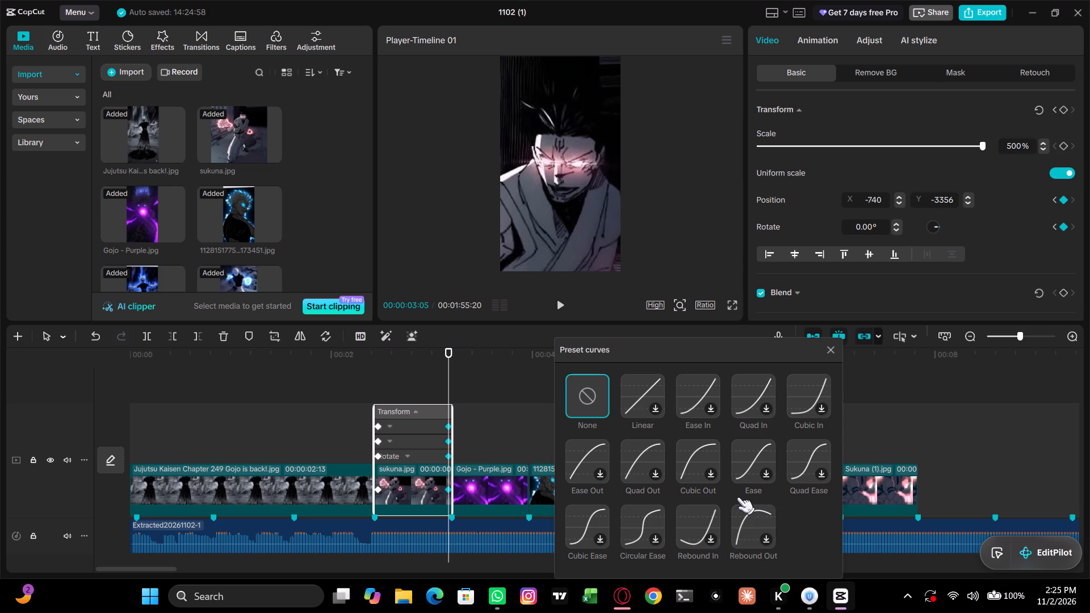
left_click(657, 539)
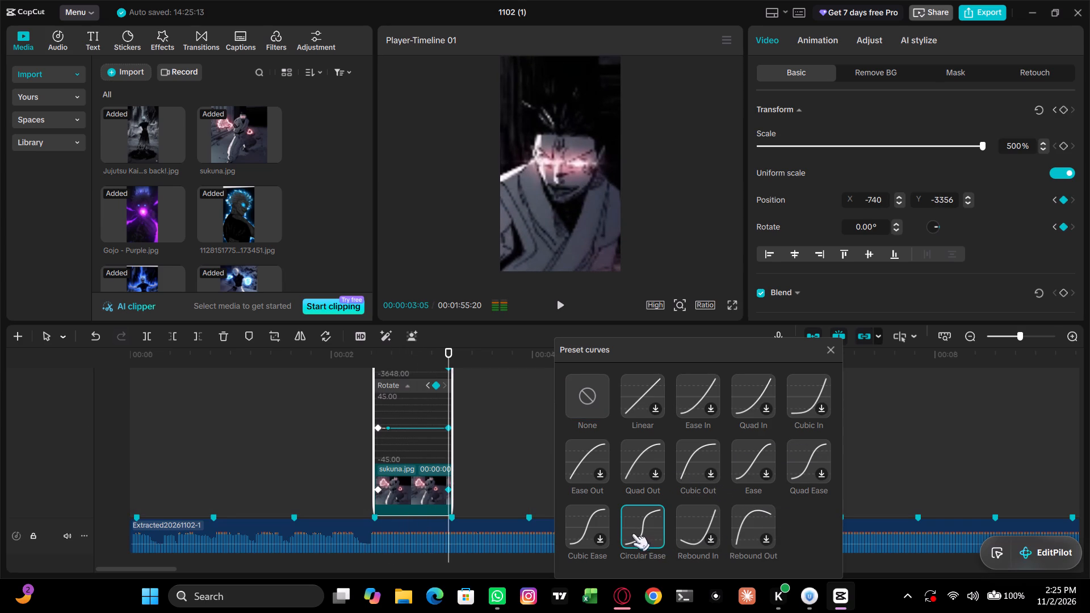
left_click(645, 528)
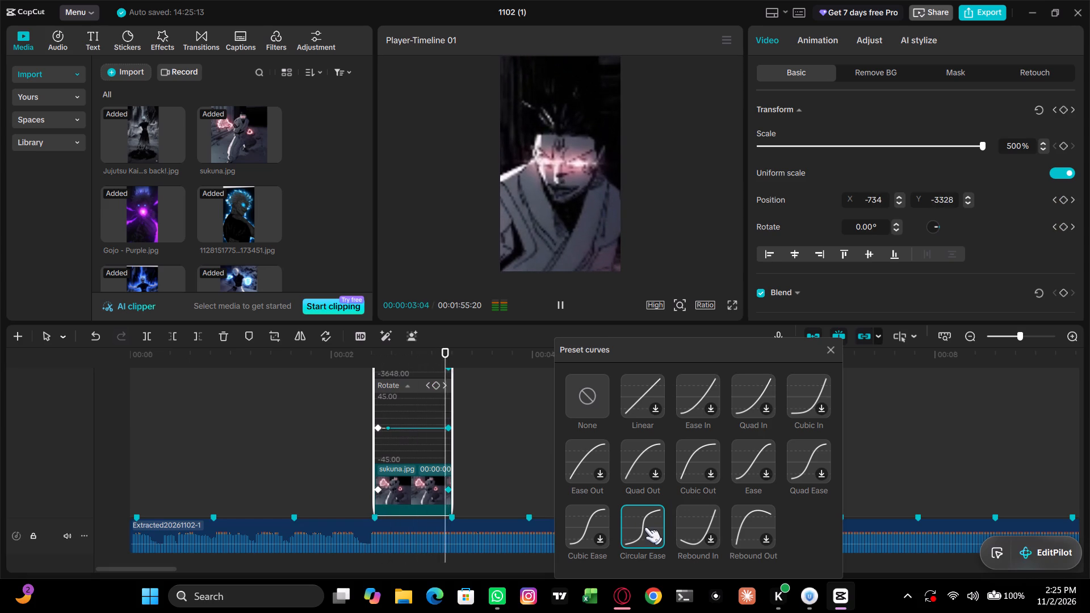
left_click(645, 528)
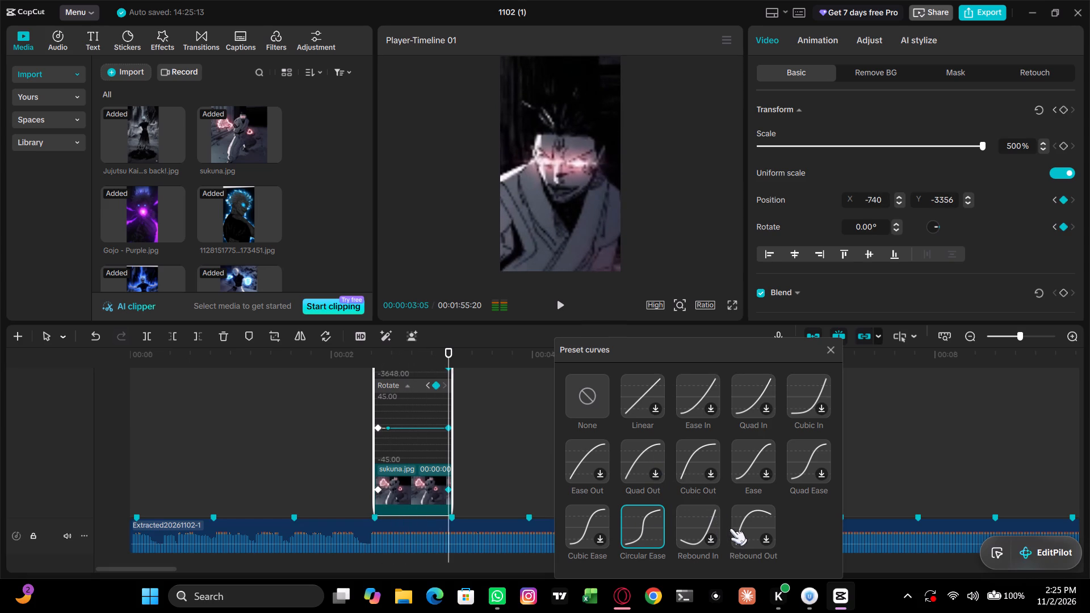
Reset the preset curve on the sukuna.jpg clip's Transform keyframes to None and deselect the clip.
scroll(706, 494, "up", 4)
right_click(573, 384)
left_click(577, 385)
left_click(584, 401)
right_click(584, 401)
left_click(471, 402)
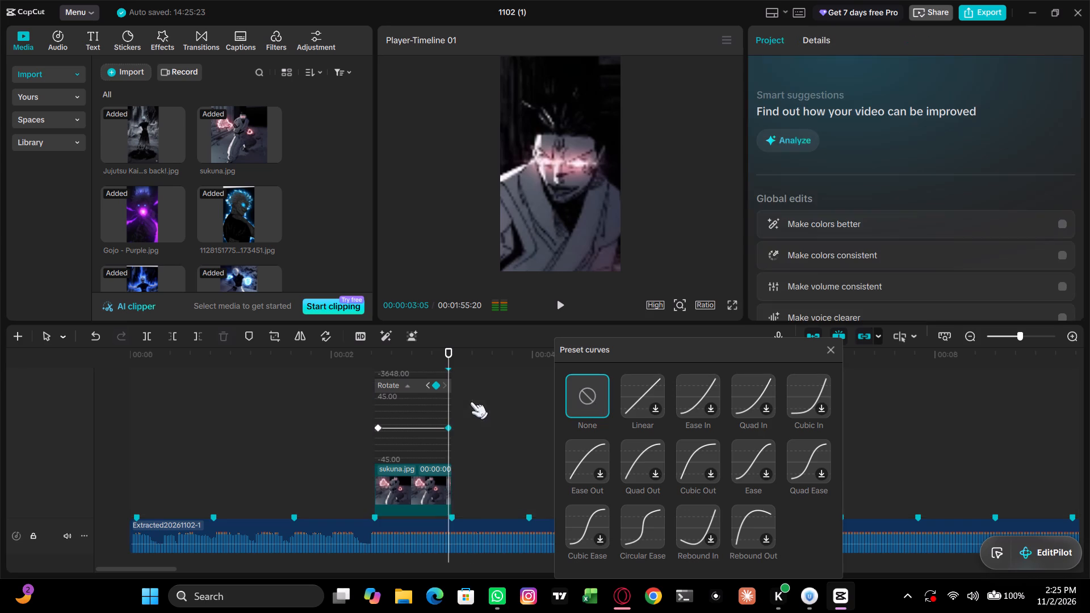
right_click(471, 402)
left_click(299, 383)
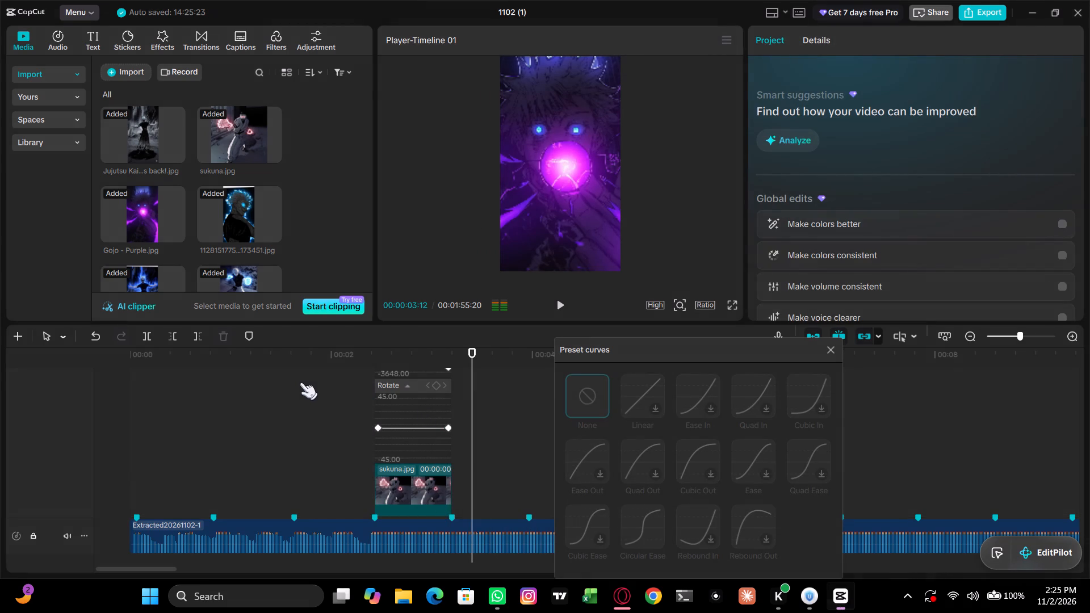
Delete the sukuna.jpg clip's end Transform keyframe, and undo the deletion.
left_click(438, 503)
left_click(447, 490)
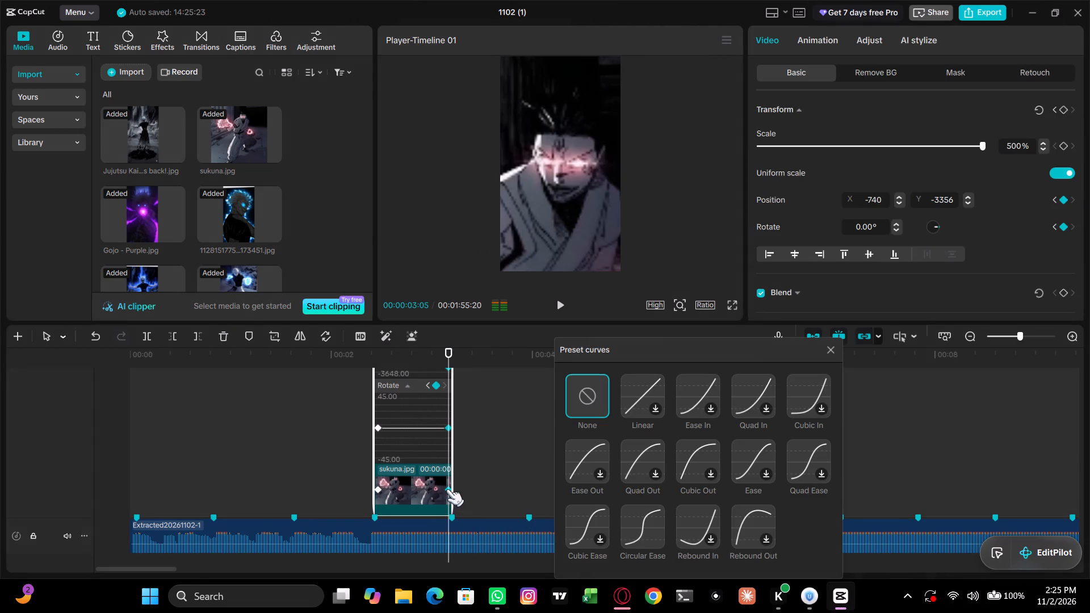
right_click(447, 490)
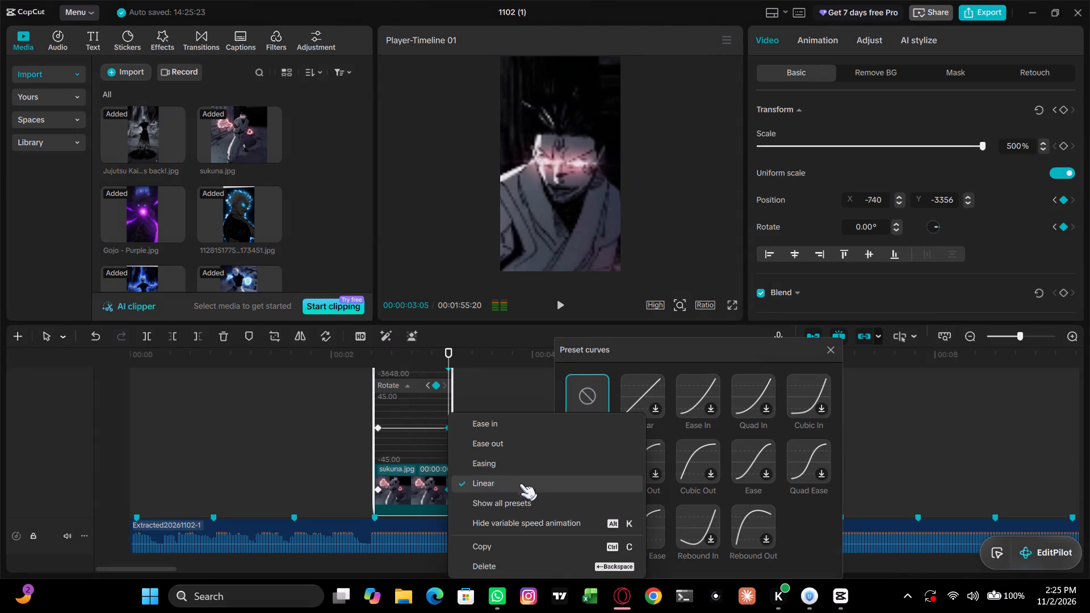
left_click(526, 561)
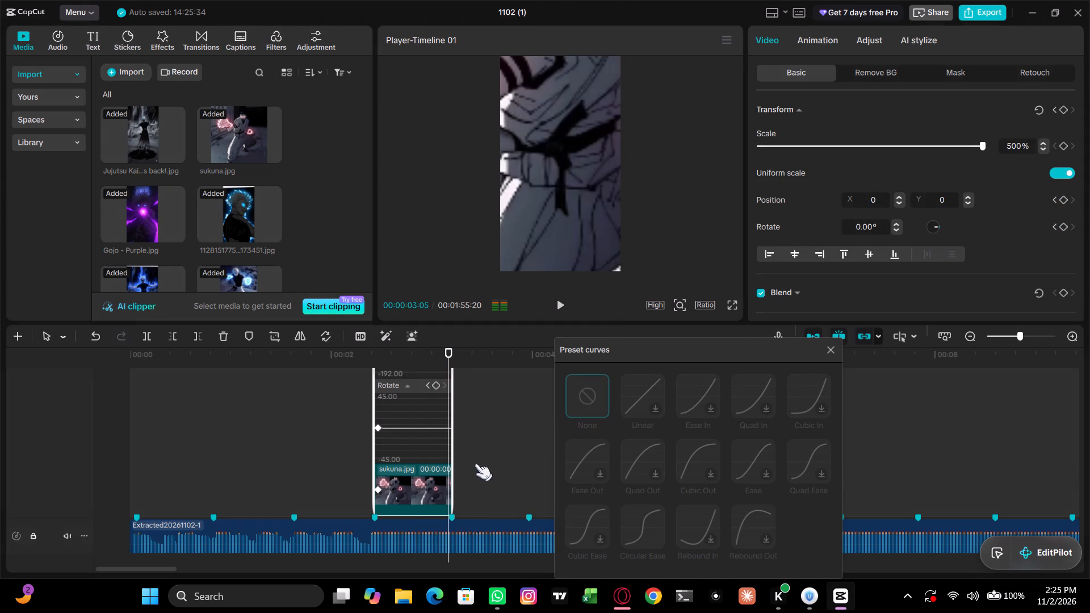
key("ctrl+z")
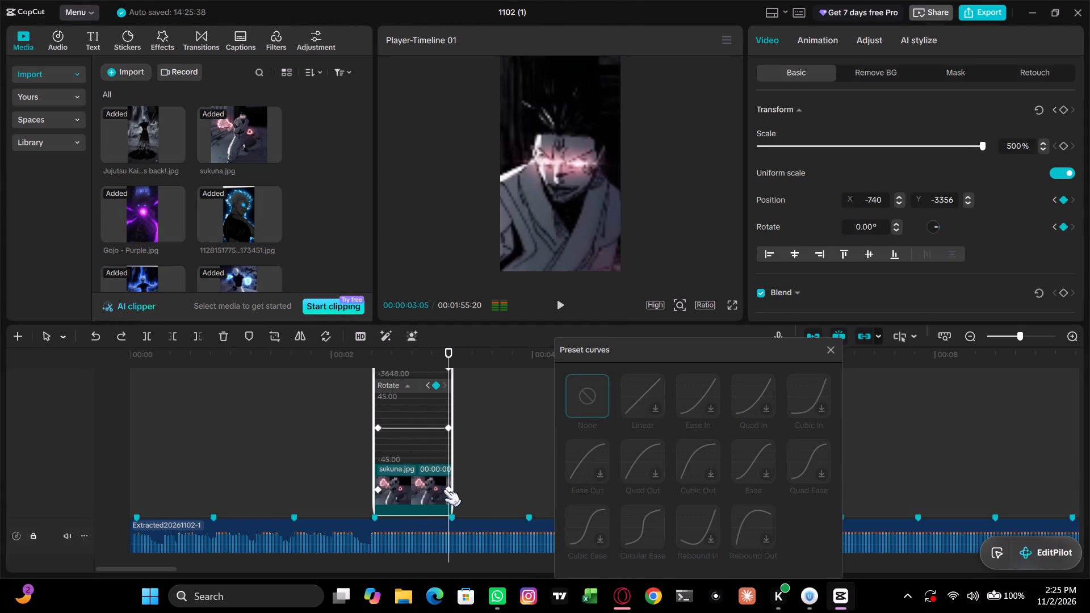
Try the Ease, Ease In and Quad In curves on the sukuna.jpg clip's end Transform keyframe and settle on Circular Ease.
right_click(444, 490)
left_click(510, 465)
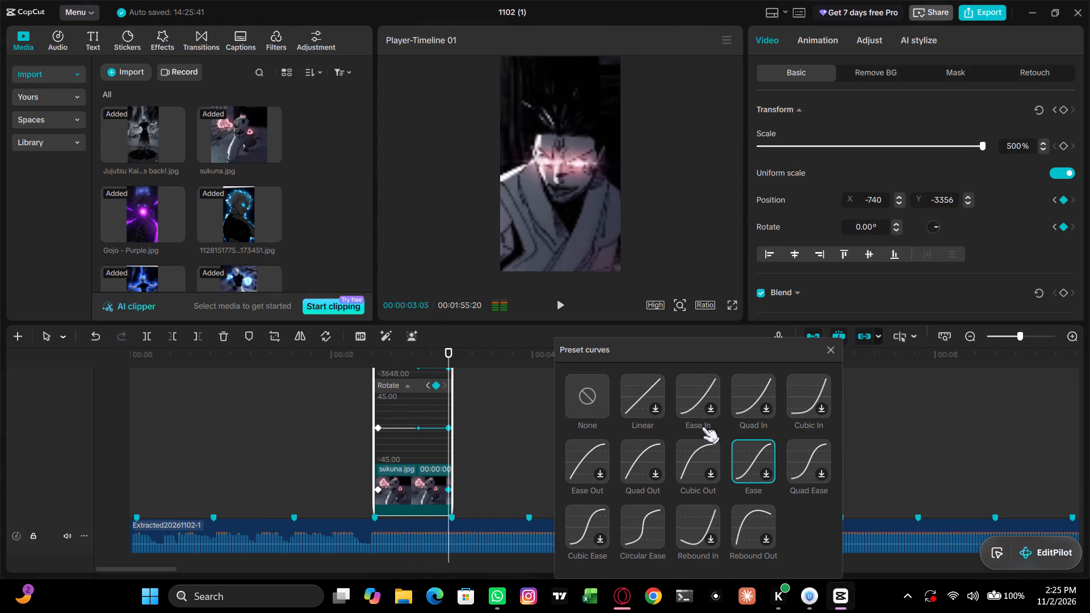
left_click(686, 409)
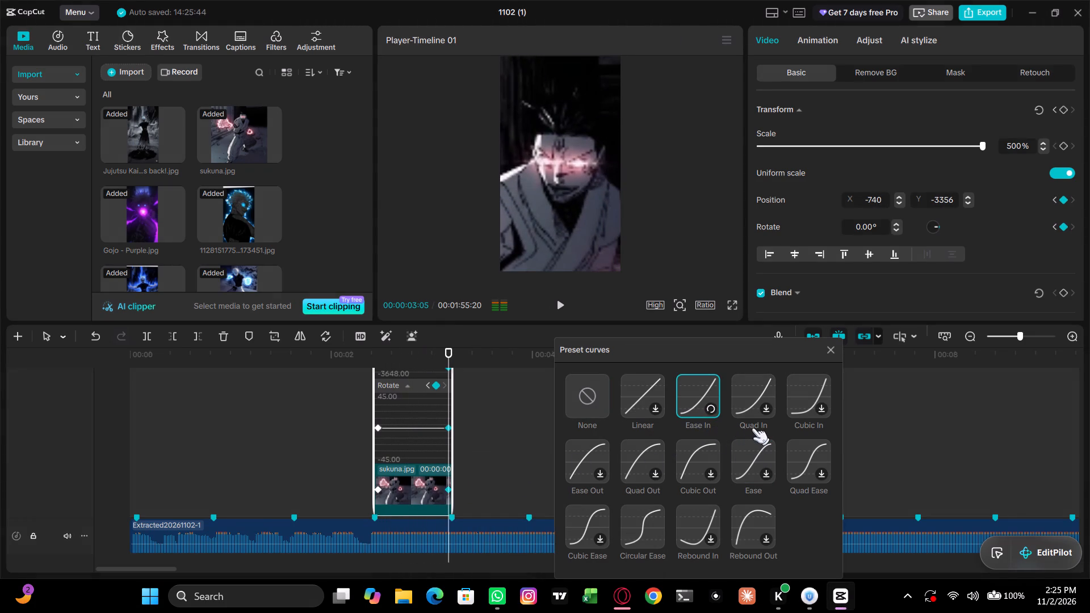
left_click(755, 417)
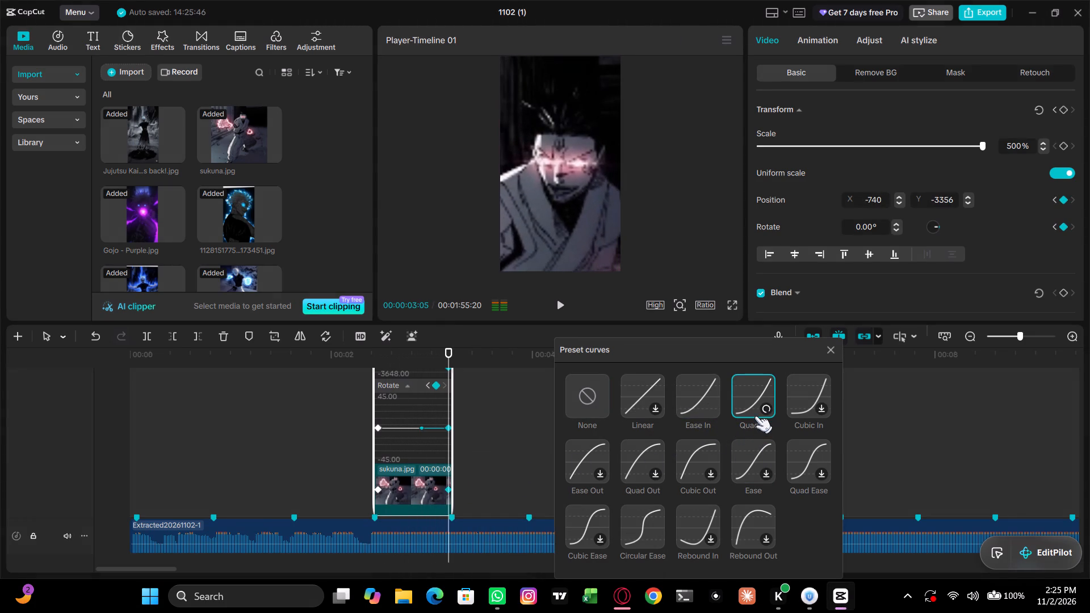
left_click(647, 540)
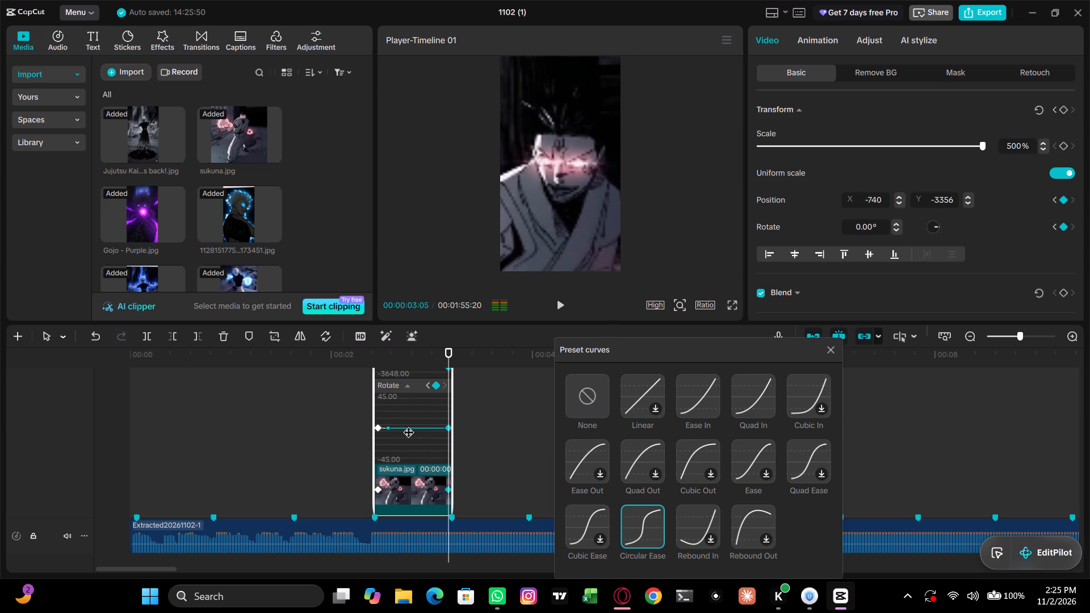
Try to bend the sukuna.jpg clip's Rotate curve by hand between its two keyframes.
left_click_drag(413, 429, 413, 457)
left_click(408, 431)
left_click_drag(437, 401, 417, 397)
Scrub back to 00:00:02:23 to check the eased movement, dismiss the preset curves and look through the sukuna.jpg clip's options.
left_click_drag(448, 359, 437, 357)
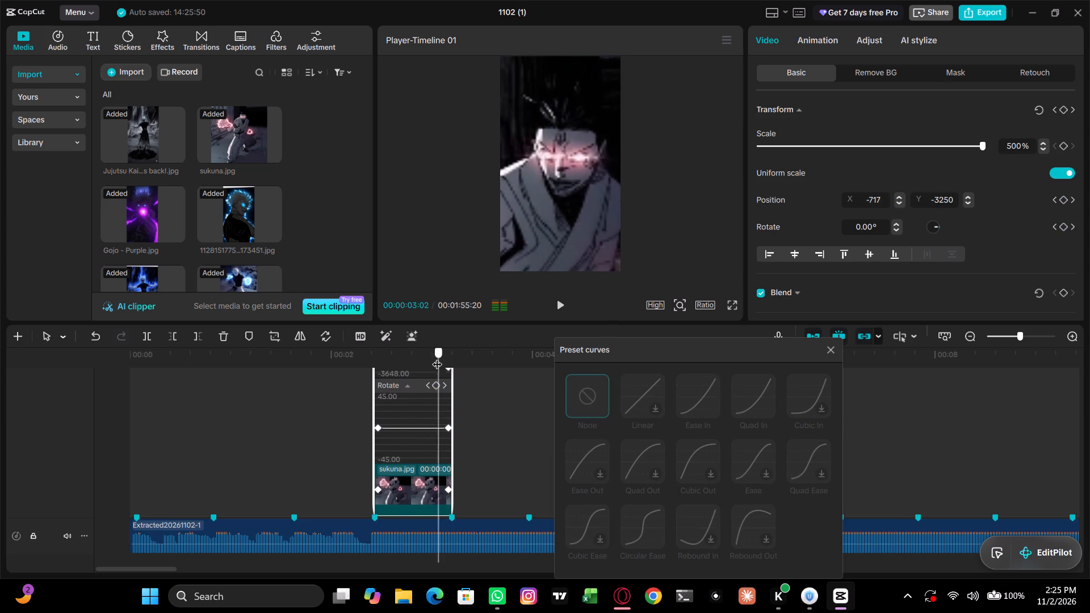
left_click_drag(437, 357, 408, 355)
right_click_drag(408, 363, 404, 376)
left_click(390, 419)
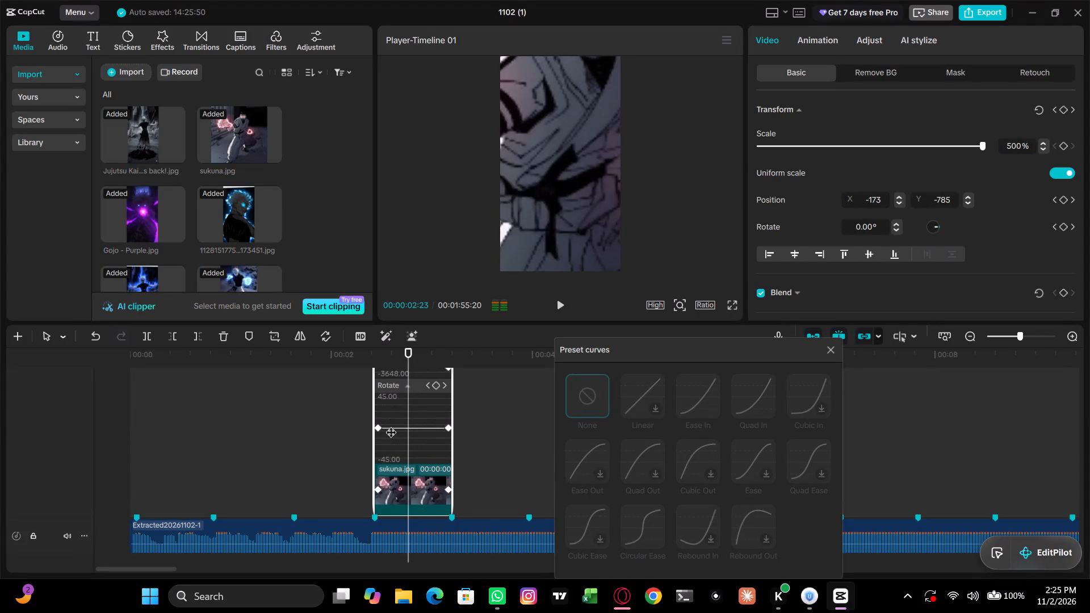
right_click(413, 499)
left_click(940, 431)
left_click(831, 350)
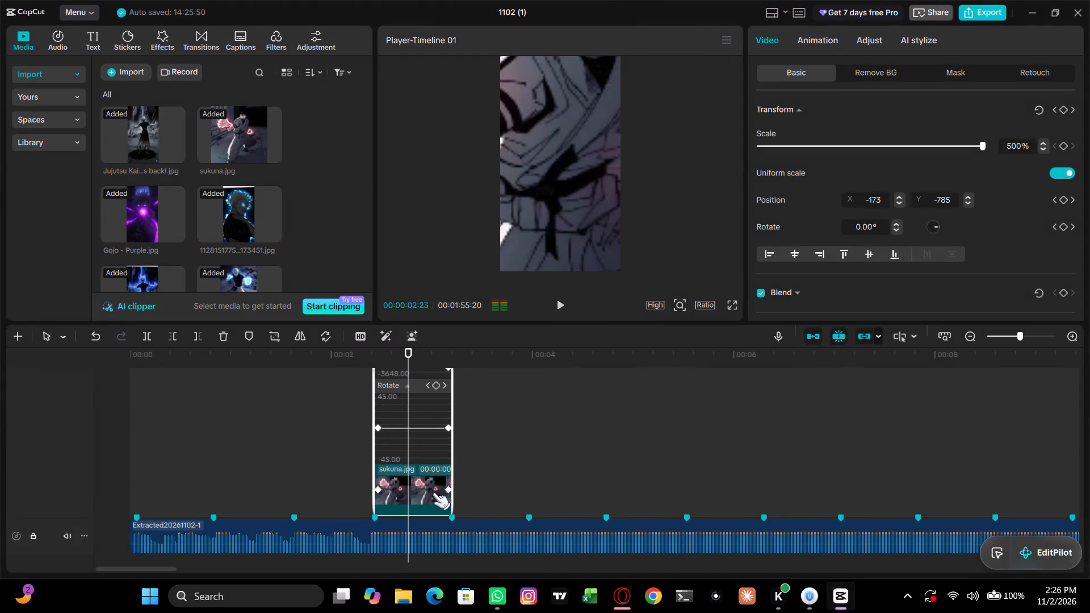
right_click(399, 492)
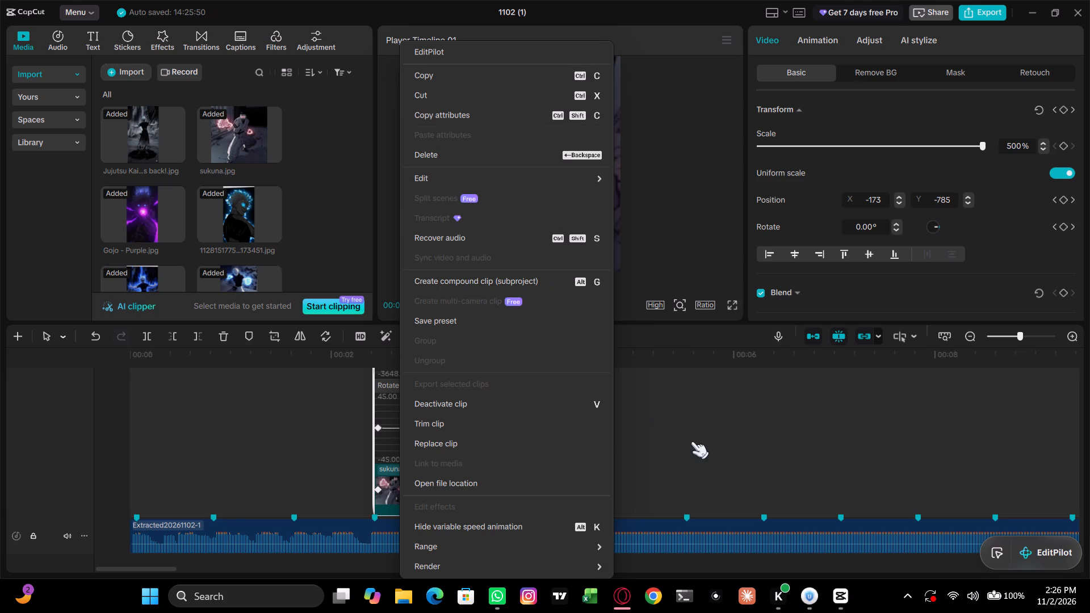
left_click(727, 426)
Apply Ease in to the segment between the Rotate keyframes in the sukuna.jpg clip's Rotate graph.
right_click(410, 450)
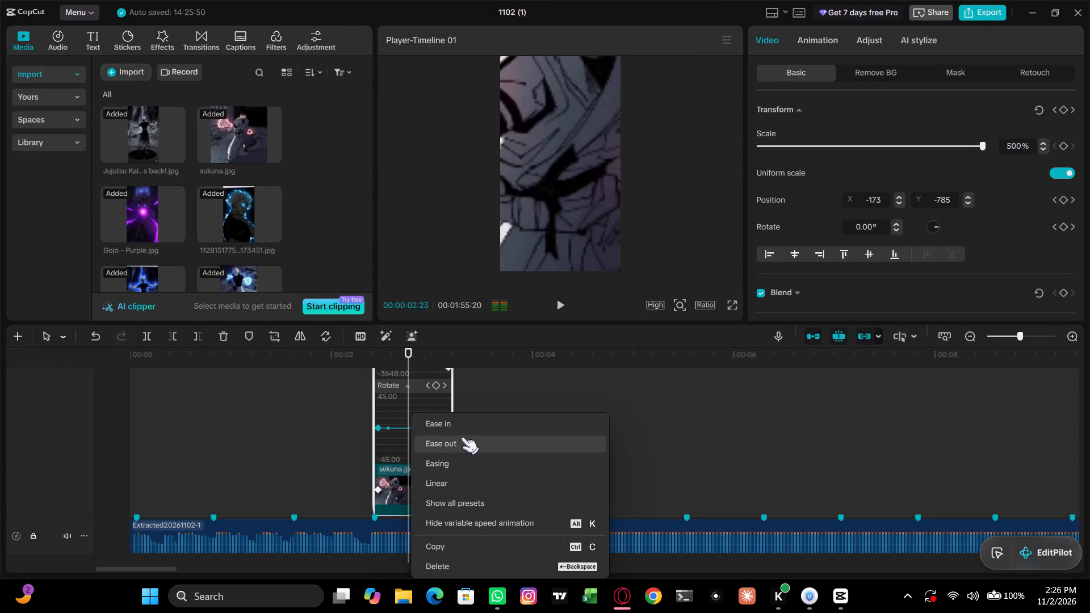
left_click(477, 426)
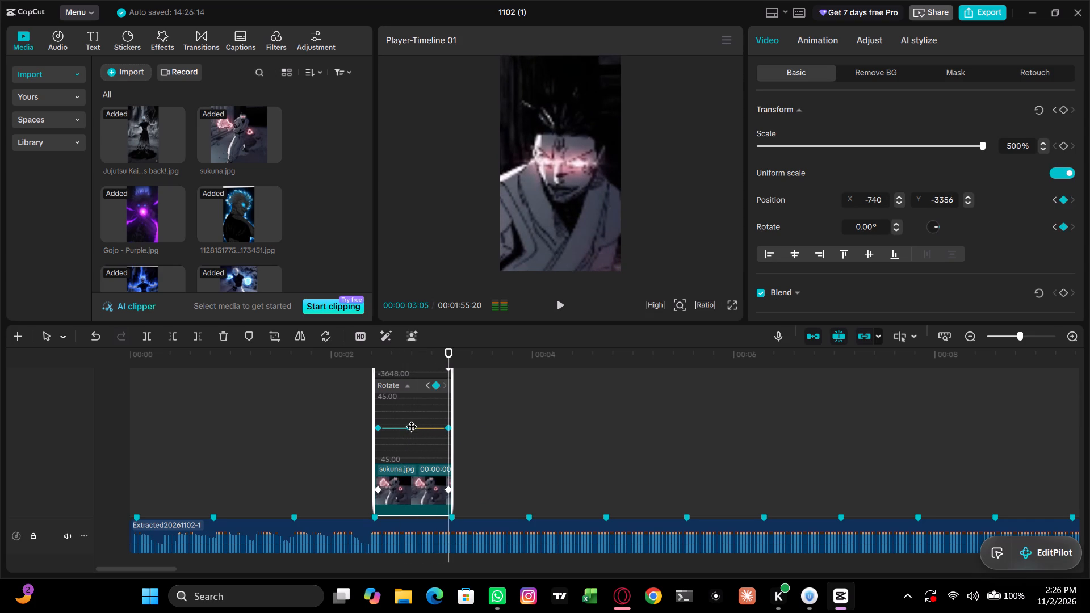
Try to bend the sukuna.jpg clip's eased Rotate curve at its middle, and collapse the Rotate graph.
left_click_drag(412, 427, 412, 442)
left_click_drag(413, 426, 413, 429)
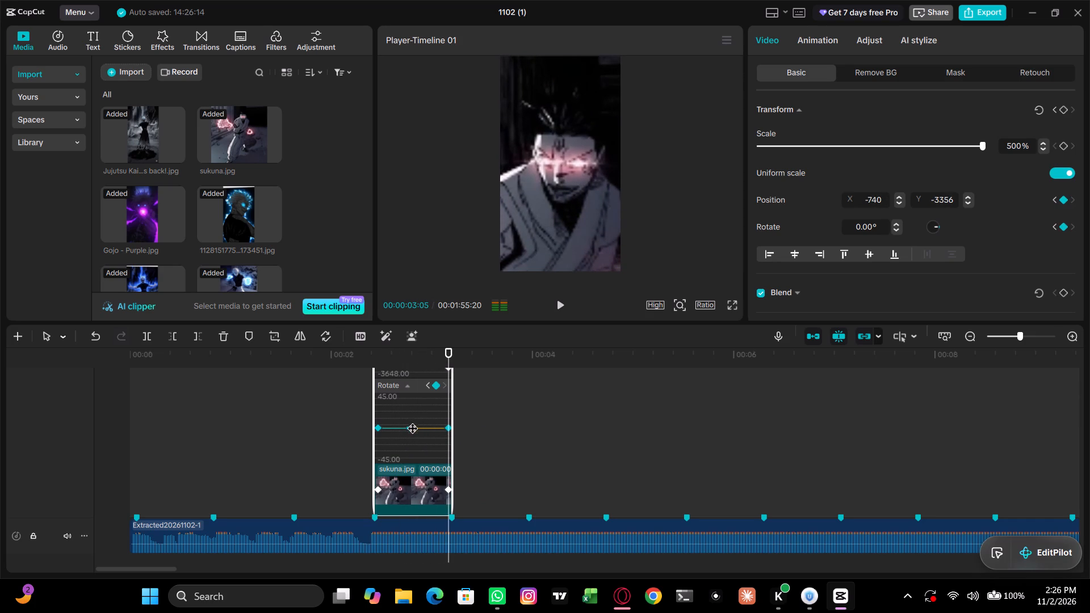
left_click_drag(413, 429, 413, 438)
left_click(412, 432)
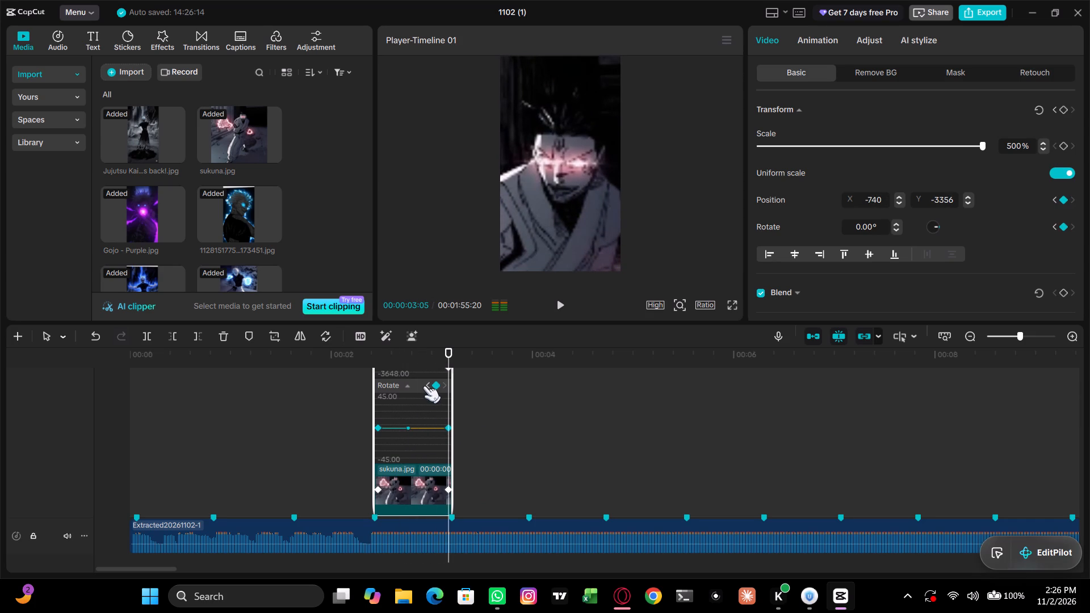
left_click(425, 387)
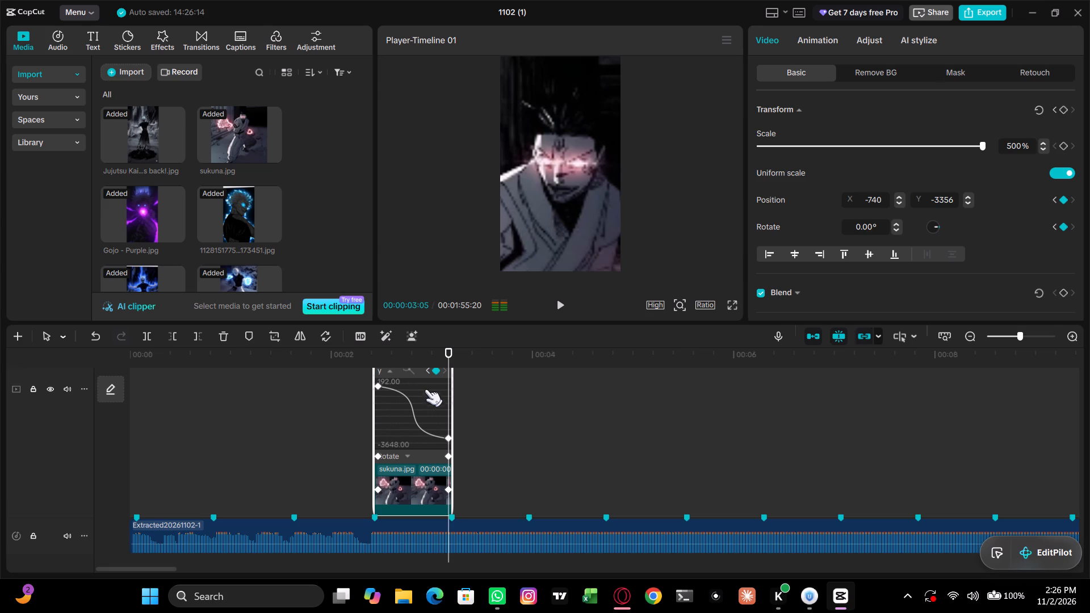
Examine the sukuna.jpg clip's Position X and Y curves and check the easing options of the Y segment.
scroll(424, 414, "up", 4)
scroll(424, 414, "down", 3)
scroll(424, 414, "up", 2)
scroll(424, 414, "down", 1)
scroll(424, 414, "up", 7)
scroll(424, 414, "down", 4)
scroll(425, 414, "up", 20)
scroll(425, 414, "up", 10)
scroll(425, 414, "down", 4)
right_click(425, 414)
scroll(425, 414, "up", 2)
scroll(424, 414, "down", 1)
scroll(424, 414, "up", 6)
scroll(424, 414, "down", 3)
scroll(424, 414, "up", 2)
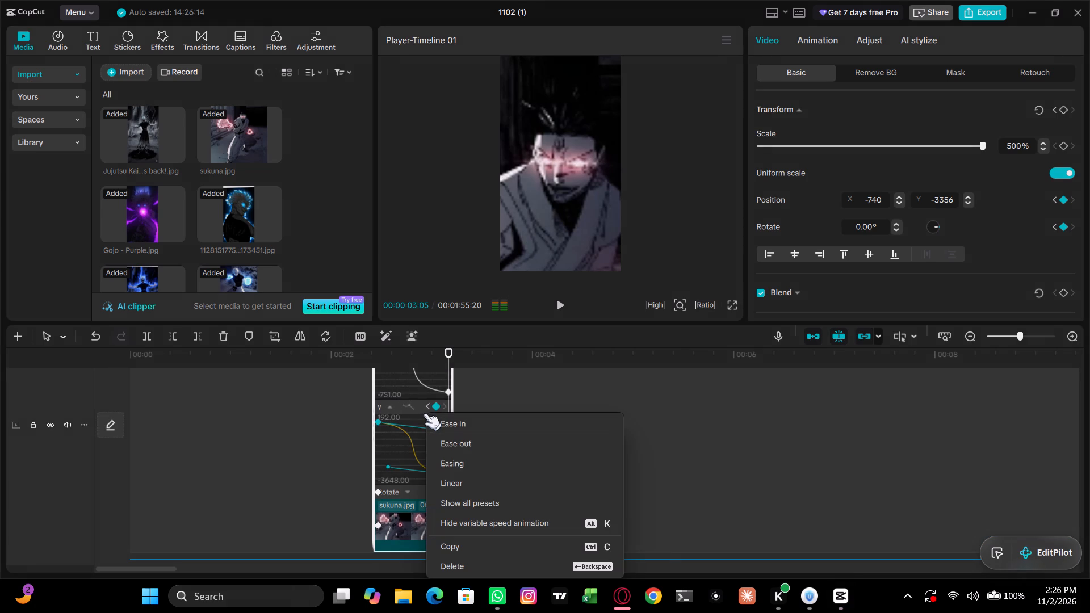
scroll(424, 414, "up", 2)
scroll(550, 410, "up", 3)
scroll(550, 410, "down", 1)
scroll(550, 410, "up", 3)
scroll(550, 410, "down", 3)
scroll(550, 410, "up", 4)
scroll(392, 443, "down", 2)
scroll(398, 439, "up", 5)
left_click(403, 435)
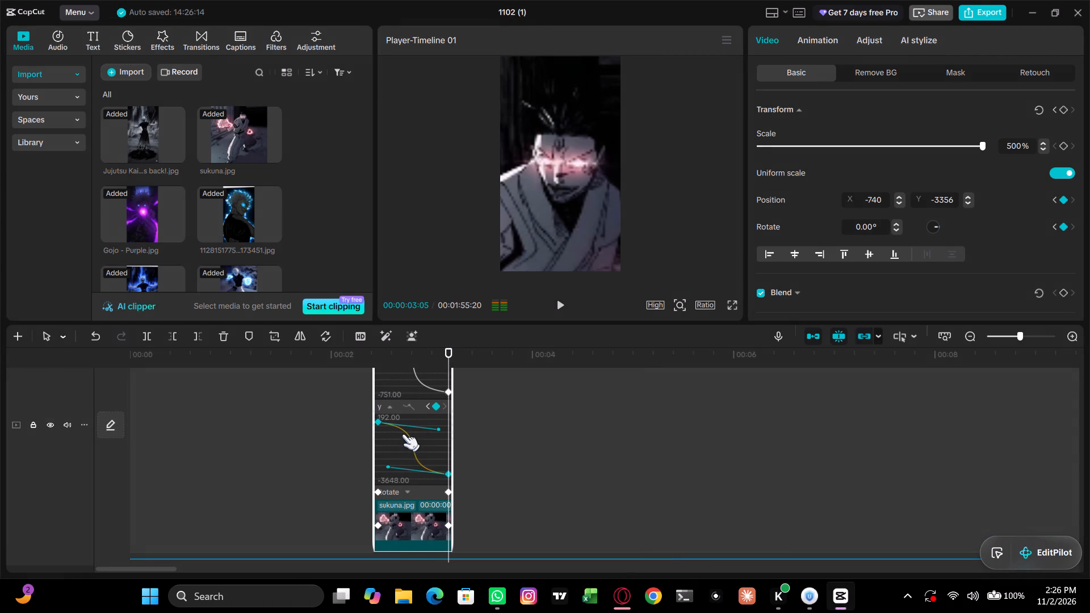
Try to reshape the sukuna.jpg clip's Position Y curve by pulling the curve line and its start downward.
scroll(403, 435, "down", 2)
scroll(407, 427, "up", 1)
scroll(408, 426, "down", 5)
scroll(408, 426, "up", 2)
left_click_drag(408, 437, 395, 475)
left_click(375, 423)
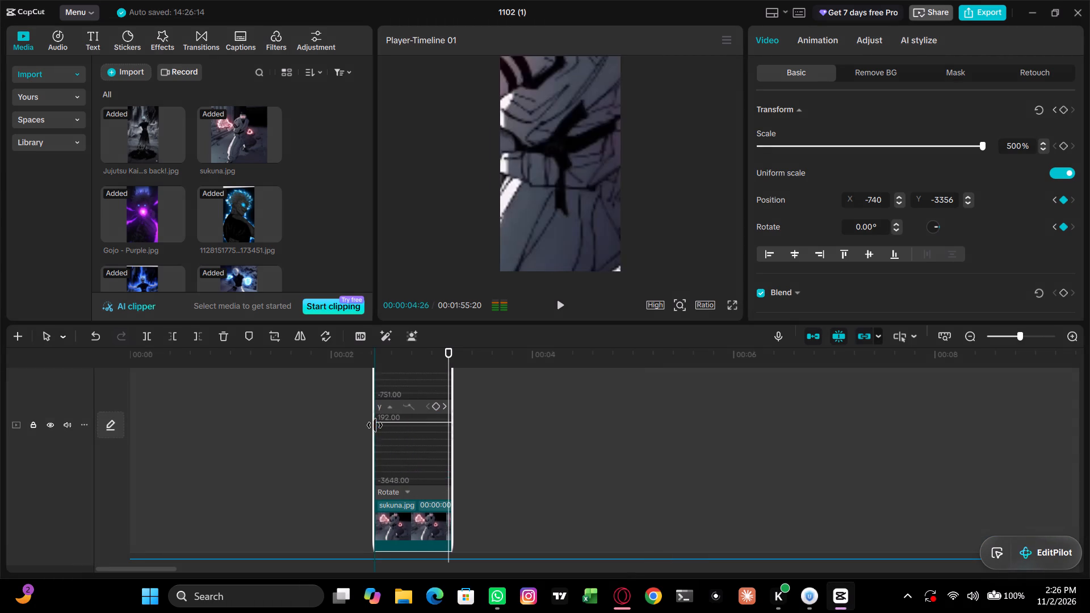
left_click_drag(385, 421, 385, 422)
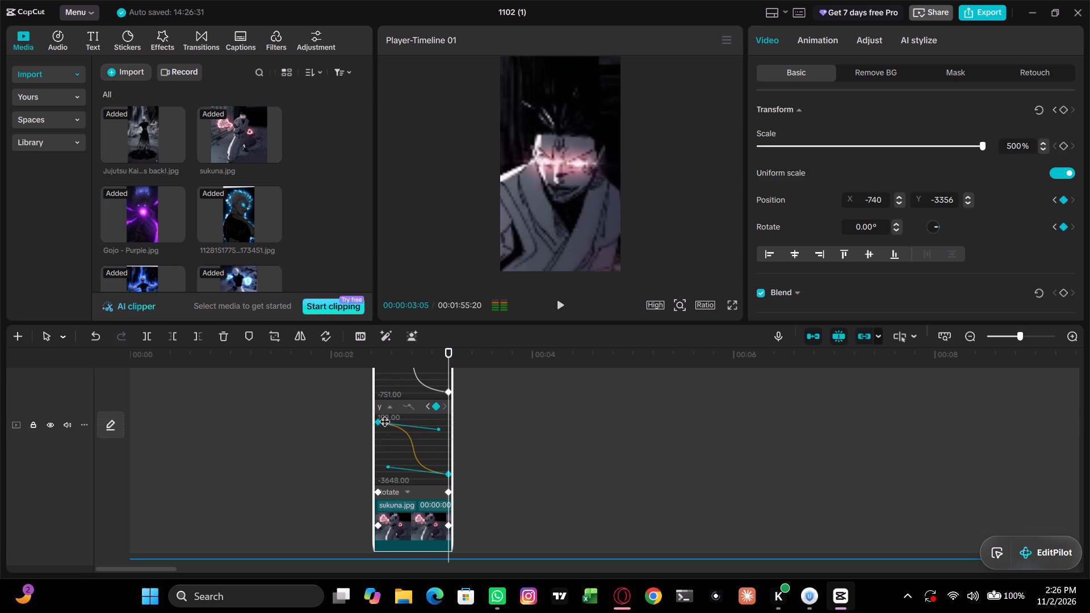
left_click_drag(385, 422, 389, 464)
Look over the sukuna.jpg clip's Position Y graph again with its keyframes deselected.
scroll(430, 448, "down", 1)
scroll(430, 448, "up", 1)
scroll(430, 448, "down", 1)
scroll(430, 448, "up", 1)
scroll(430, 448, "down", 3)
scroll(430, 448, "up", 2)
scroll(430, 448, "down", 4)
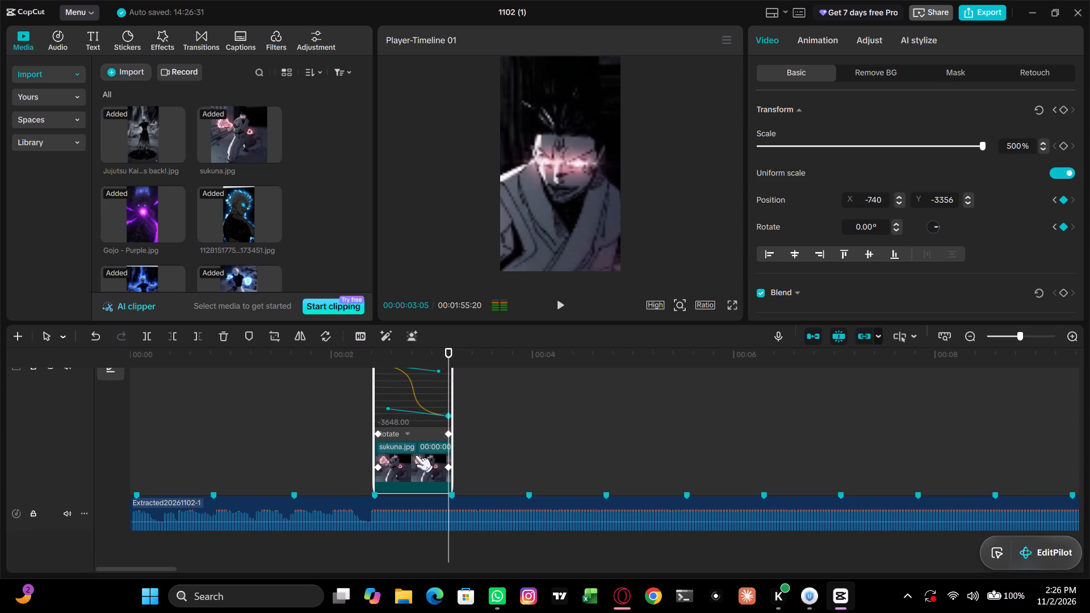
left_click(418, 452)
scroll(402, 406, "up", 2)
scroll(402, 406, "down", 2)
scroll(402, 406, "up", 2)
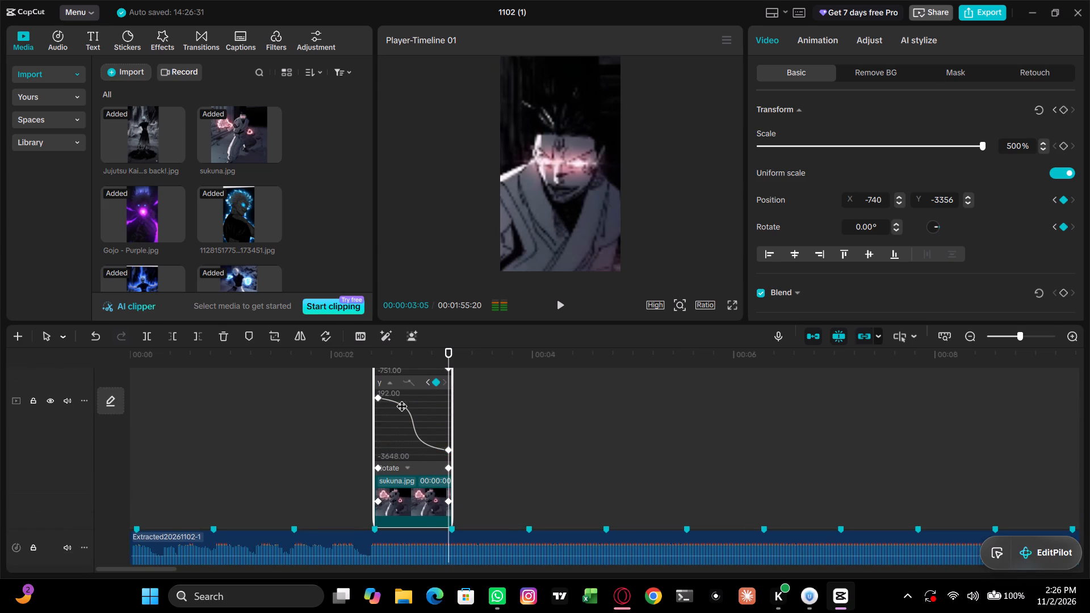
Delete the Position Y and Position X keyframe curves from the sukuna.jpg clip.
scroll(414, 397, "up", 4)
scroll(416, 395, "down", 2)
scroll(416, 395, "up", 6)
scroll(417, 394, "down", 1)
scroll(417, 392, "up", 3)
scroll(417, 392, "down", 3)
scroll(417, 392, "up", 1)
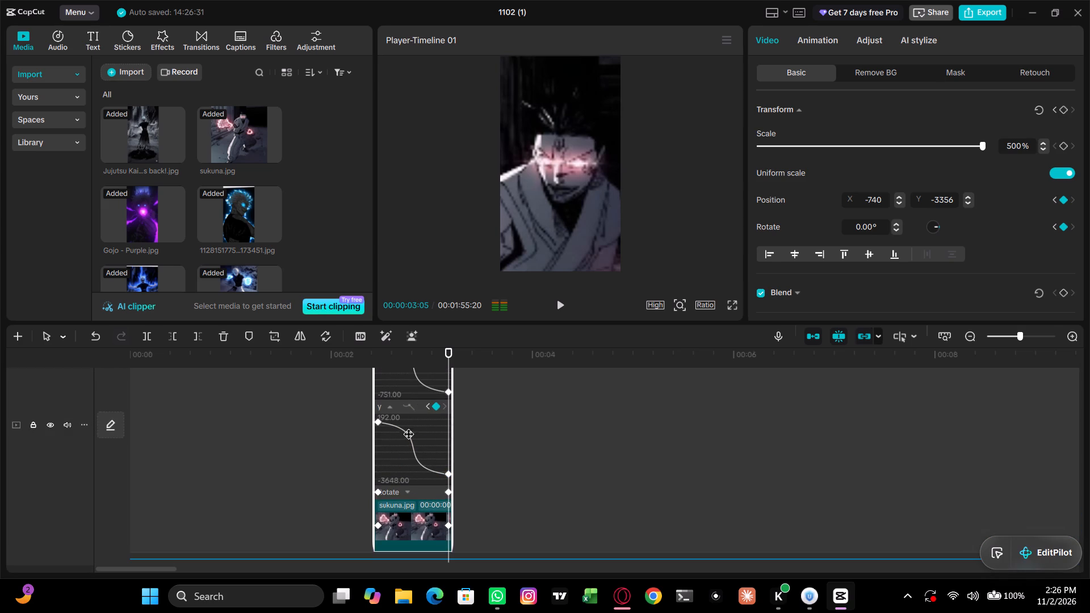
right_click(409, 435)
left_click(466, 568)
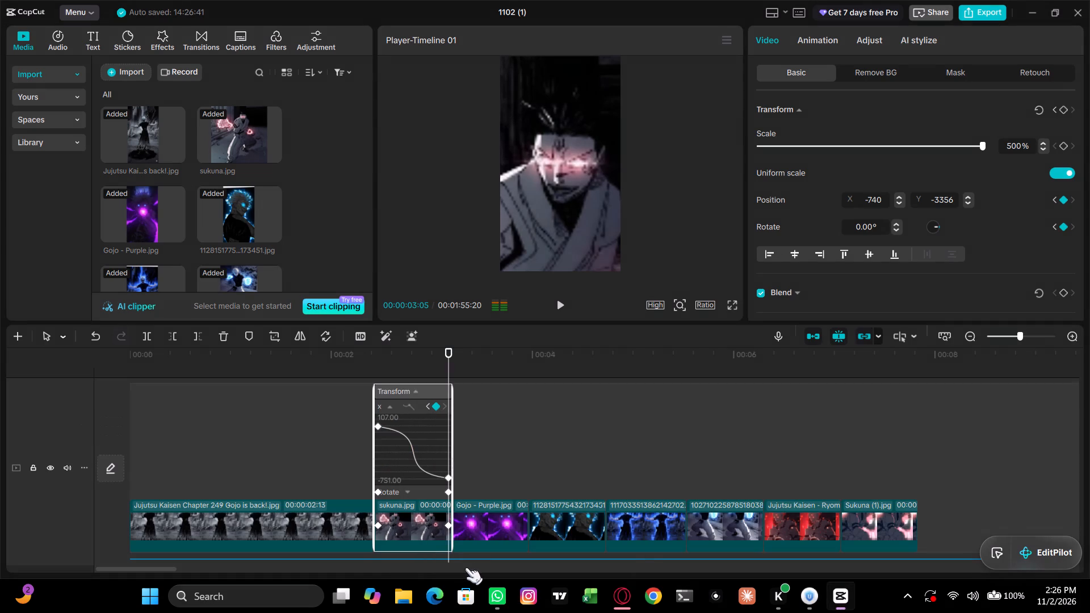
right_click(406, 456)
left_click(438, 567)
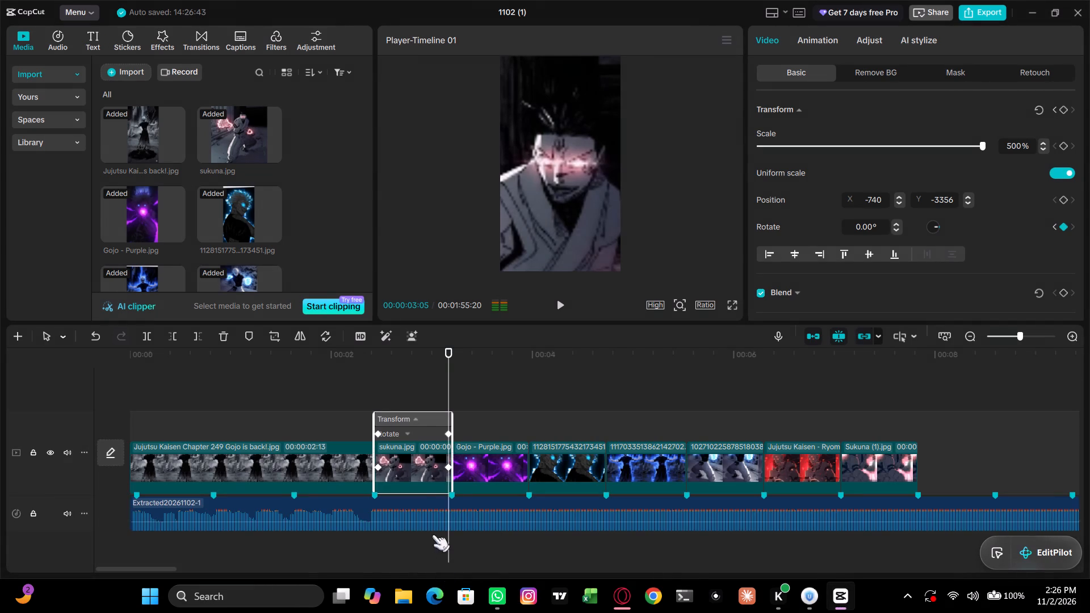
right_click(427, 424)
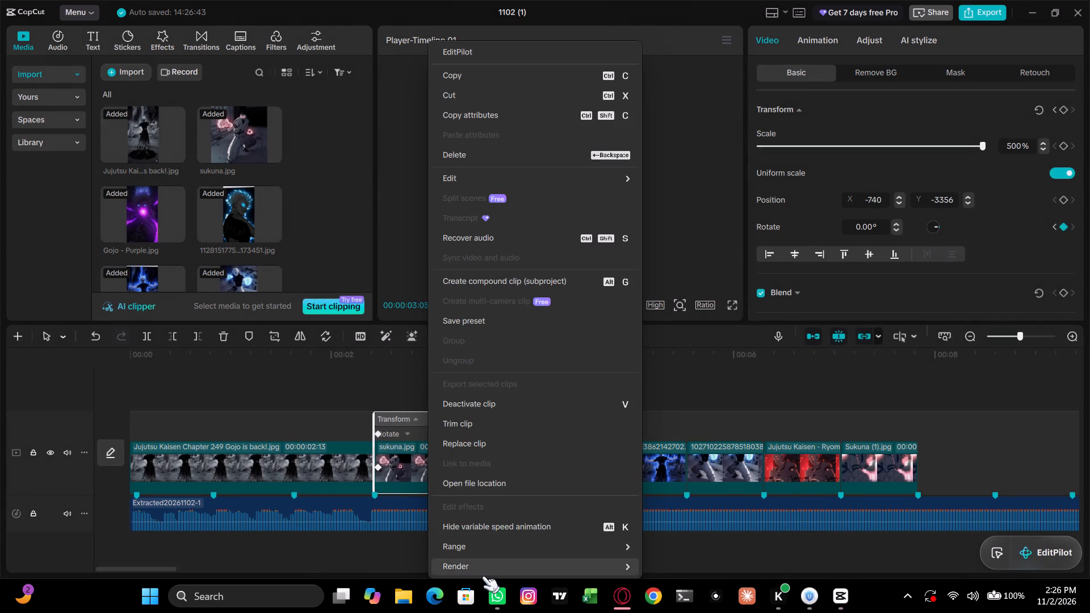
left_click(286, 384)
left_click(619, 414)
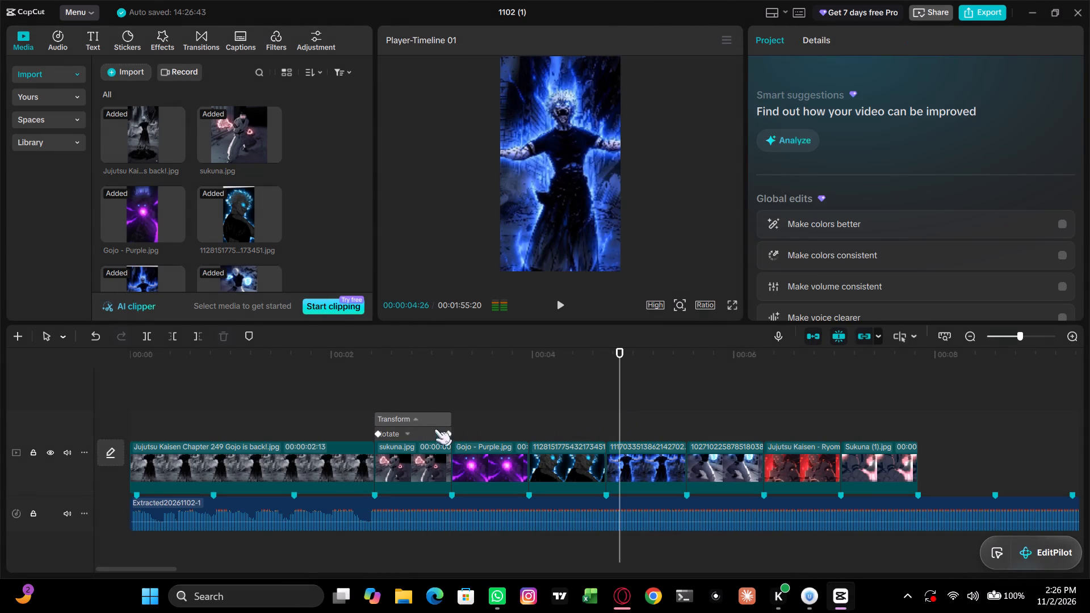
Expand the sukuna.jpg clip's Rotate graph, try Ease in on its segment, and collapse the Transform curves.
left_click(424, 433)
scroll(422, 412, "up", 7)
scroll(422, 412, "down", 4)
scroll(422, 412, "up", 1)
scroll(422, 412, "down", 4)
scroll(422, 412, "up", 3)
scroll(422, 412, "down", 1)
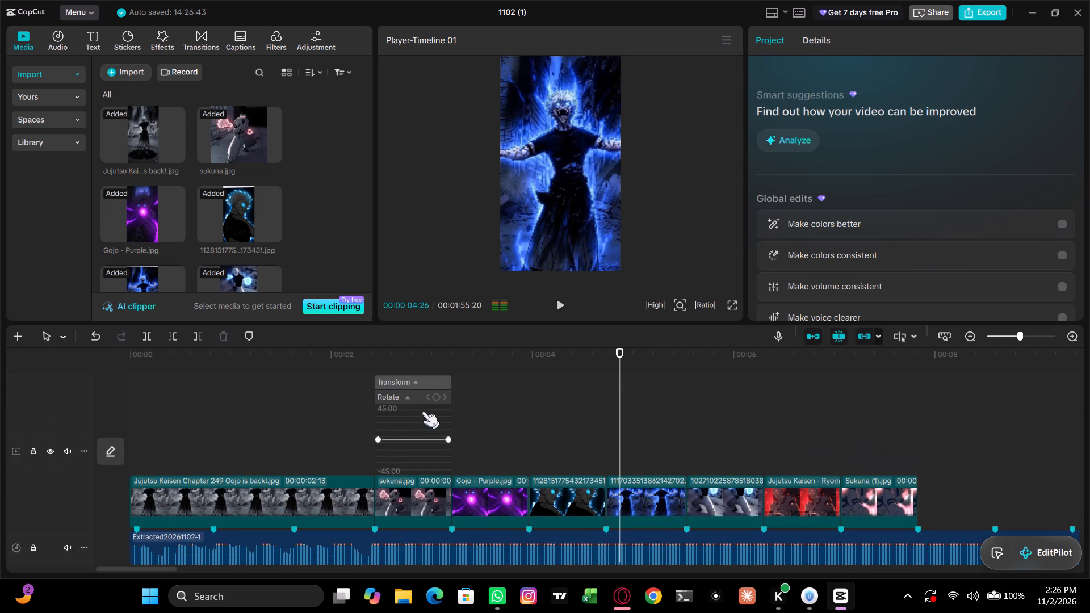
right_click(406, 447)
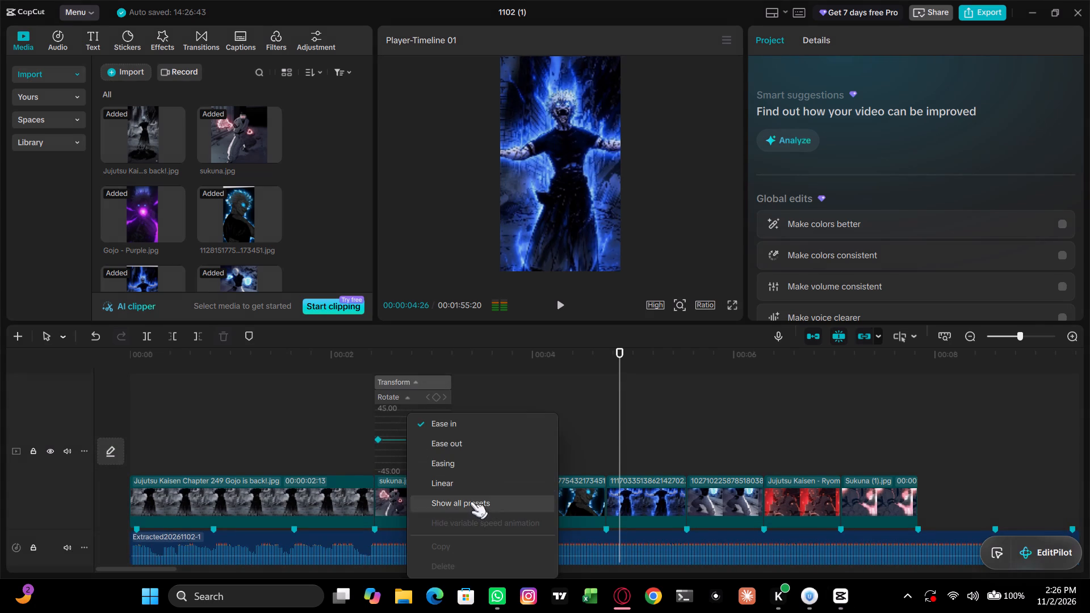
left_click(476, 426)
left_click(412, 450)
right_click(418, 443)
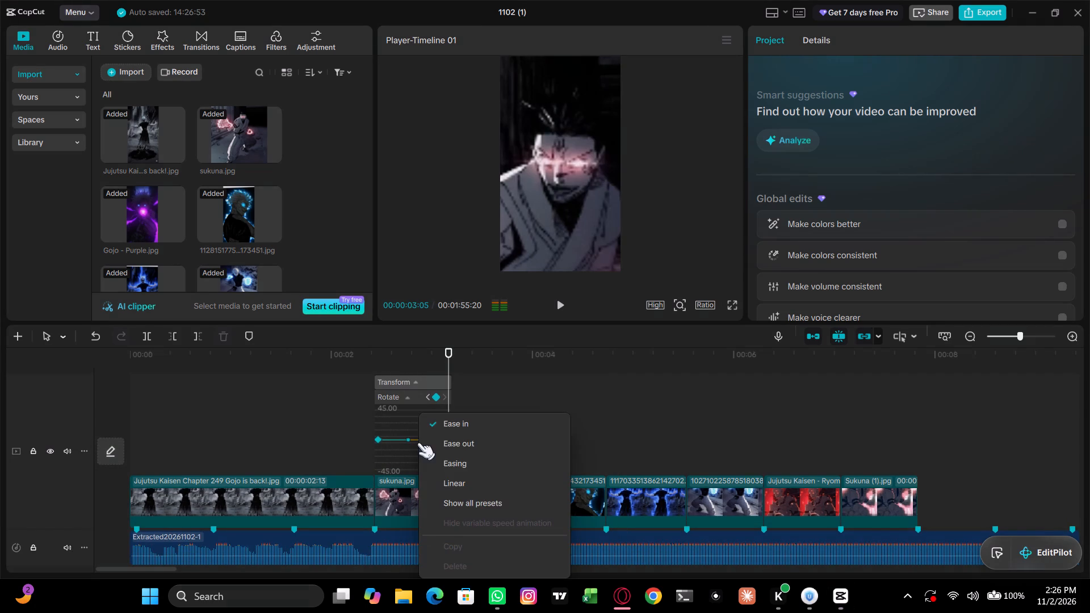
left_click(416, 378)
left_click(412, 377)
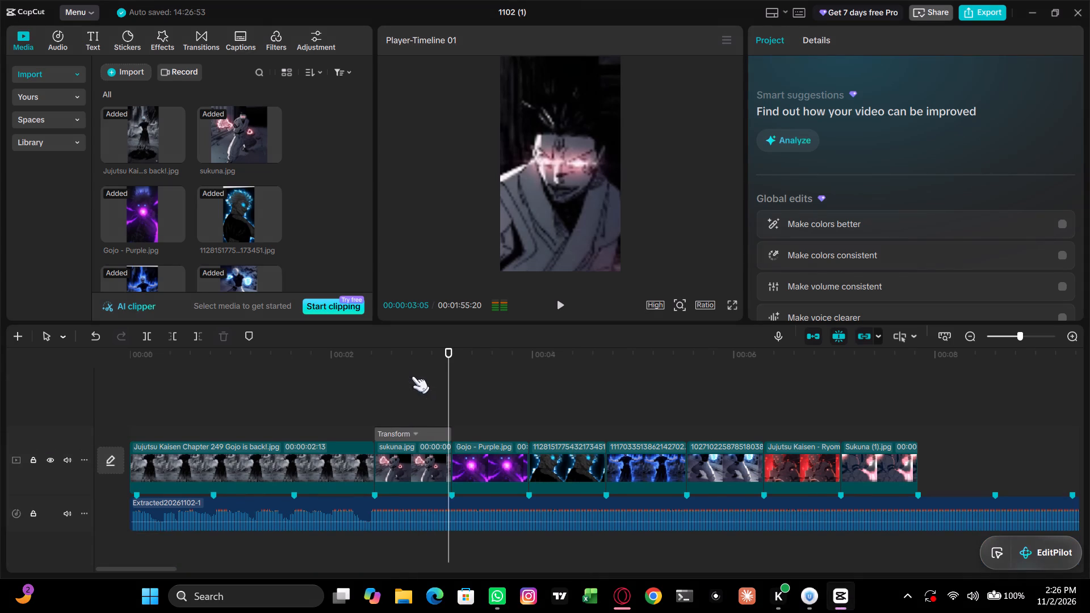
Hide the variable speed animation of the sukuna.jpg clip.
left_click(403, 468)
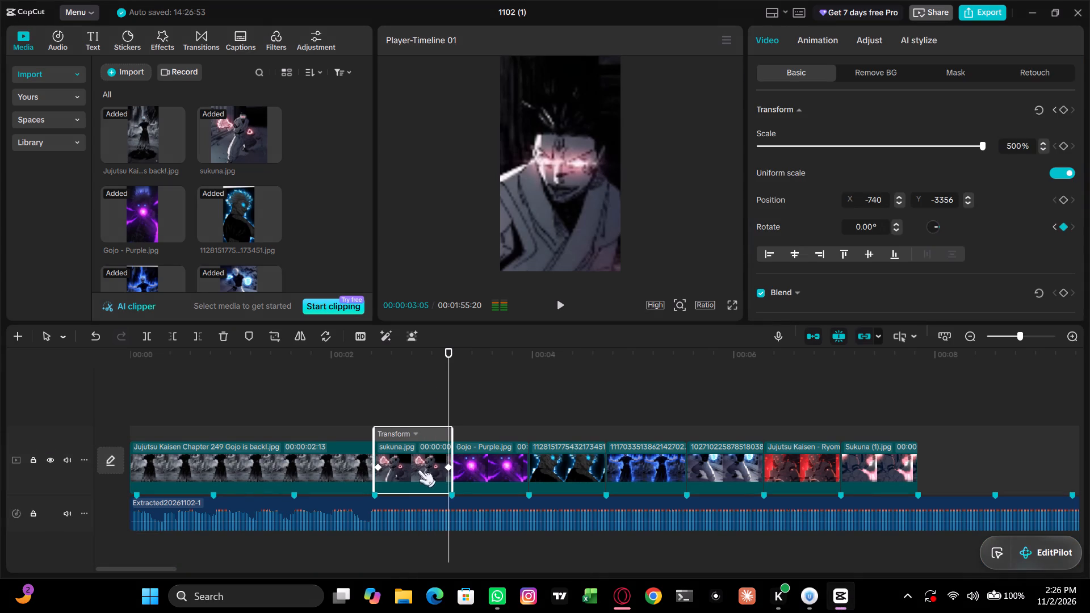
right_click(446, 465)
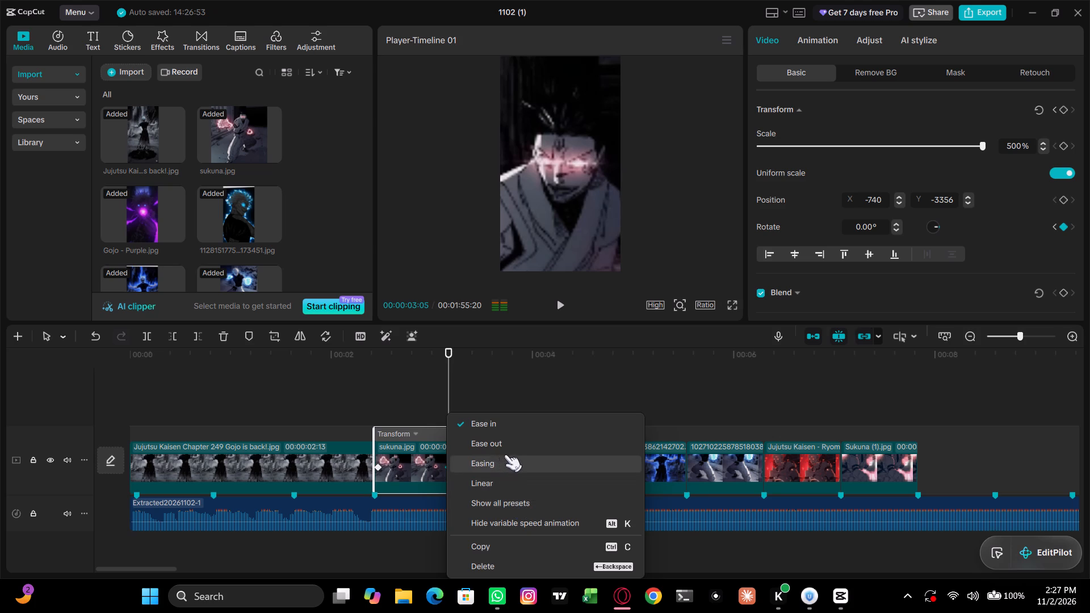
left_click(555, 524)
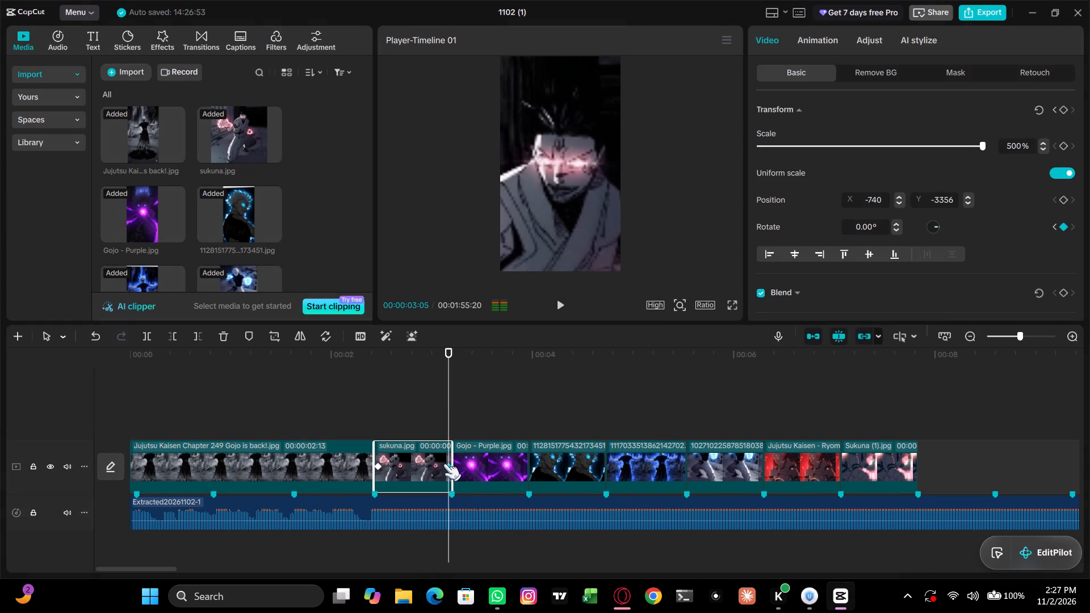
Try the Rebound In preset curve on the sukuna.jpg clip's end keyframe, and switch it to Circular Ease.
right_click(445, 465)
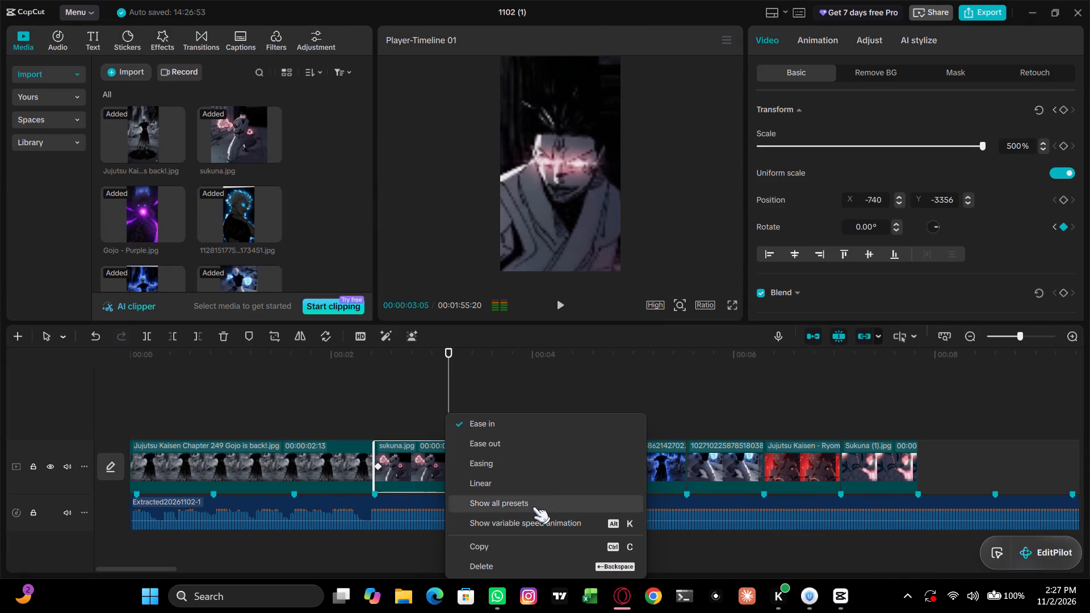
left_click(534, 507)
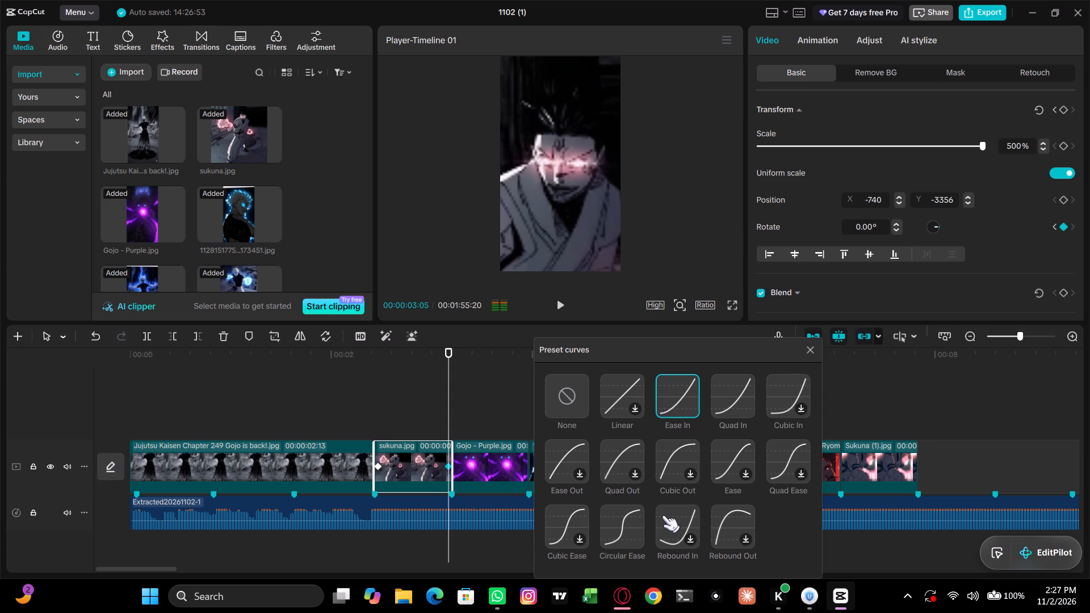
left_click(663, 516)
left_click(628, 538)
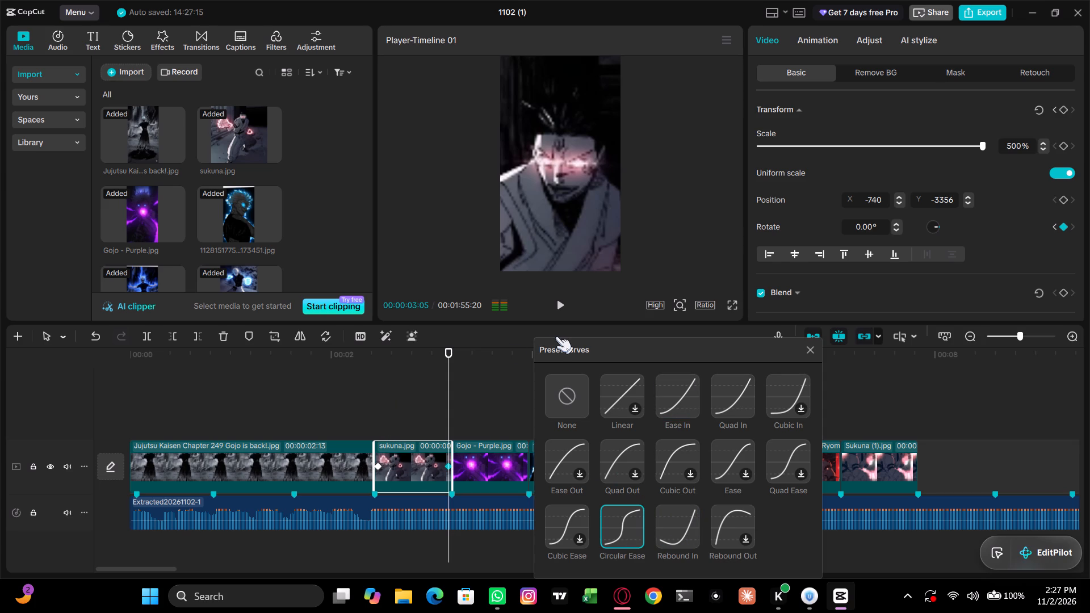
Play the edit from the end of the sukuna.jpg clip, close the preset curves and return the playhead to the start.
key("space")
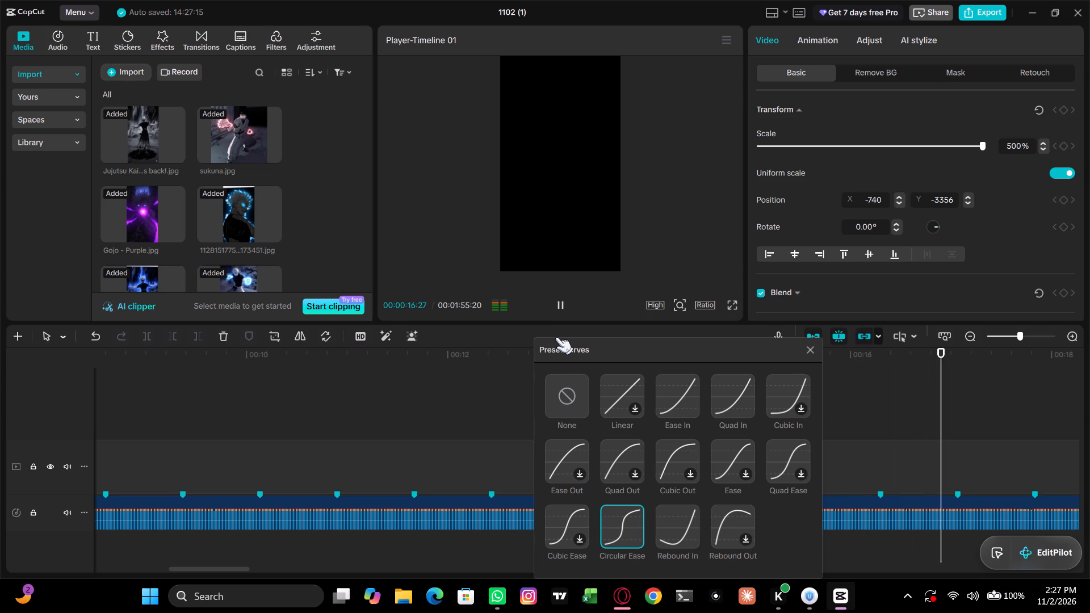
left_click(958, 405)
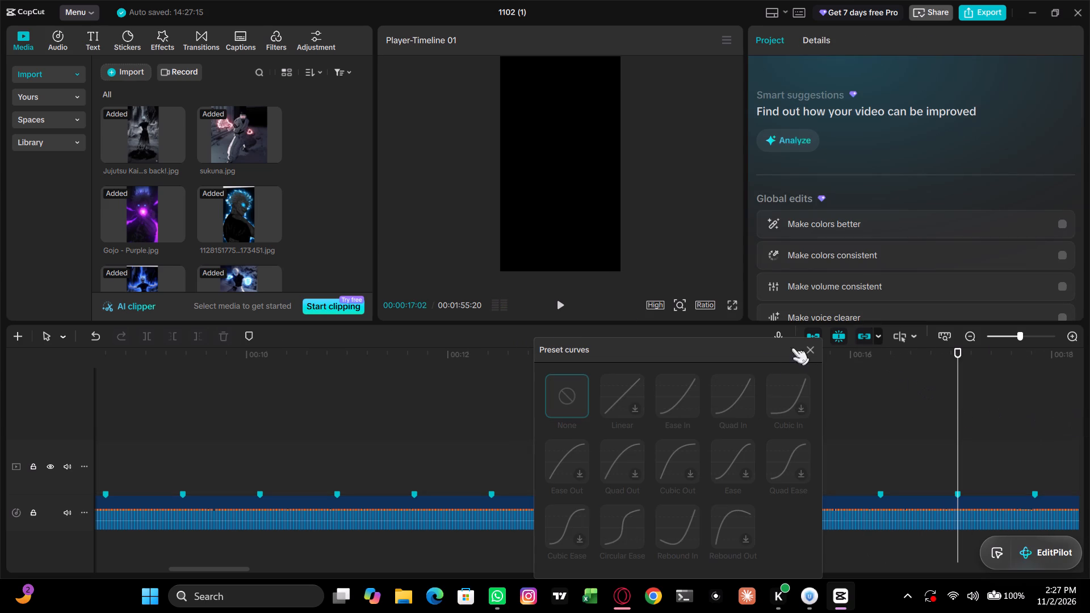
left_click(815, 349)
left_click_drag(957, 431, 13, 532)
left_click(401, 479)
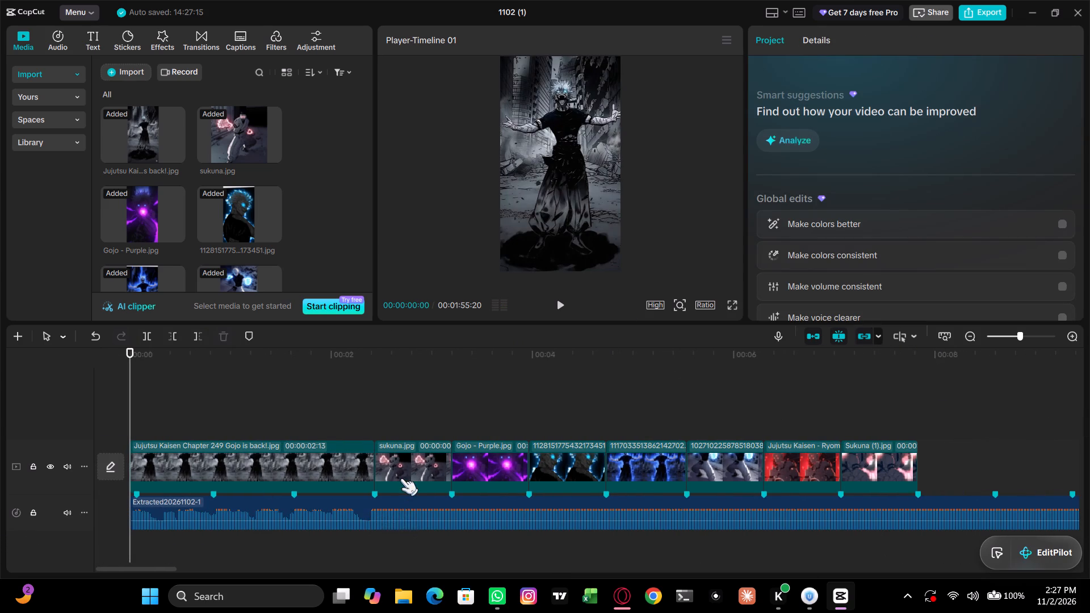
Reapply the Circular Ease preset curve to the sukuna.jpg clip's end keyframe and preview the animation.
left_click(446, 398)
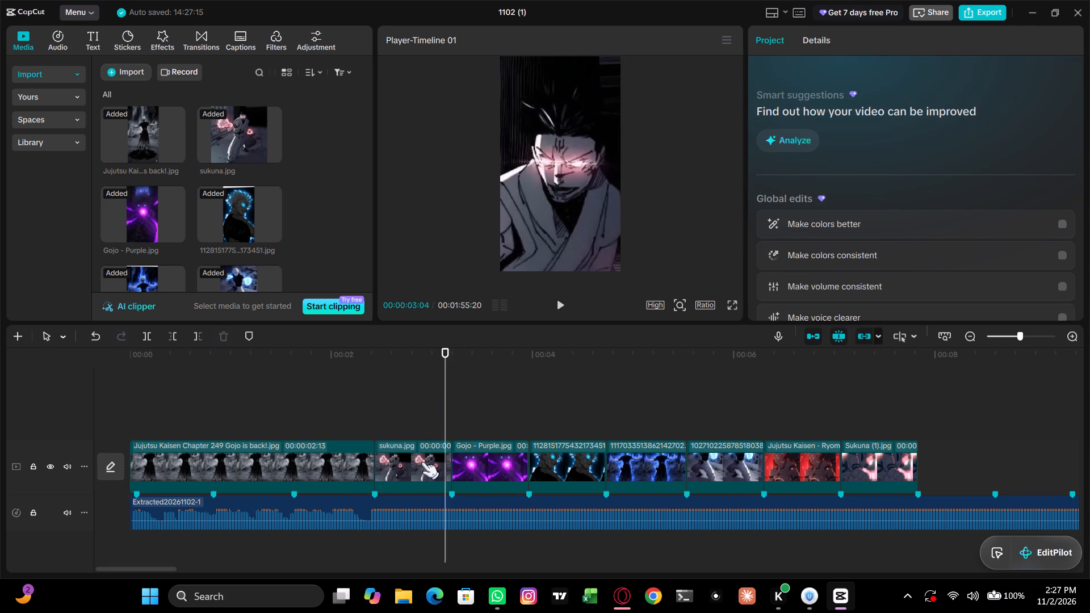
left_click(422, 463)
right_click(446, 466)
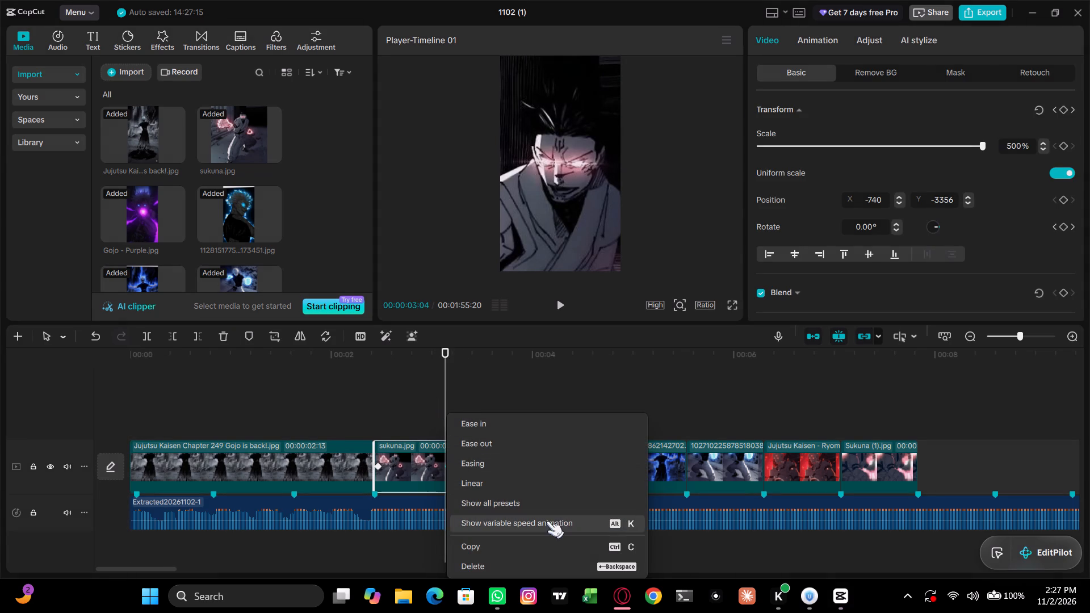
left_click(538, 509)
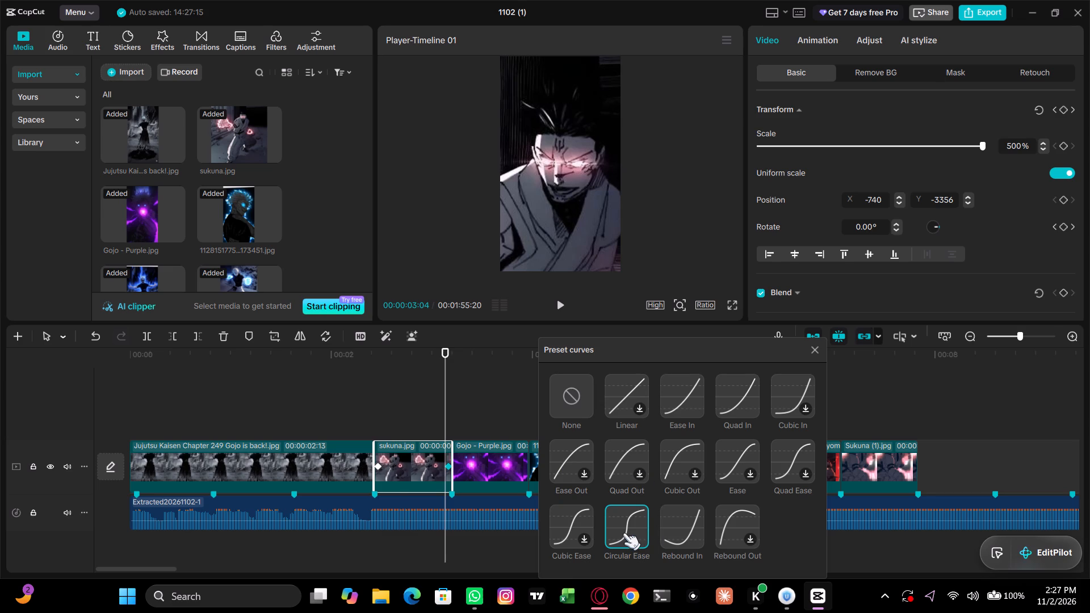
left_click(623, 534)
left_click(623, 534)
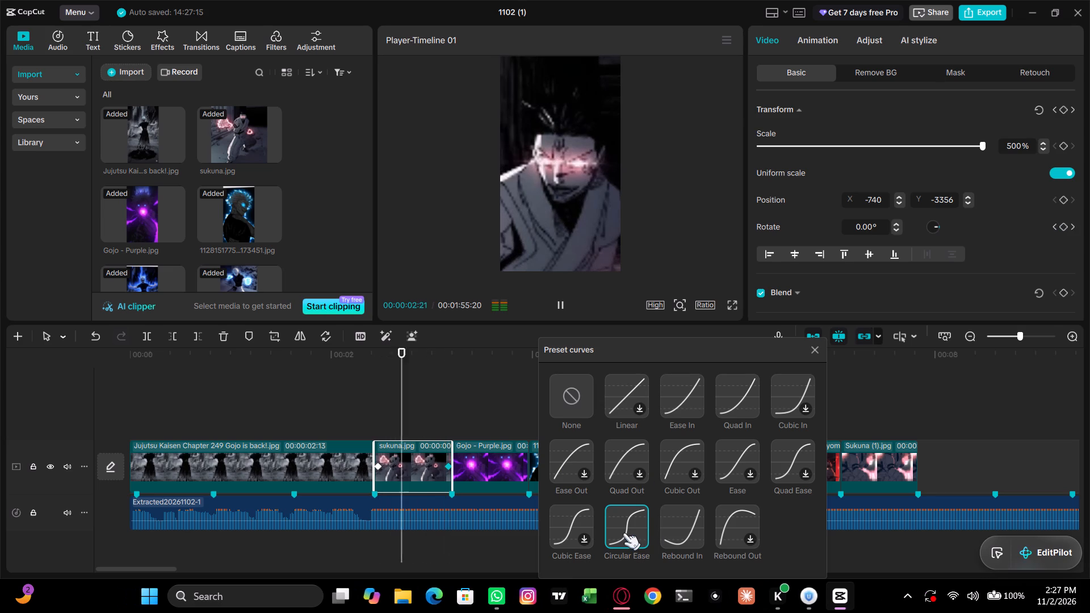
left_click(623, 534)
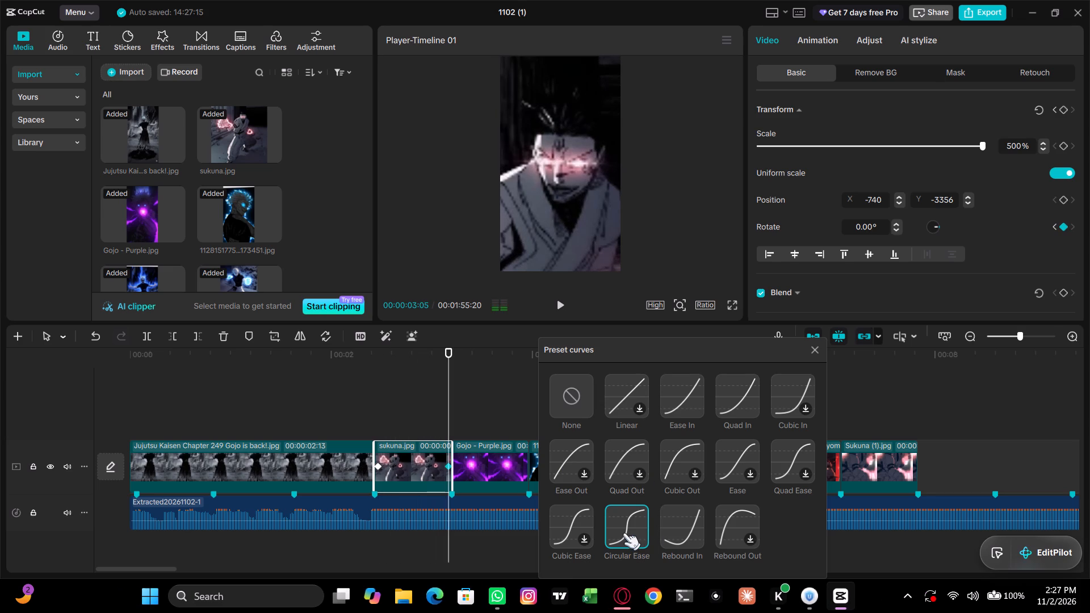
At the sukuna.jpg clip's start keyframe, reduce the scale to 184% and reposition the image at X 0, Y 0.
left_click(397, 422)
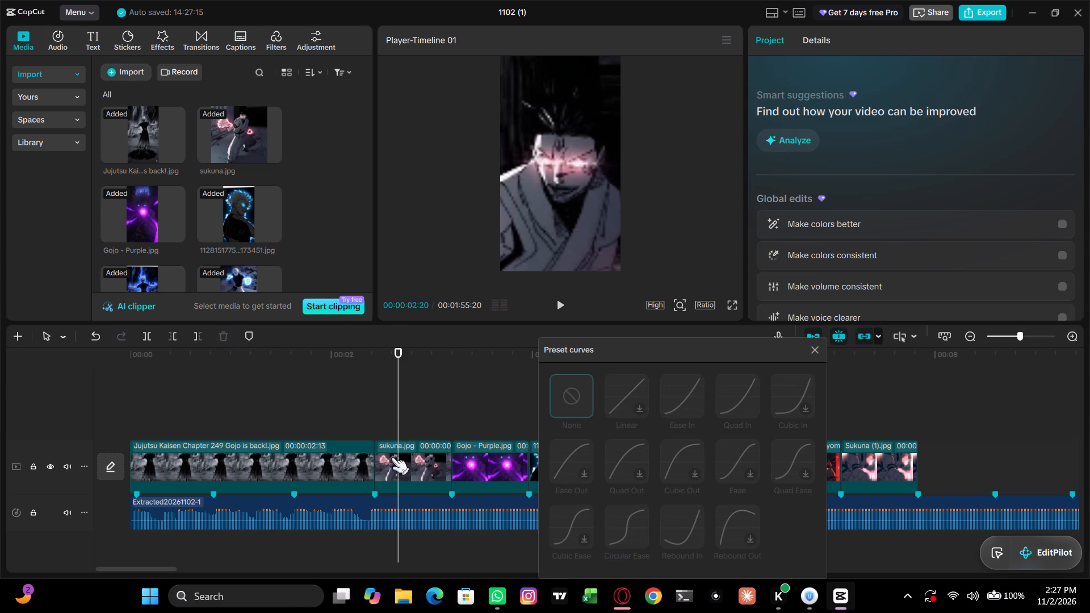
left_click(358, 408)
left_click(400, 454)
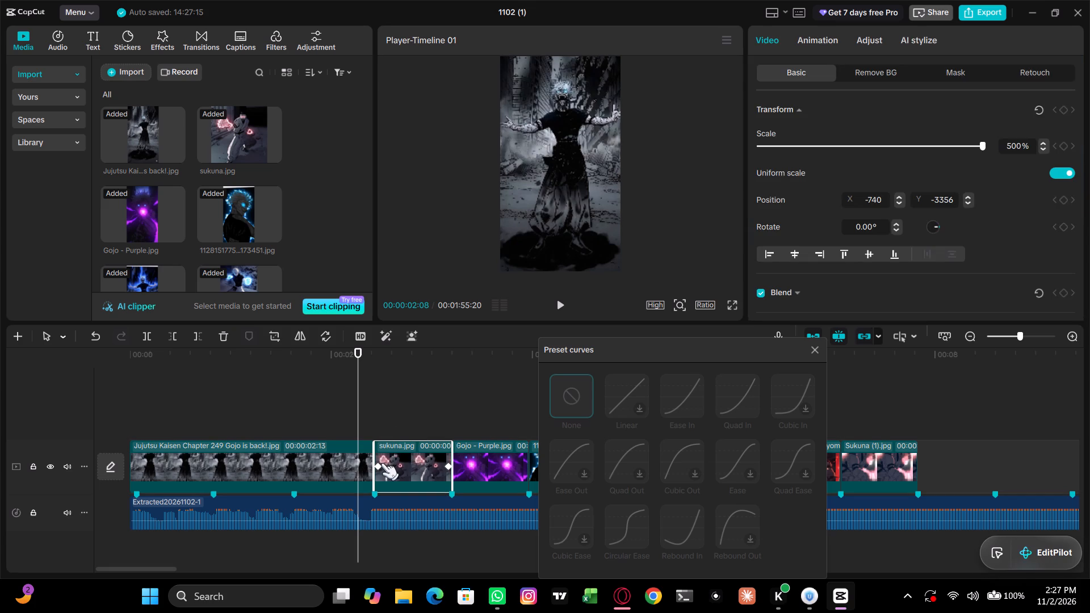
left_click(381, 464)
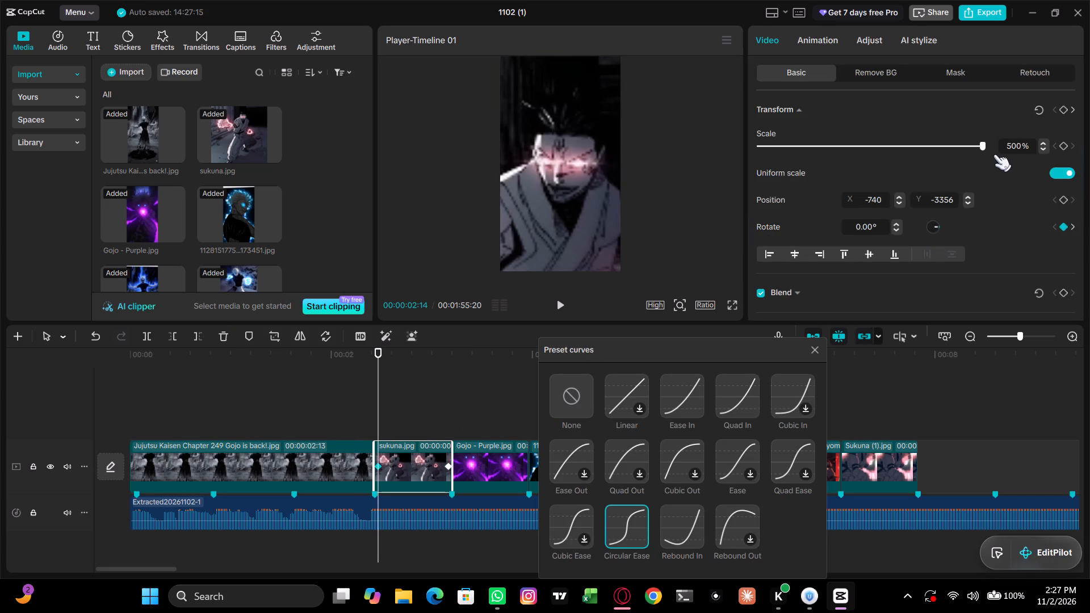
left_click_drag(980, 145, 887, 203)
left_click_drag(550, 229, 576, 86)
left_click_drag(880, 143, 831, 152)
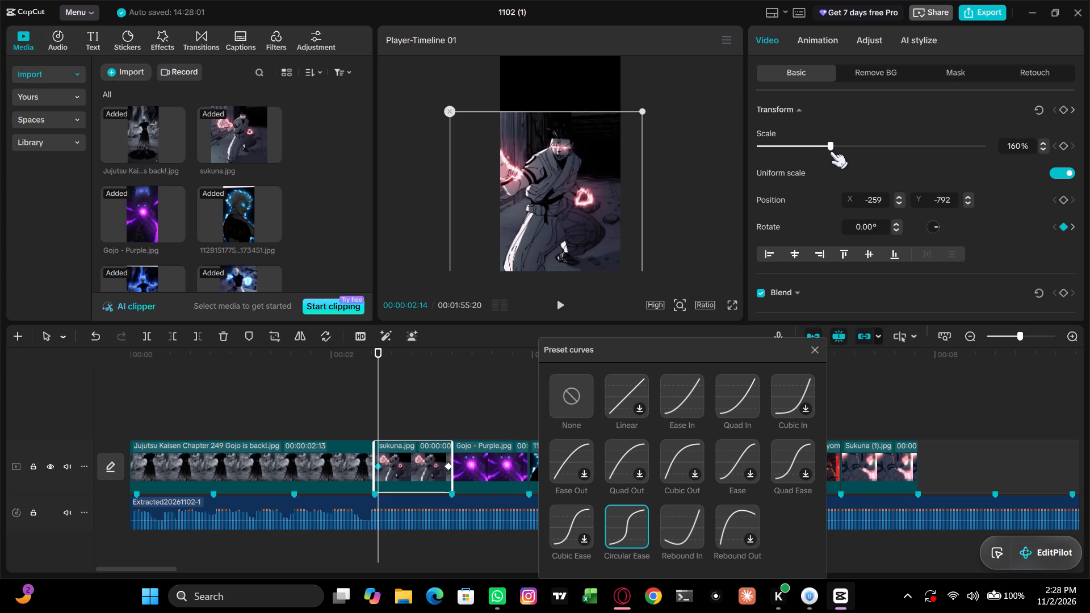
left_click_drag(831, 152, 841, 167)
left_click_drag(517, 221, 533, 178)
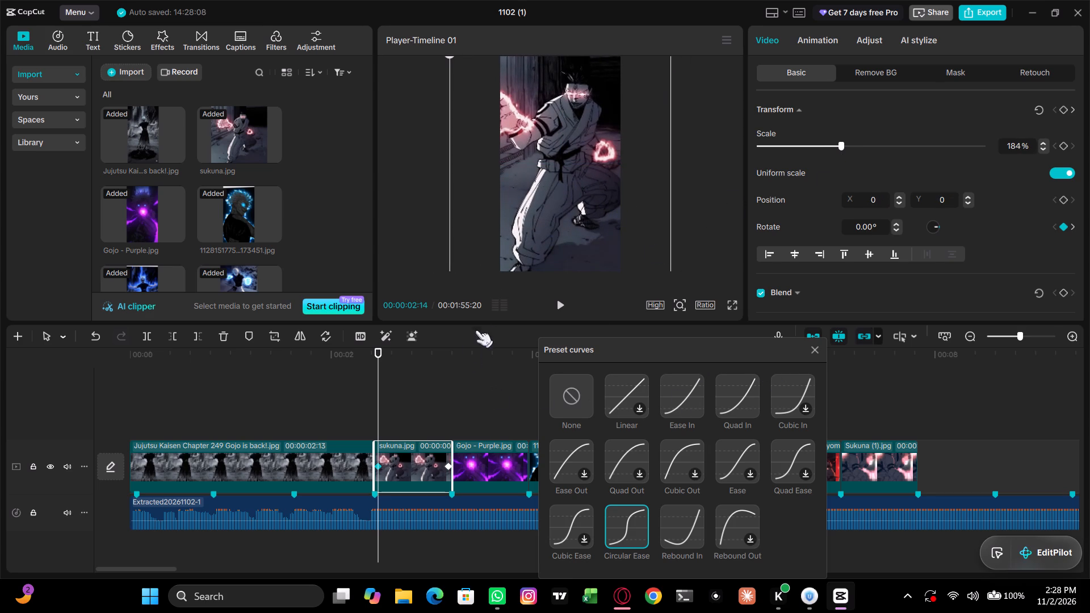
Play and scrub through the sukuna.jpg clip to check its resized framing, with the preset curves closed.
left_click(559, 305)
left_click(559, 305)
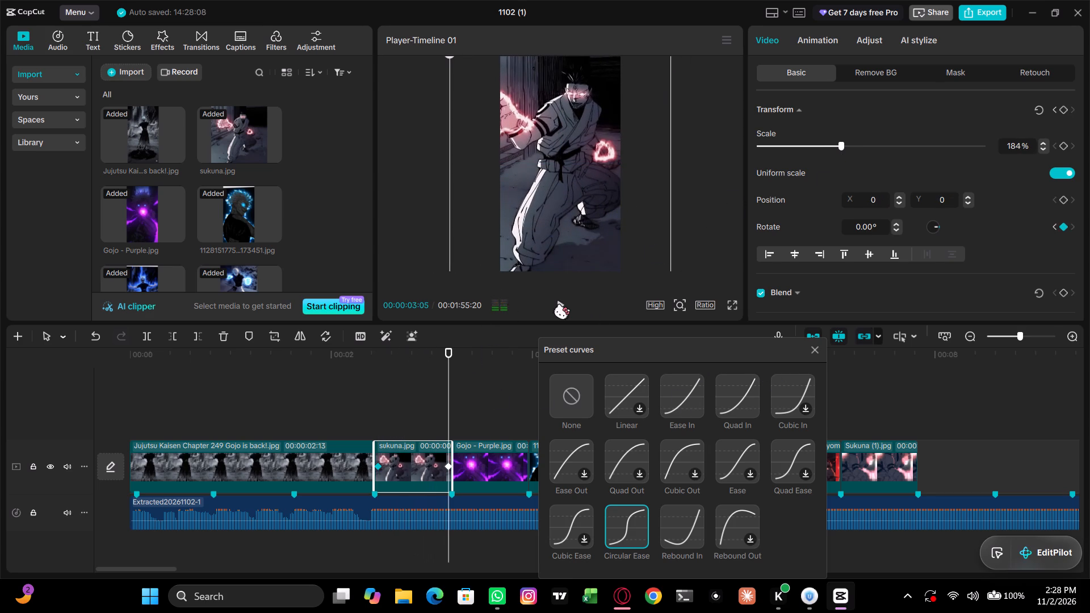
left_click(488, 410)
left_click(427, 468)
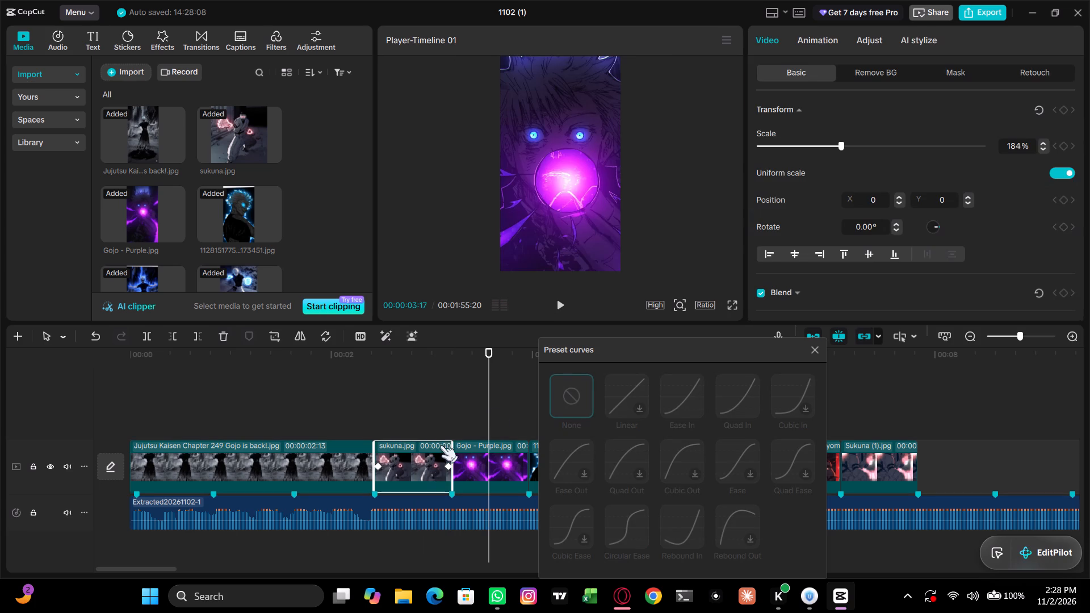
left_click(815, 347)
left_click(431, 393)
left_click(412, 465)
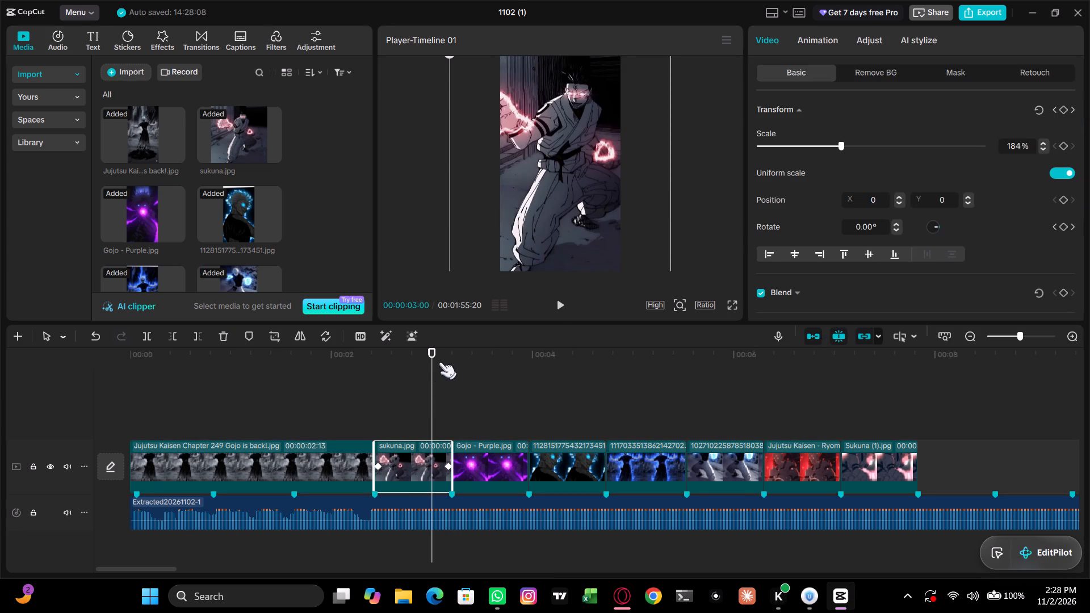
left_click_drag(431, 381, 430, 381)
left_click_drag(430, 381, 381, 392)
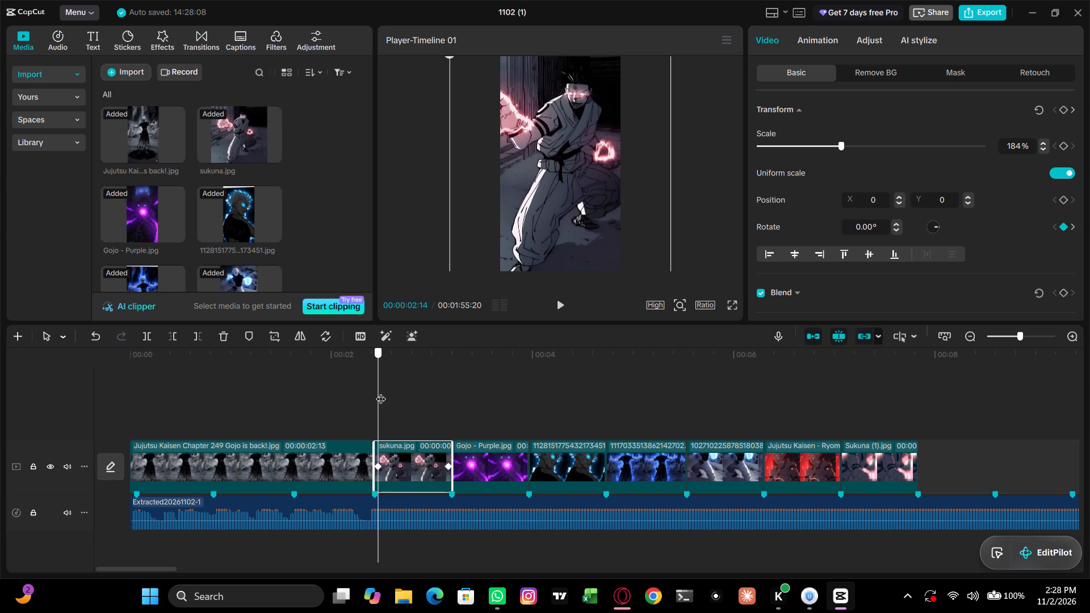
left_click_drag(381, 392, 461, 403)
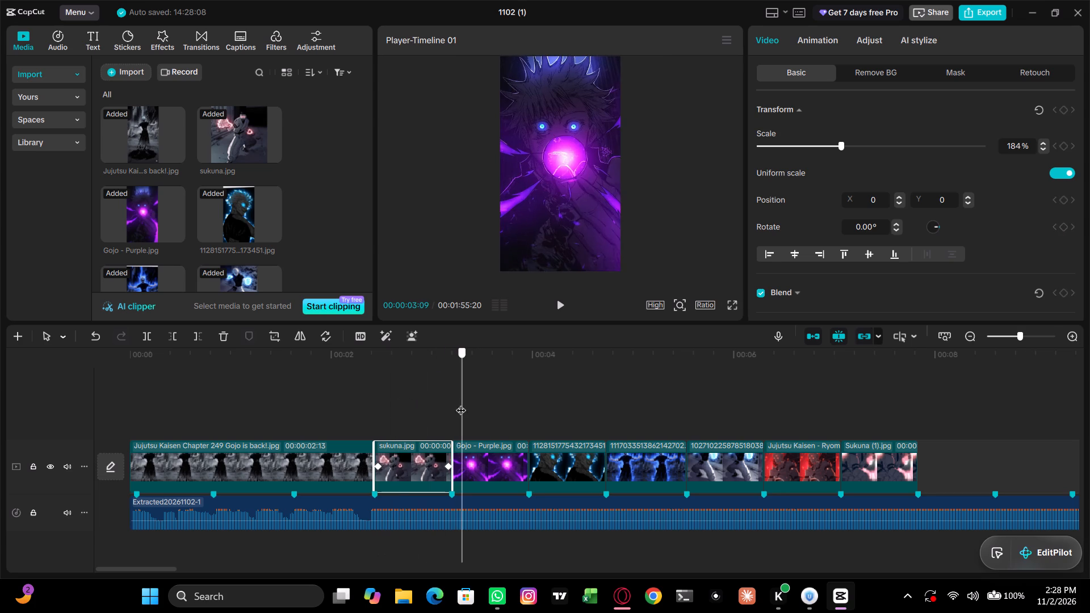
At the sukuna.jpg clip's end keyframe, enlarge the image to 500% and reposition it on Sukuna's face at X -715, Y -3369.
left_click_drag(461, 403, 445, 404)
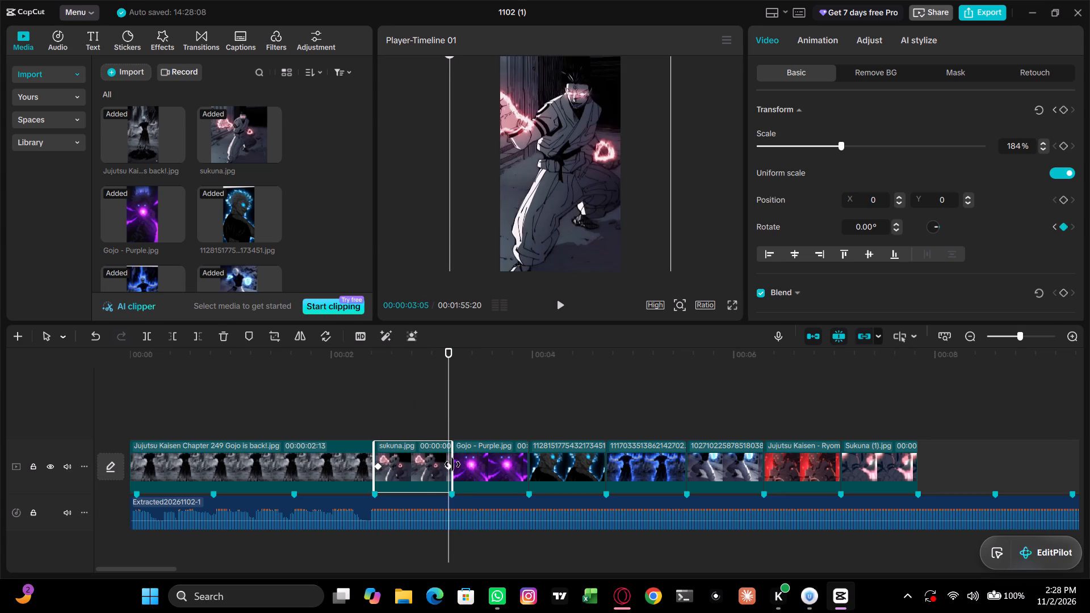
left_click(446, 467)
left_click_drag(841, 146, 1055, 152)
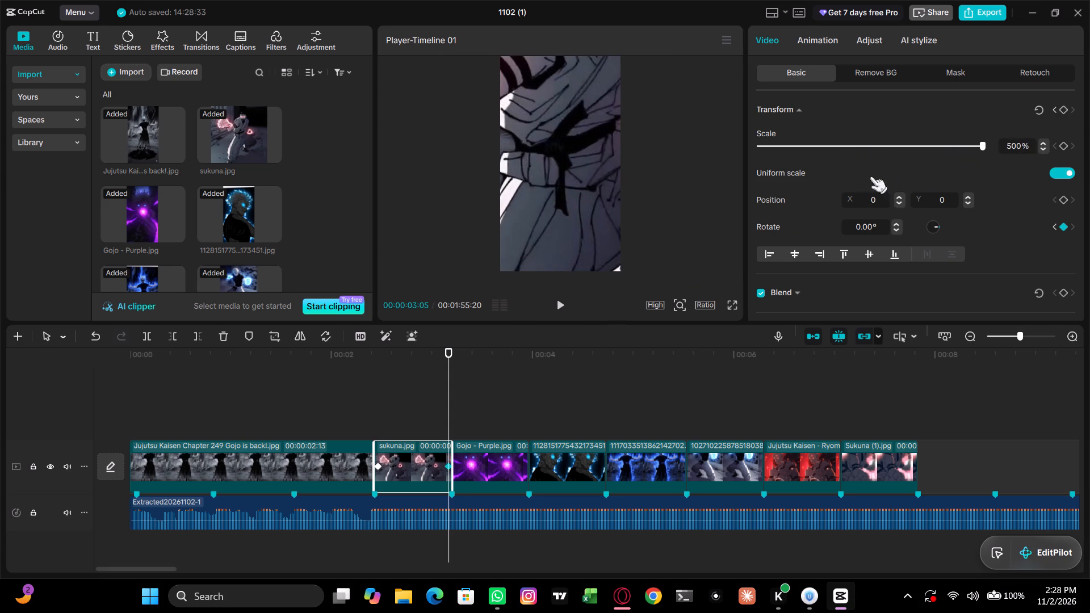
left_click_drag(576, 135, 528, 320)
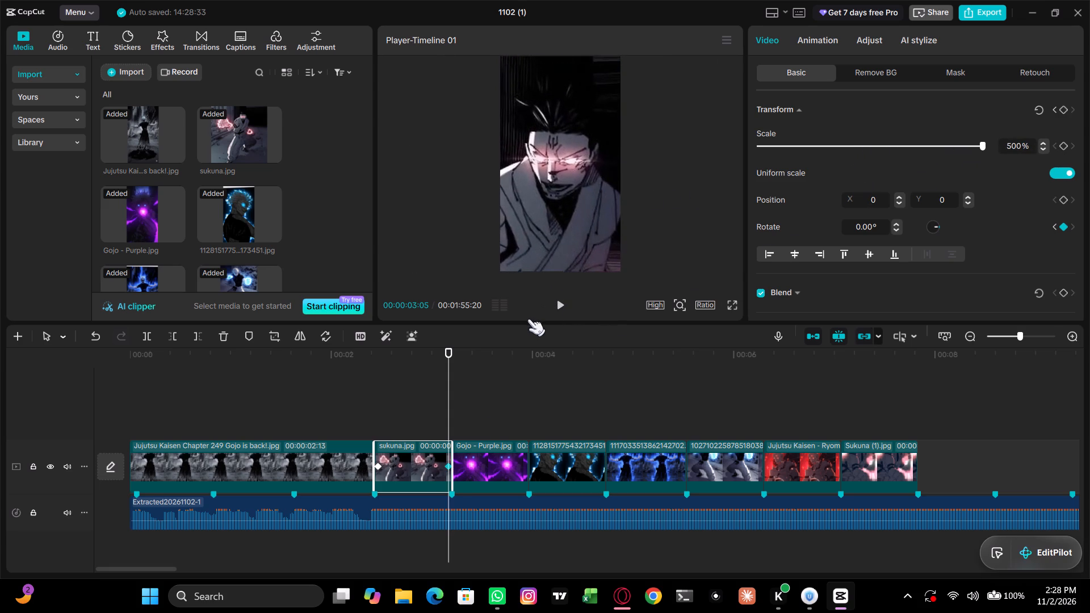
left_click_drag(528, 320, 535, 323)
Play and scrub through the sukuna.jpg clip and its neighbouring clips to check the enlarged face framing.
left_click(547, 375)
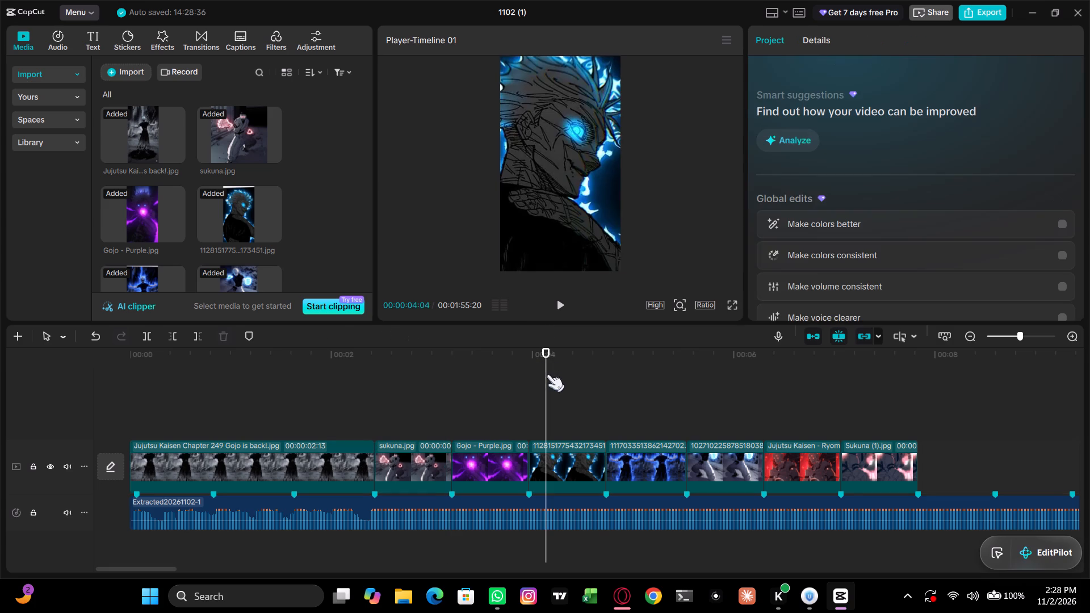
left_click(408, 400)
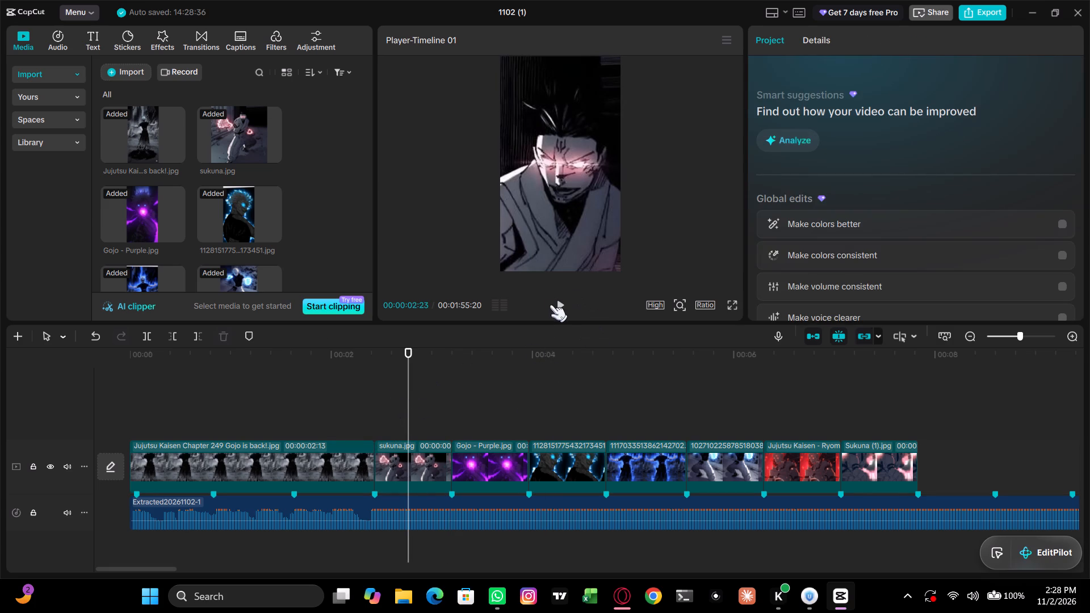
left_click(551, 305)
left_click(389, 370)
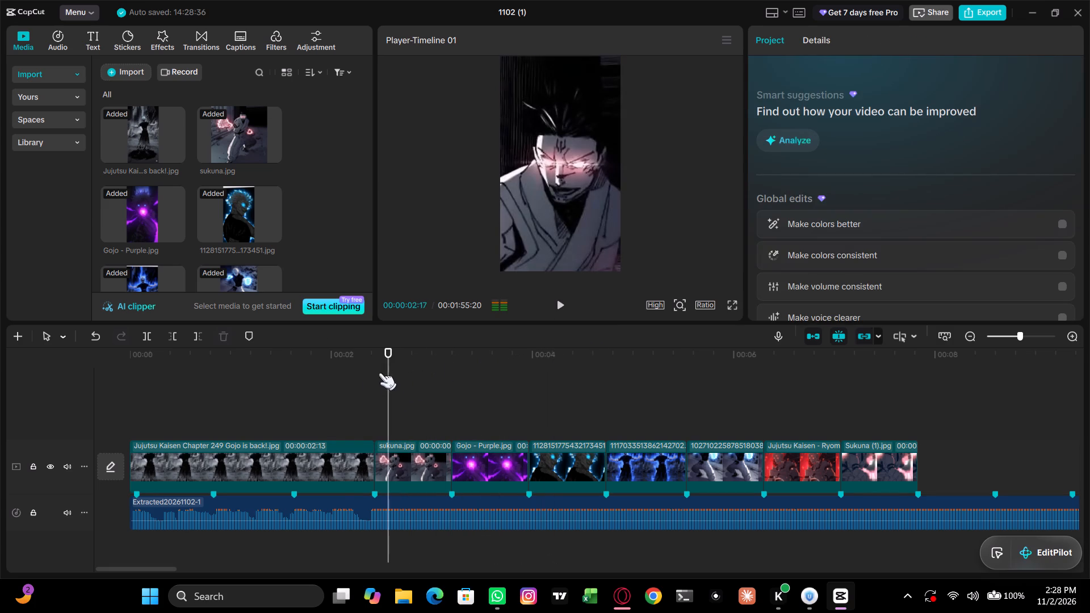
left_click(346, 379)
left_click(552, 300)
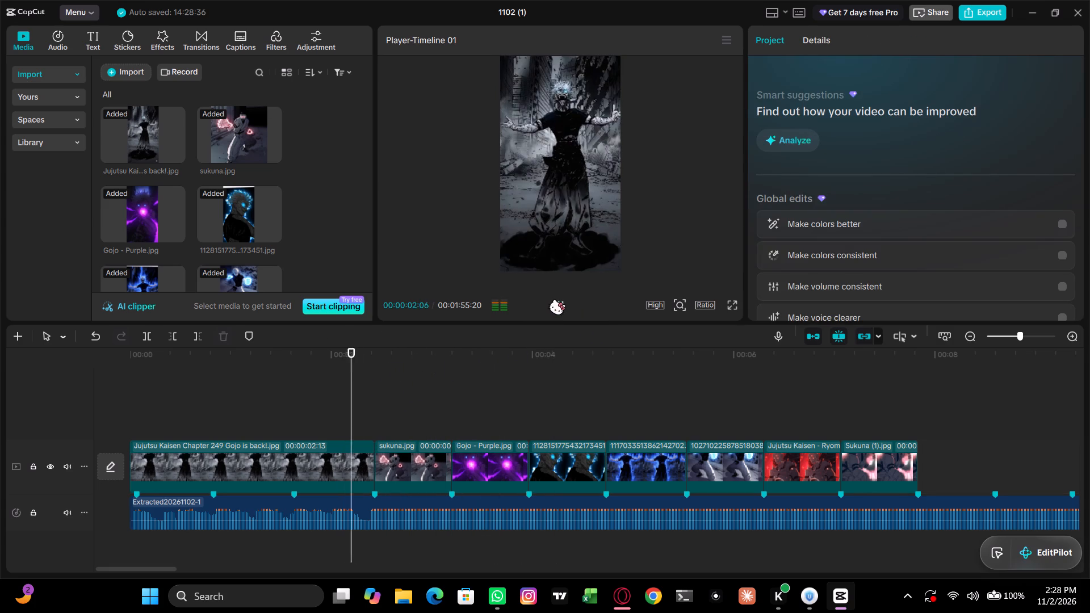
left_click(420, 391)
left_click(379, 383)
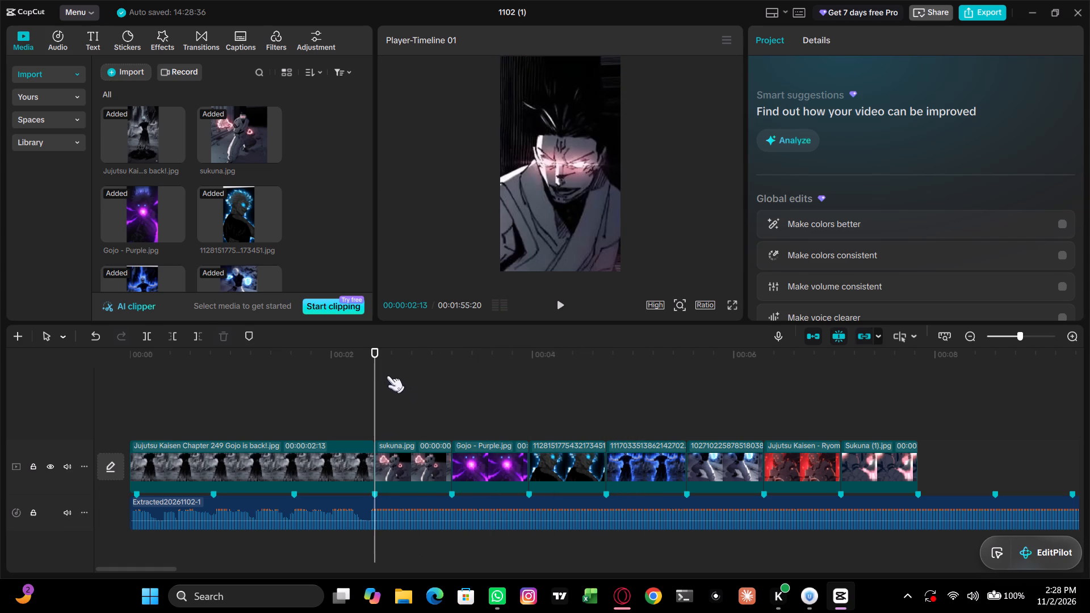
left_click(405, 455)
left_click(442, 402)
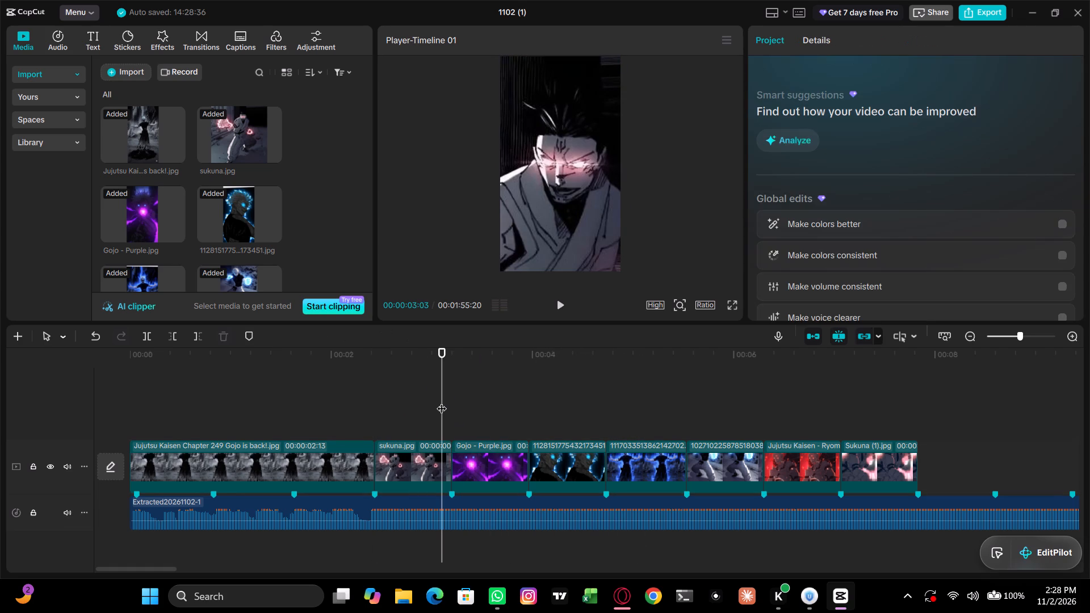
left_click(448, 391)
left_click(439, 392)
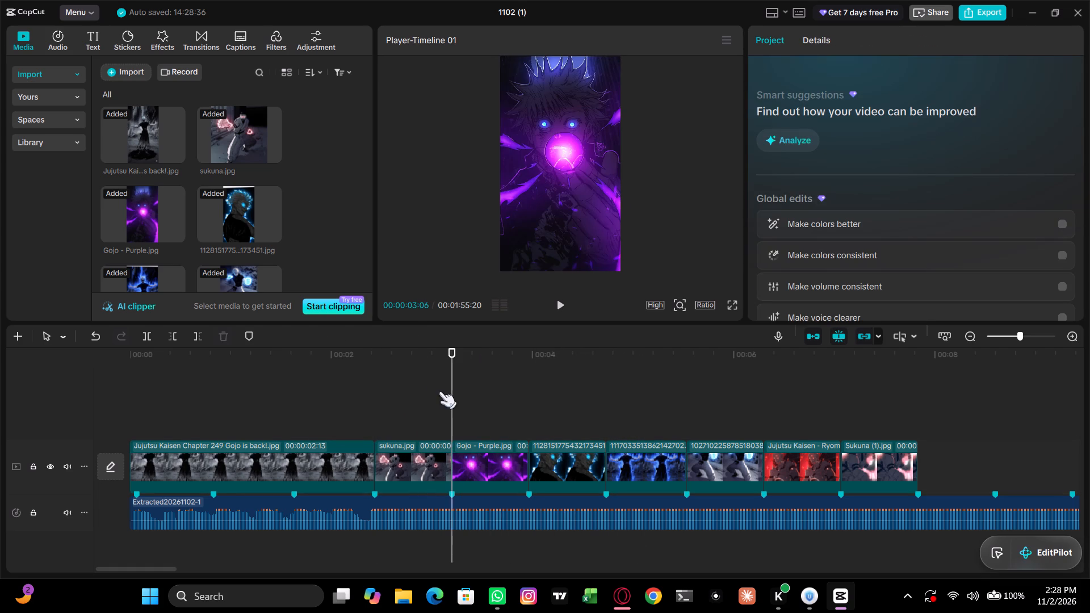
left_click(369, 398)
left_click(395, 454)
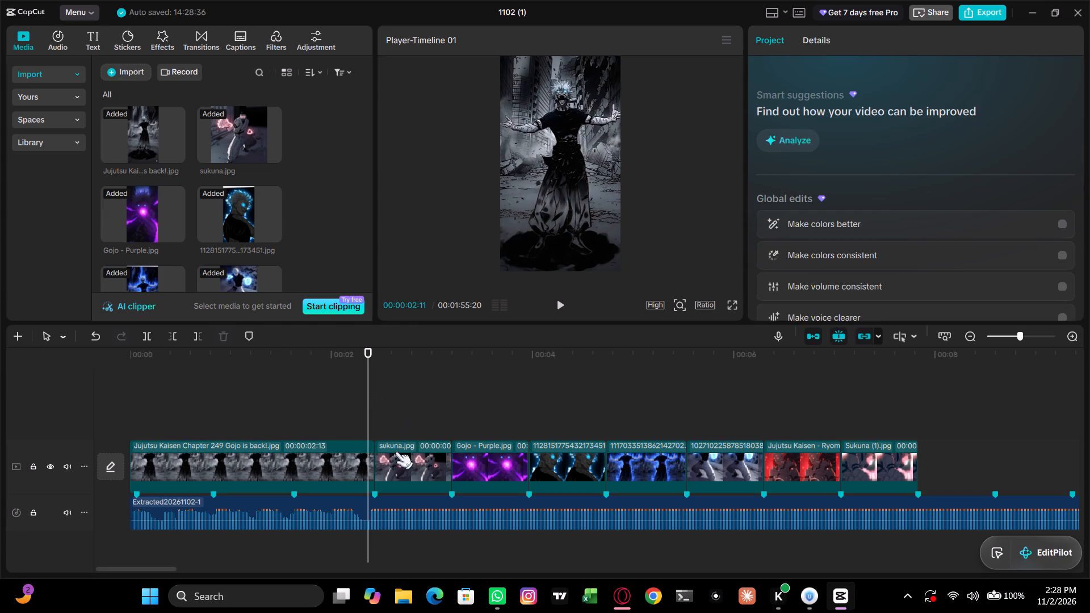
left_click(387, 407)
Replace the sukuna.jpg clip's rotate-only start keyframe with a full Transform keyframe, and add a Transform keyframe at its end keyframe too.
left_click(393, 443)
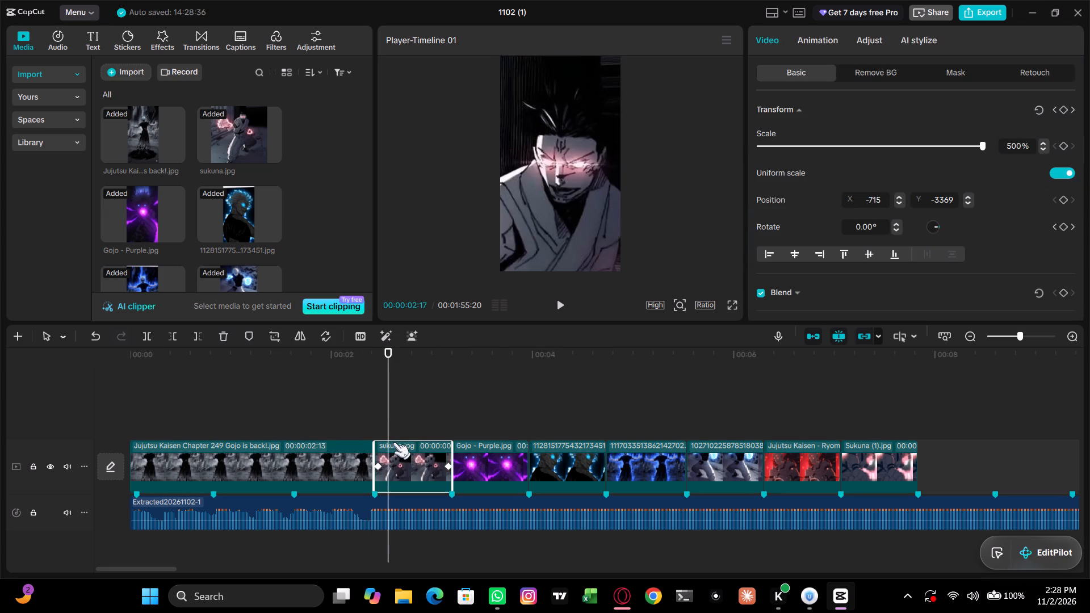
left_click(379, 467)
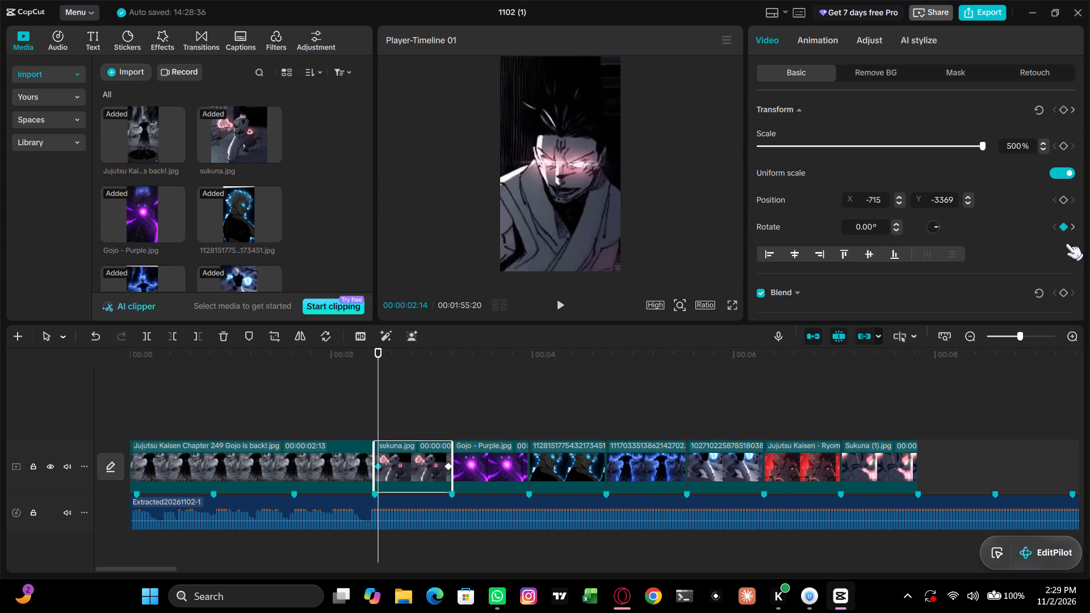
left_click(1064, 228)
left_click(1061, 107)
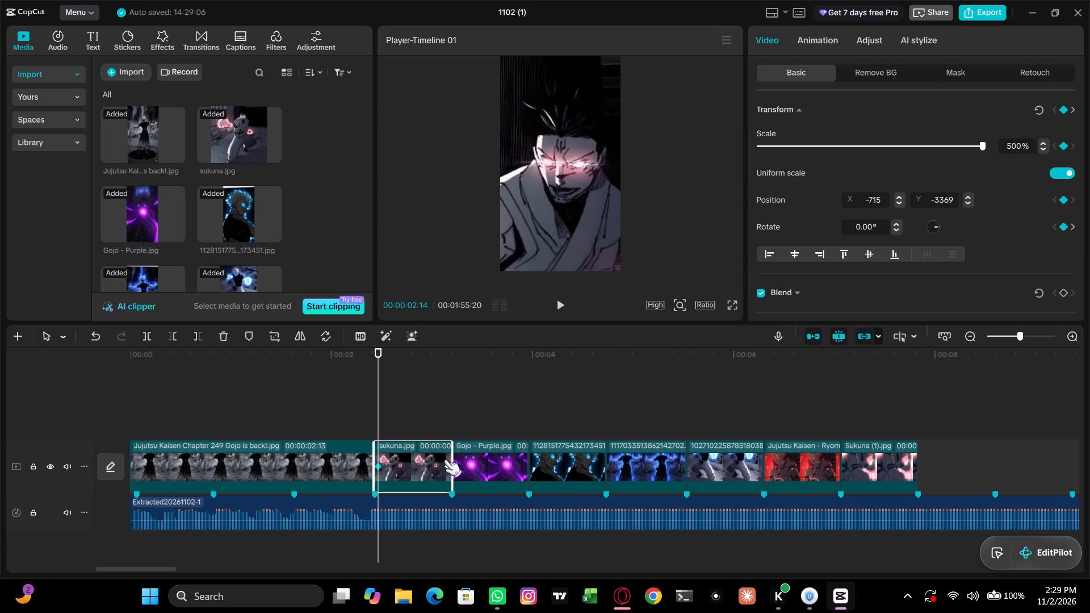
left_click(446, 463)
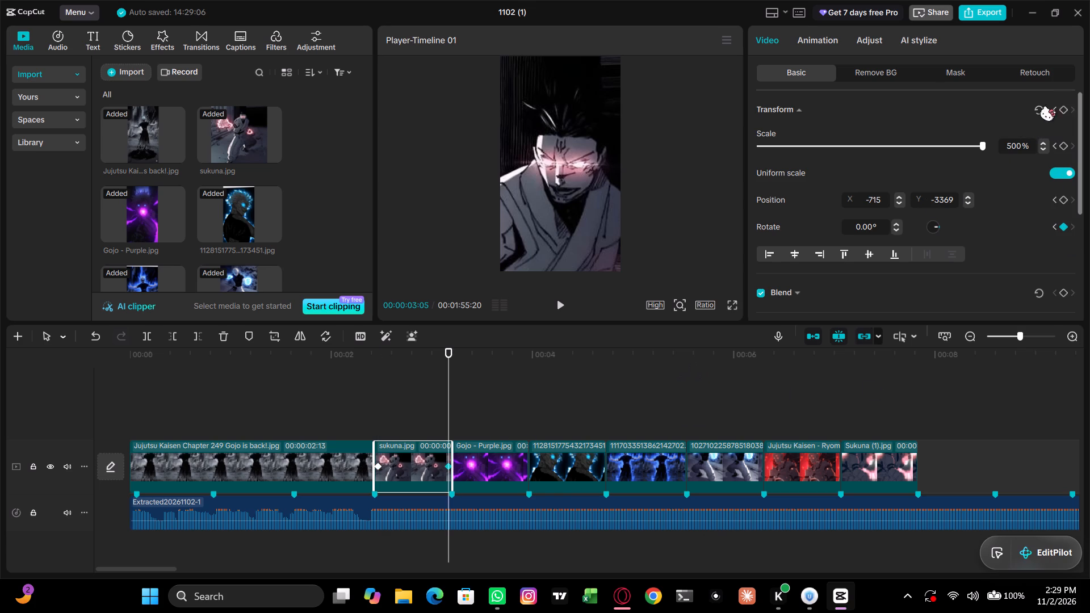
left_click(1068, 110)
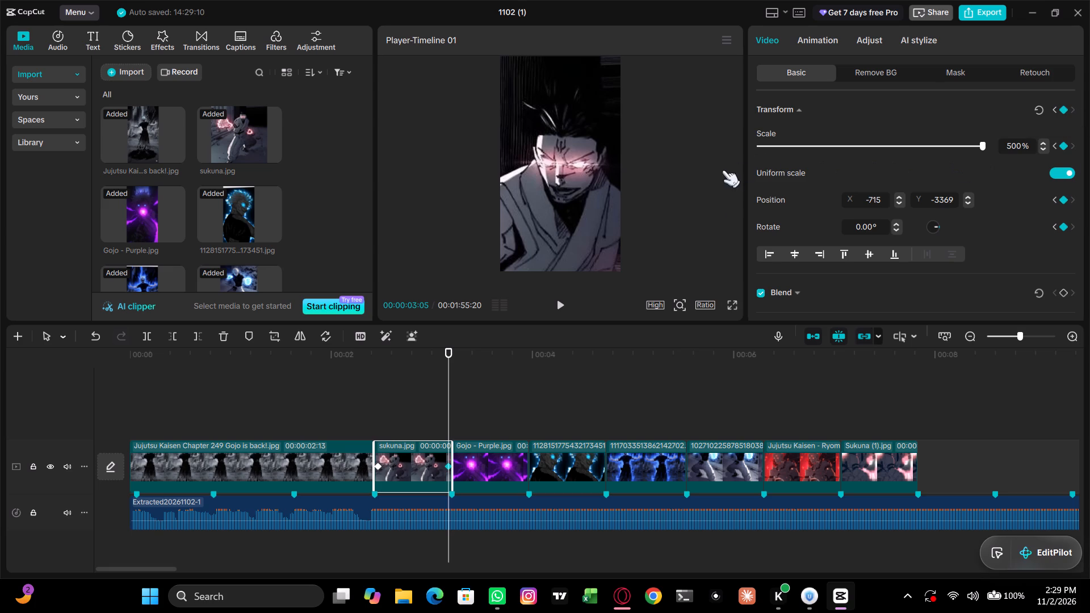
At the sukuna.jpg clip's start keyframe, reduce the scale to 186% and reposition the image at X 0, Y 0.
left_click(379, 467)
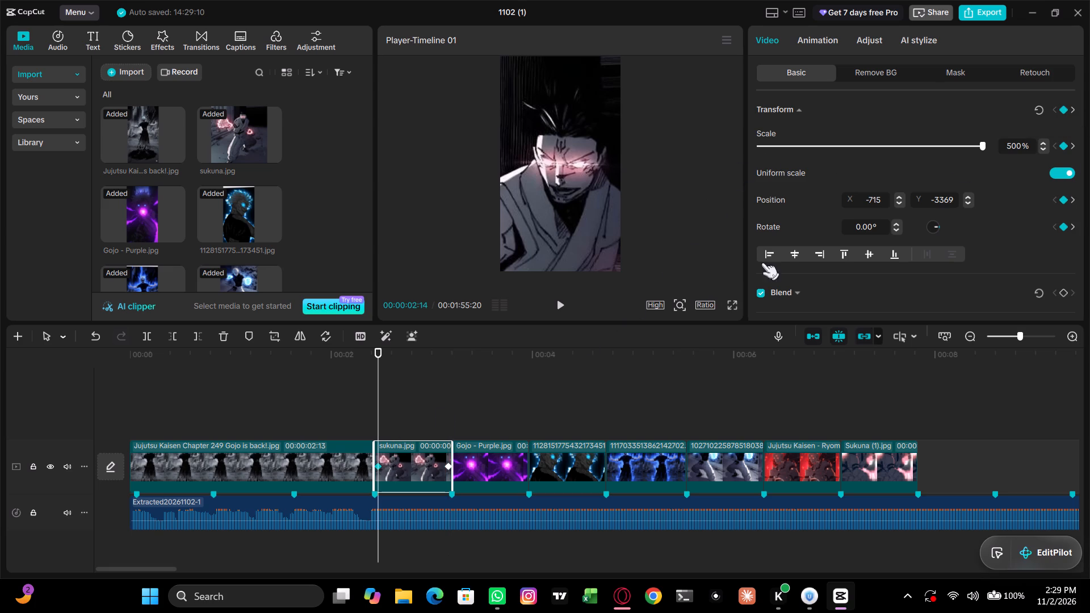
left_click_drag(983, 143, 870, 186)
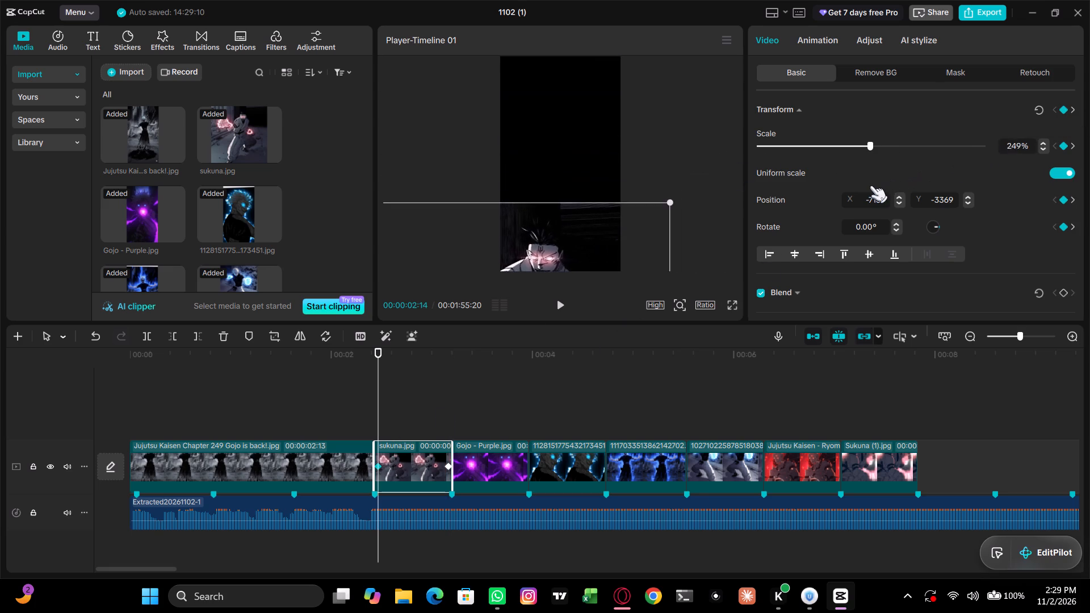
left_click_drag(870, 186, 842, 190)
left_click_drag(572, 240, 613, 120)
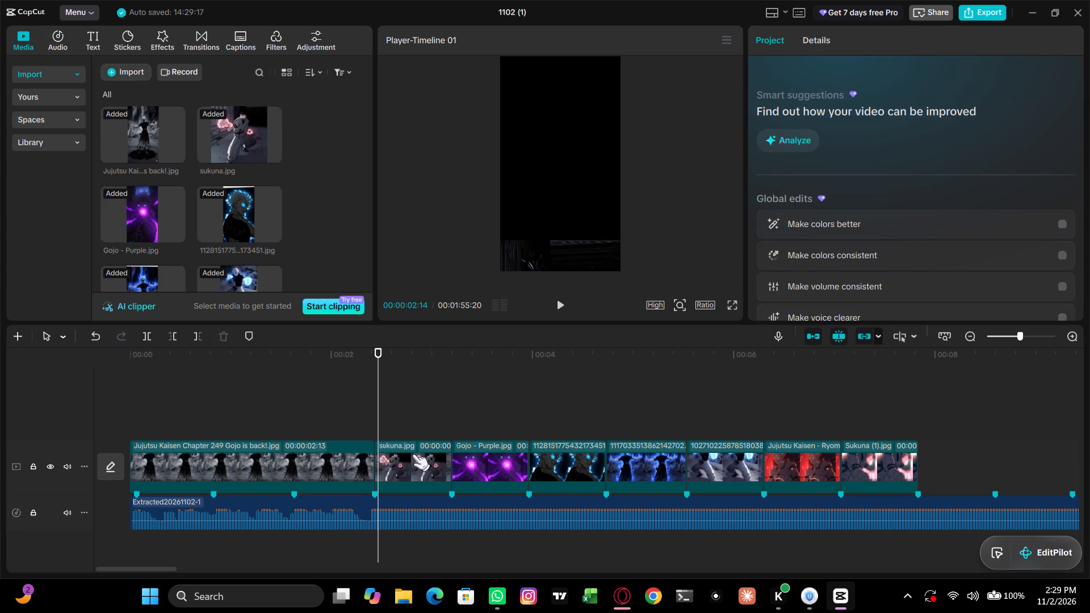
left_click(413, 455)
left_click(407, 451)
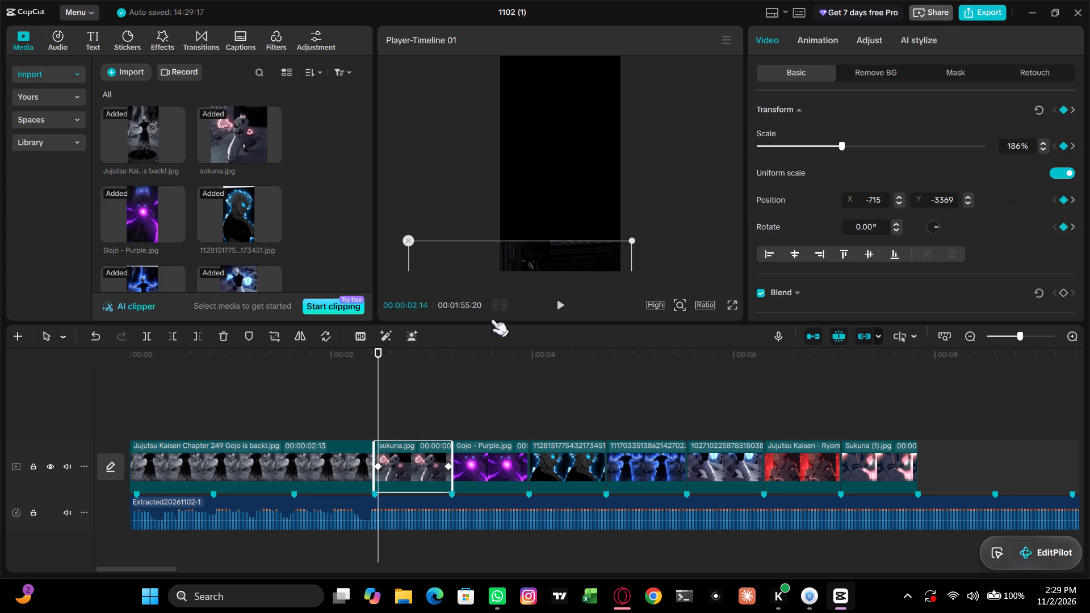
left_click_drag(547, 253, 590, 63)
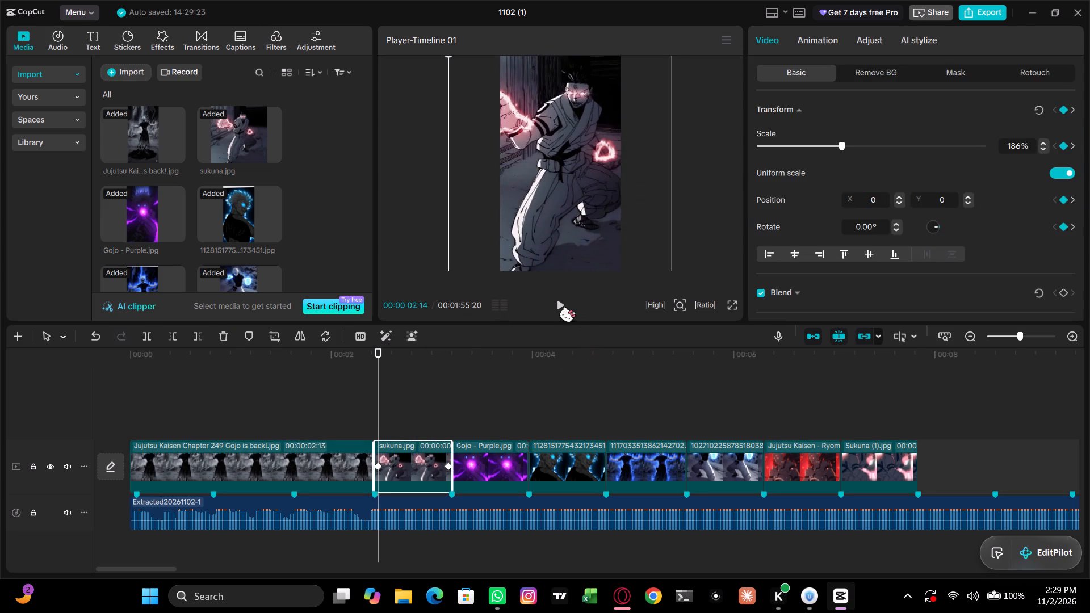
Play the sukuna.jpg clip's zoom from its start keyframe and scrub back to the beginning of the clip.
left_click(563, 306)
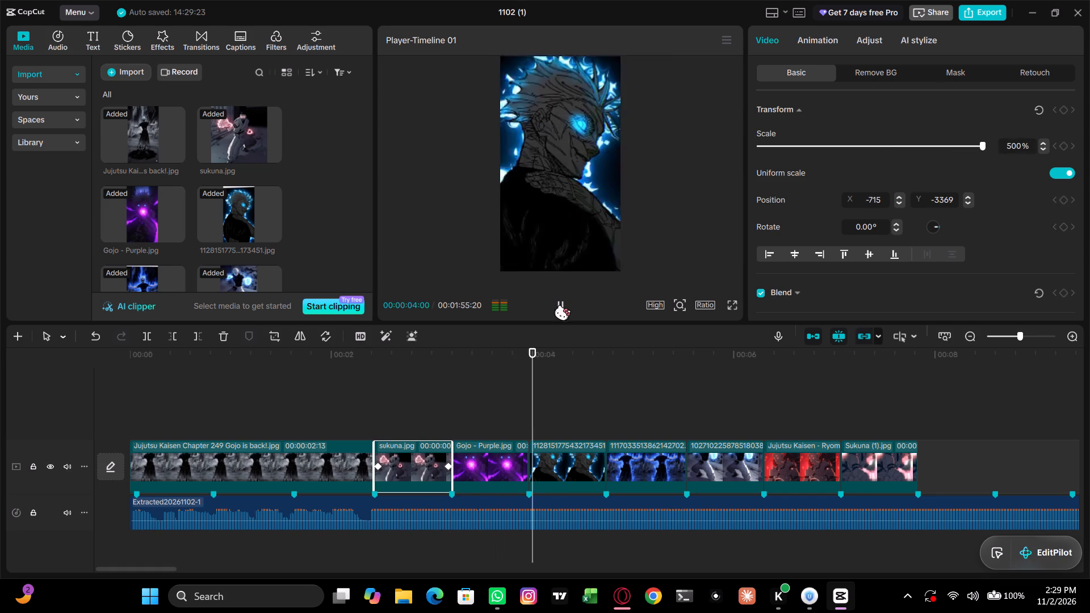
right_click(415, 455)
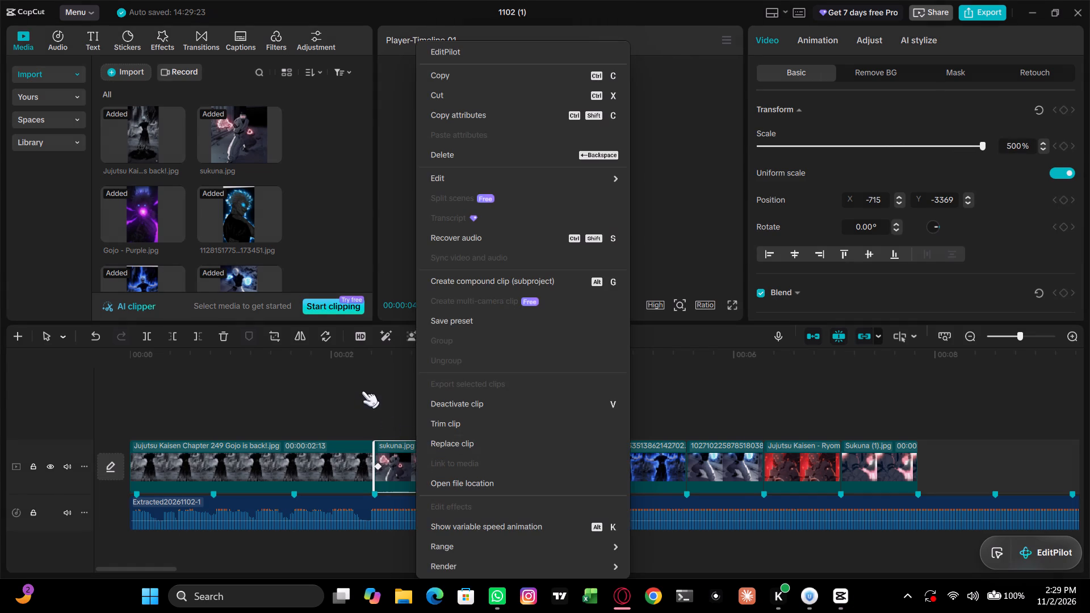
left_click(360, 389)
left_click(364, 405)
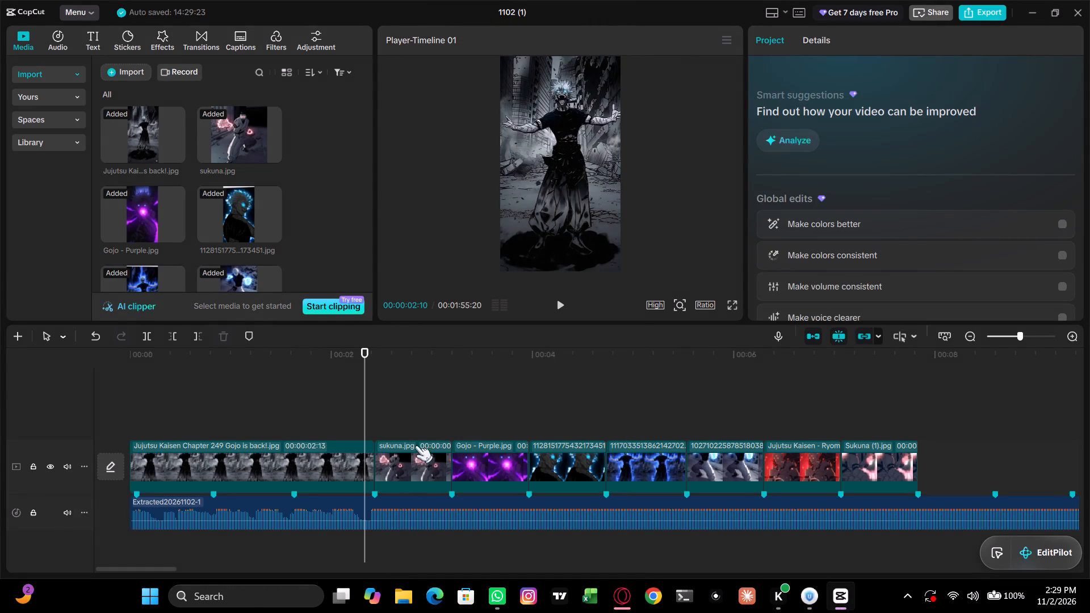
left_click(392, 408)
Show the variable speed animation graphs for the sukuna.jpg clip.
left_click(409, 468)
right_click(410, 459)
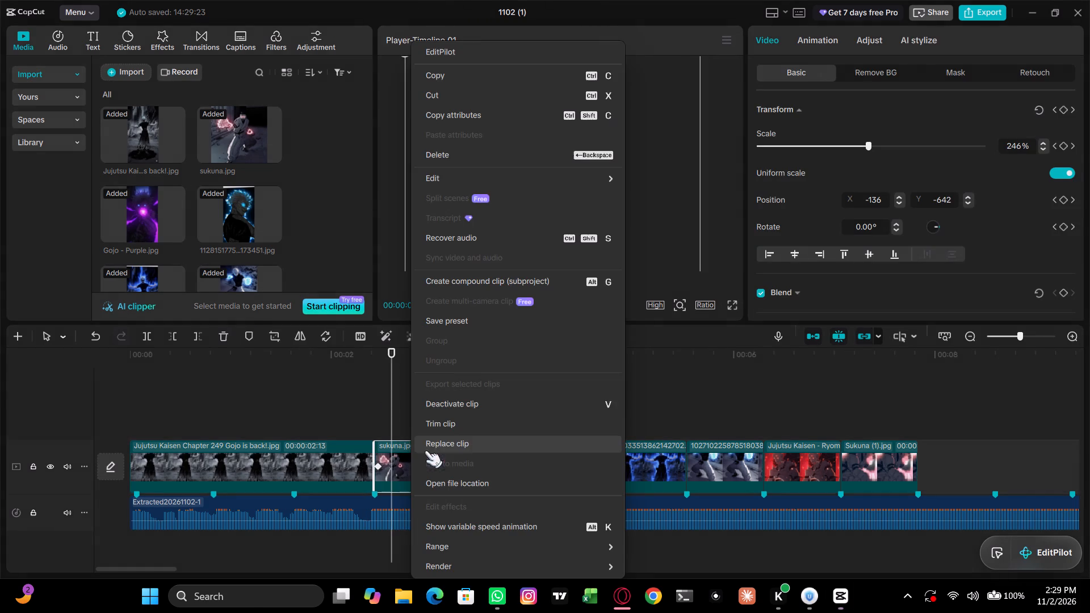
left_click(399, 465)
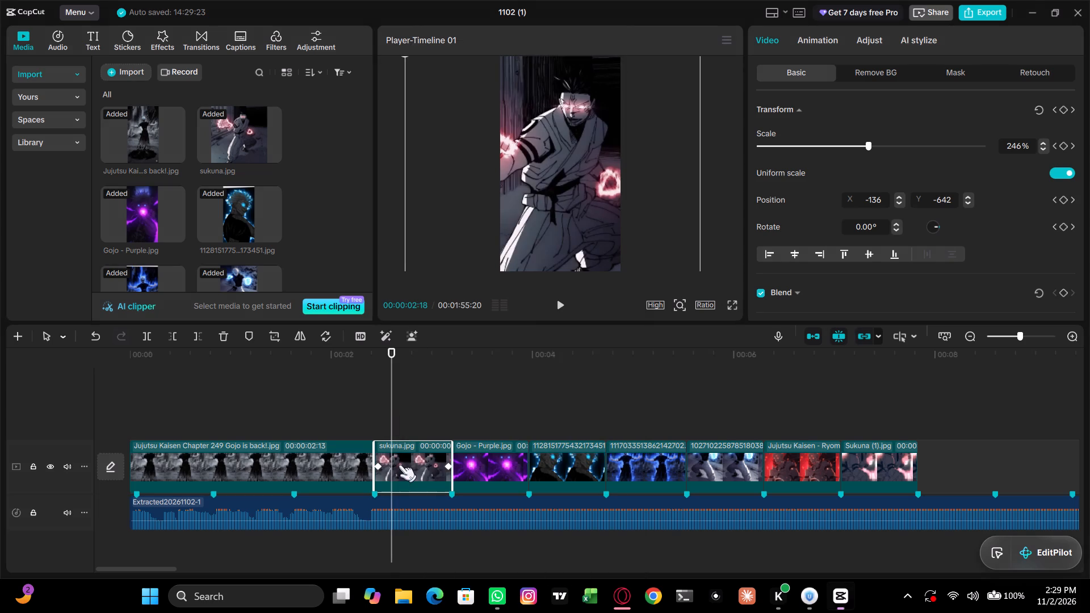
right_click(448, 467)
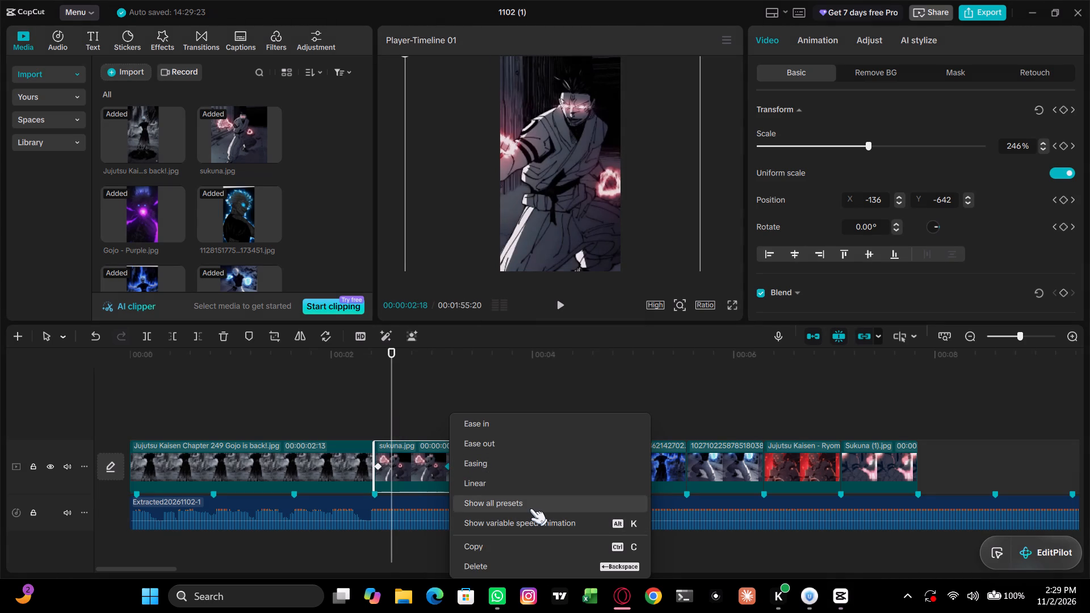
left_click(540, 530)
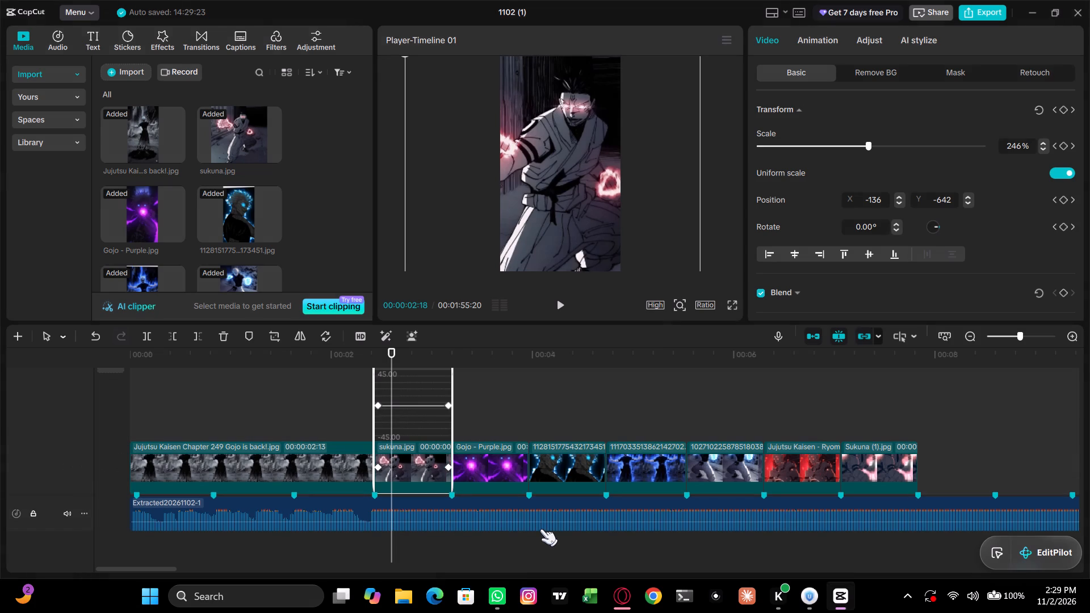
Examine the sukuna.jpg clip's Scale, Position and Rotate animation graphs, expanding each property in turn.
scroll(422, 423, "down", 3)
scroll(422, 423, "up", 2)
scroll(422, 423, "down", 4)
scroll(422, 422, "up", 2)
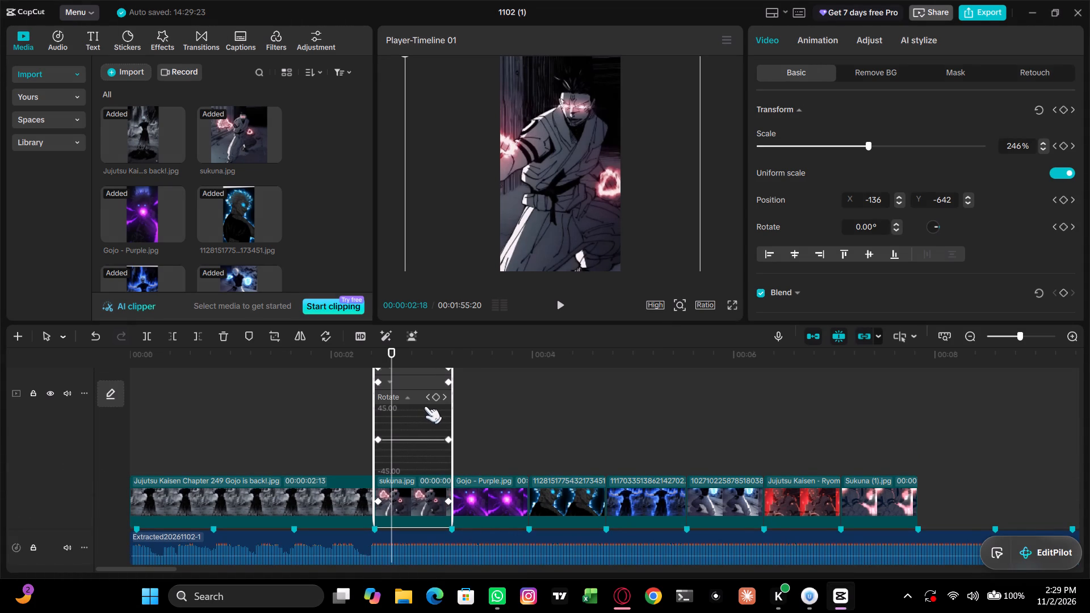
scroll(425, 407, "up", 2)
scroll(362, 433, "up", 1)
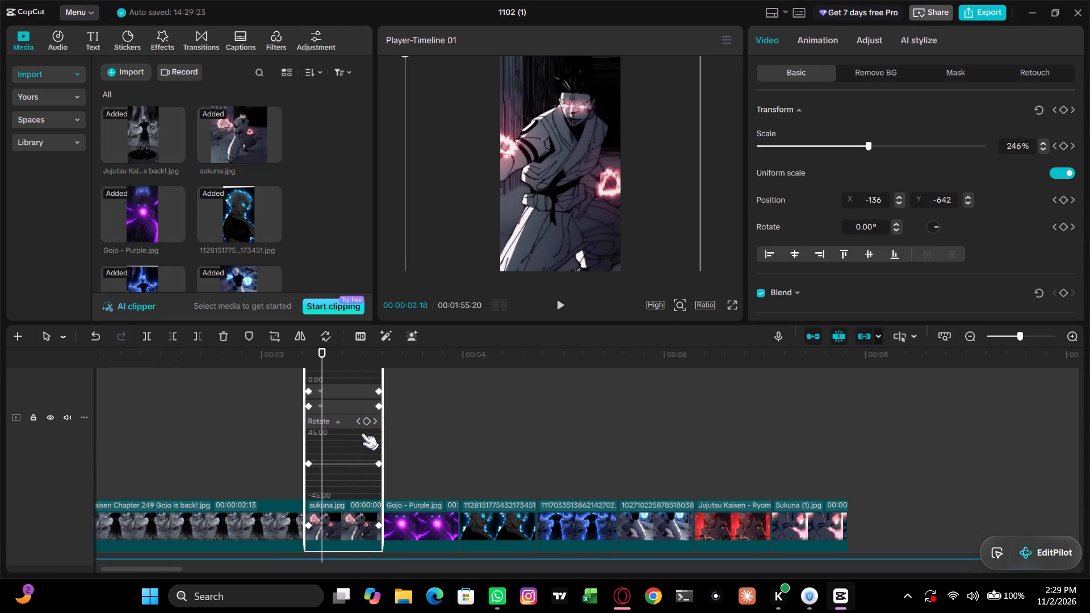
scroll(362, 434, "up", 5)
scroll(347, 452, "down", 4)
scroll(355, 465, "up", 8)
left_click(346, 423)
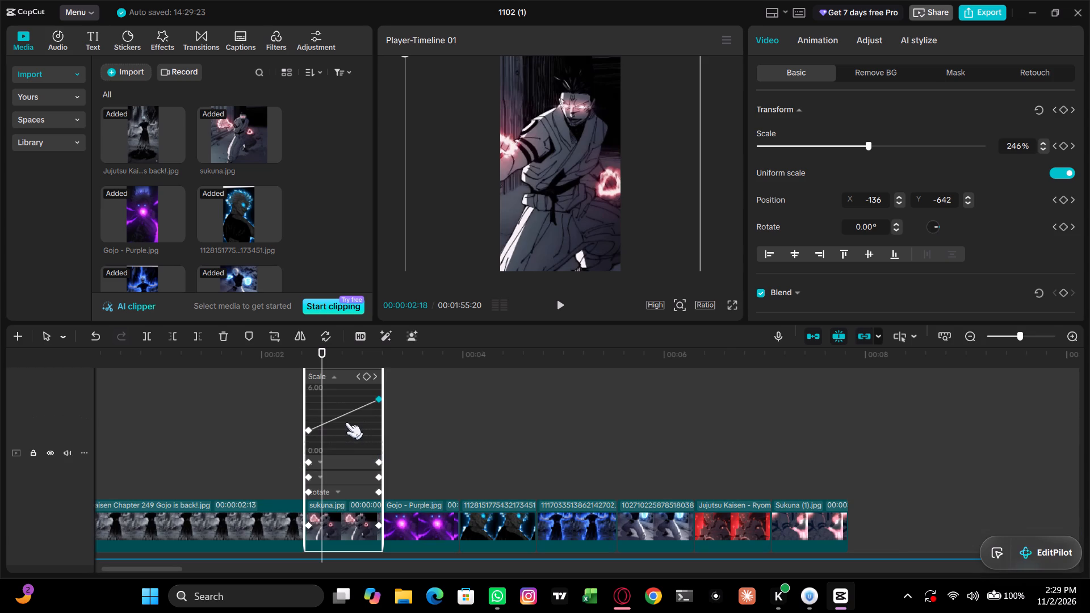
left_click(322, 461)
scroll(322, 460, "down", 2)
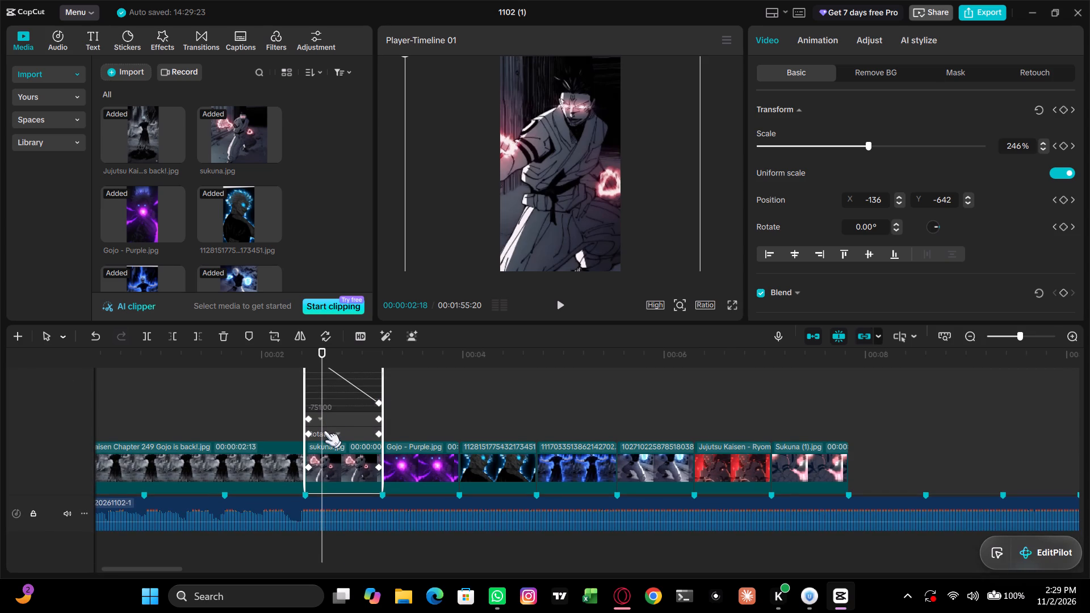
left_click(324, 431)
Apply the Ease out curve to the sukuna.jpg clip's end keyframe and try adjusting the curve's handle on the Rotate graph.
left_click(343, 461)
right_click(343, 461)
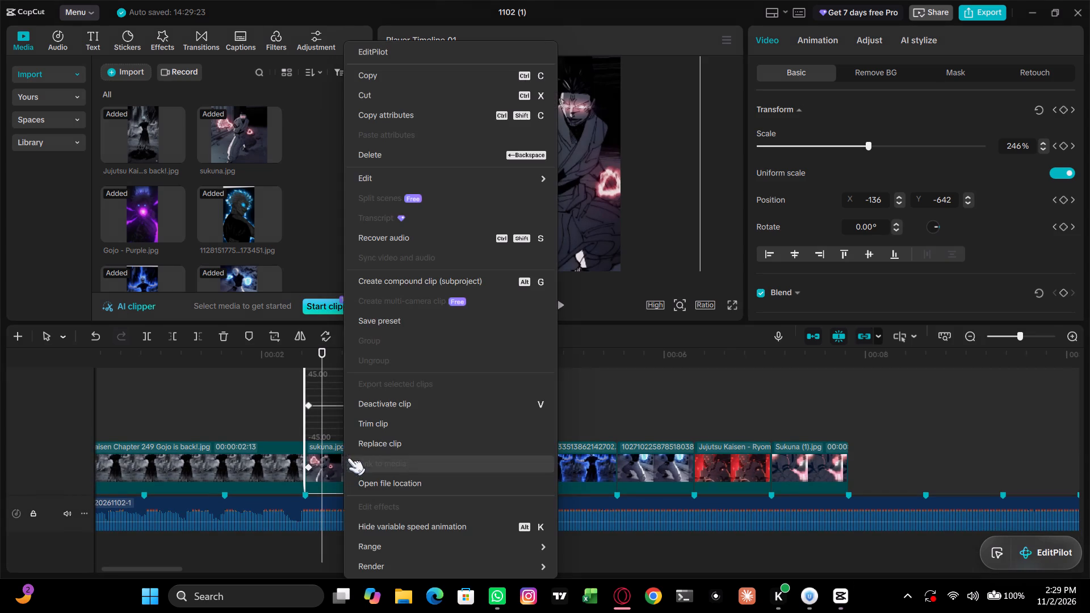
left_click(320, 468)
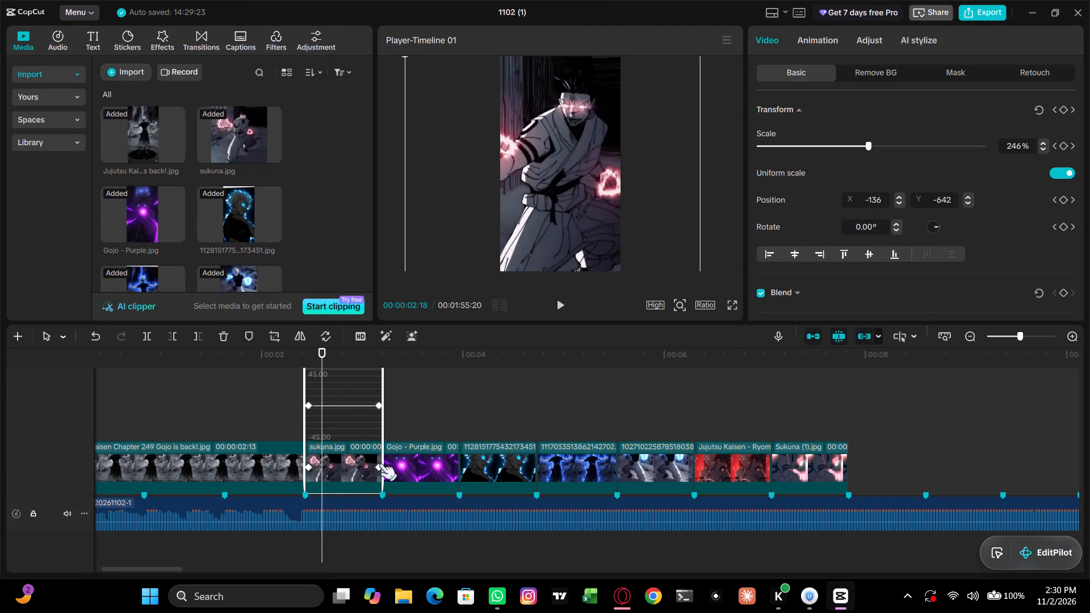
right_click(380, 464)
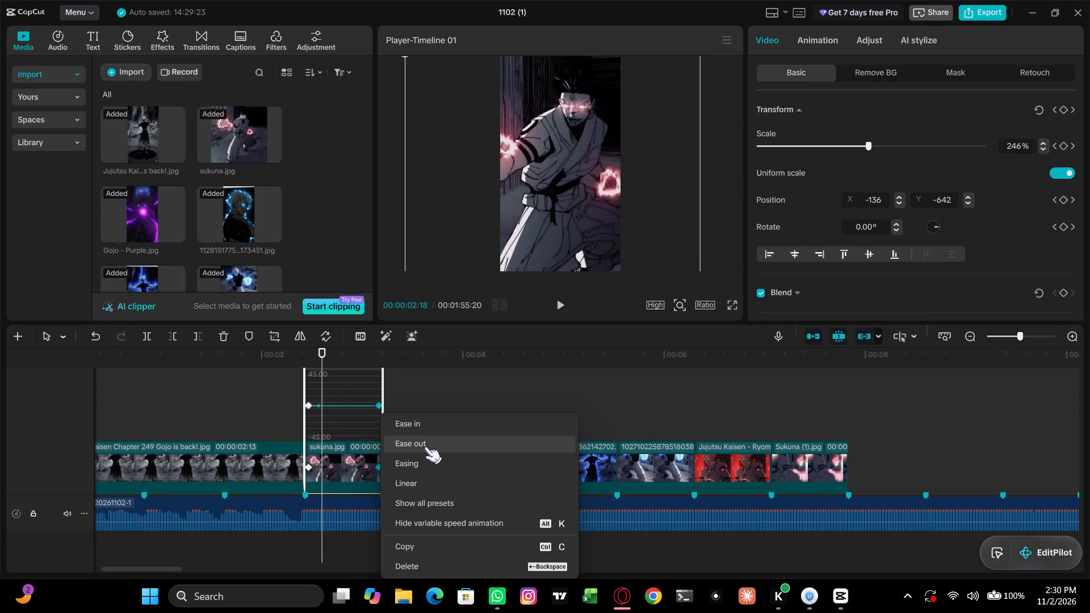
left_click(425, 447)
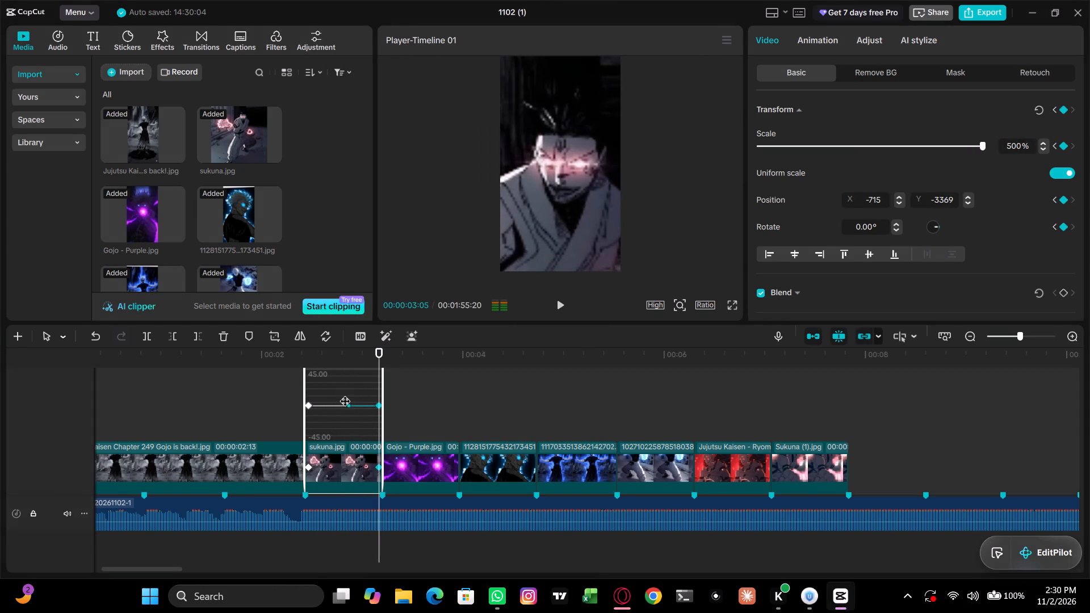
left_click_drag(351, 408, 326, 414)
Play the zoom twice from just before the sukuna.jpg clip to check how its motion eases.
key("space")
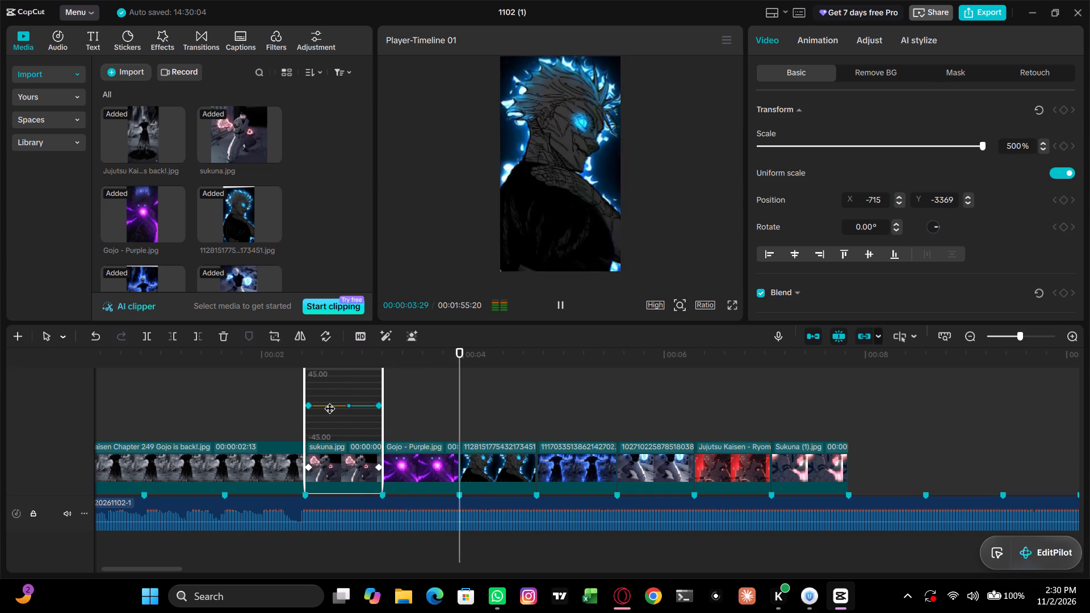
key("space")
left_click(251, 417)
key("space")
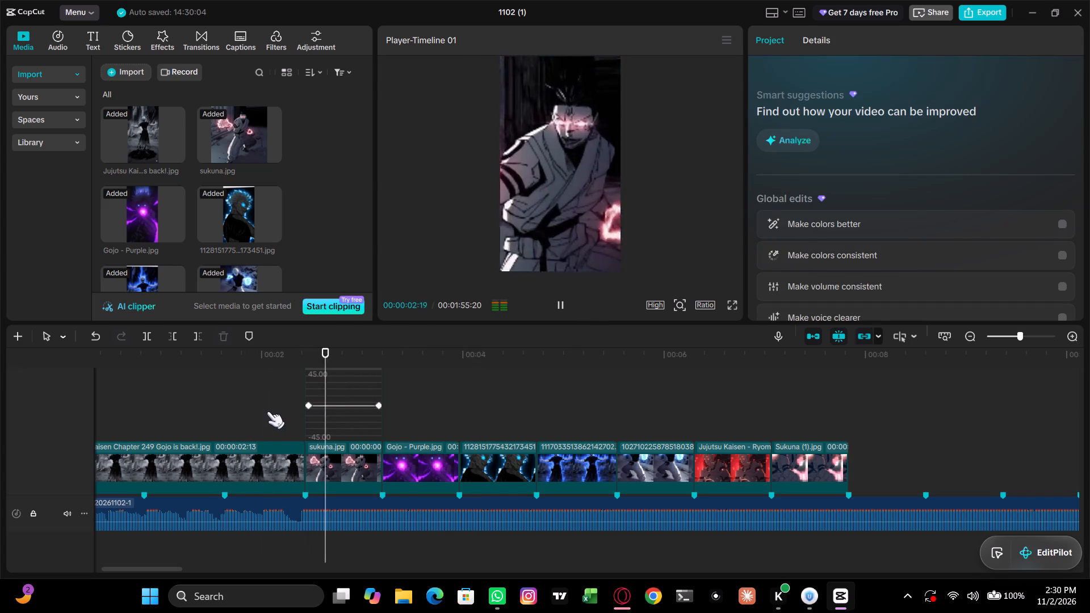
key("space")
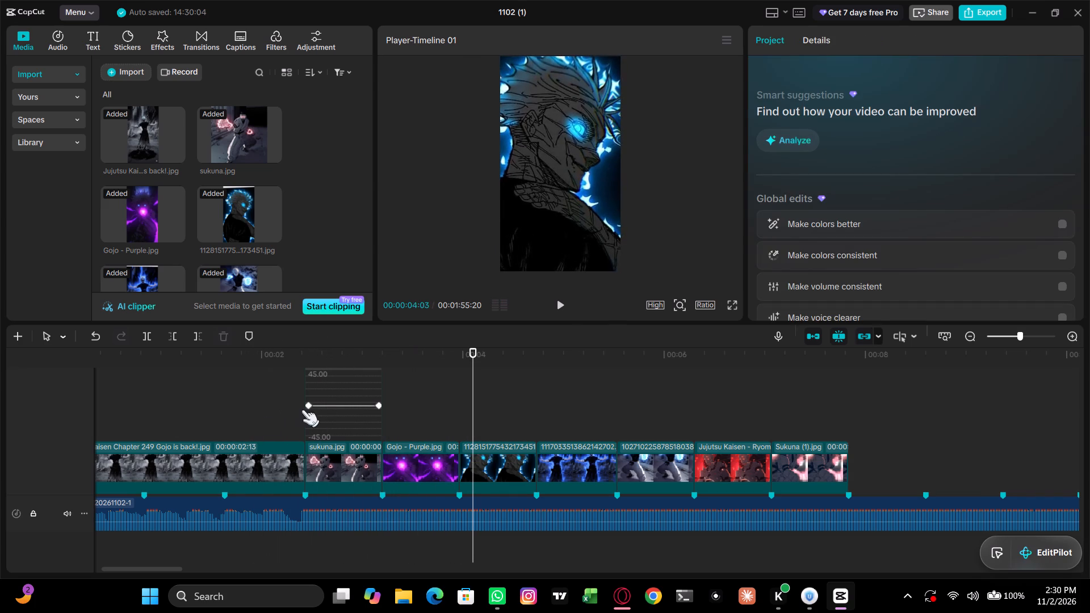
left_click(219, 418)
key("space")
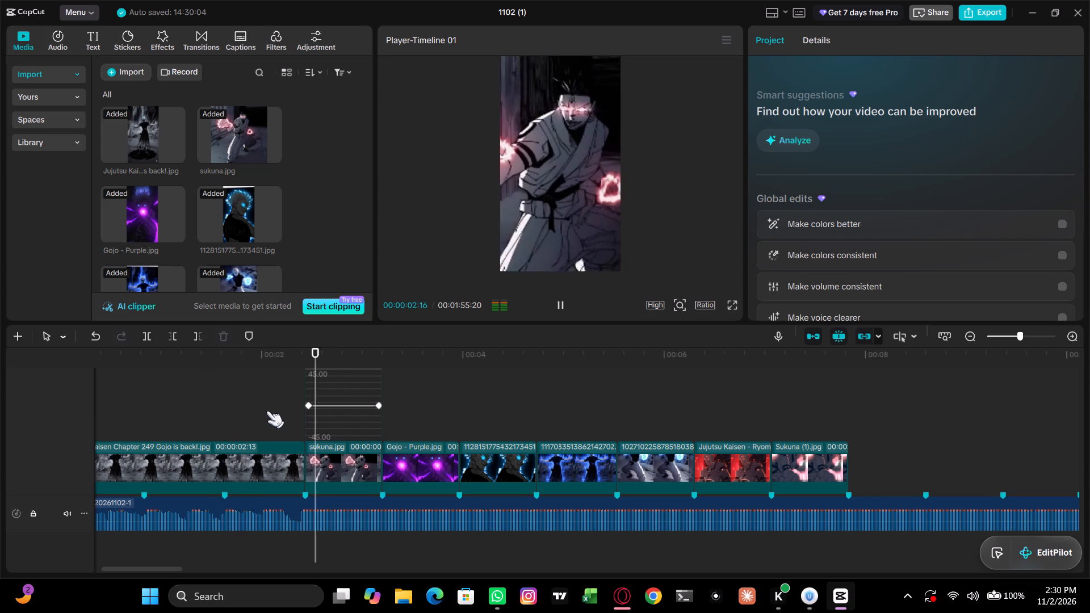
key("space")
Apply the Circular Ease preset curve to the sukuna.jpg clip's end keyframe.
left_click(355, 473)
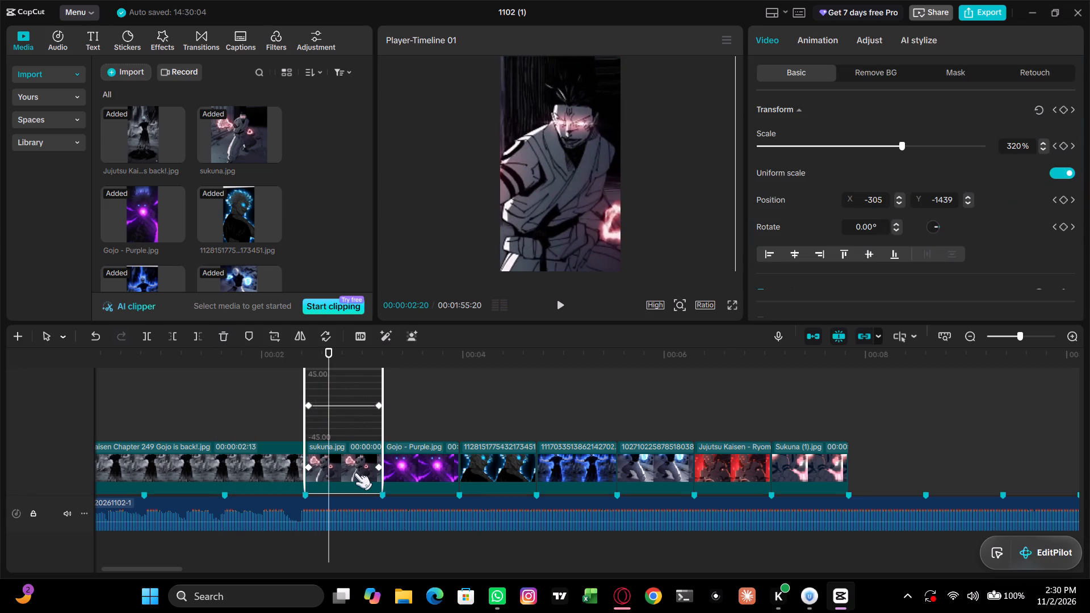
right_click(355, 472)
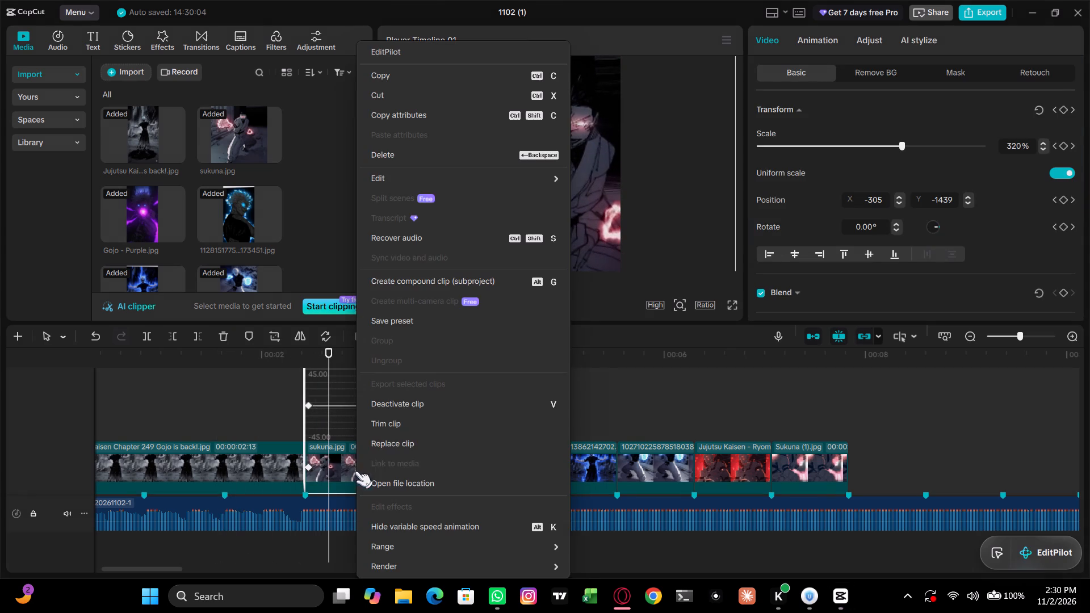
left_click(692, 398)
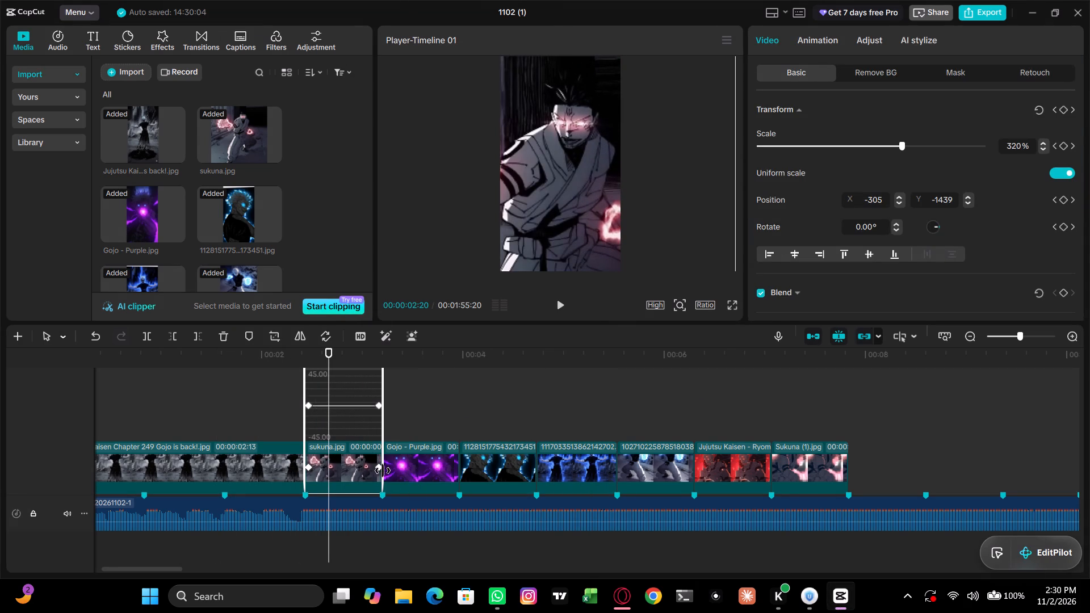
right_click(374, 469)
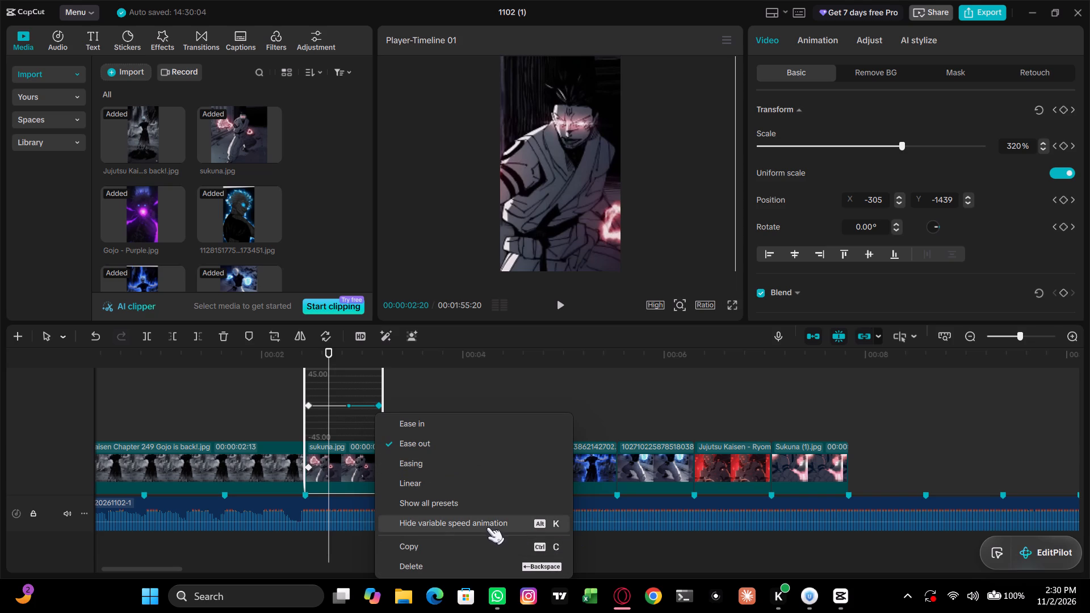
left_click(449, 495)
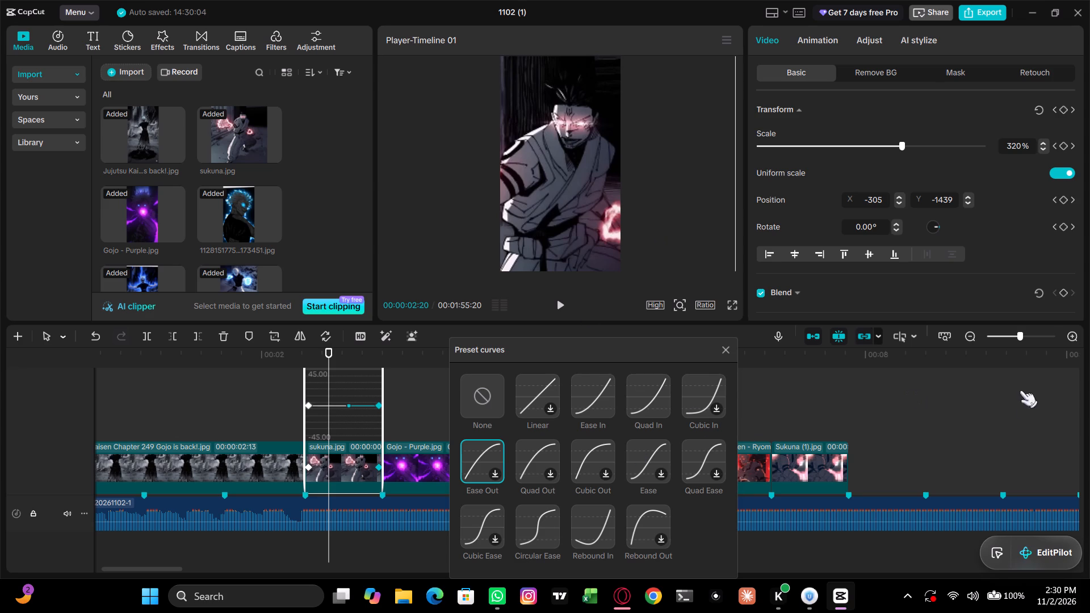
left_click(537, 538)
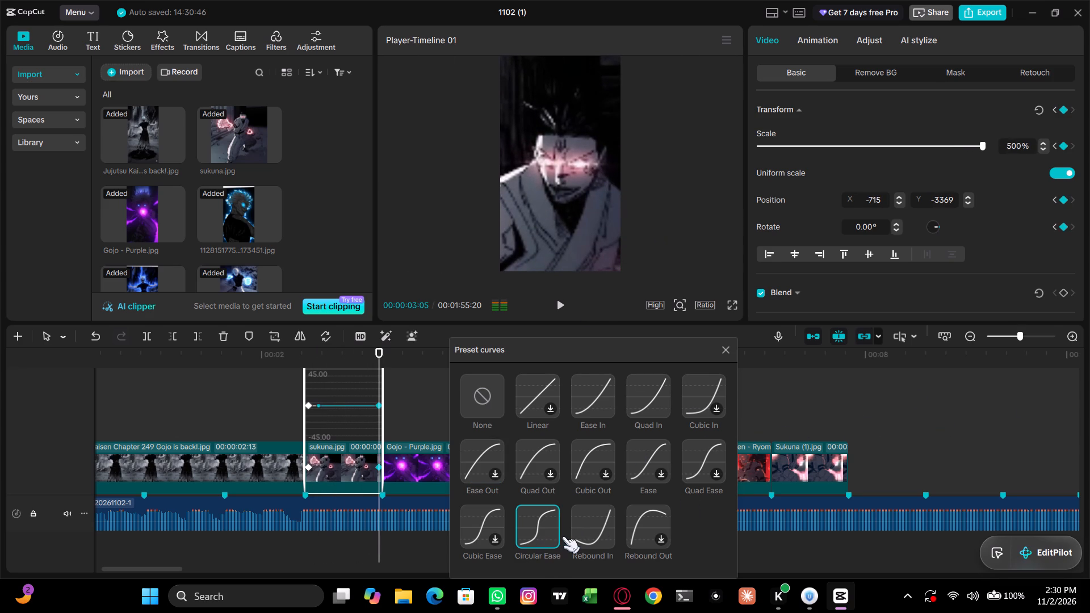
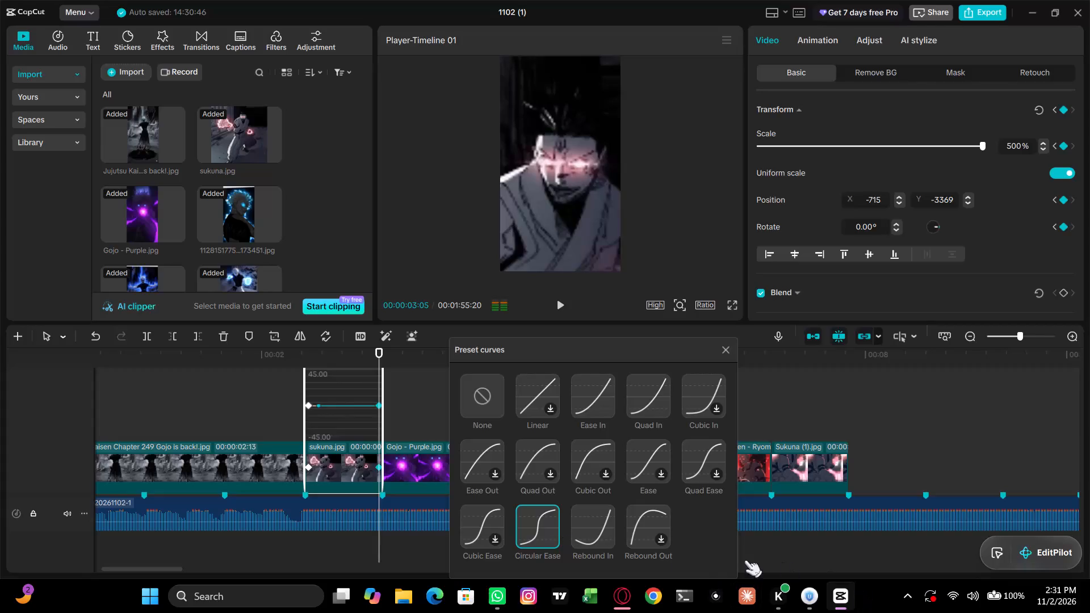
Try the Quad Ease preset on the sukuna.jpg clip's Rotate keyframes, set their curve to None, and close the preset curves.
scroll(564, 516, "down", 2)
left_click(704, 454)
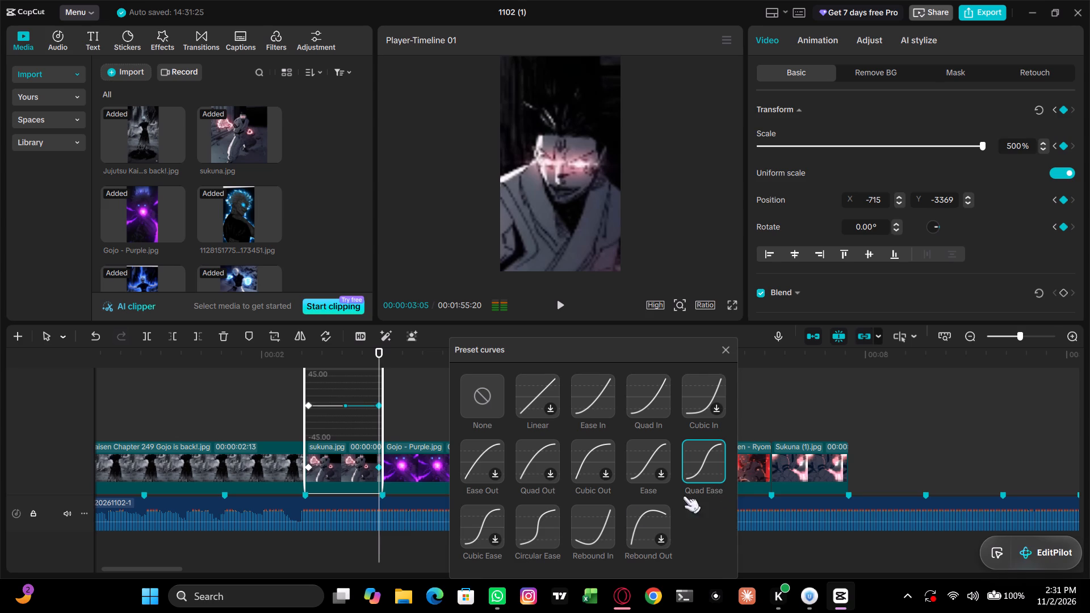
left_click(488, 413)
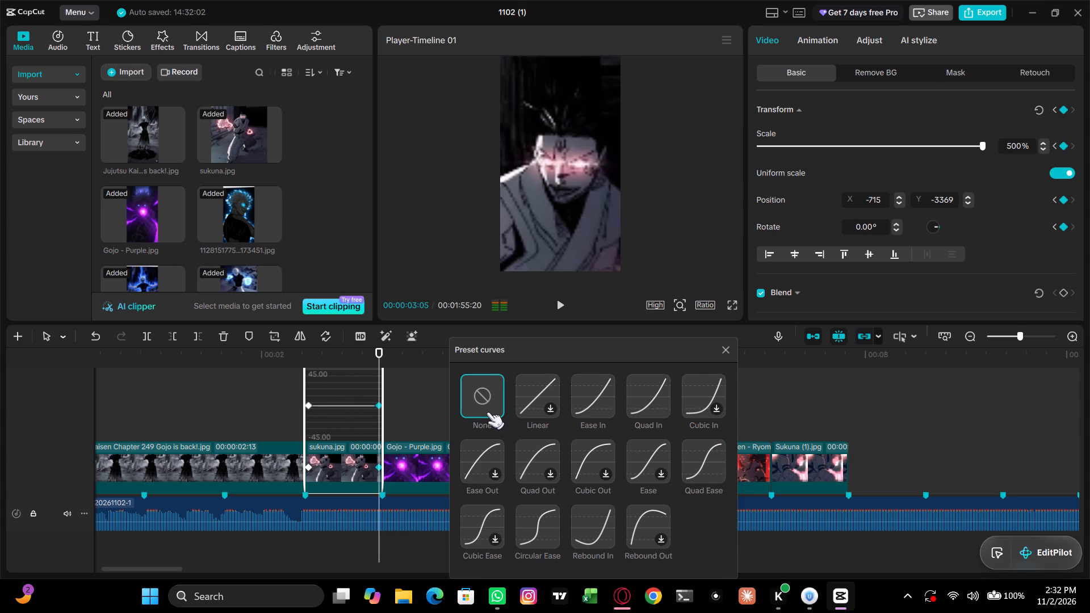
left_click(409, 437)
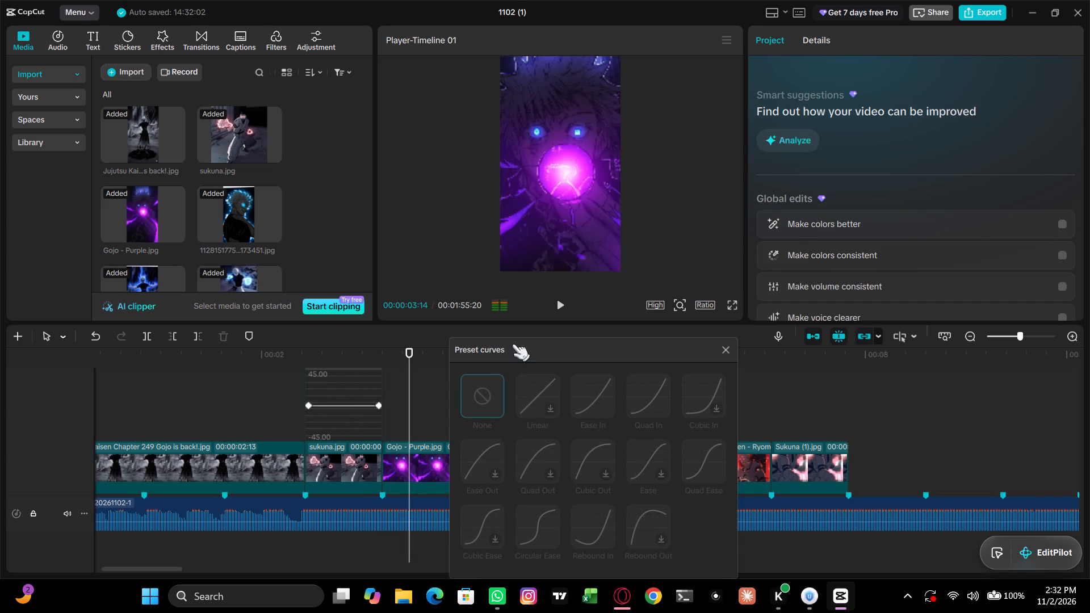
left_click(726, 353)
Collapse the Rotate, Y and X graphs above the sukuna.jpg clip, leaving only the Scale graph expanded.
scroll(347, 442, "up", 2)
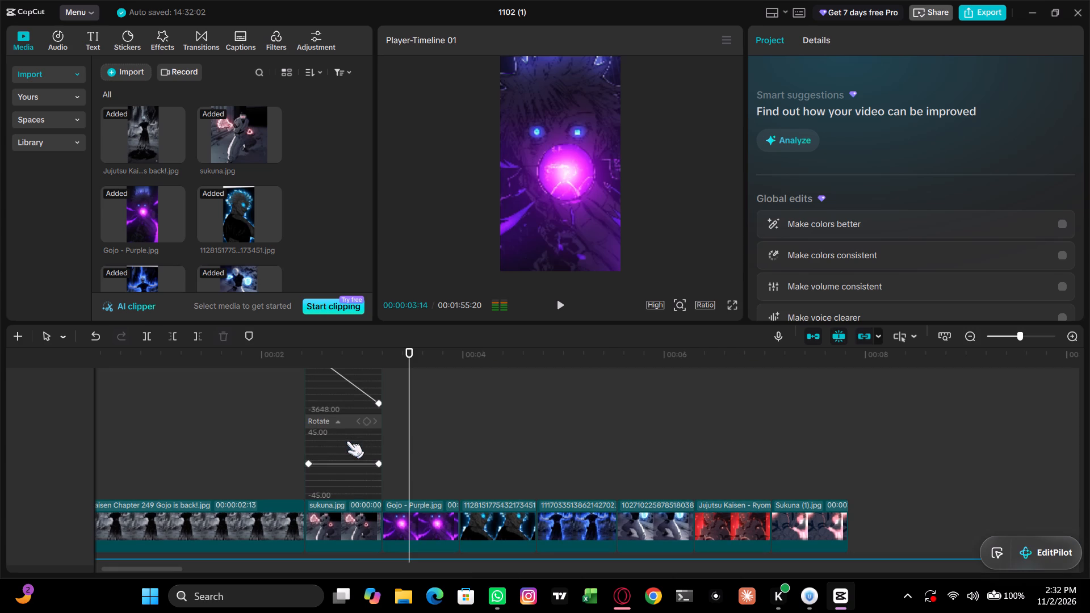
scroll(347, 431, "up", 2)
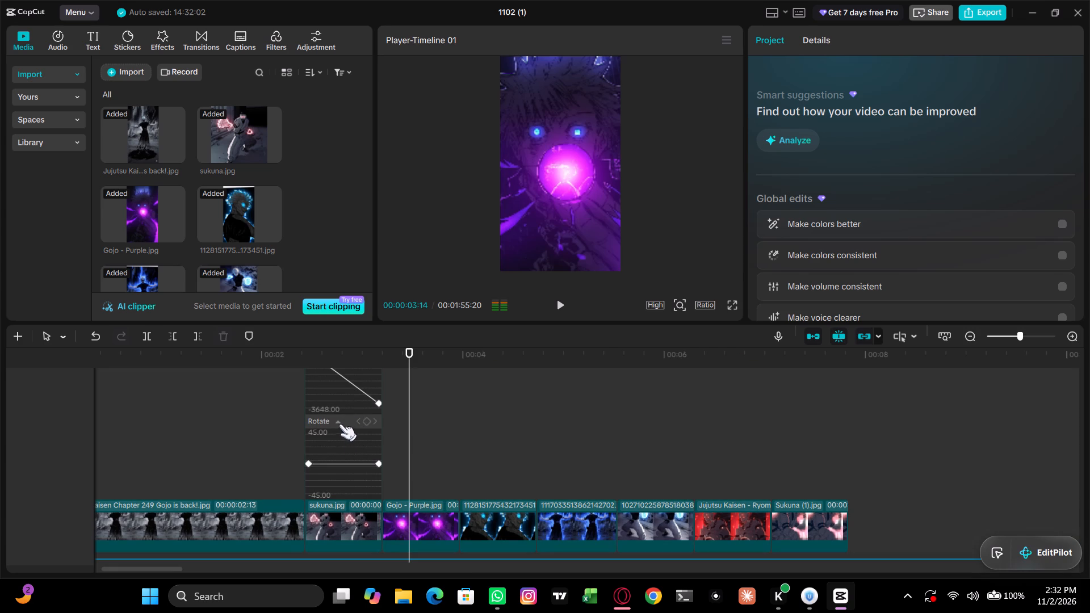
left_click(336, 422)
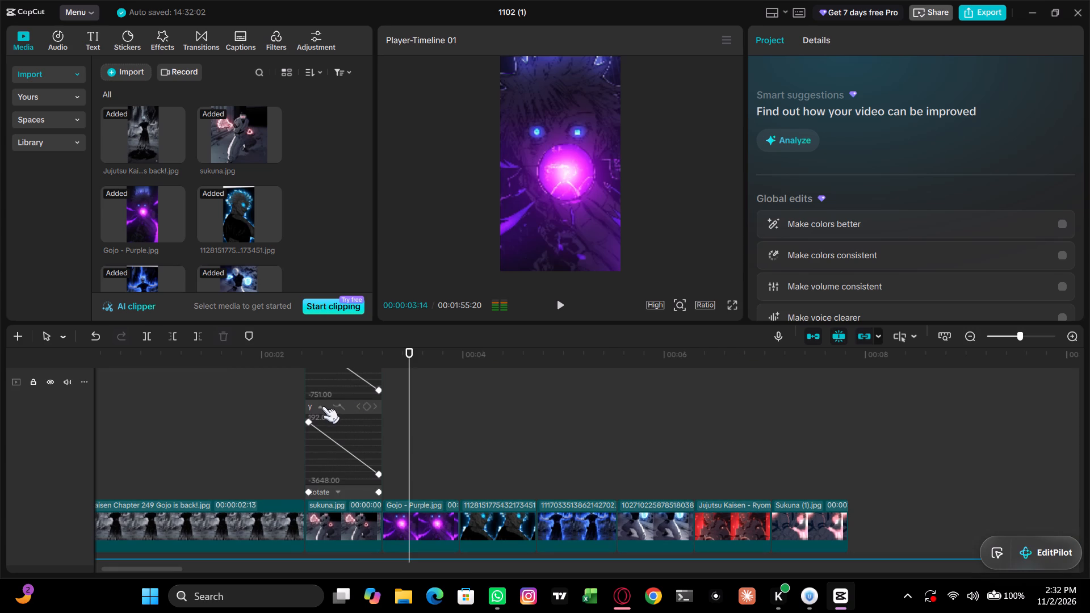
left_click(322, 407)
left_click(321, 391)
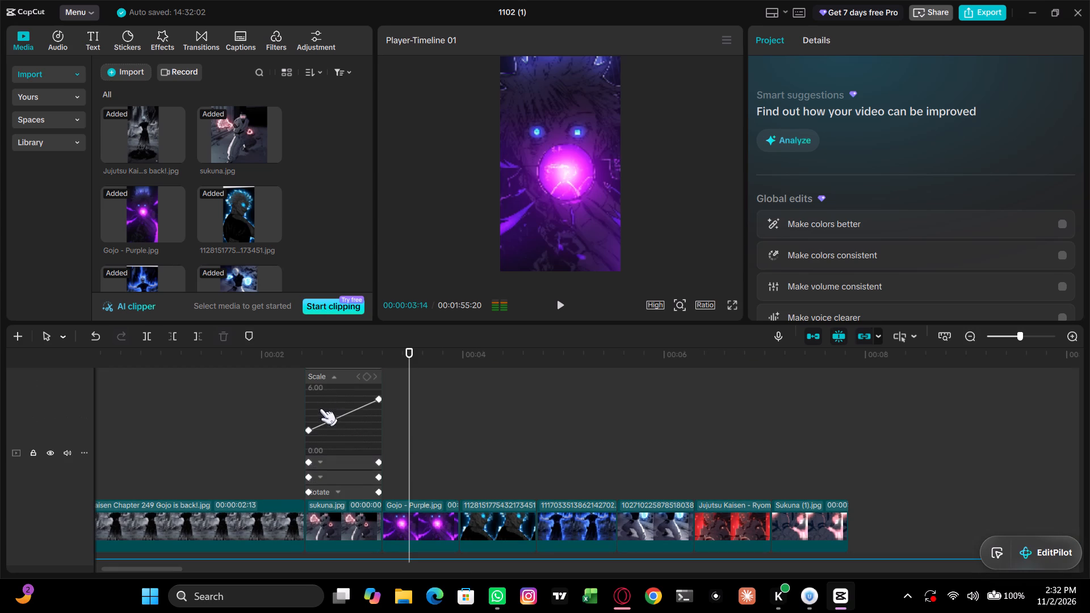
left_click(318, 380)
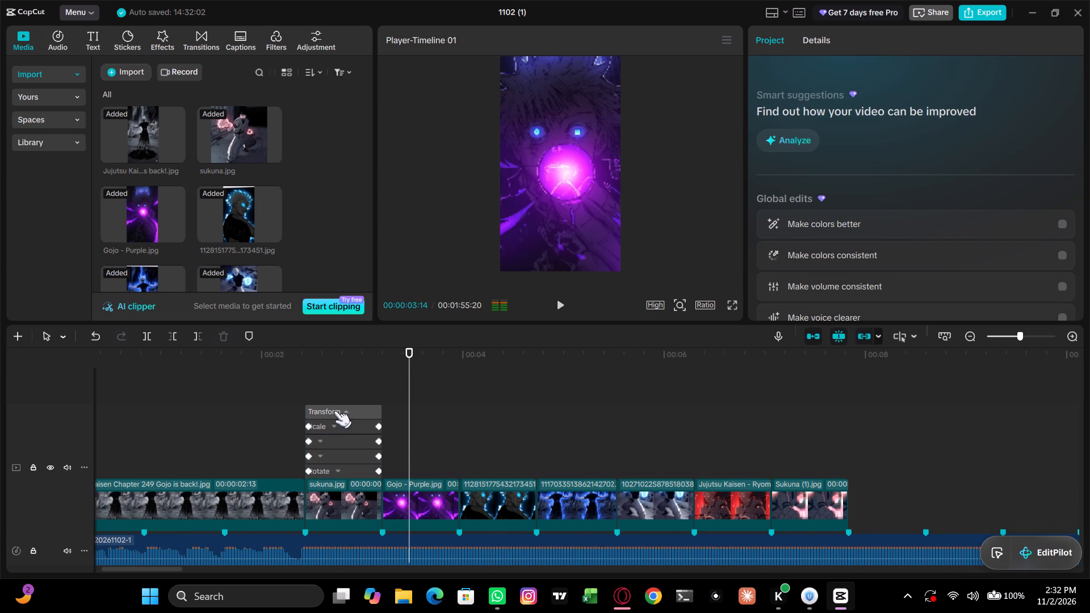
left_click(334, 412)
left_click(345, 438)
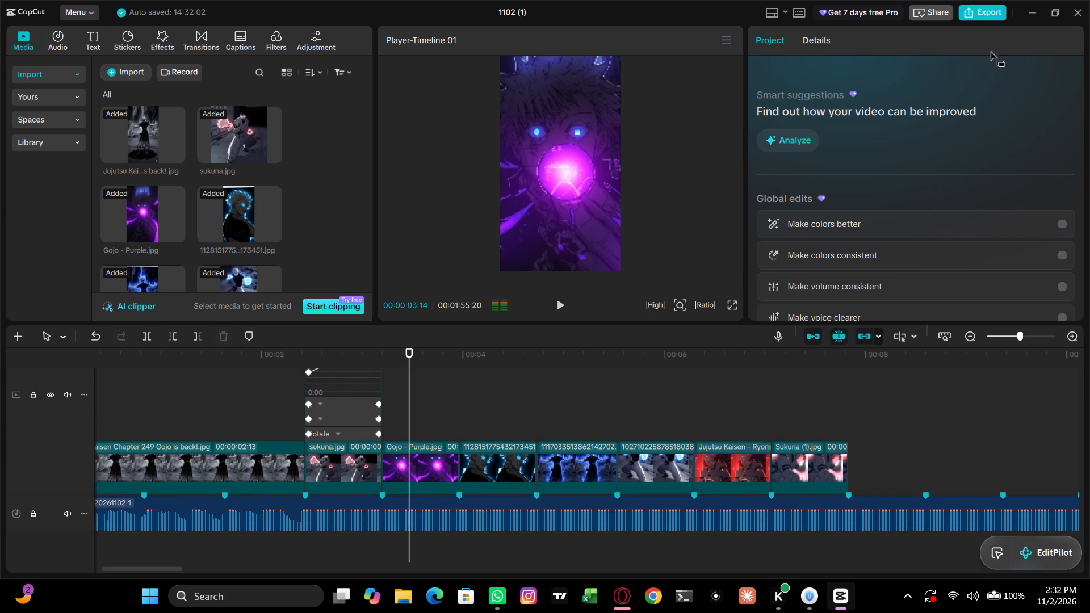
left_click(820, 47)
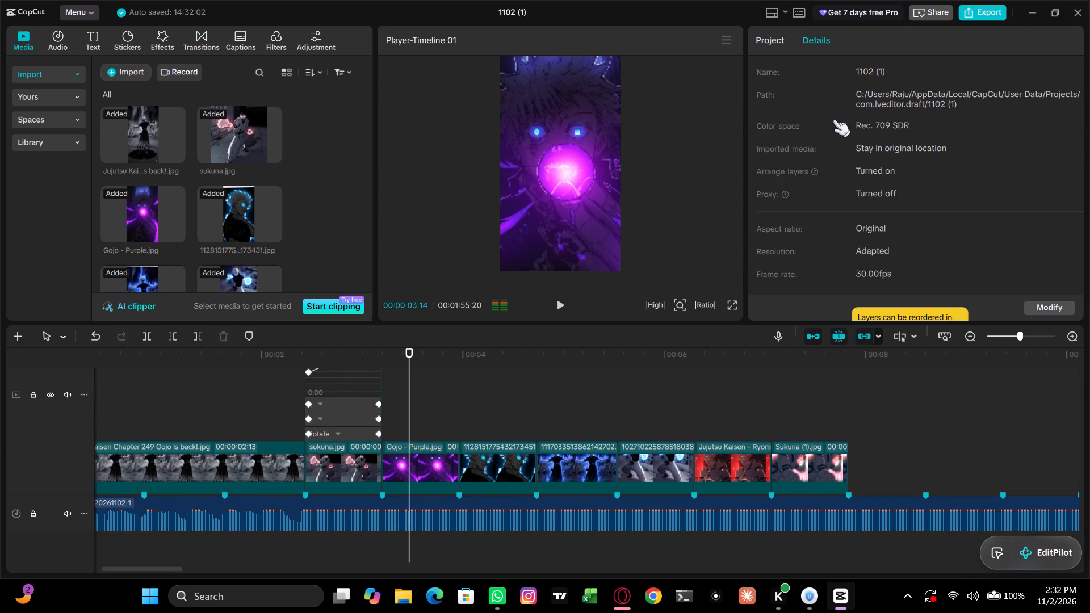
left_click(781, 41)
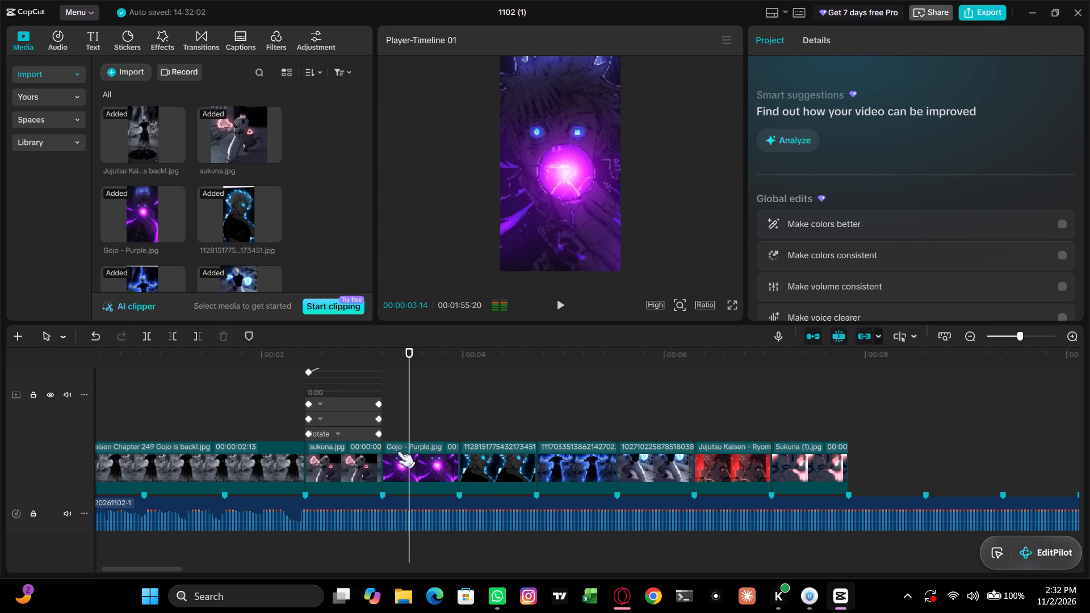
Apply the Circular Ease preset curve to the X position animation from the sukuna.jpg clip's end keyframe.
left_click(342, 481)
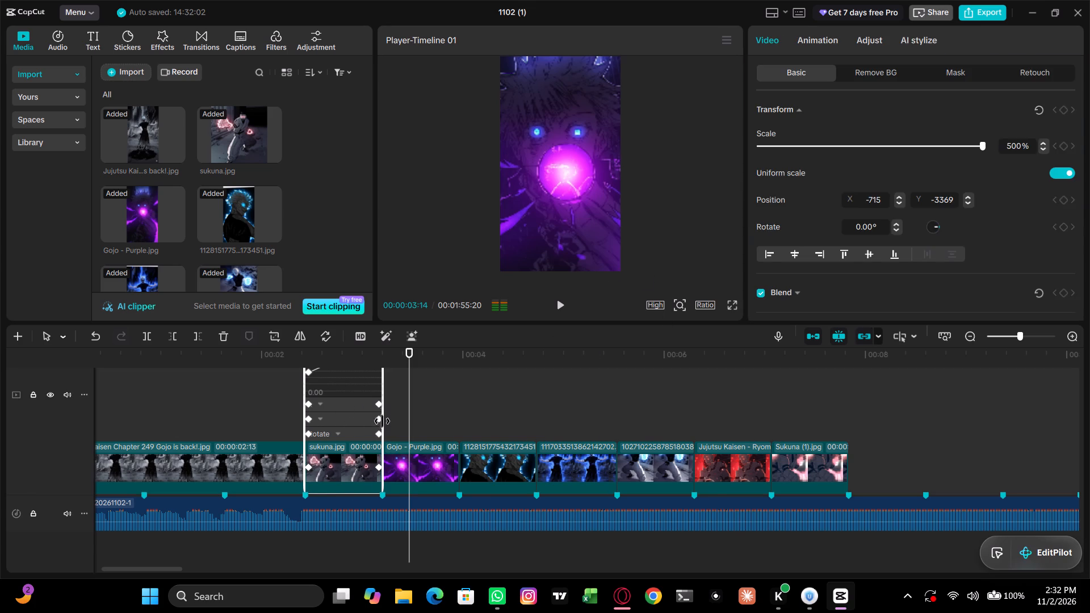
right_click(378, 405)
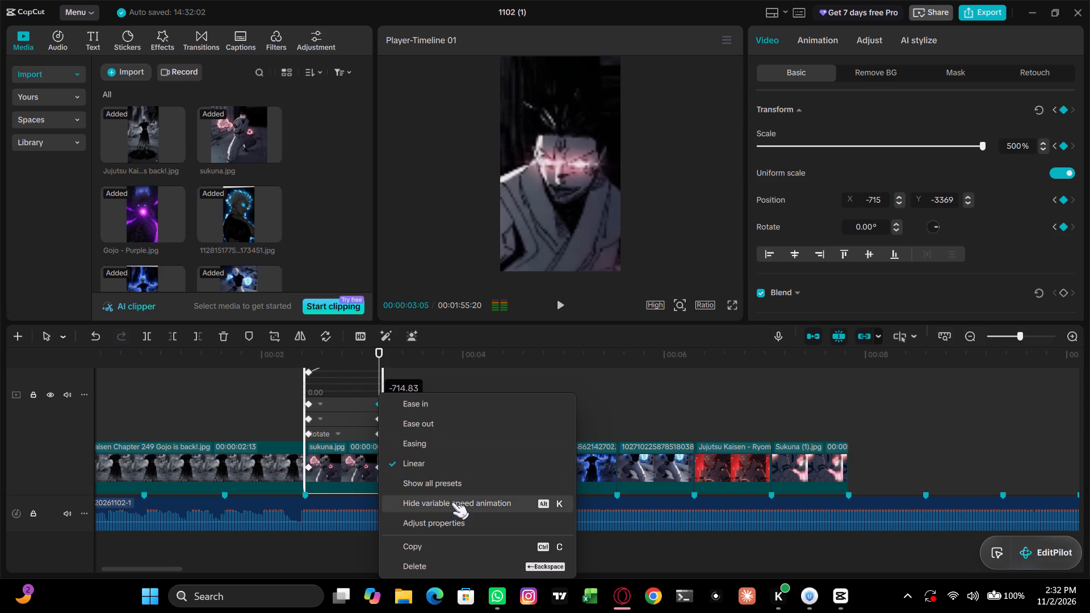
left_click(533, 488)
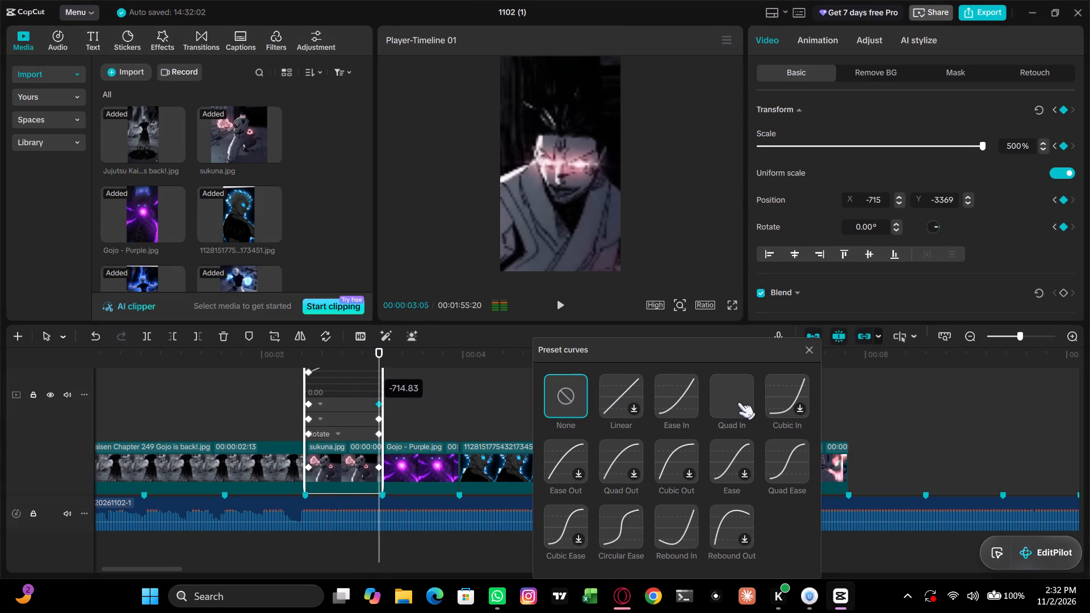
left_click(738, 403)
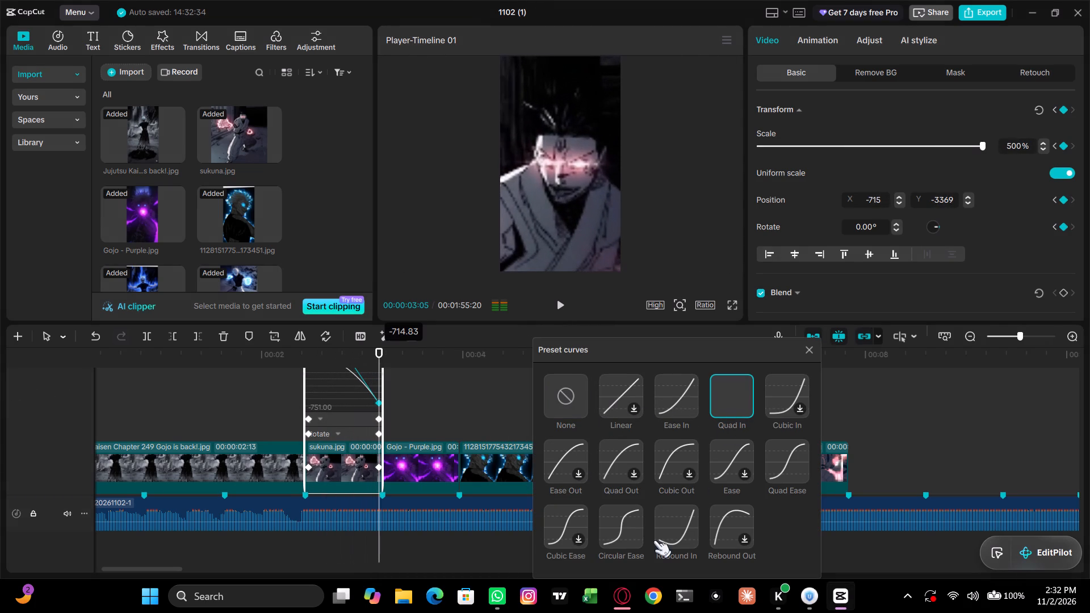
left_click(623, 551)
left_click(623, 547)
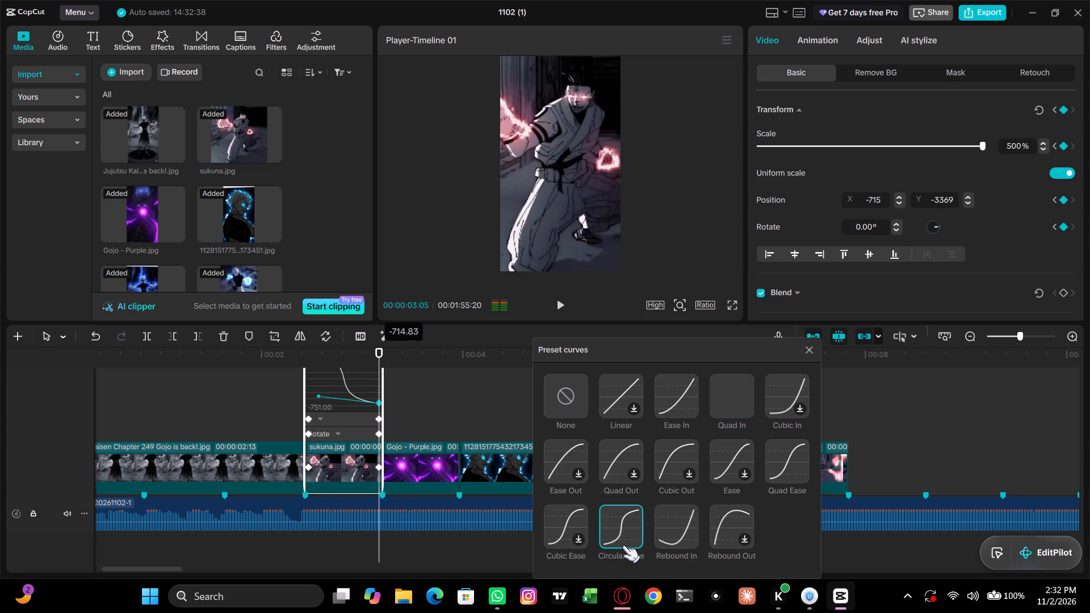
double_click(623, 542)
left_click(623, 541)
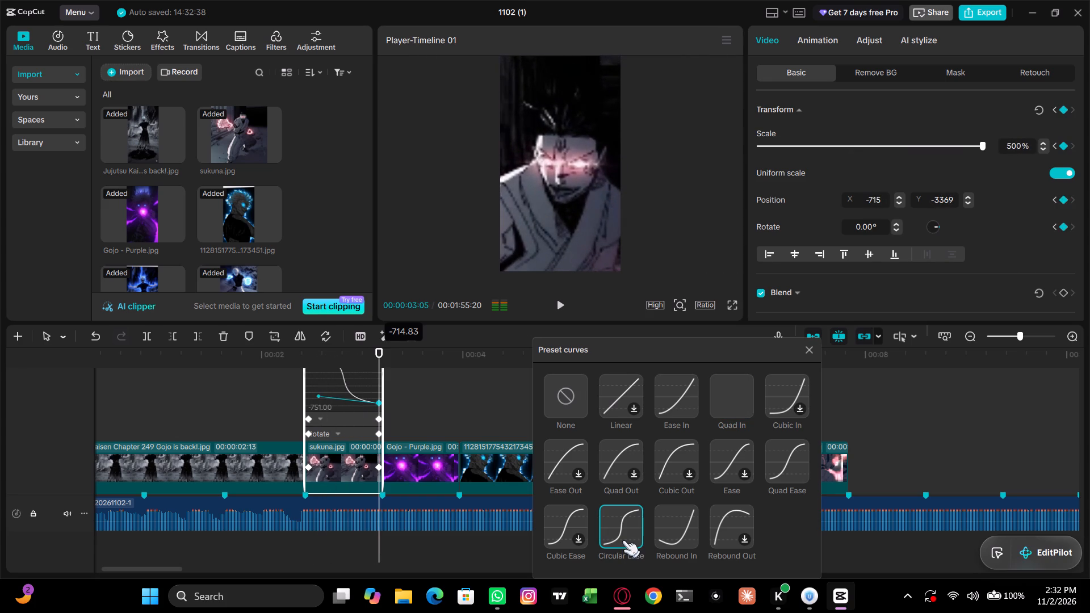
left_click(623, 541)
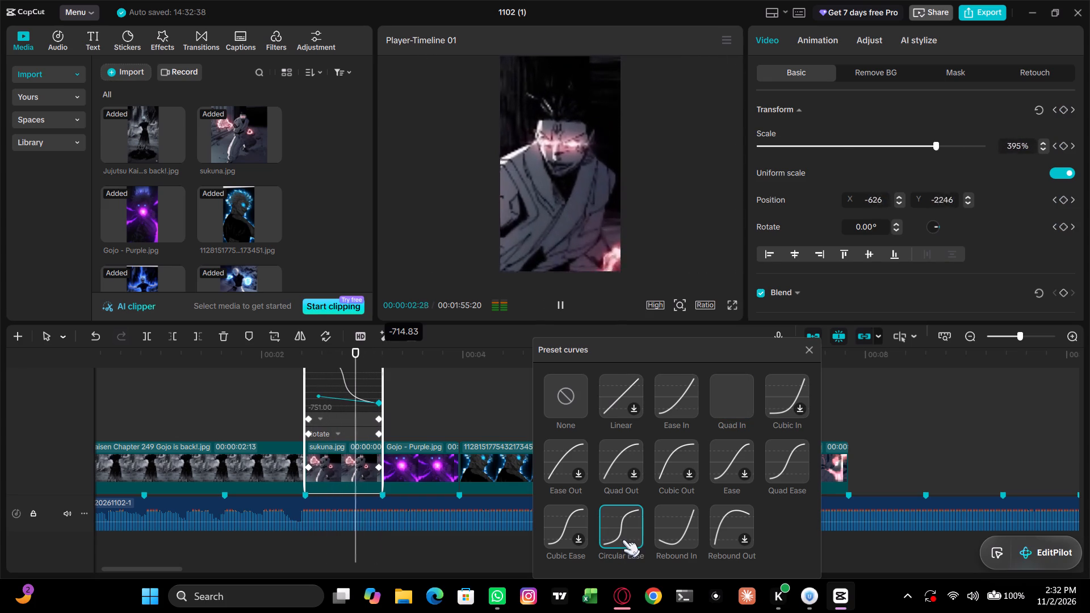
right_click(622, 530)
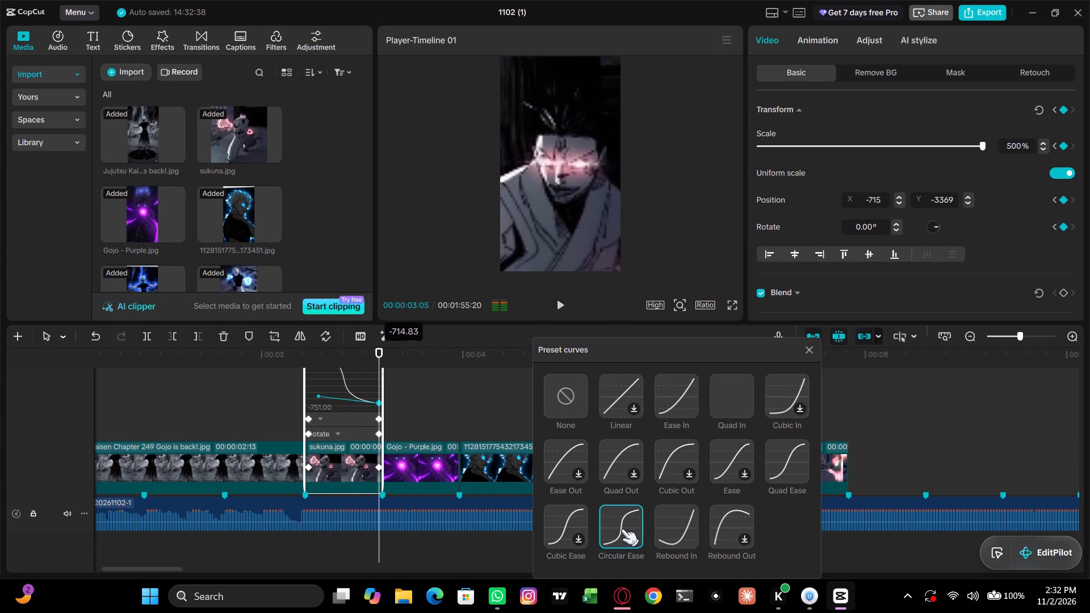
right_click(622, 530)
left_click(622, 530)
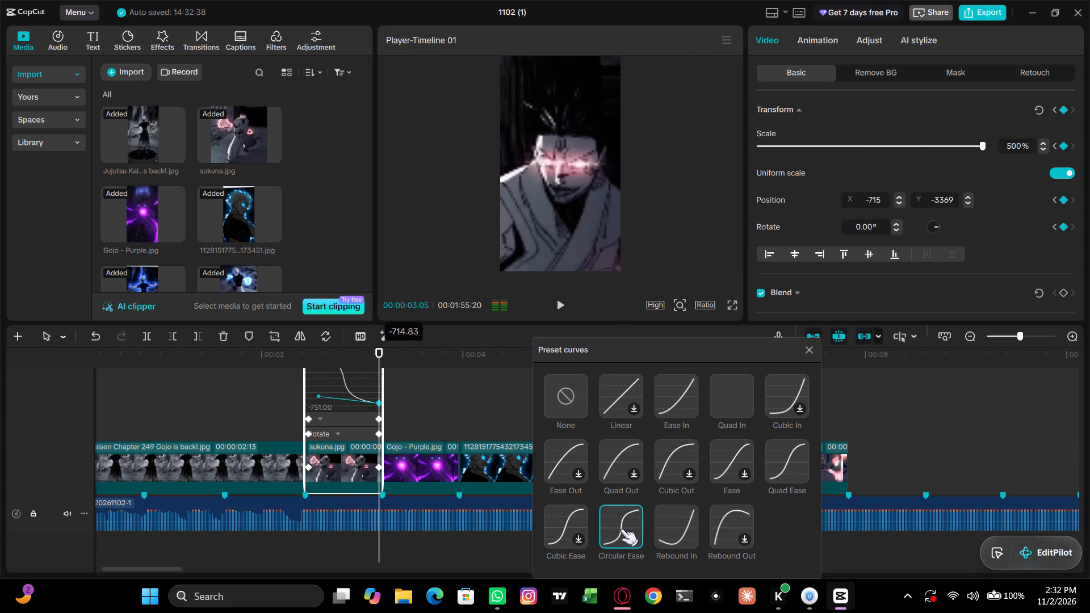
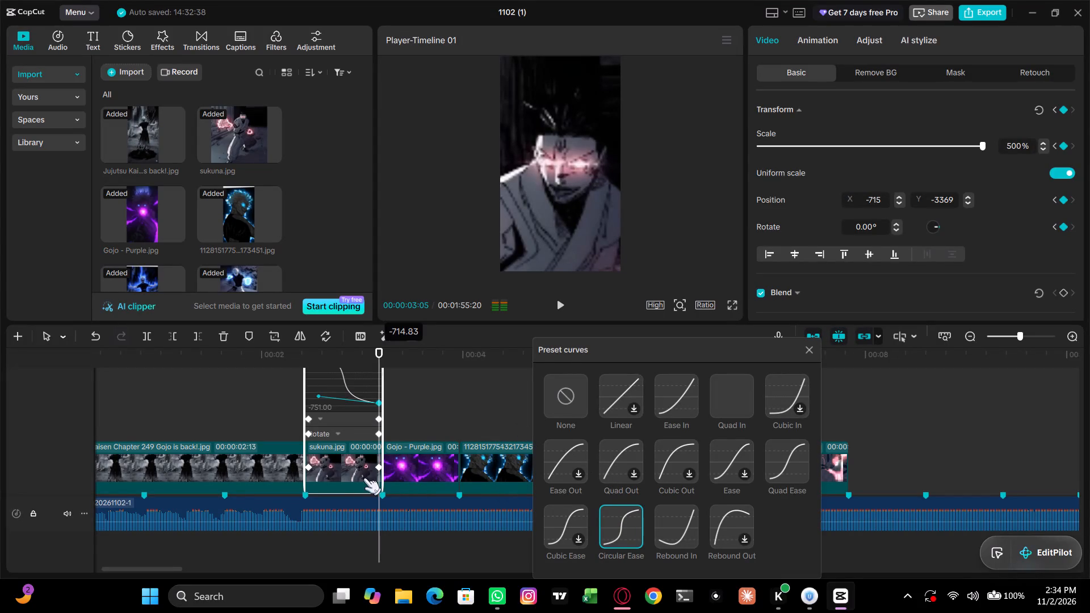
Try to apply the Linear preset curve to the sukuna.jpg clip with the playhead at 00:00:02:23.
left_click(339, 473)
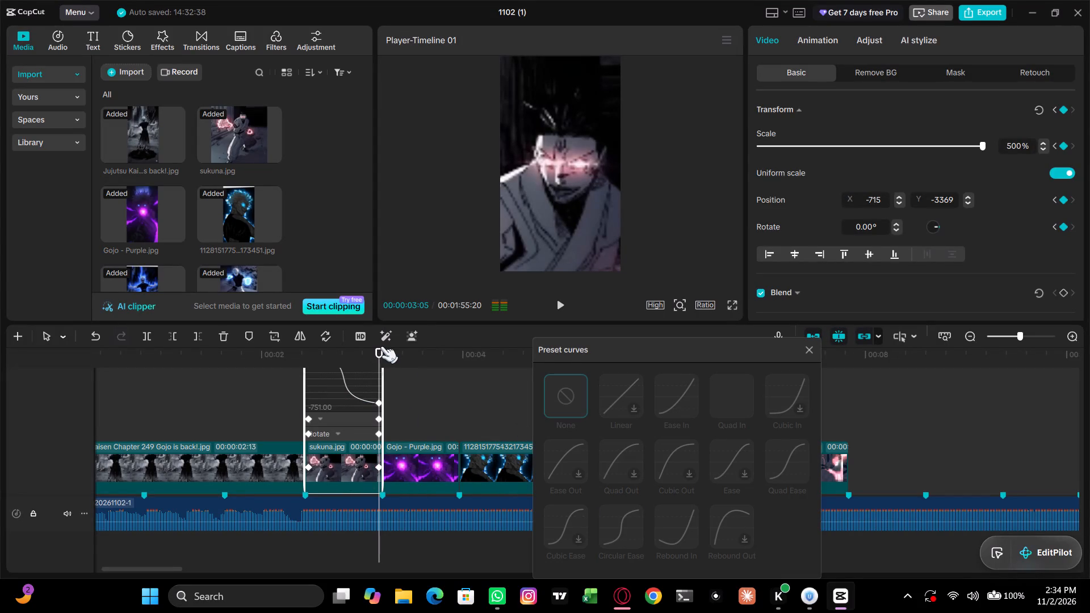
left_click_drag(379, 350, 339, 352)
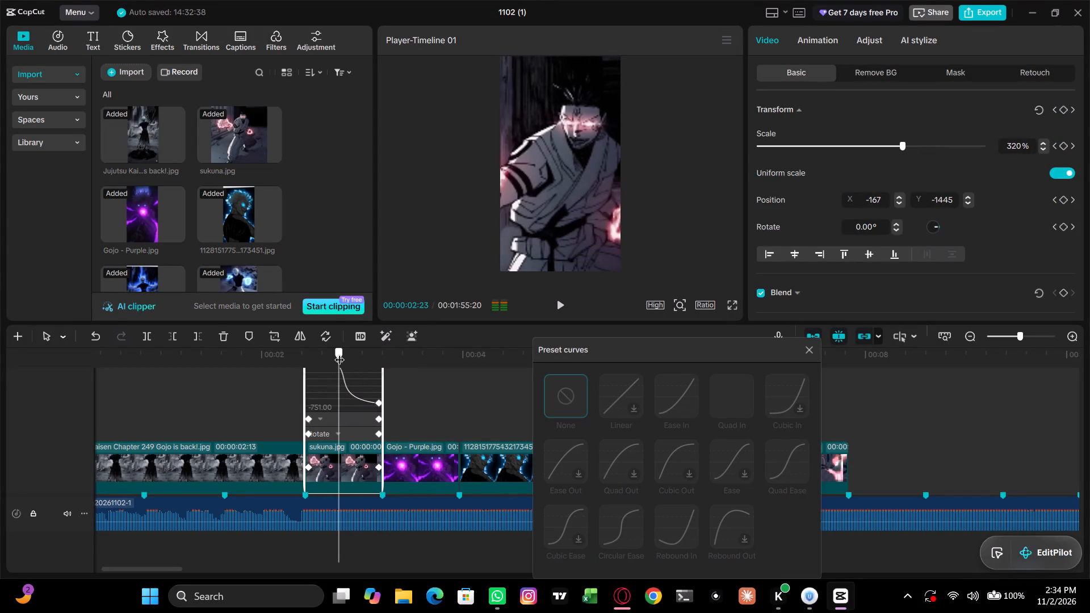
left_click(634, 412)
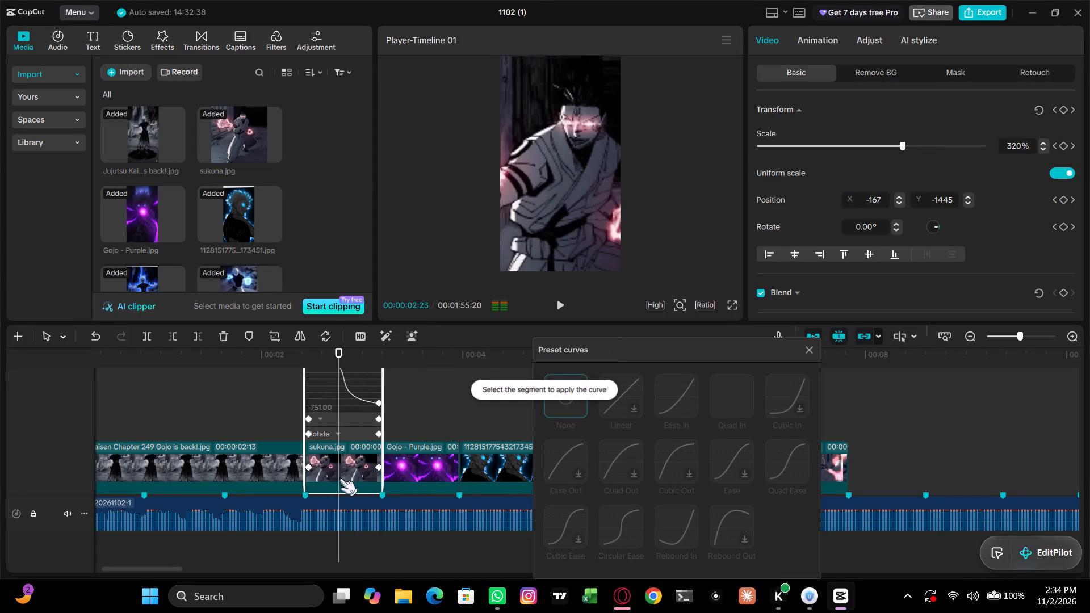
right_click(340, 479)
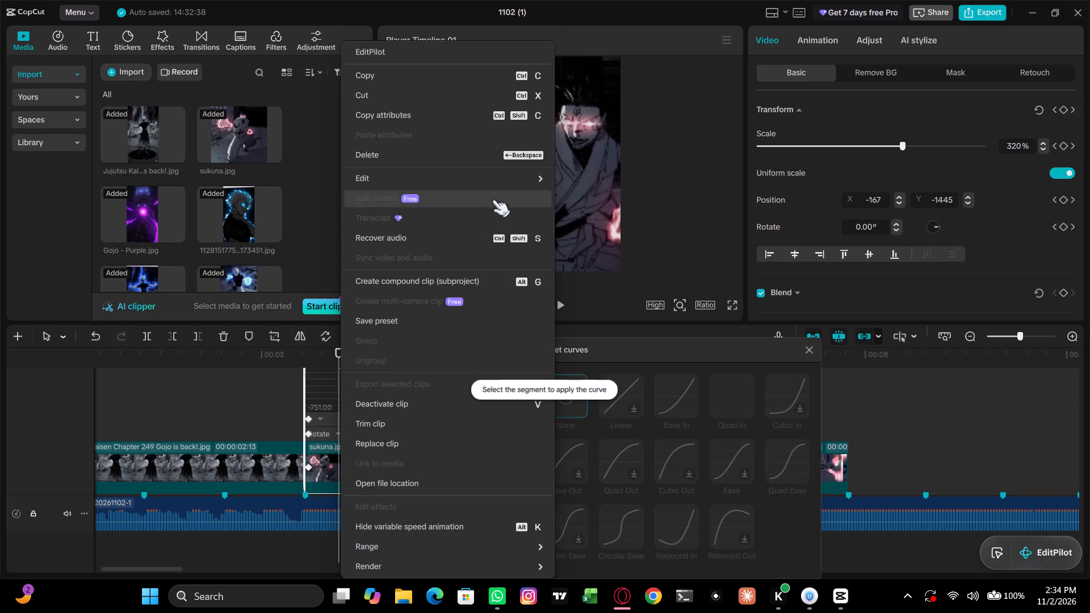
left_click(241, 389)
Expand the Rotate graph above the sukuna.jpg clip and show all preset curves for its end keyframe.
left_click(338, 444)
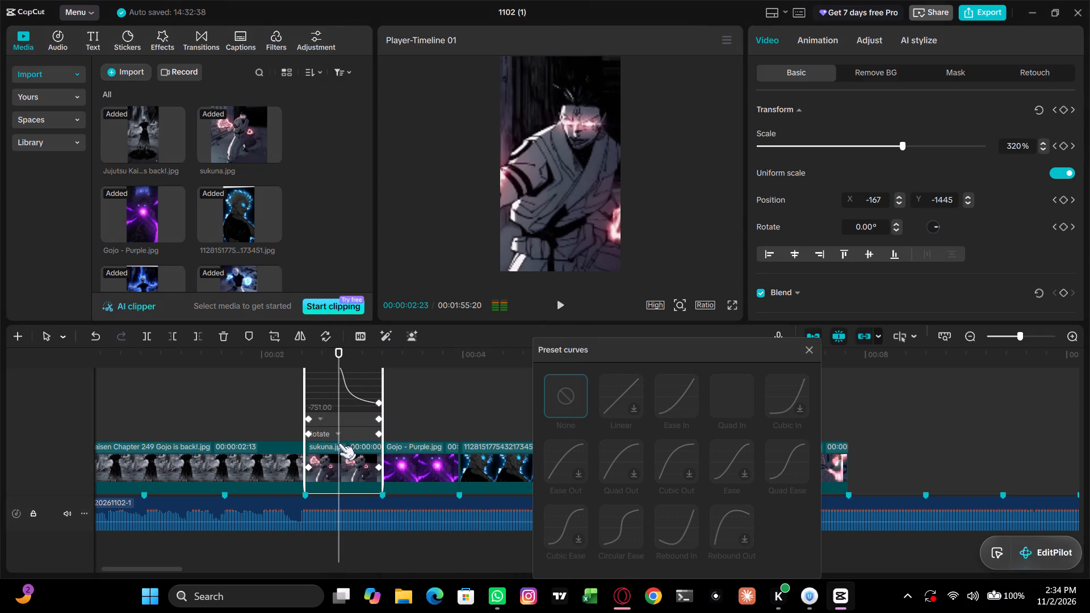
left_click(341, 434)
left_click(350, 488)
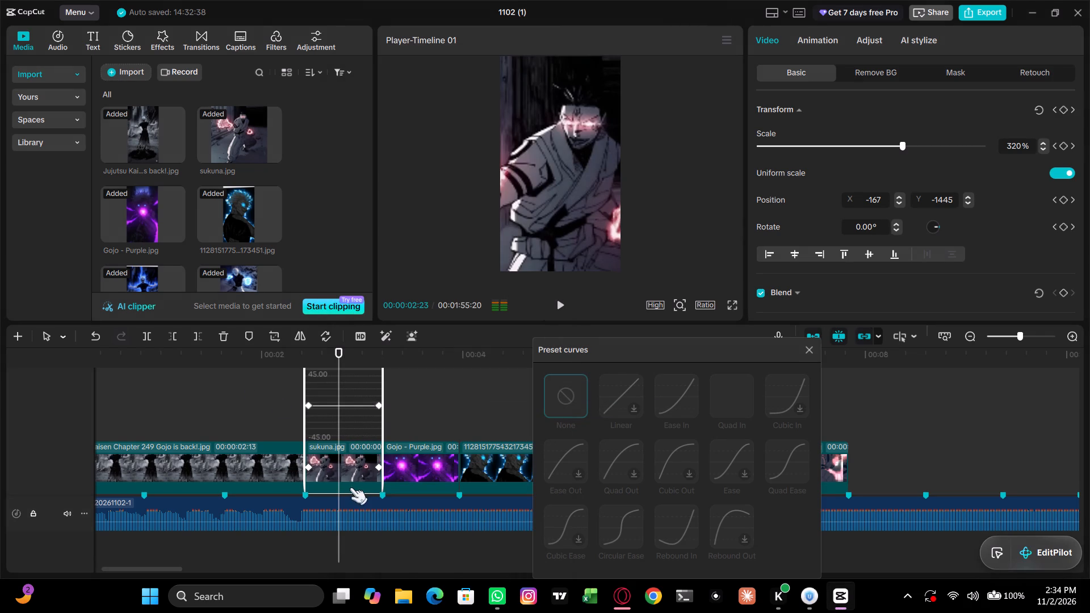
right_click(376, 465)
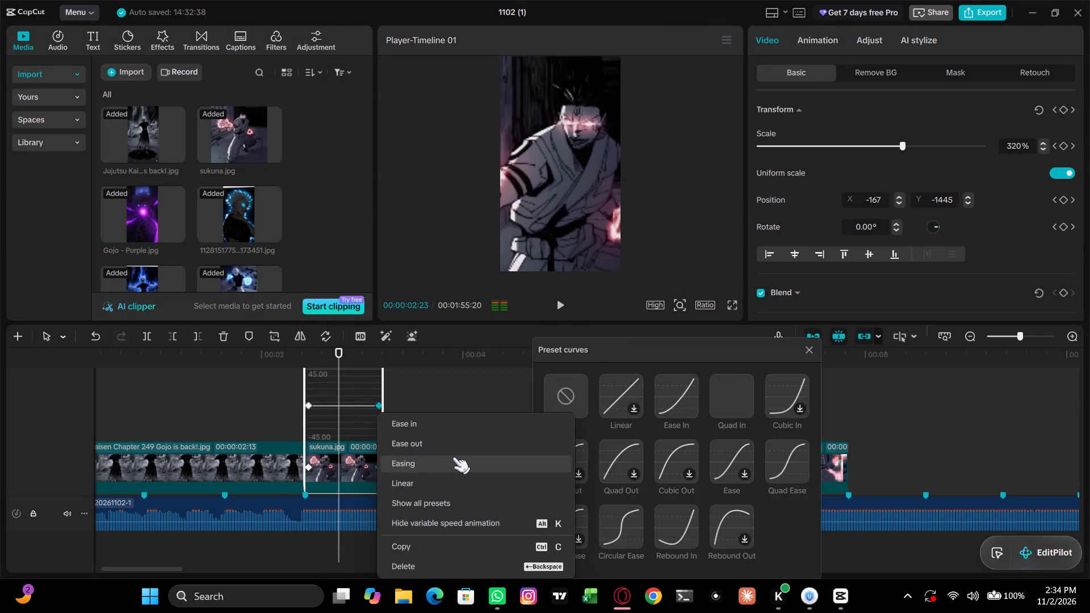
left_click(456, 504)
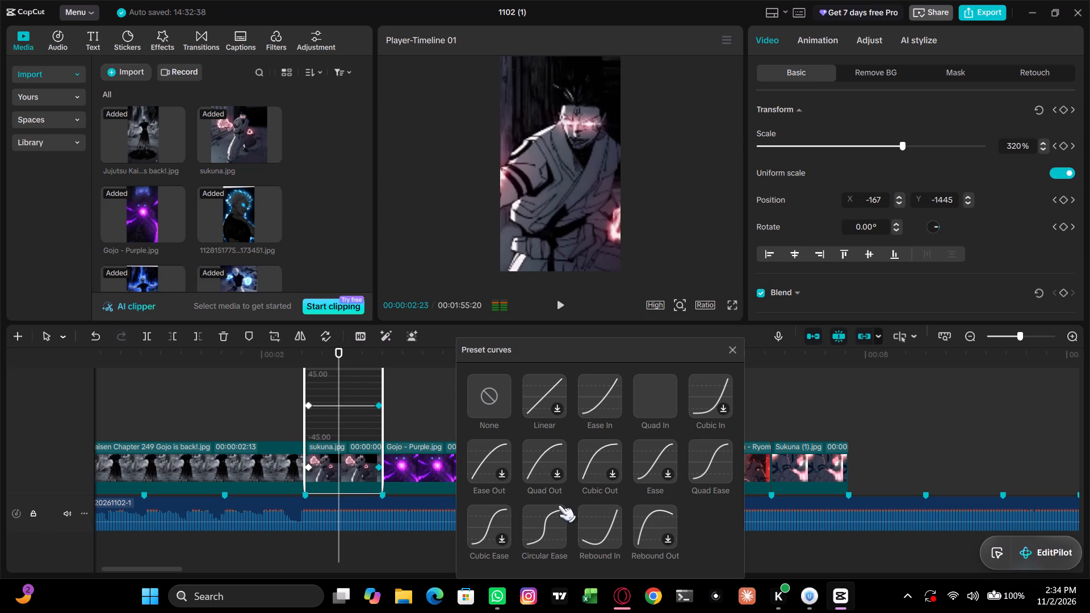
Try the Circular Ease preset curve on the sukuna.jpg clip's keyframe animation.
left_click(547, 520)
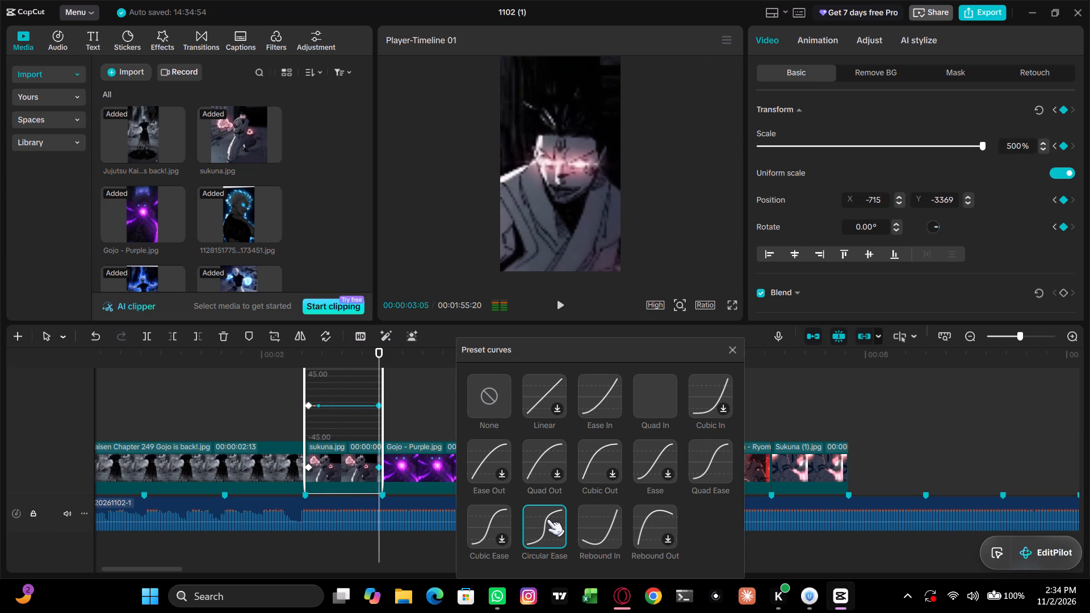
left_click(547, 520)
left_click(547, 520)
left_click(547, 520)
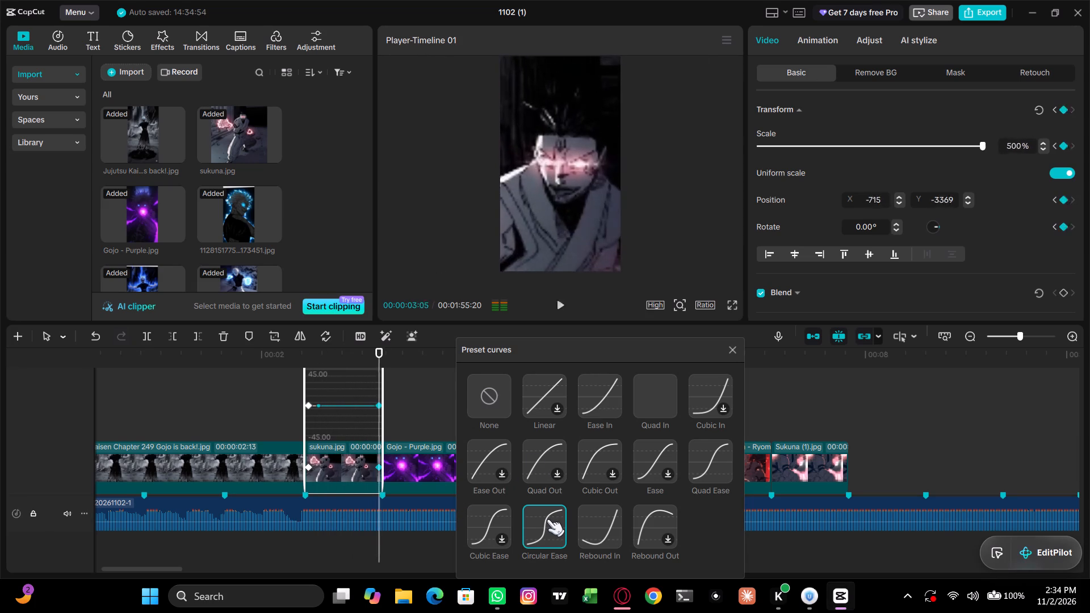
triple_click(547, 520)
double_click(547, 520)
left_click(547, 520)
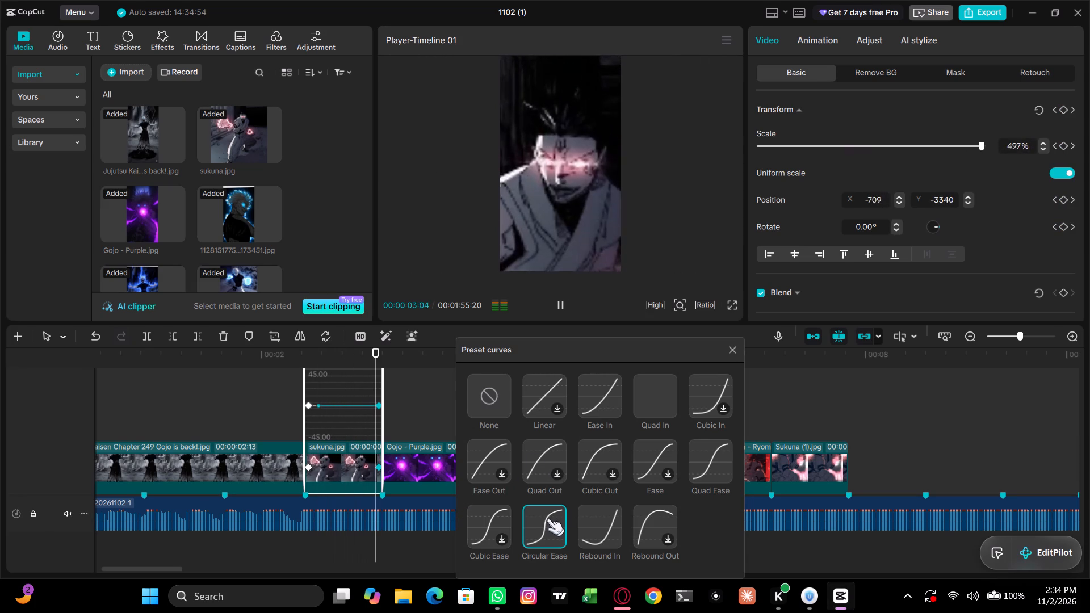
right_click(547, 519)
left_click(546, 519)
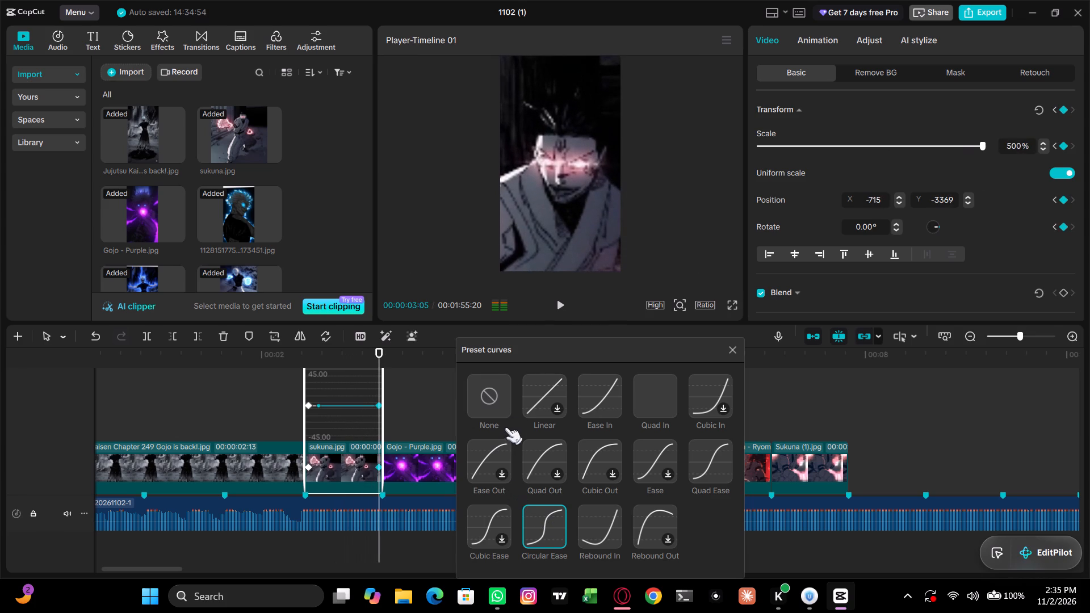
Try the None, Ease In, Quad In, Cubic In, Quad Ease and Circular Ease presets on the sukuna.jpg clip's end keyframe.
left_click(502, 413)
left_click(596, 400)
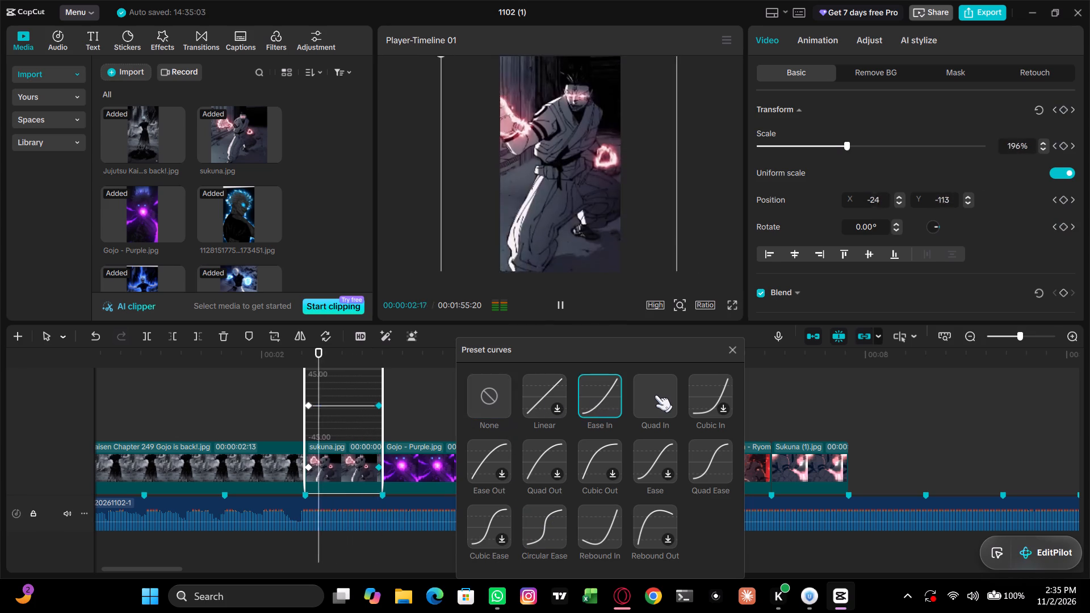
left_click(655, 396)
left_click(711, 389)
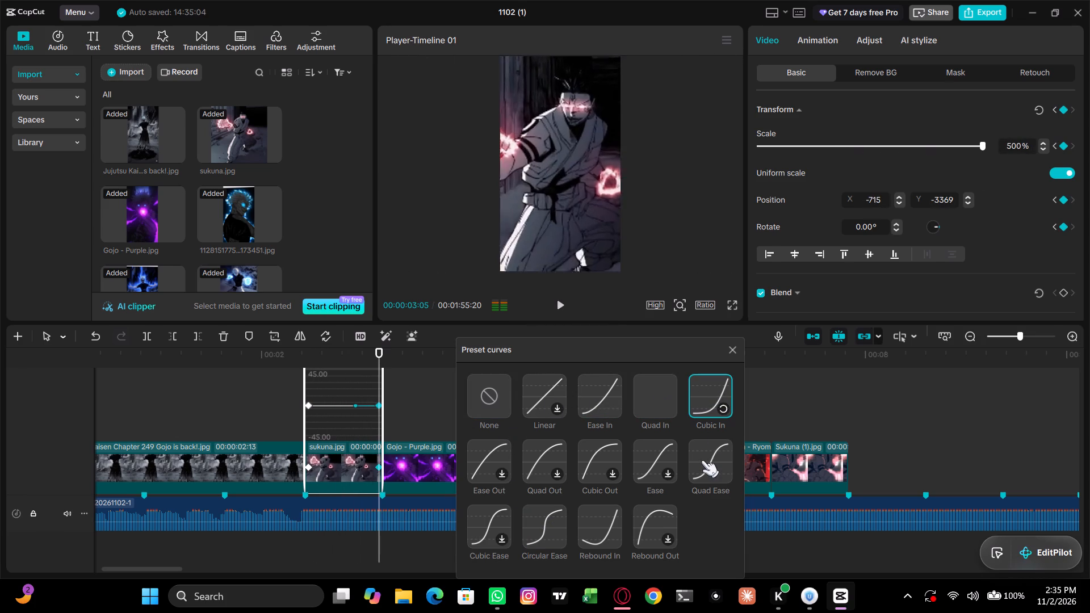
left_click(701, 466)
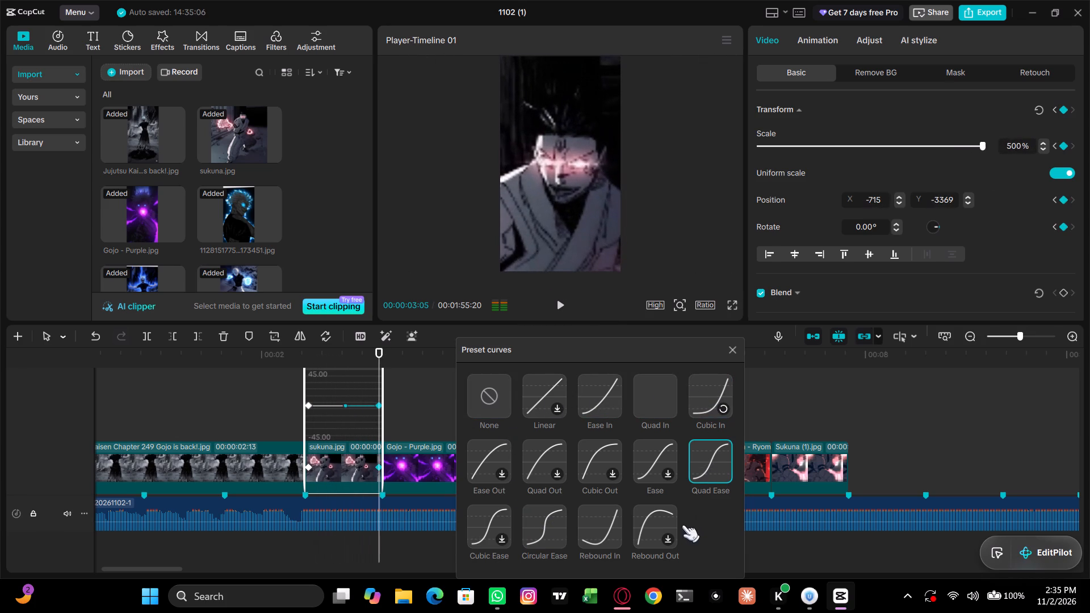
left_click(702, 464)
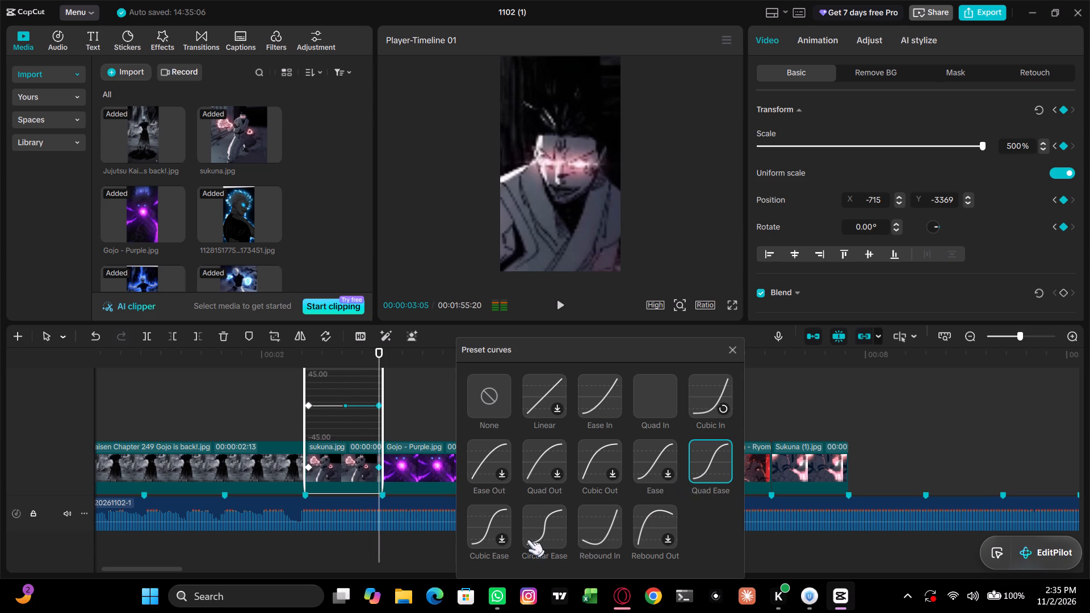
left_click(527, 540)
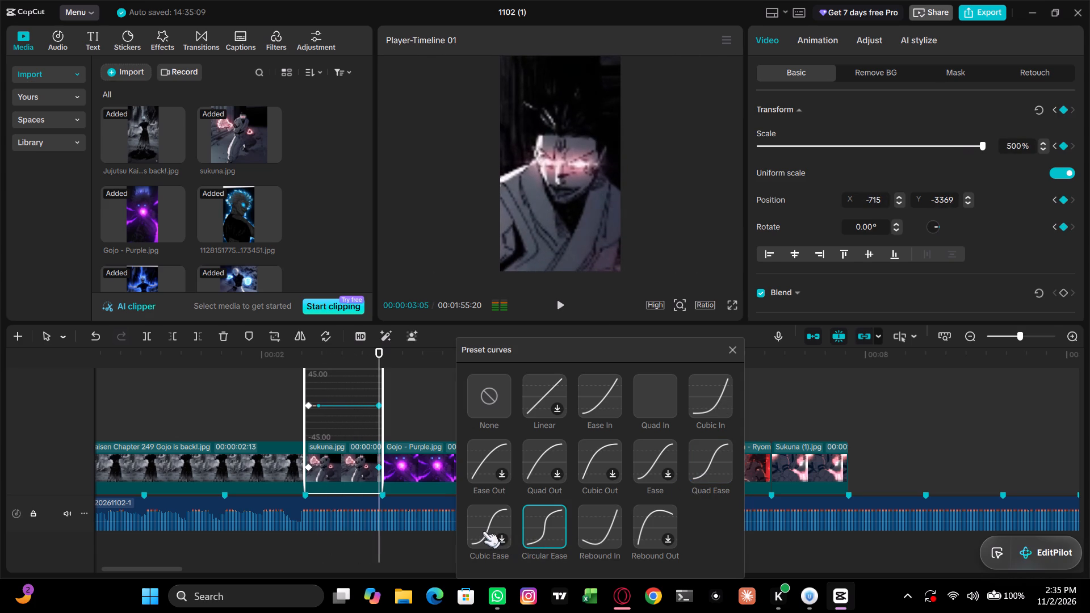
Apply the Cubic Ease preset curve to the sukuna.jpg clip's keyframe animation and close the preset curves.
left_click(483, 532)
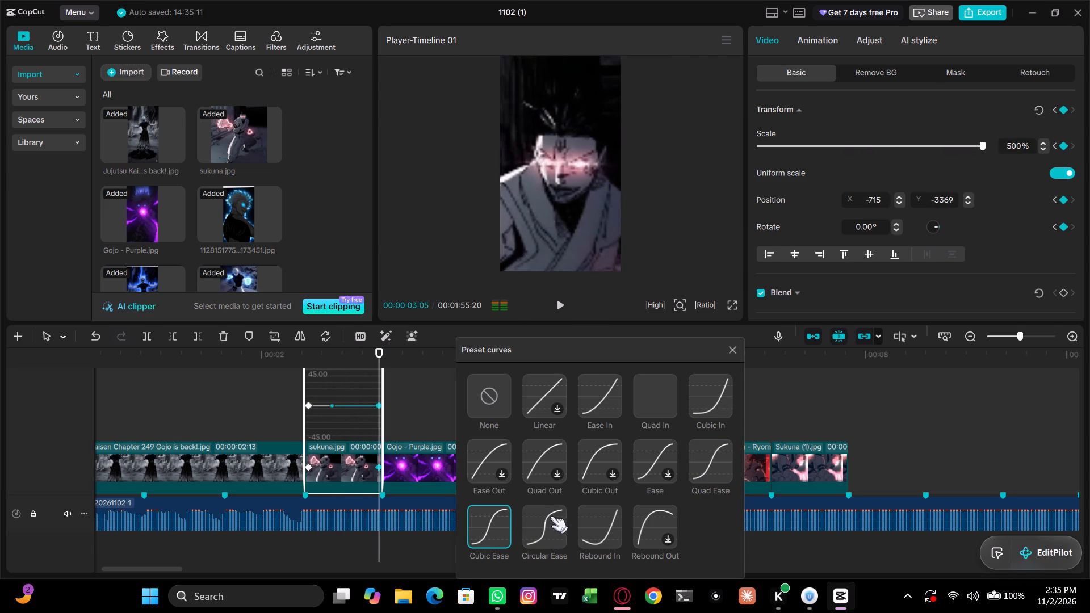
left_click(495, 520)
left_click(730, 352)
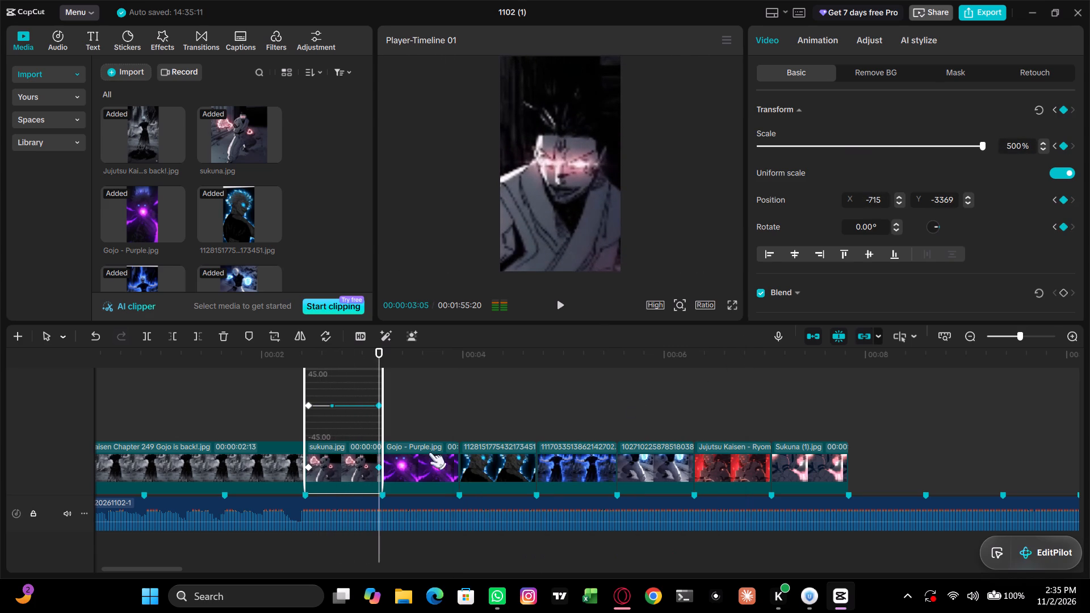
Copy the sukuna.jpg clip's Rotate keyframe segment and paste it at 00:00:03:05.
right_click(353, 429)
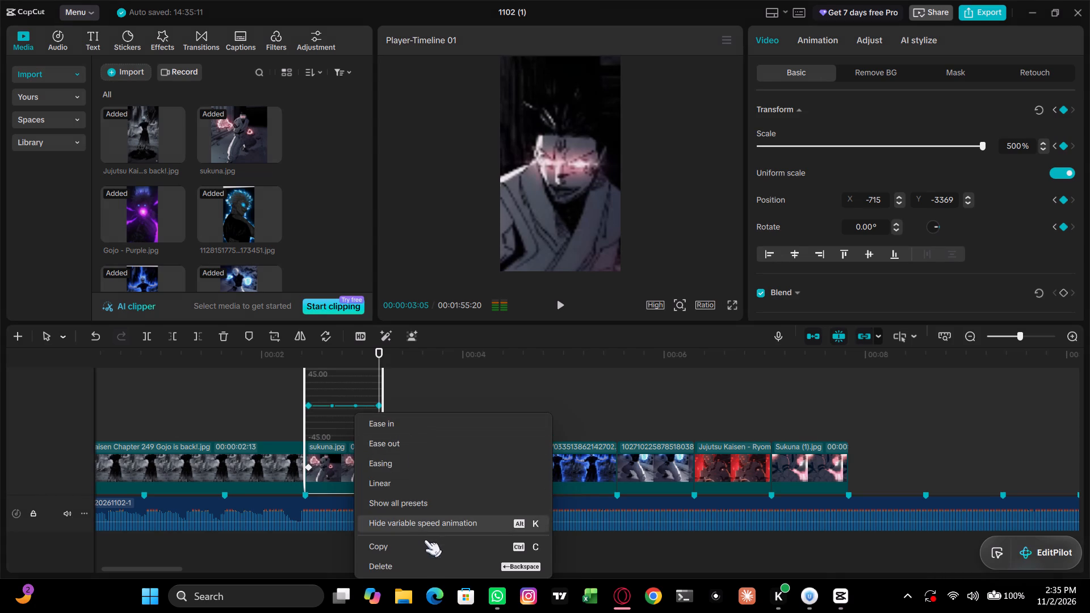
left_click(425, 544)
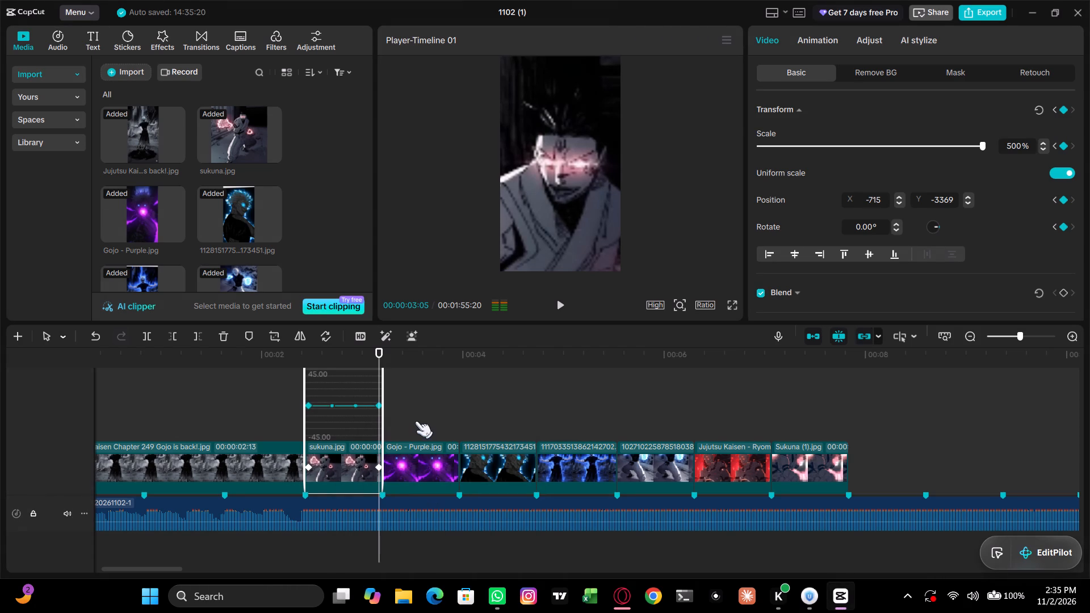
right_click(416, 421)
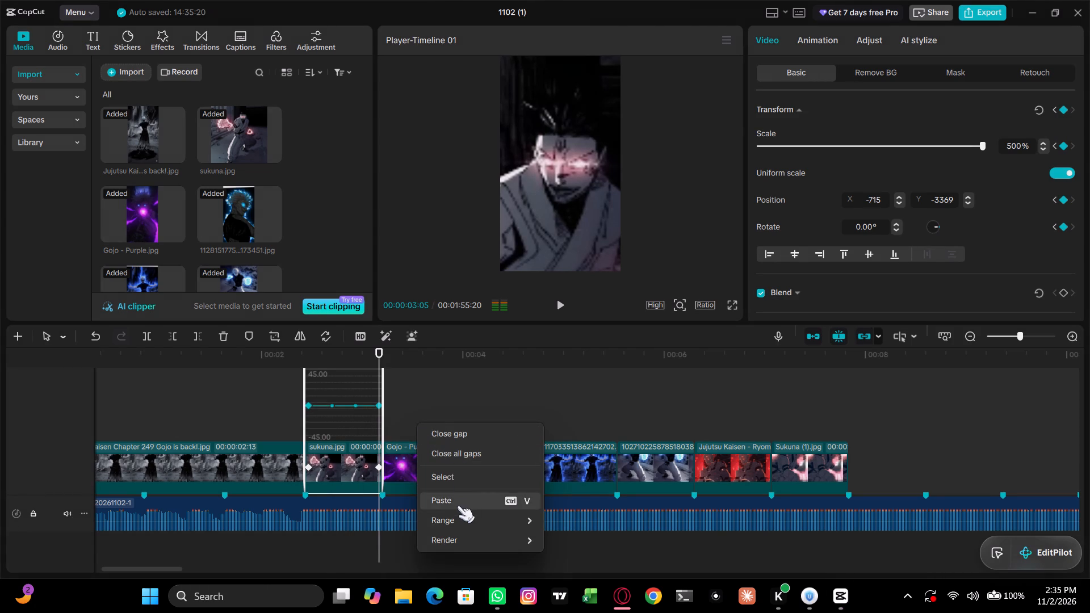
left_click(458, 506)
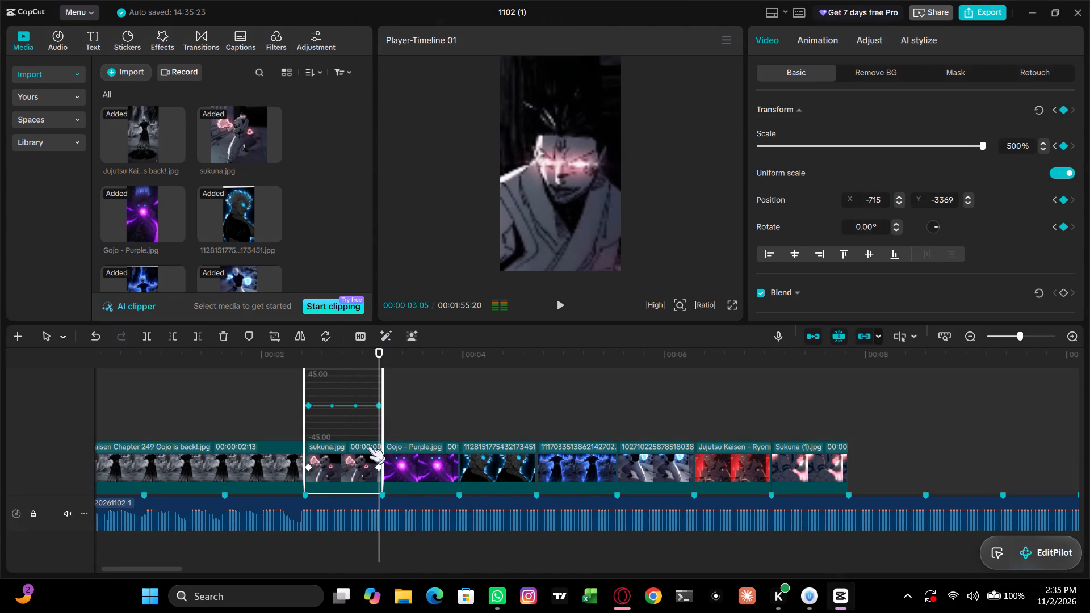
left_click(356, 426)
Play the edit from 00:00:01:13 and again from 00:00:01:27 to review the sukuna.jpg clip's eased animation.
left_click(477, 396)
left_click(204, 421)
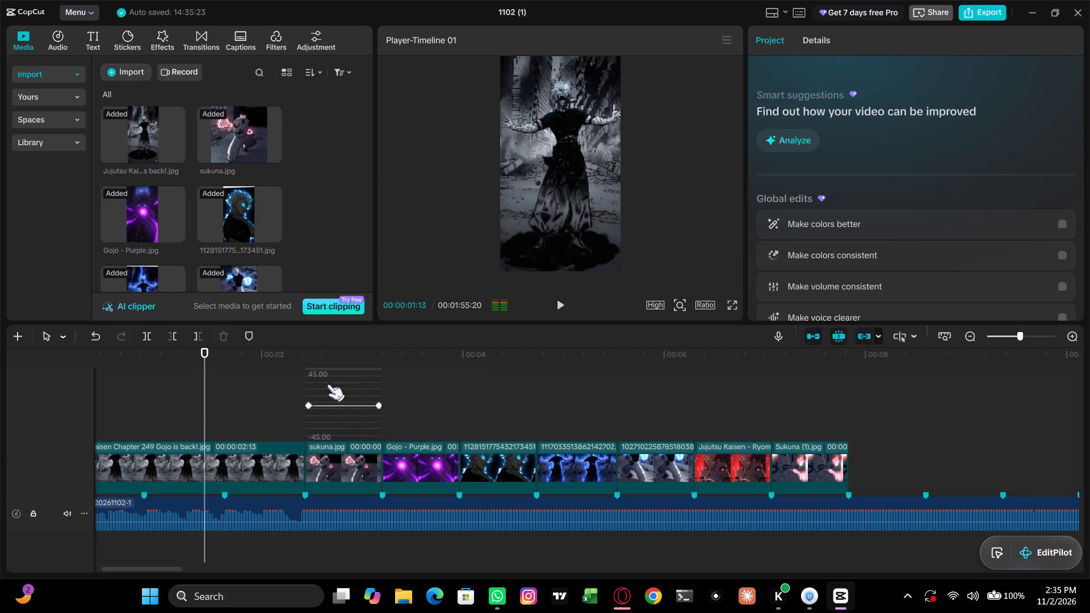
left_click(564, 310)
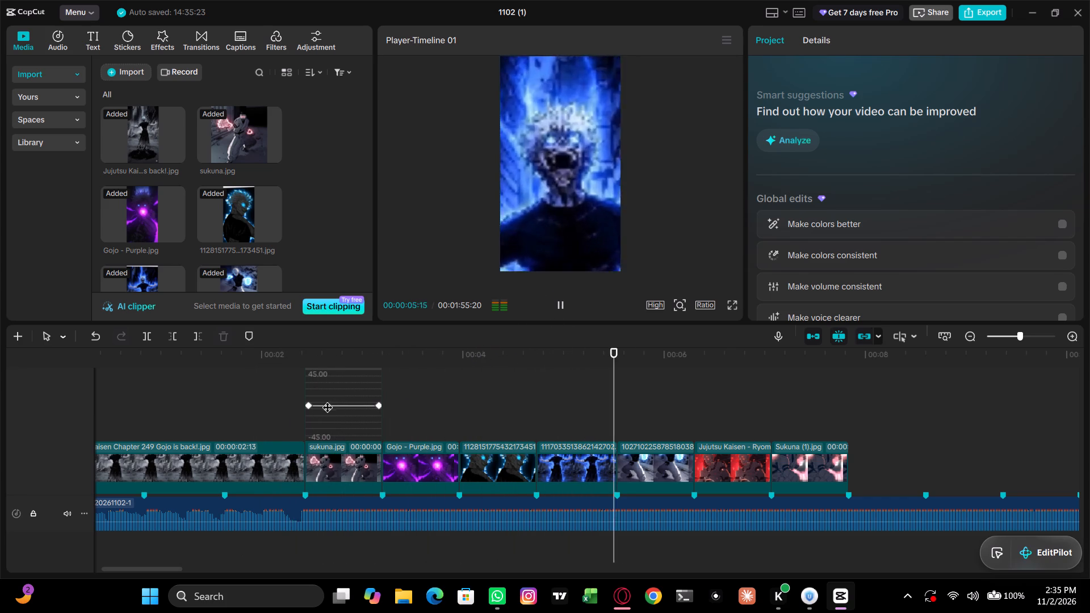
left_click(252, 413)
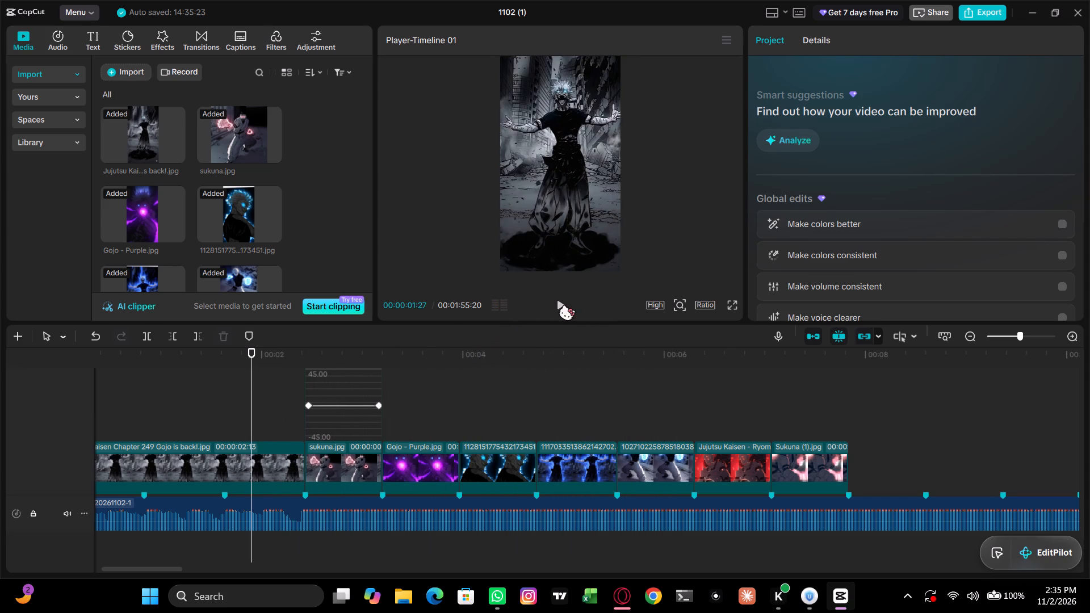
left_click(563, 303)
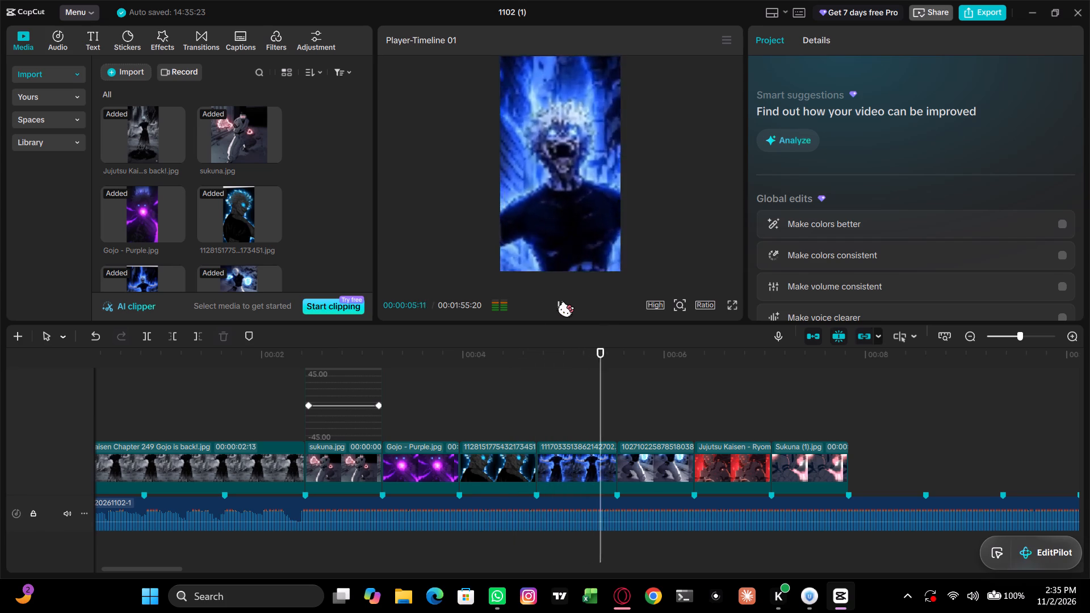
left_click(563, 303)
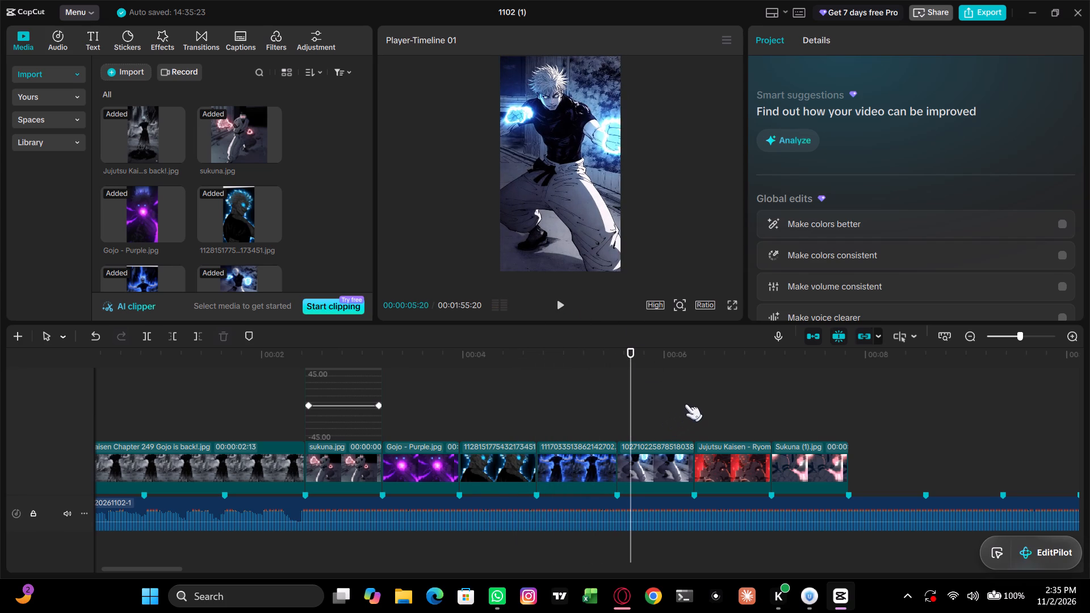
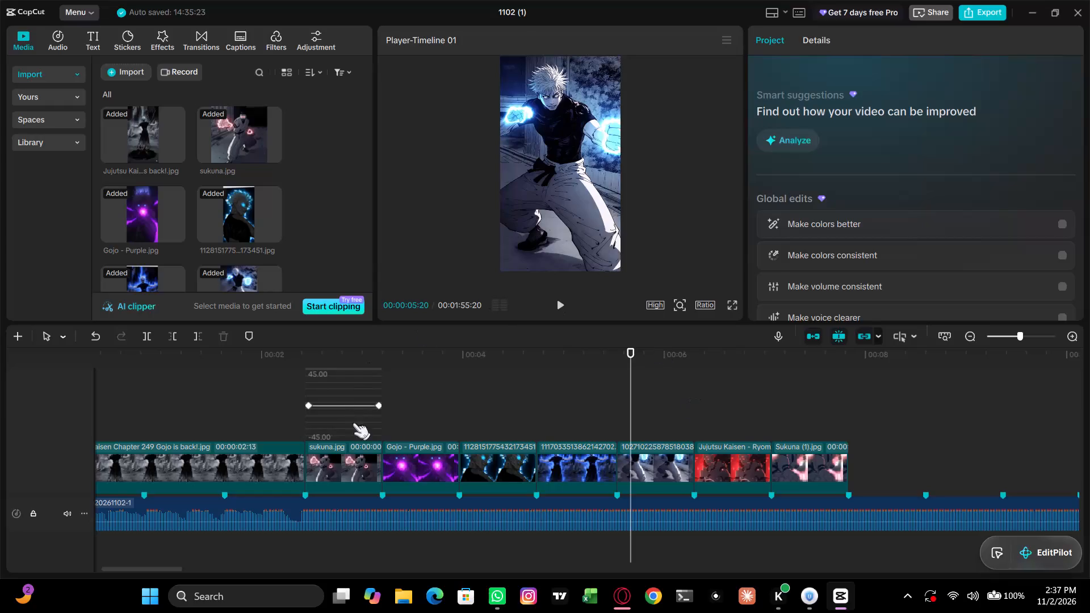
Examine the Rotate and Y position keyframe graphs in the sukuna.jpg clip's variable speed animation.
right_click(343, 465)
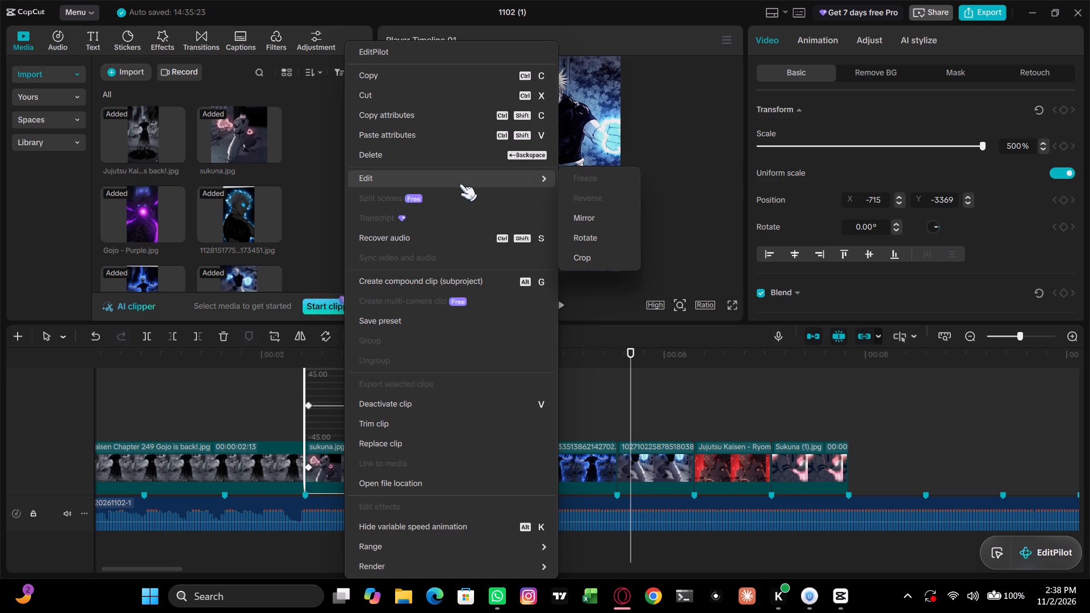
left_click(865, 422)
scroll(305, 398, "down", 13)
scroll(338, 414, "up", 1)
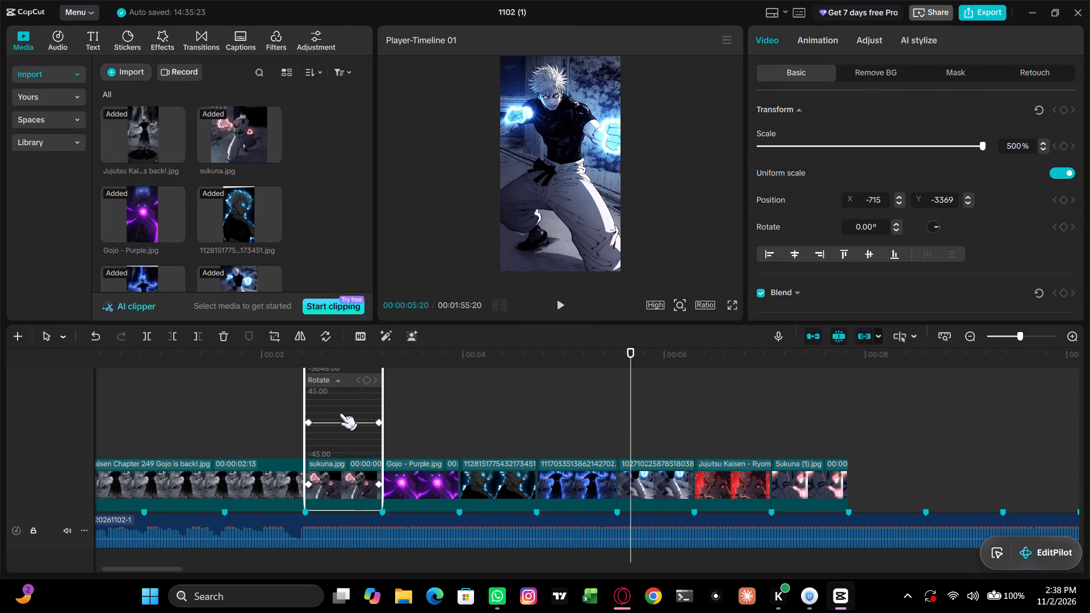
left_click(330, 379)
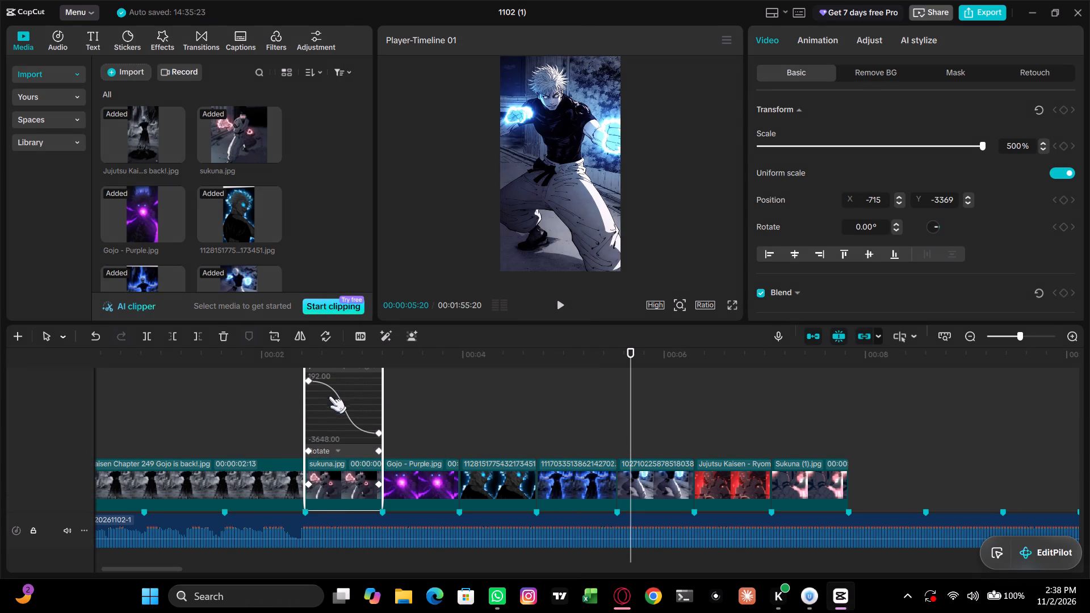
scroll(343, 440, "up", 3)
scroll(342, 424, "down", 2)
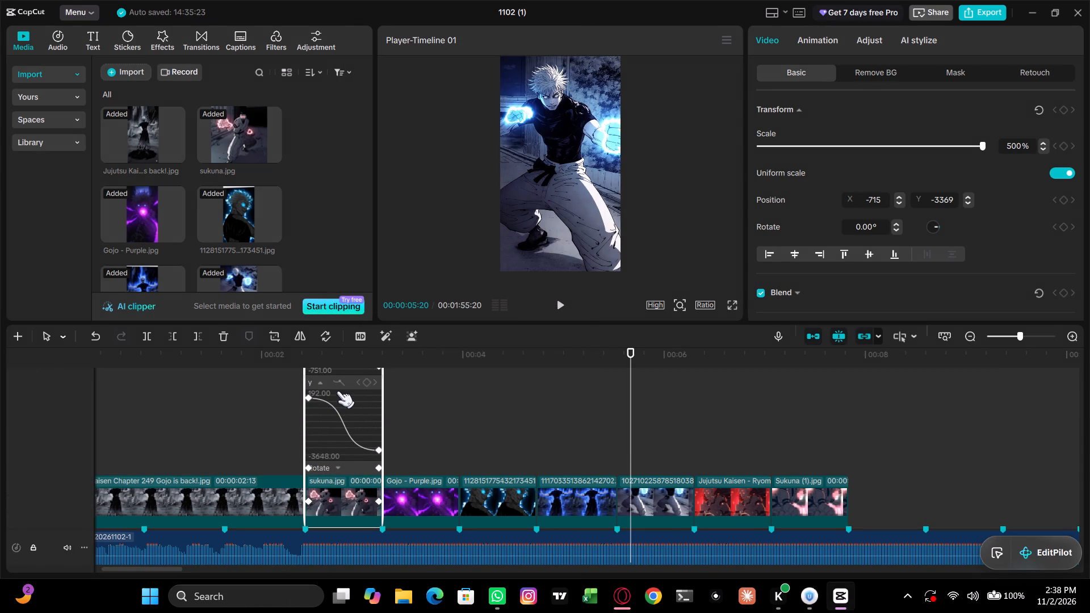
scroll(337, 391, "up", 8)
scroll(337, 391, "down", 2)
scroll(337, 391, "up", 3)
scroll(337, 391, "down", 9)
scroll(326, 406, "up", 2)
left_click_drag(336, 387, 343, 419)
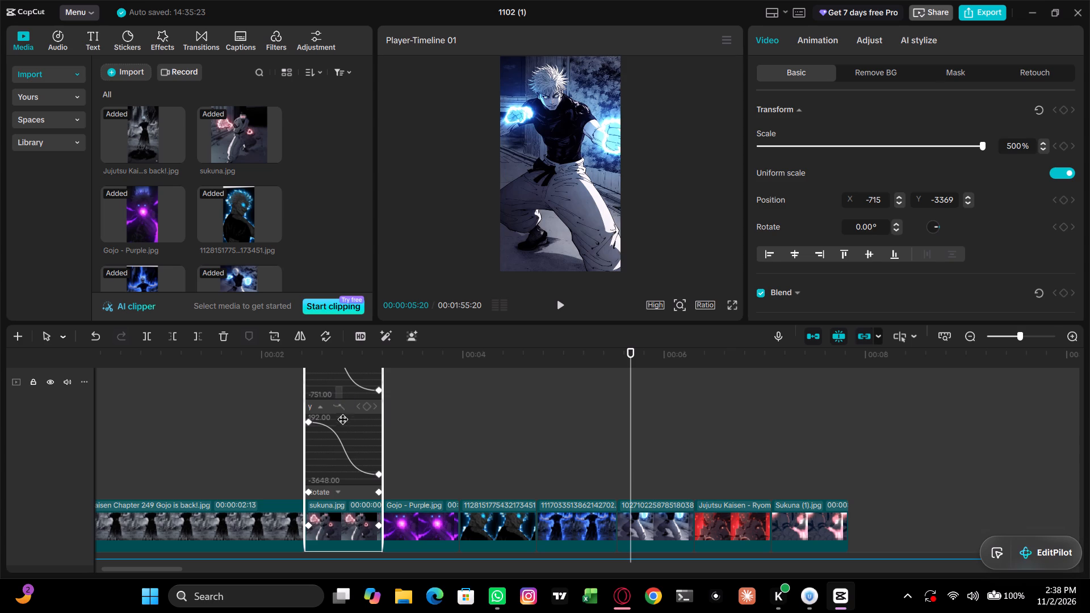
left_click_drag(343, 419, 345, 429)
left_click_drag(346, 418, 346, 456)
left_click_drag(340, 400, 345, 425)
scroll(347, 413, "up", 1)
scroll(347, 413, "down", 1)
scroll(347, 413, "up", 3)
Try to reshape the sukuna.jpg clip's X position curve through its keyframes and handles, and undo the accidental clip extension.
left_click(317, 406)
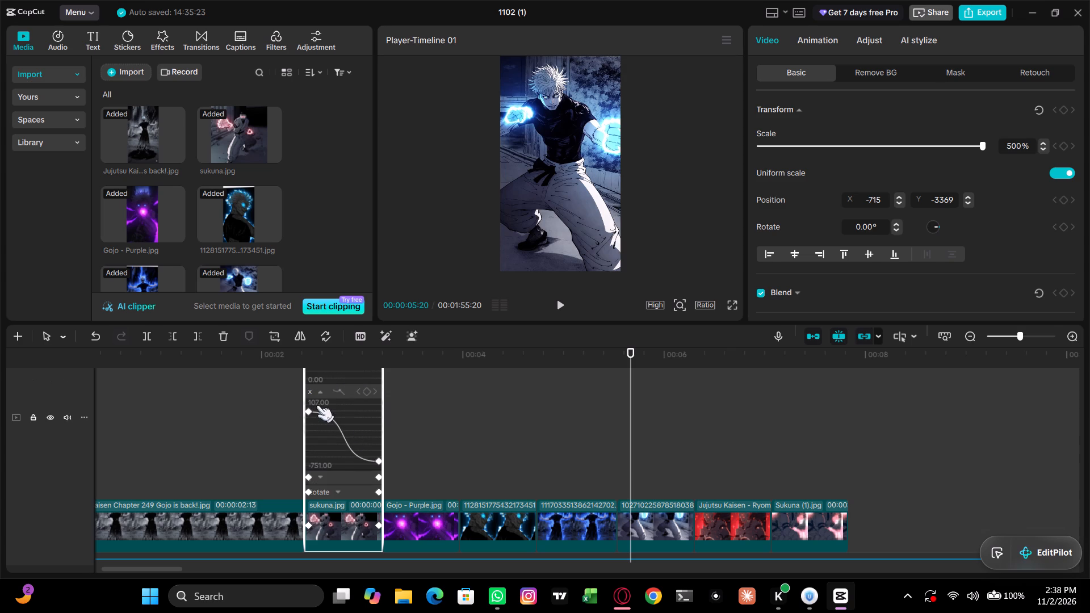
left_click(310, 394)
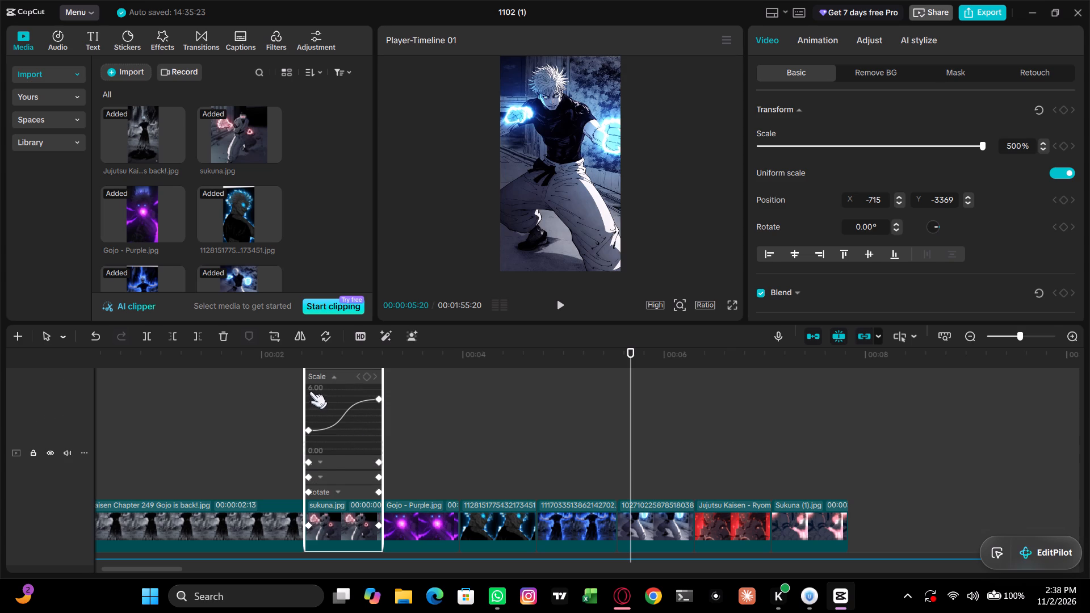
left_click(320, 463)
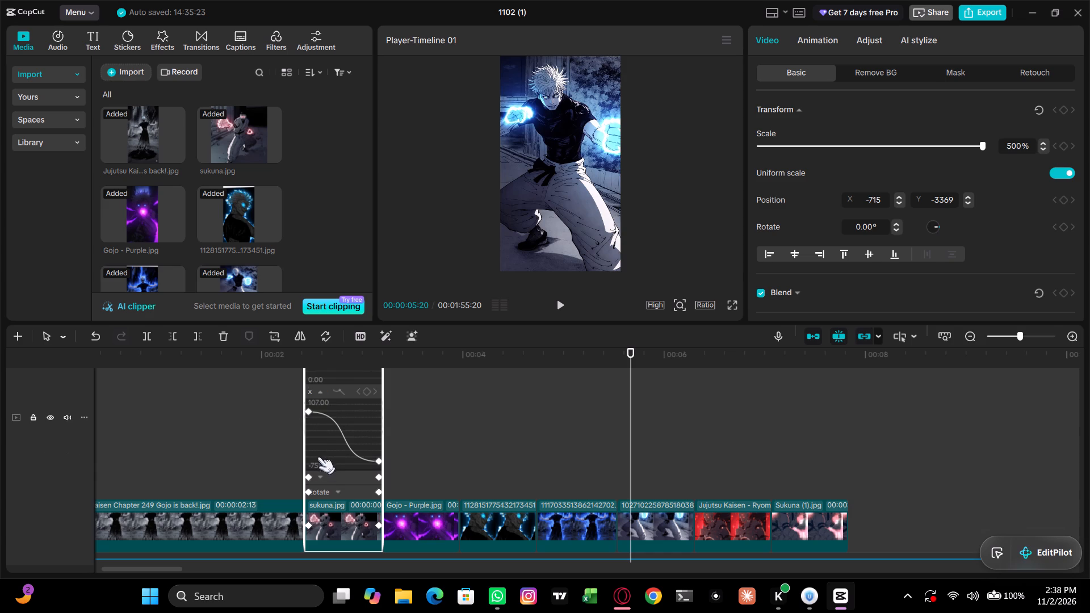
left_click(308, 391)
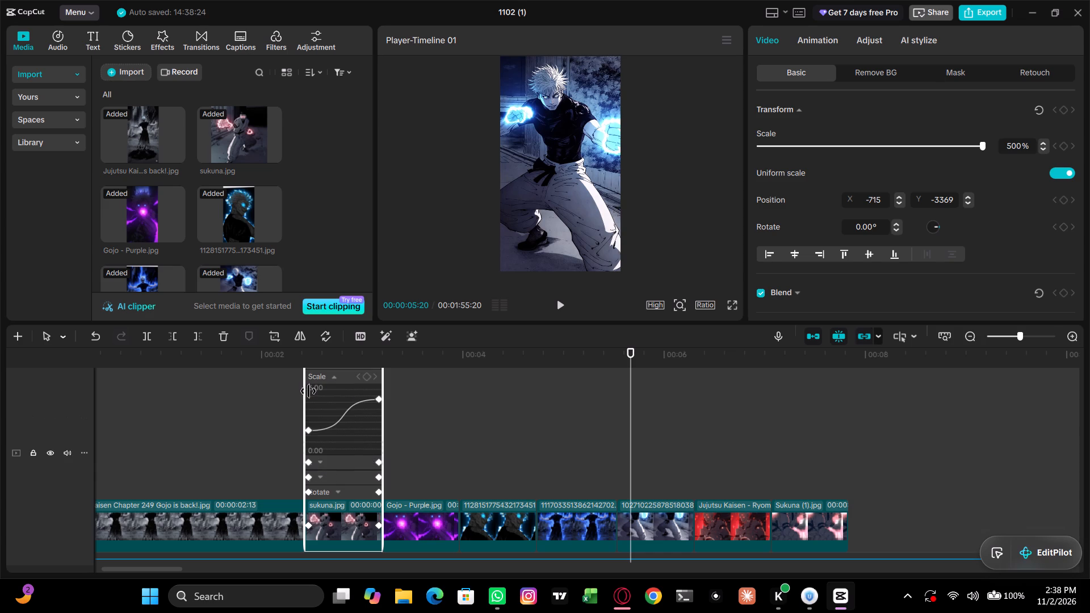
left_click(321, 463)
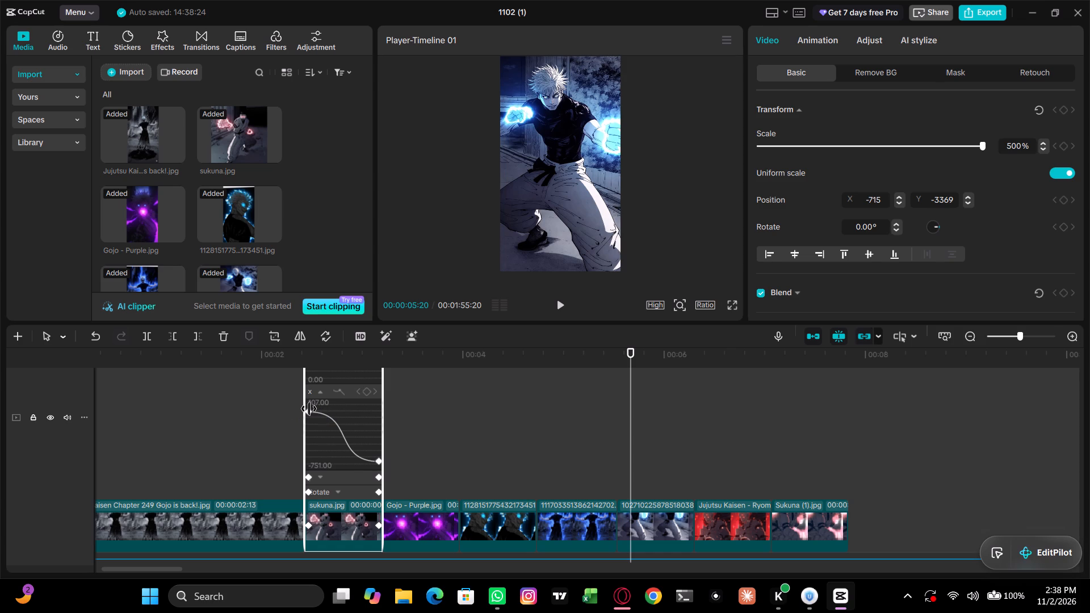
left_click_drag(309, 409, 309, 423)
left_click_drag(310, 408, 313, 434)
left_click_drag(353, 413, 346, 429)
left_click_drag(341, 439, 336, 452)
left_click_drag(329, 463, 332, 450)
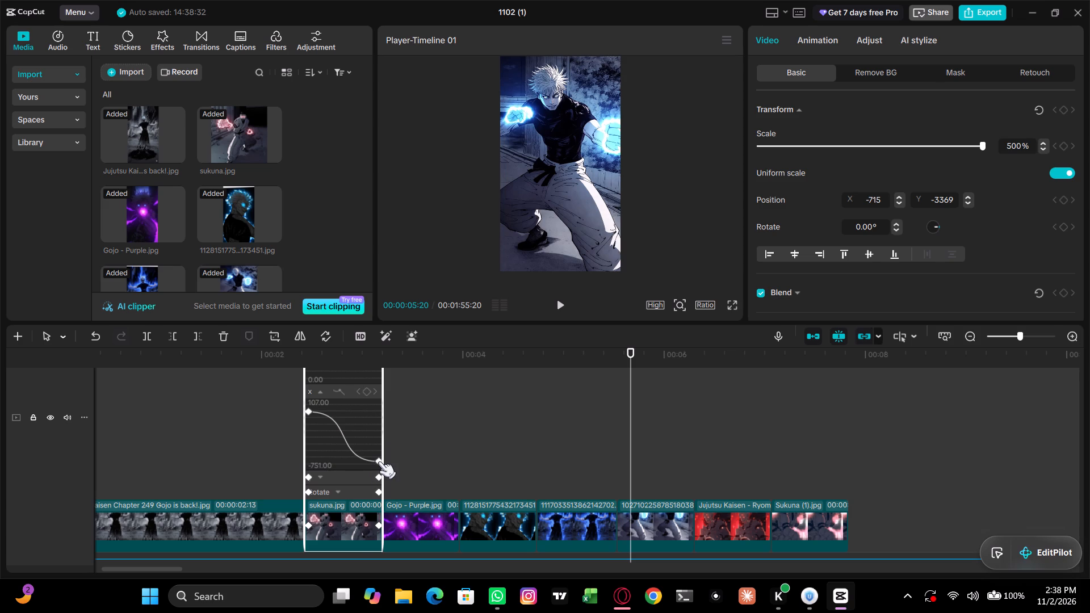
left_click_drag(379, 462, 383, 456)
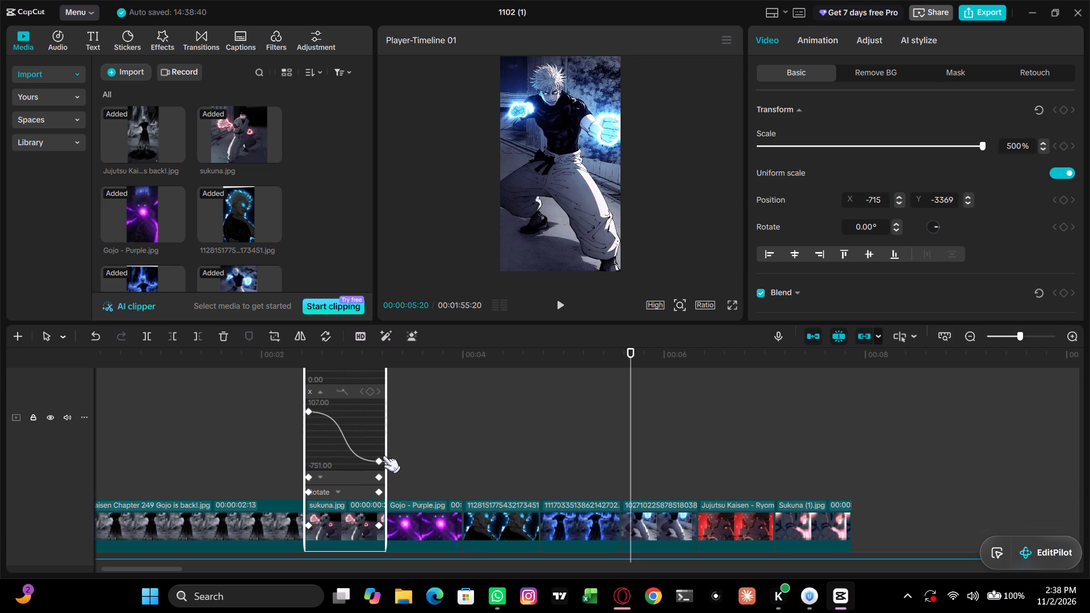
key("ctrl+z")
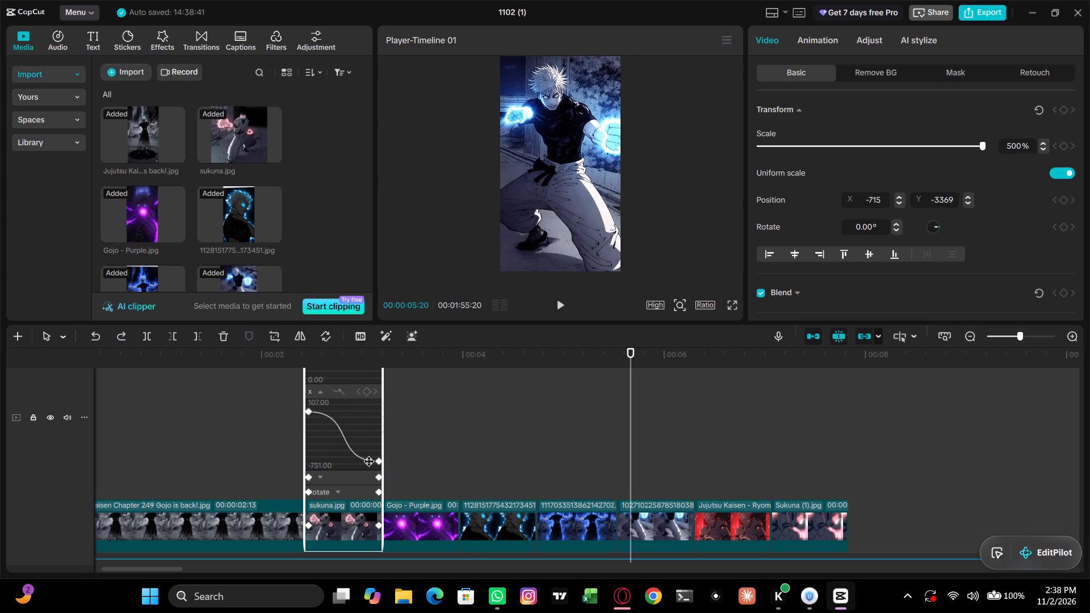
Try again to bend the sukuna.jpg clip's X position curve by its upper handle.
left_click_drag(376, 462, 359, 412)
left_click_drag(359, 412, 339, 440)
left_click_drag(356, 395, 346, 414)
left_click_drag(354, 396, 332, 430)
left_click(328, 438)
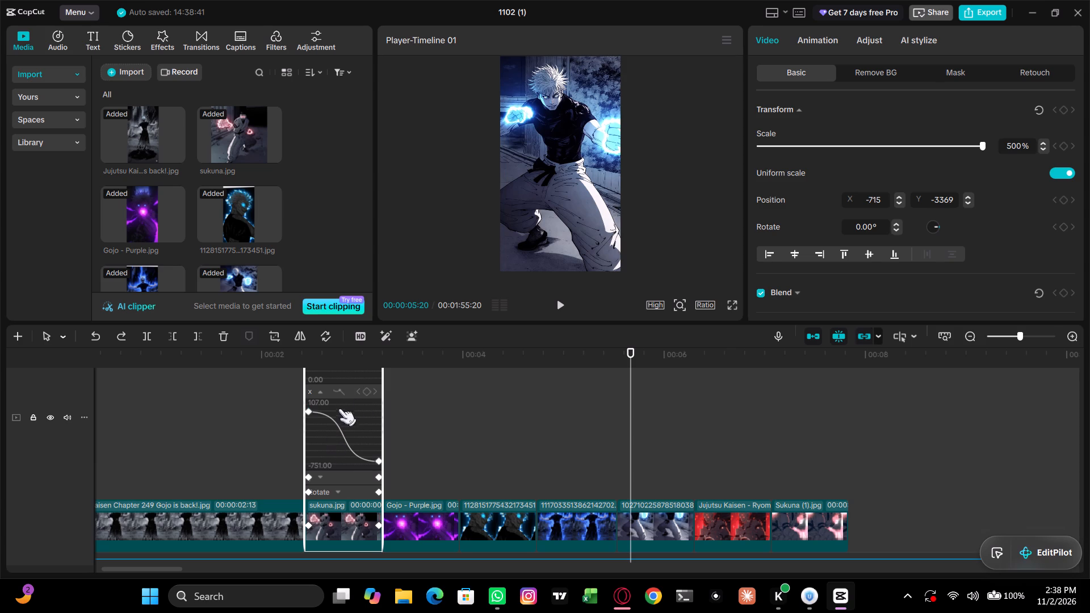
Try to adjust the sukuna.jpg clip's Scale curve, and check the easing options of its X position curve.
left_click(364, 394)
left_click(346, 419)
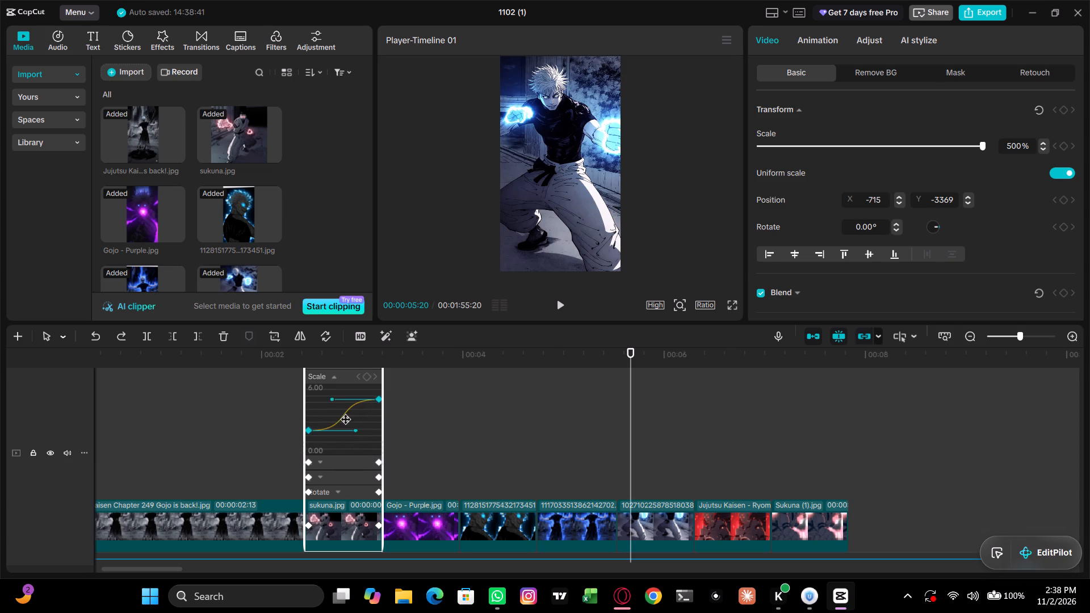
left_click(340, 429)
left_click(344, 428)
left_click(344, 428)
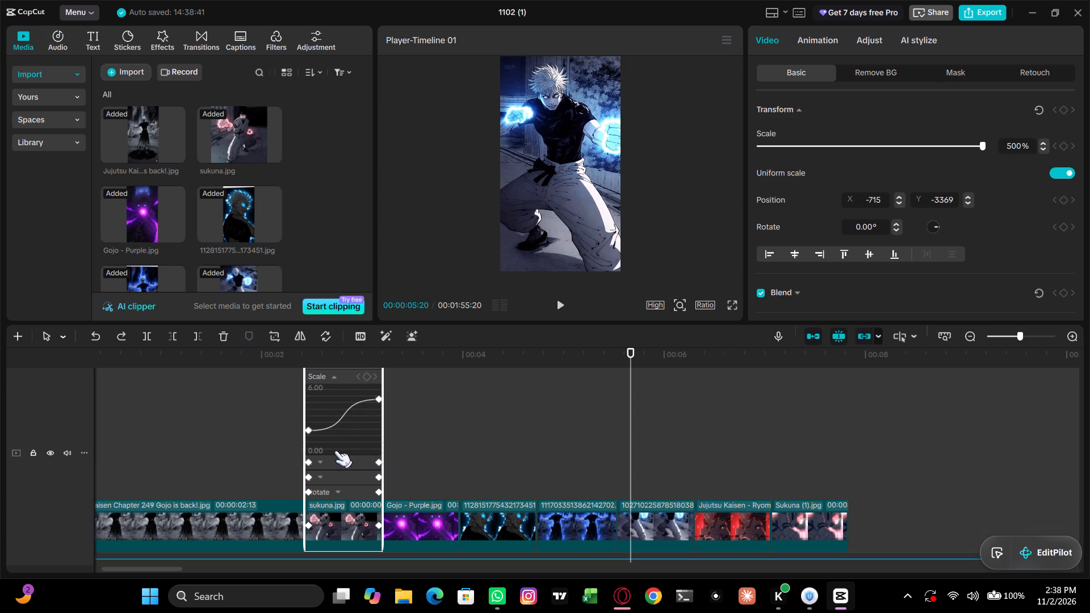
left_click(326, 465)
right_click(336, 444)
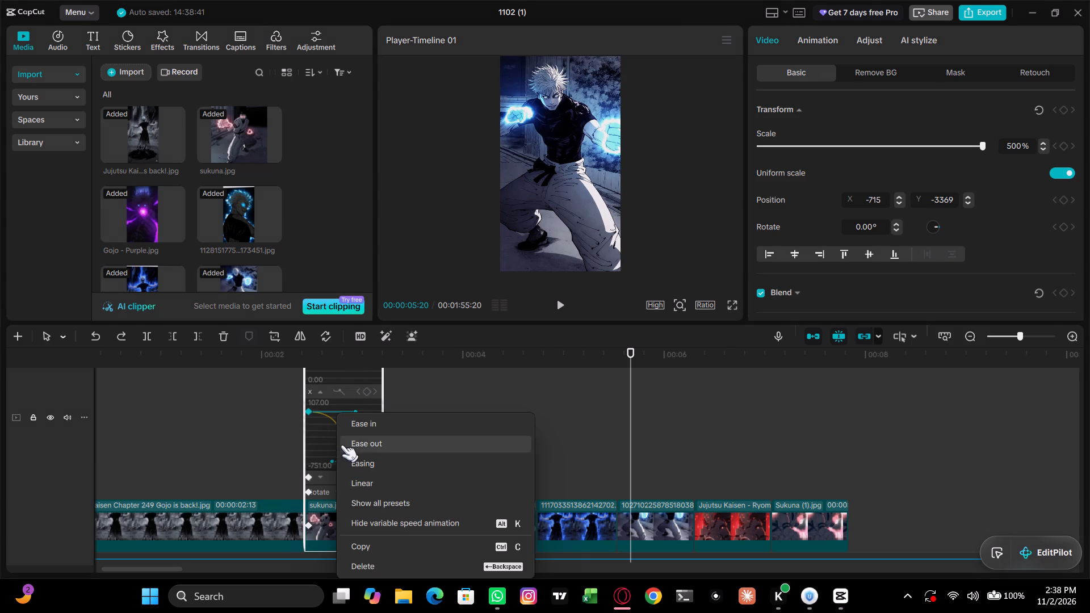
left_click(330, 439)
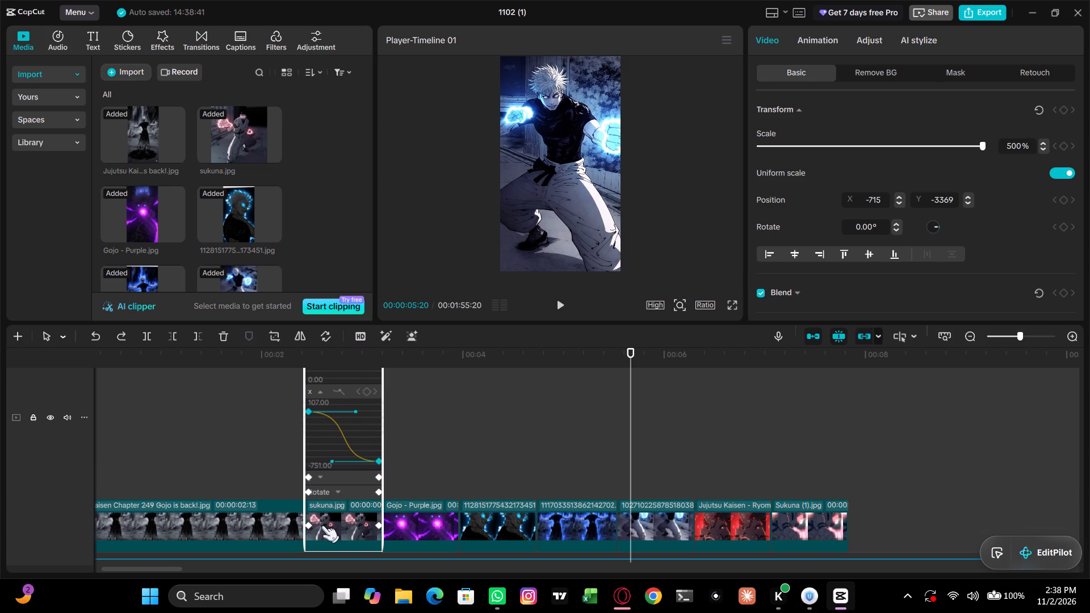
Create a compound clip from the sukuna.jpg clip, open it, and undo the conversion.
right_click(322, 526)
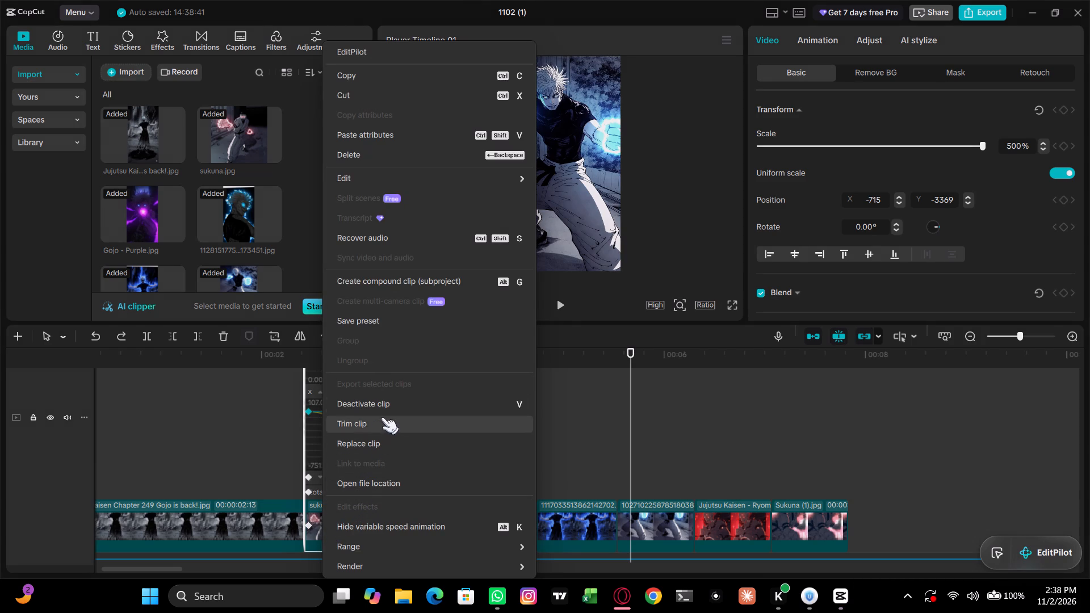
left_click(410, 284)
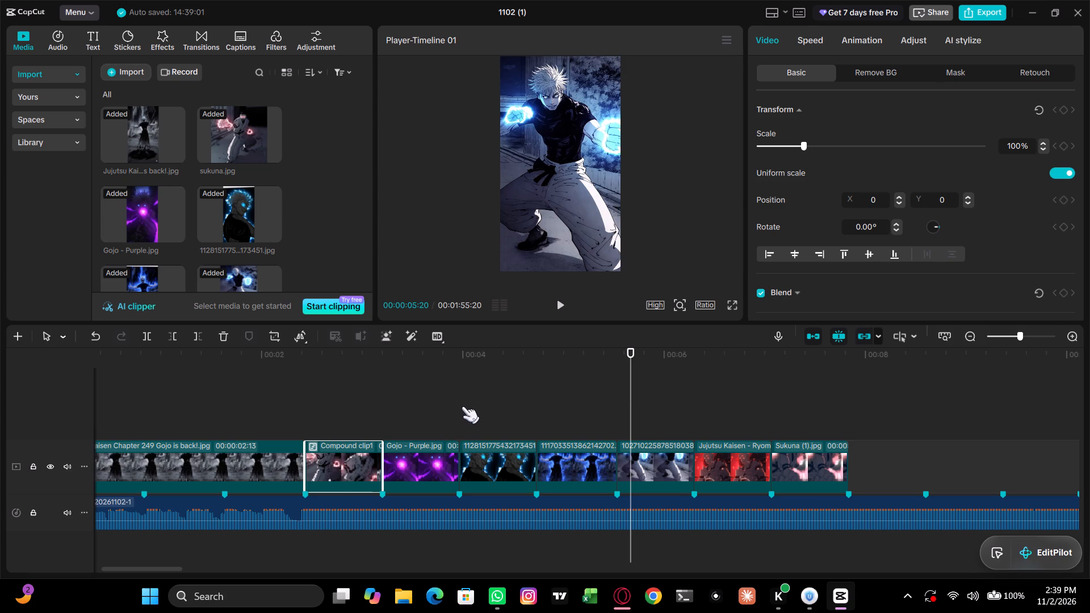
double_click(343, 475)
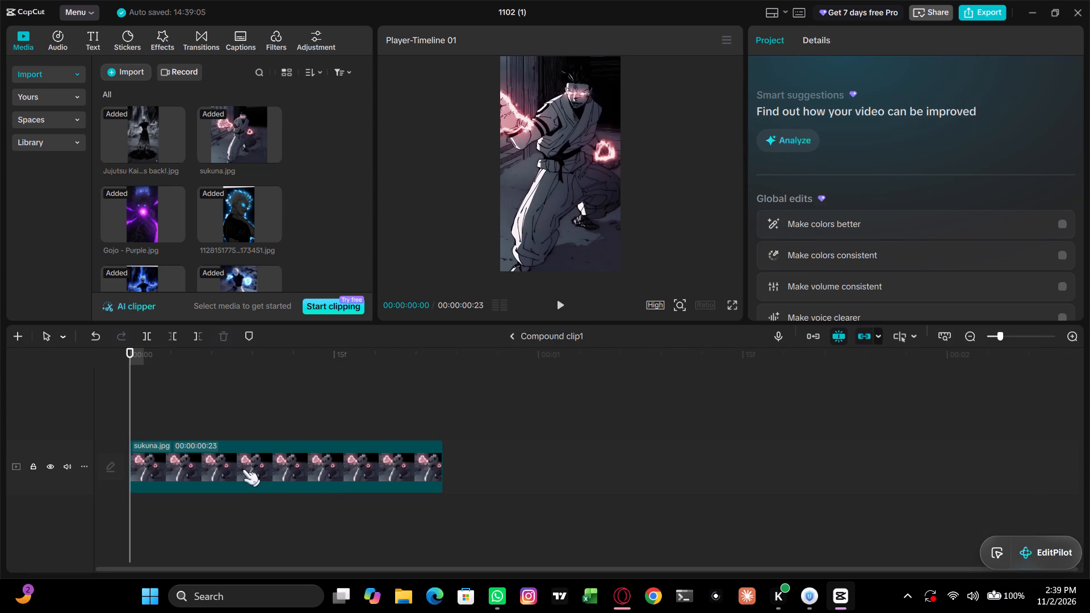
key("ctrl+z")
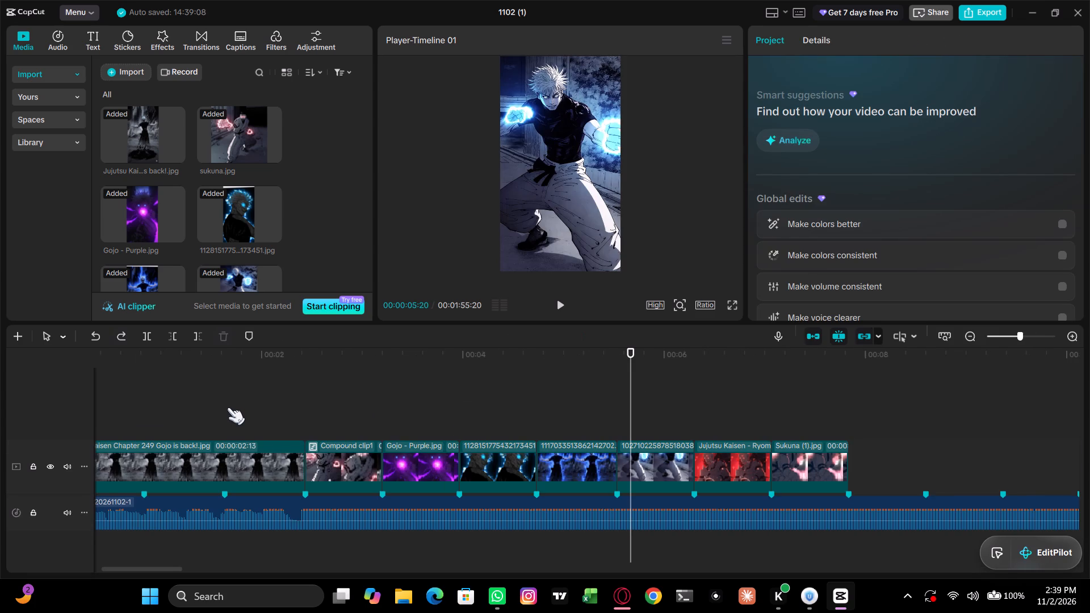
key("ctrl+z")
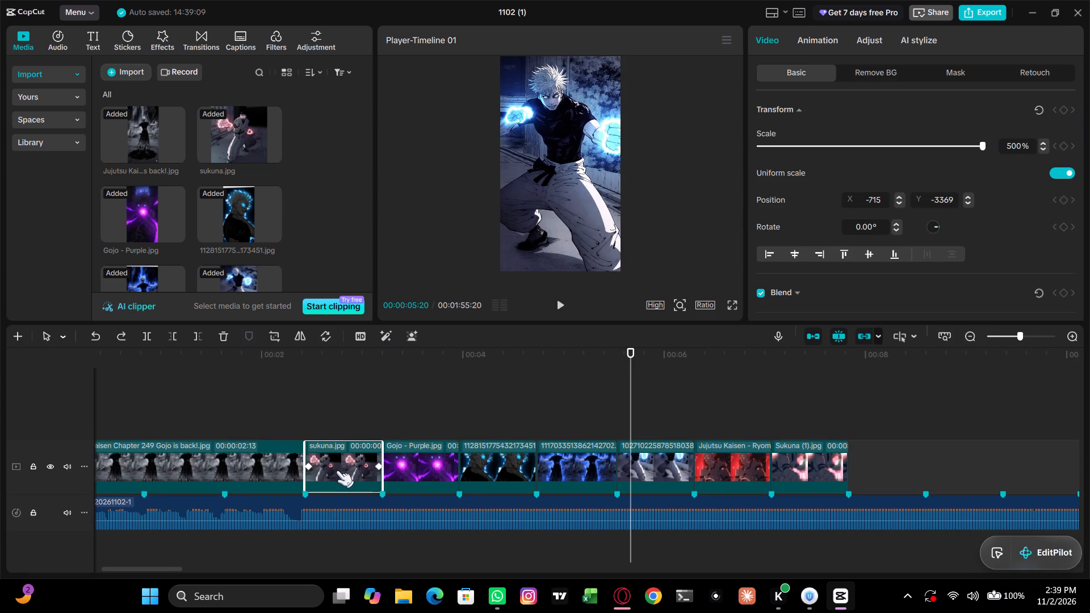
Play the sukuna.jpg clip briefly from 00:00:02:27 to review its zoom animation.
left_click(337, 471)
left_click(351, 413)
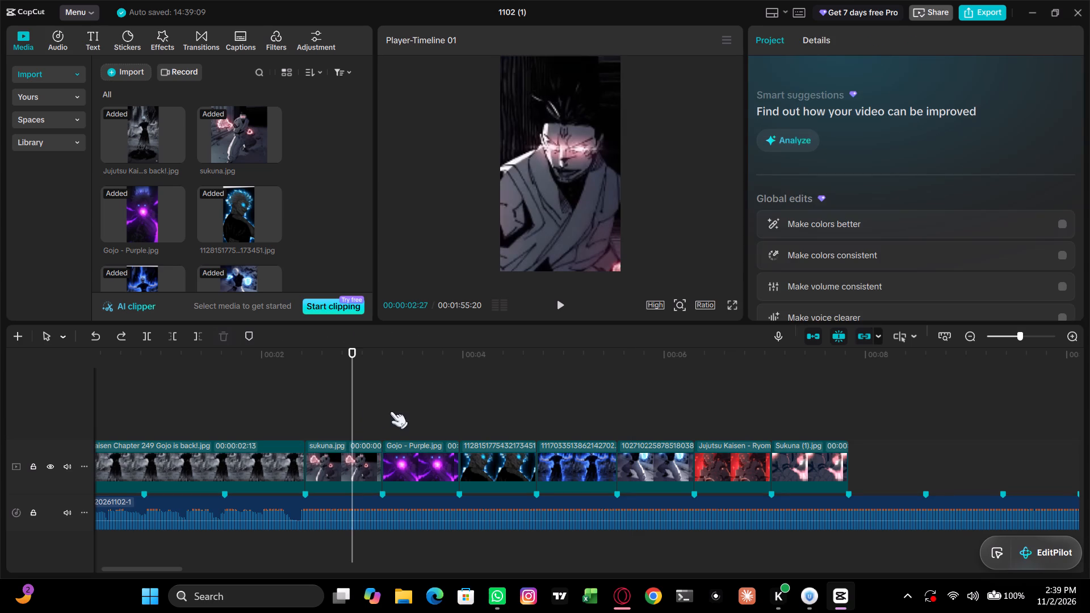
left_click(290, 474)
left_click(316, 468)
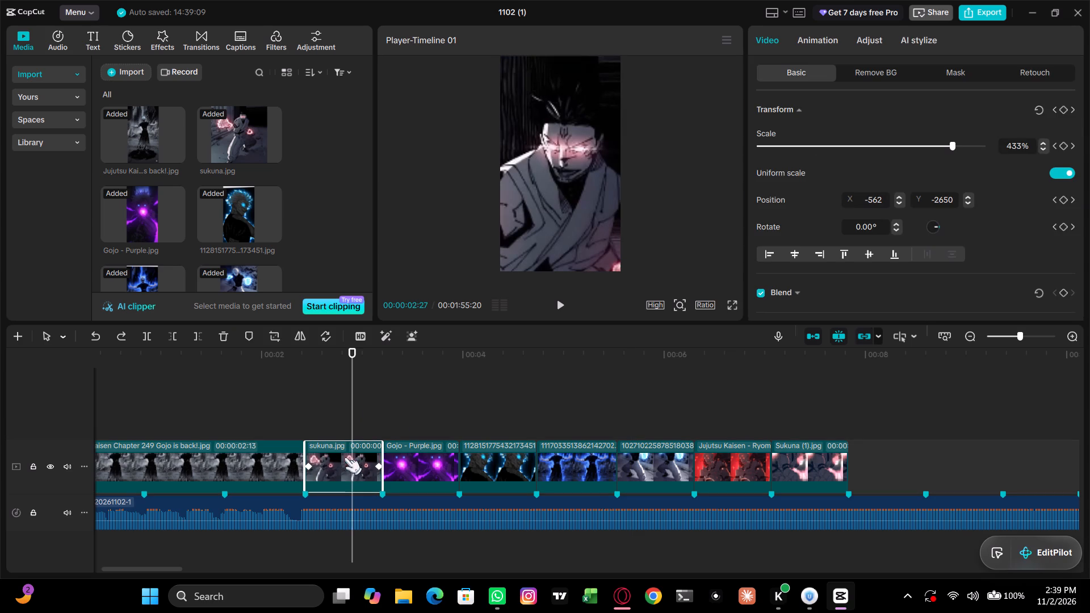
key("space")
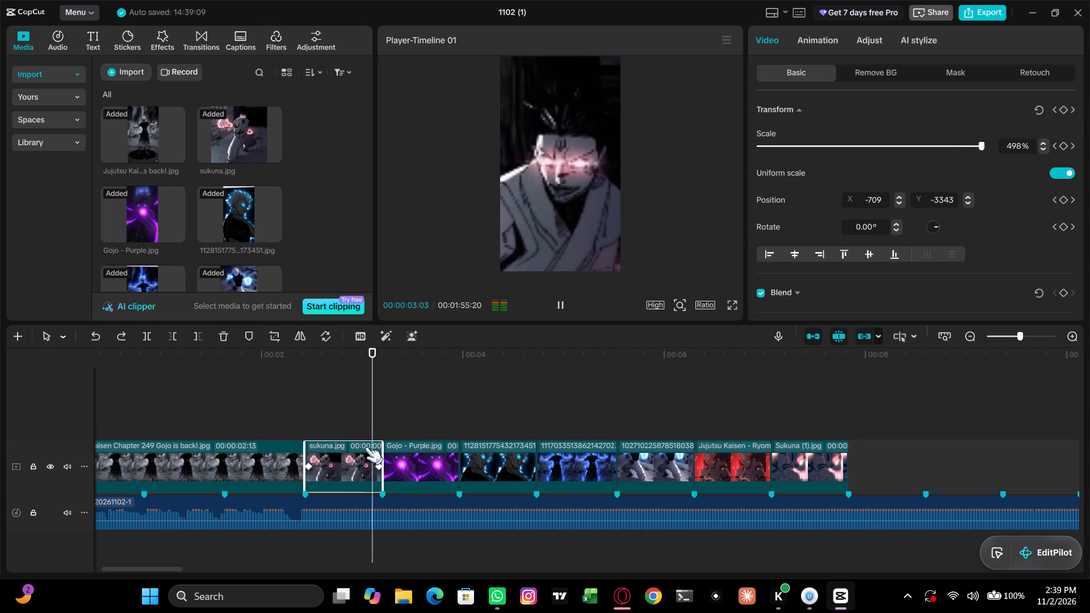
key("space")
Show the sukuna.jpg clip's variable speed animation graphs with the playhead at 00:00:02:22.
left_click(336, 412)
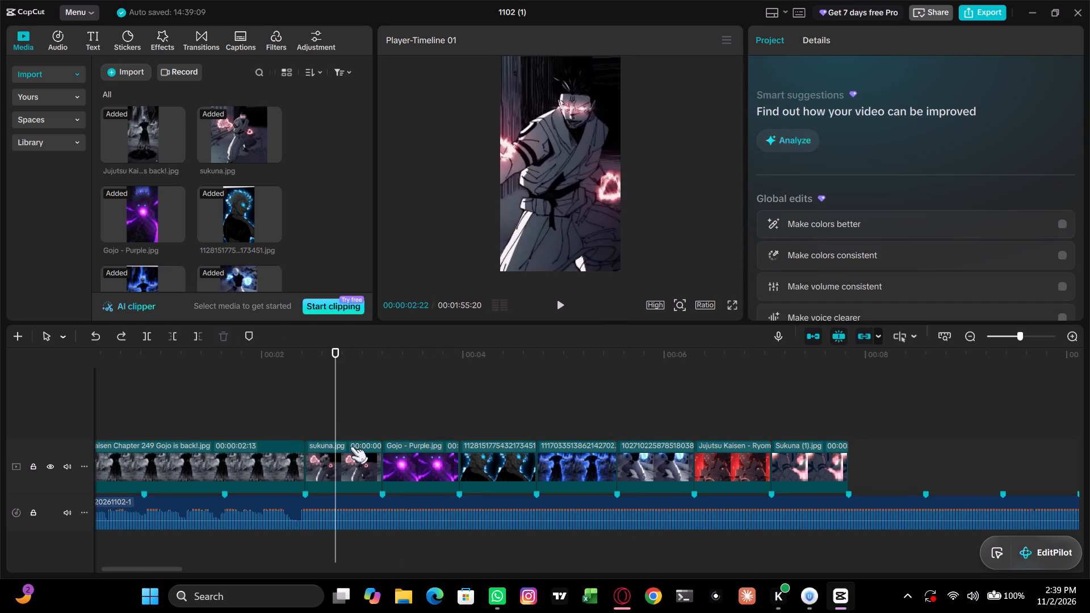
left_click(340, 472)
right_click(378, 467)
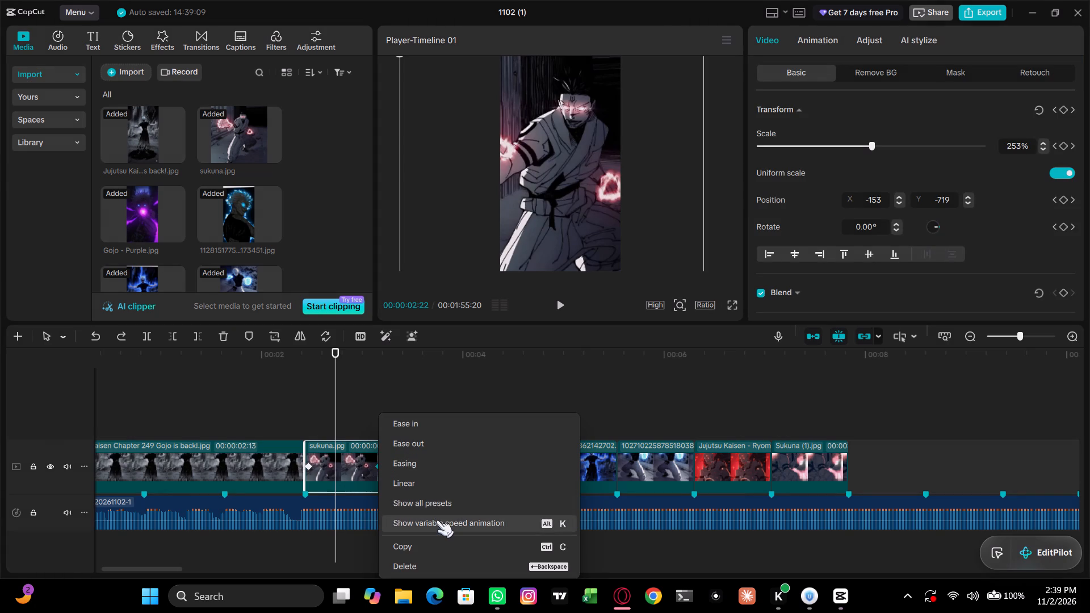
left_click(437, 521)
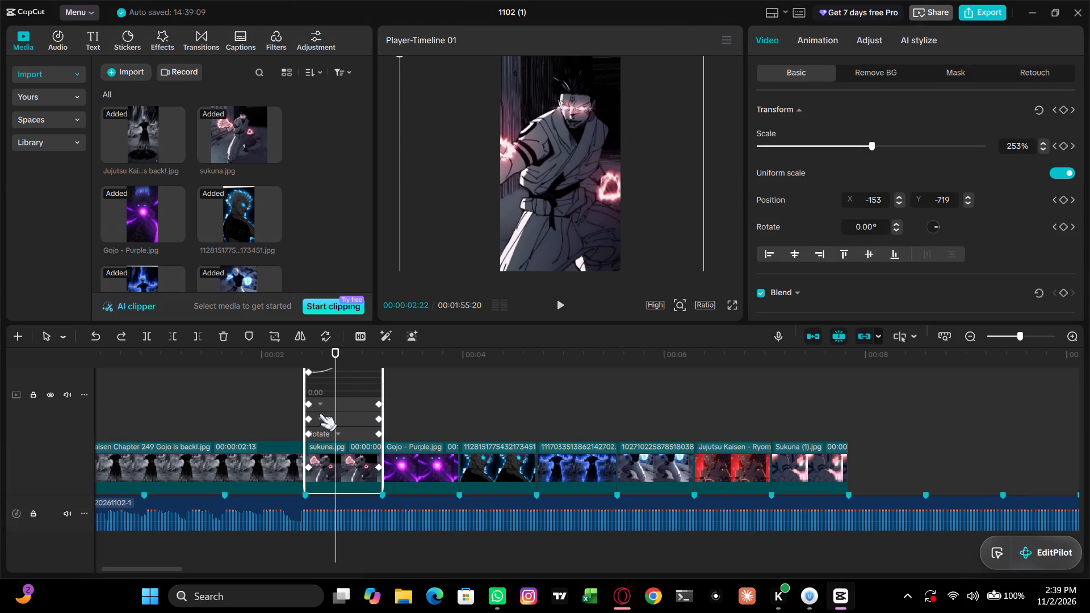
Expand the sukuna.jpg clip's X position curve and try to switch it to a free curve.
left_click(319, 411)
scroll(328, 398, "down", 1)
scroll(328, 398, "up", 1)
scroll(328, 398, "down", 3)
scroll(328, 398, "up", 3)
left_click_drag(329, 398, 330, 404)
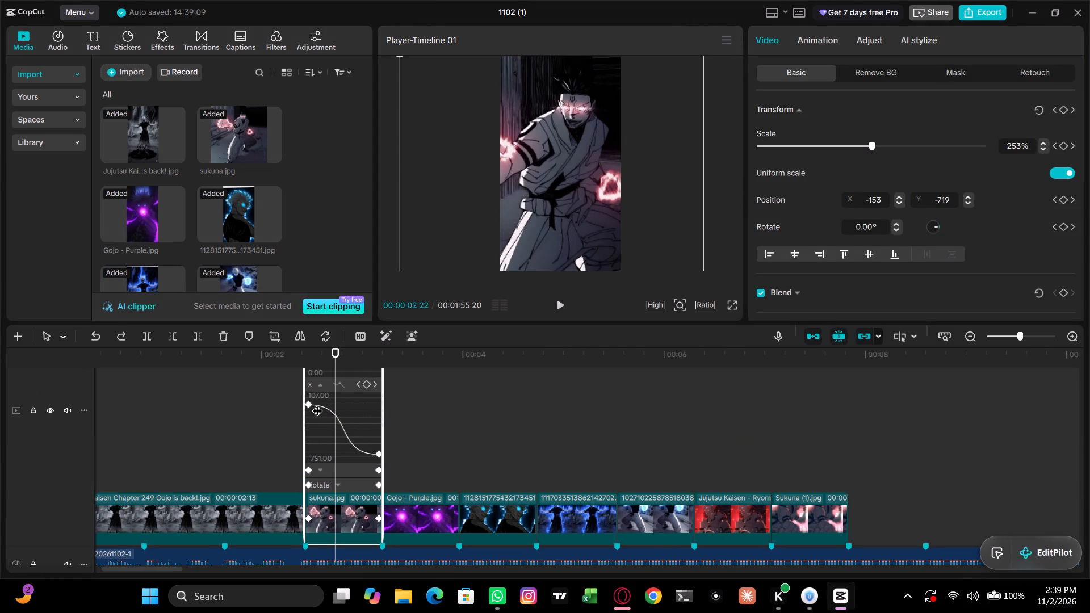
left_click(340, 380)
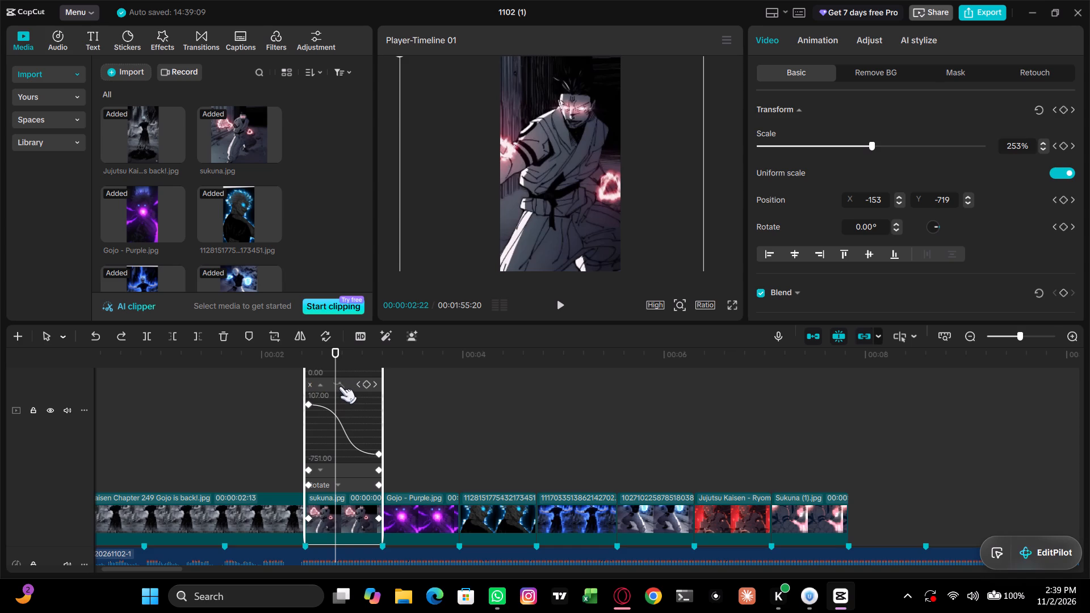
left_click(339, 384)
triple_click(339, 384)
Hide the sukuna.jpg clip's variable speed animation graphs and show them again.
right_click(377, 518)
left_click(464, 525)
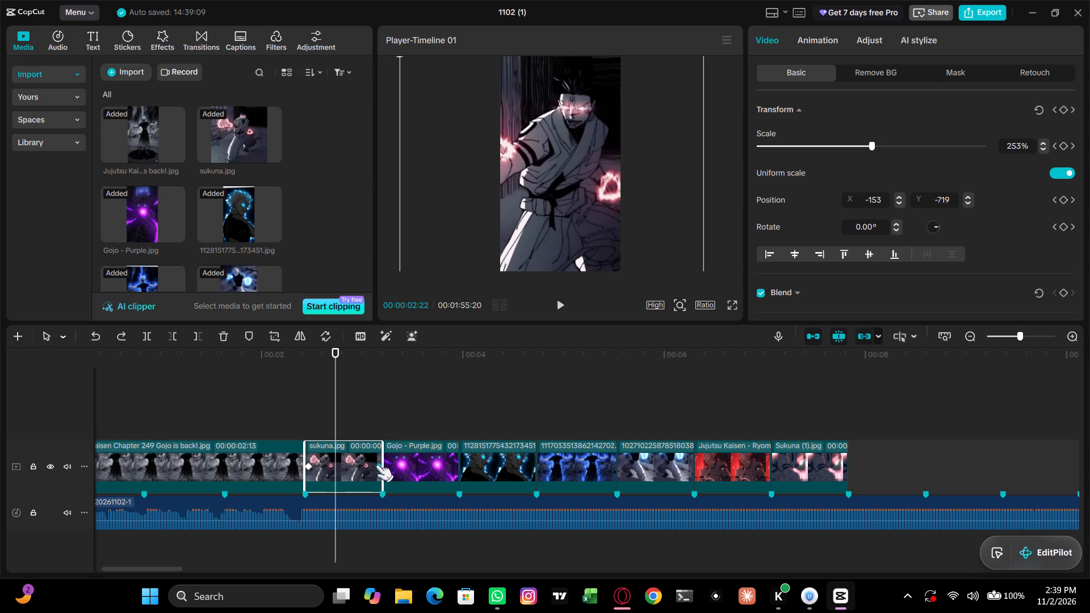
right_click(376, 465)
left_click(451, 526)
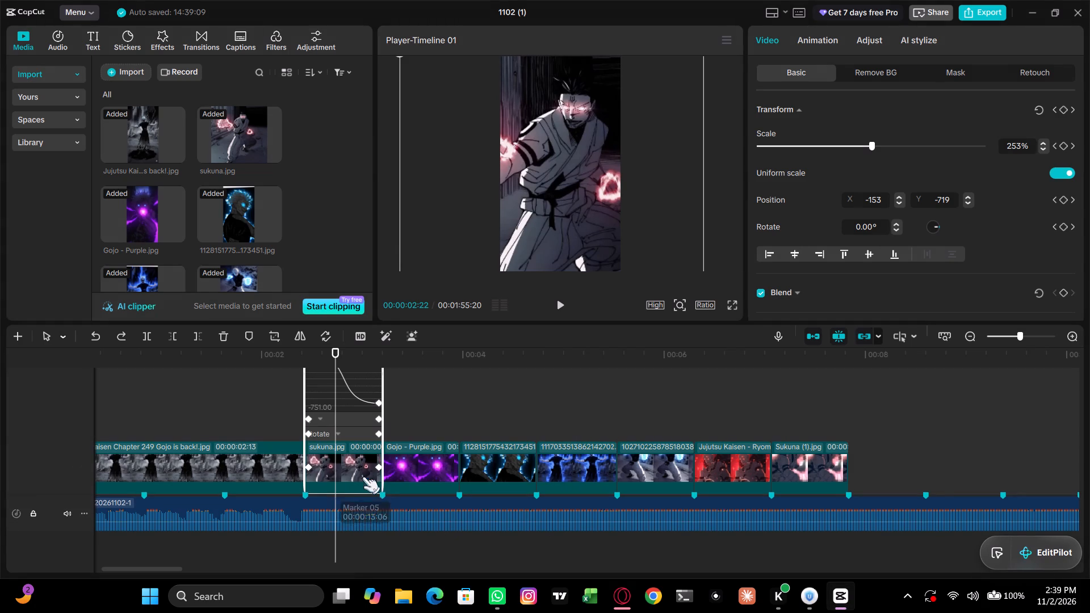
Apply the Circular Ease preset curve to the sukuna.jpg clip's end keyframe.
right_click(372, 467)
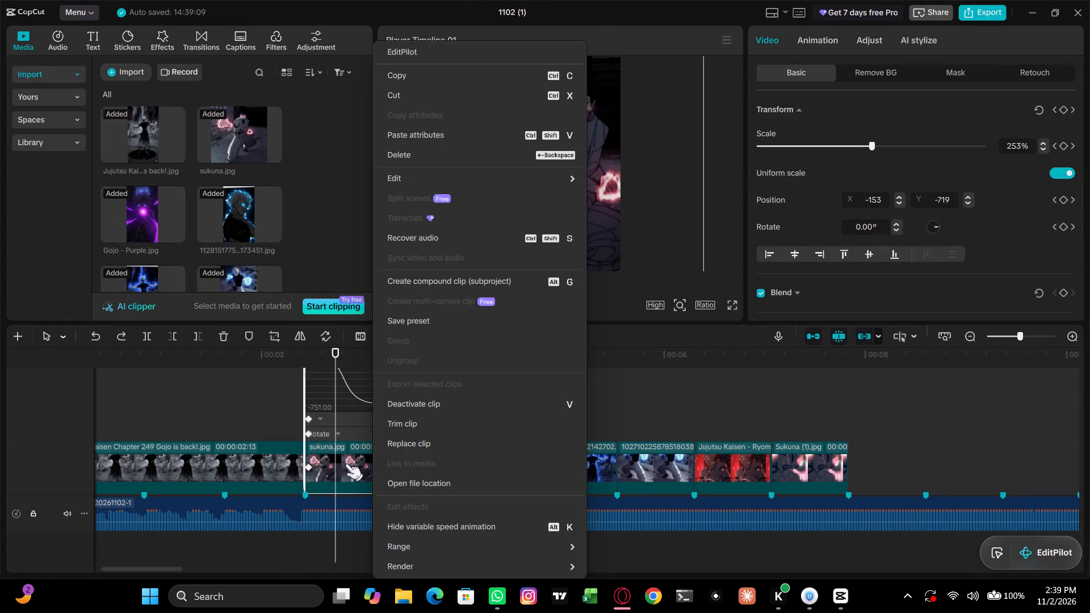
left_click(345, 464)
right_click(378, 464)
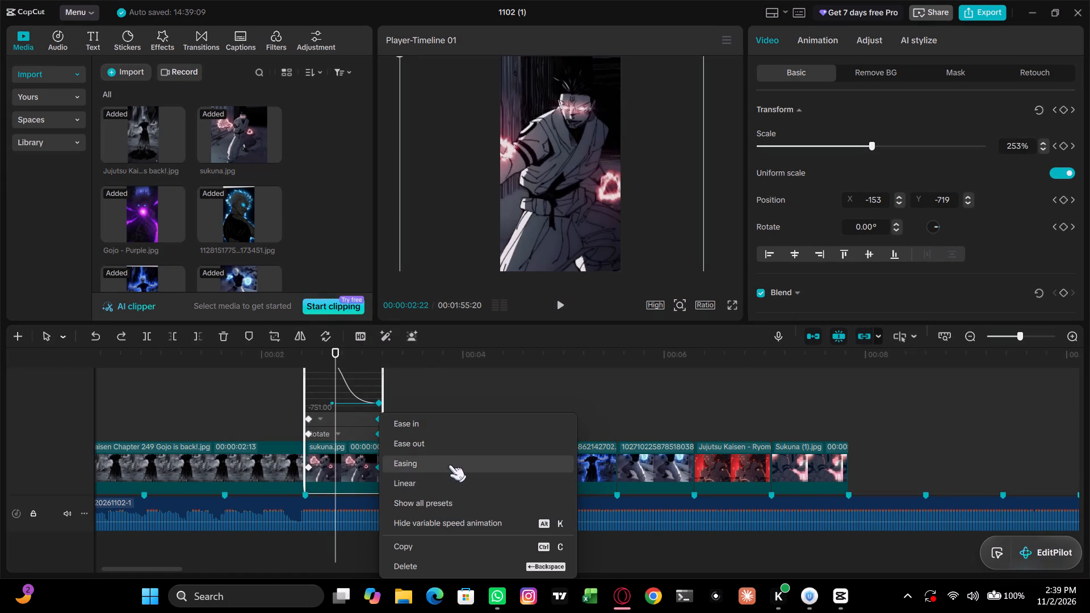
left_click(446, 509)
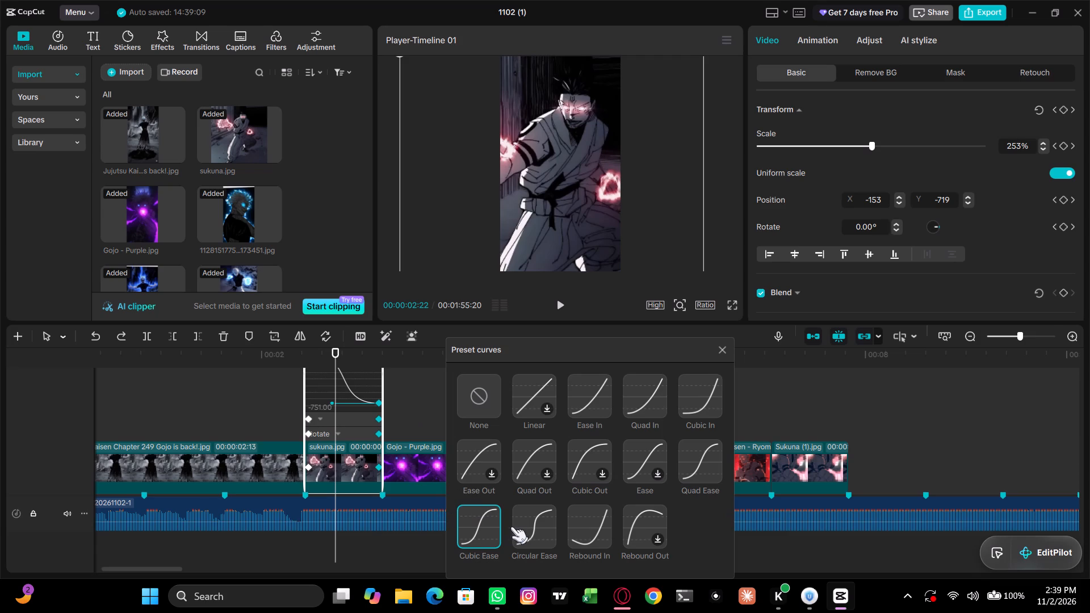
left_click(519, 527)
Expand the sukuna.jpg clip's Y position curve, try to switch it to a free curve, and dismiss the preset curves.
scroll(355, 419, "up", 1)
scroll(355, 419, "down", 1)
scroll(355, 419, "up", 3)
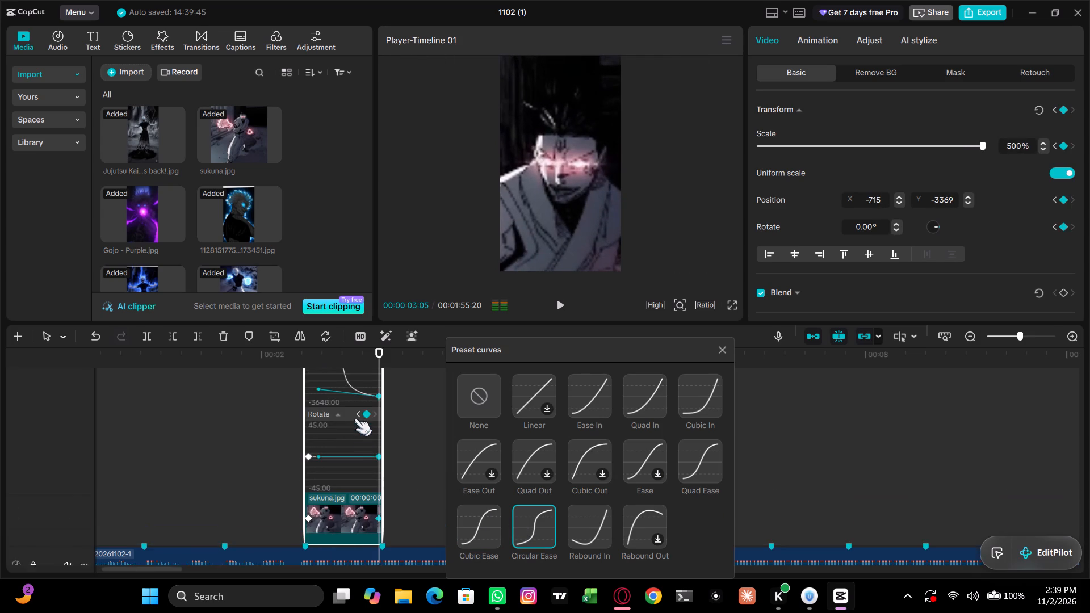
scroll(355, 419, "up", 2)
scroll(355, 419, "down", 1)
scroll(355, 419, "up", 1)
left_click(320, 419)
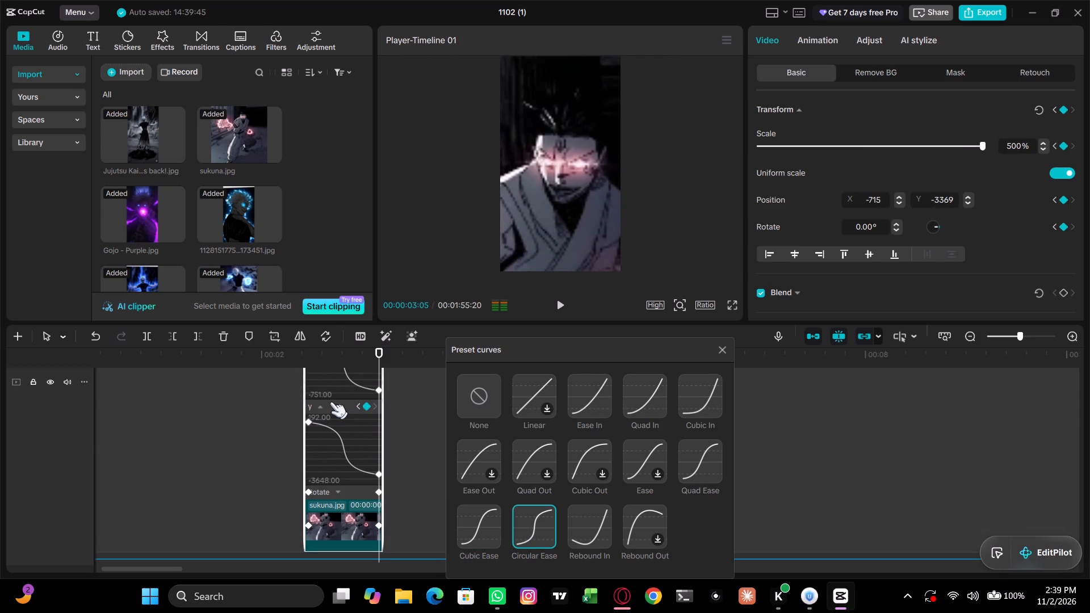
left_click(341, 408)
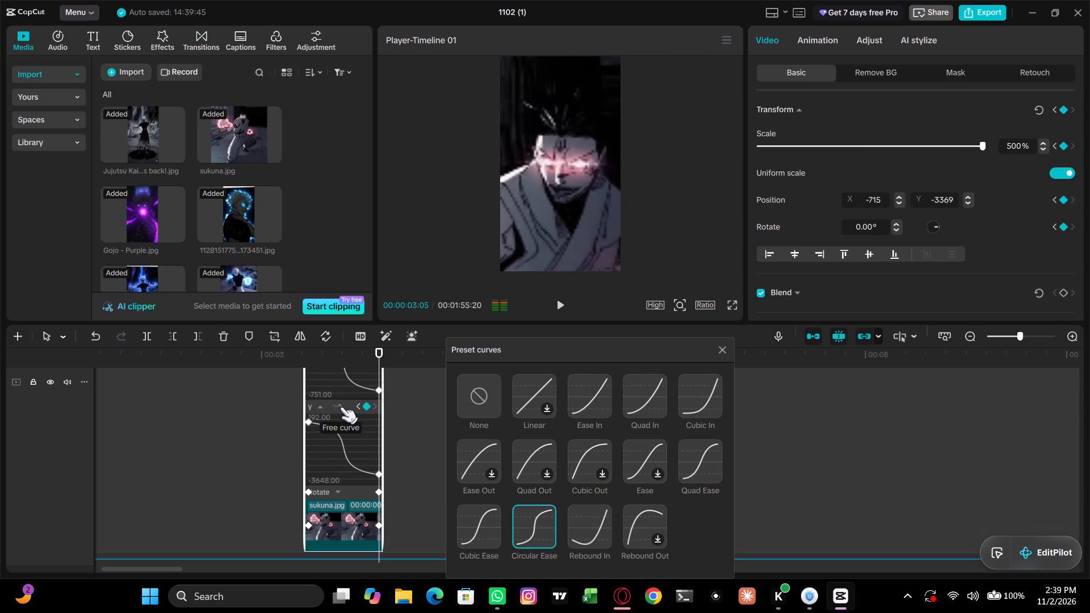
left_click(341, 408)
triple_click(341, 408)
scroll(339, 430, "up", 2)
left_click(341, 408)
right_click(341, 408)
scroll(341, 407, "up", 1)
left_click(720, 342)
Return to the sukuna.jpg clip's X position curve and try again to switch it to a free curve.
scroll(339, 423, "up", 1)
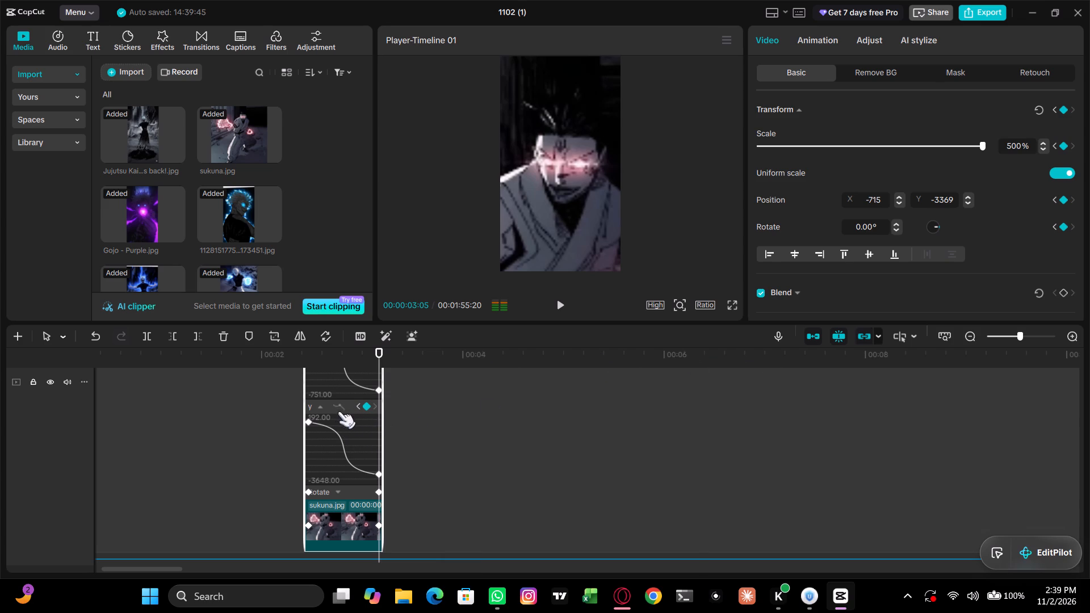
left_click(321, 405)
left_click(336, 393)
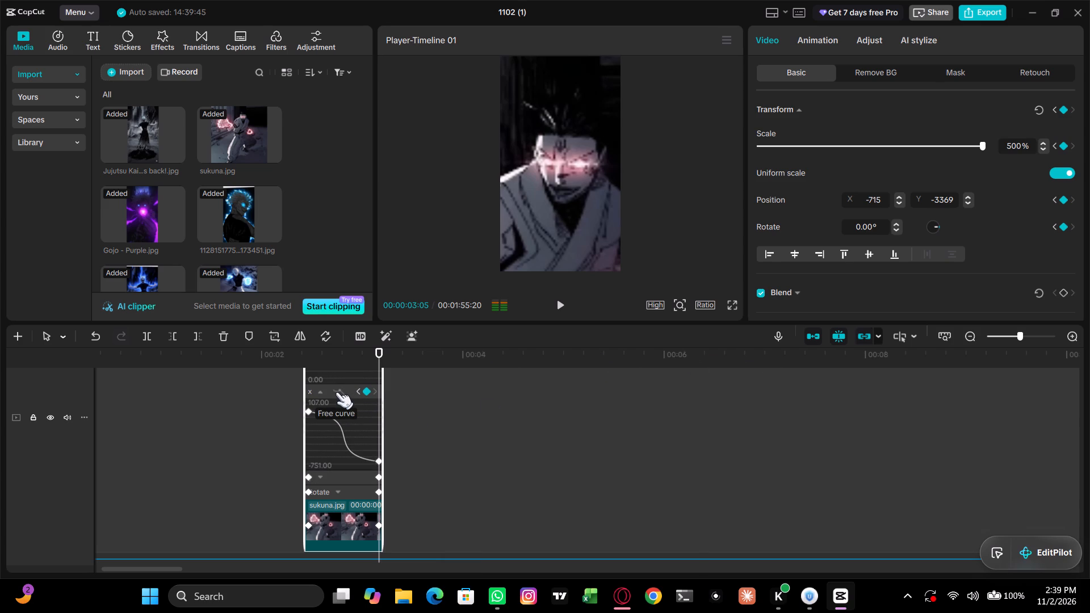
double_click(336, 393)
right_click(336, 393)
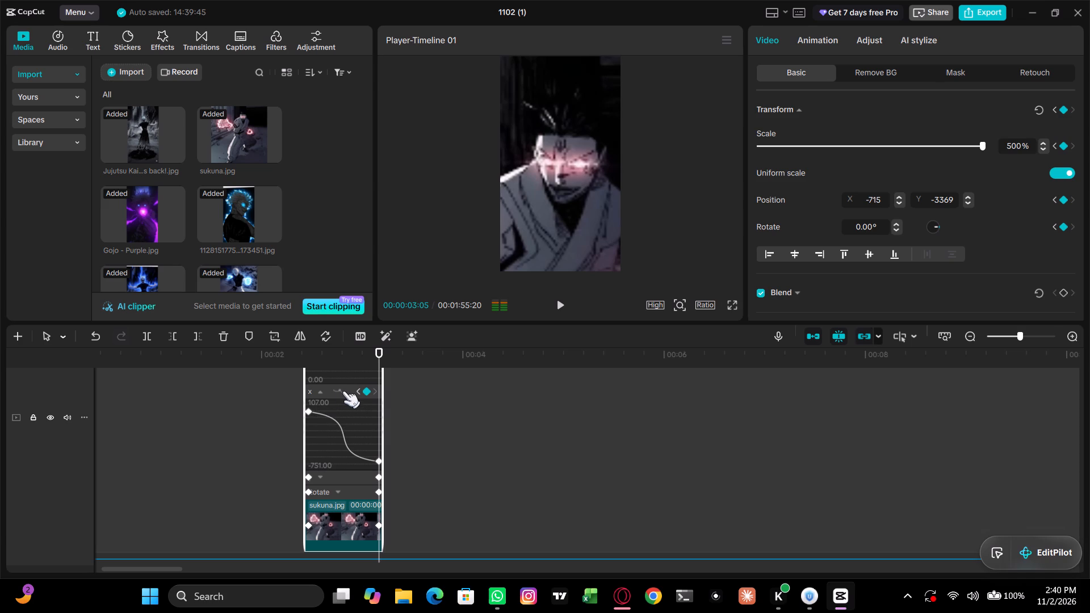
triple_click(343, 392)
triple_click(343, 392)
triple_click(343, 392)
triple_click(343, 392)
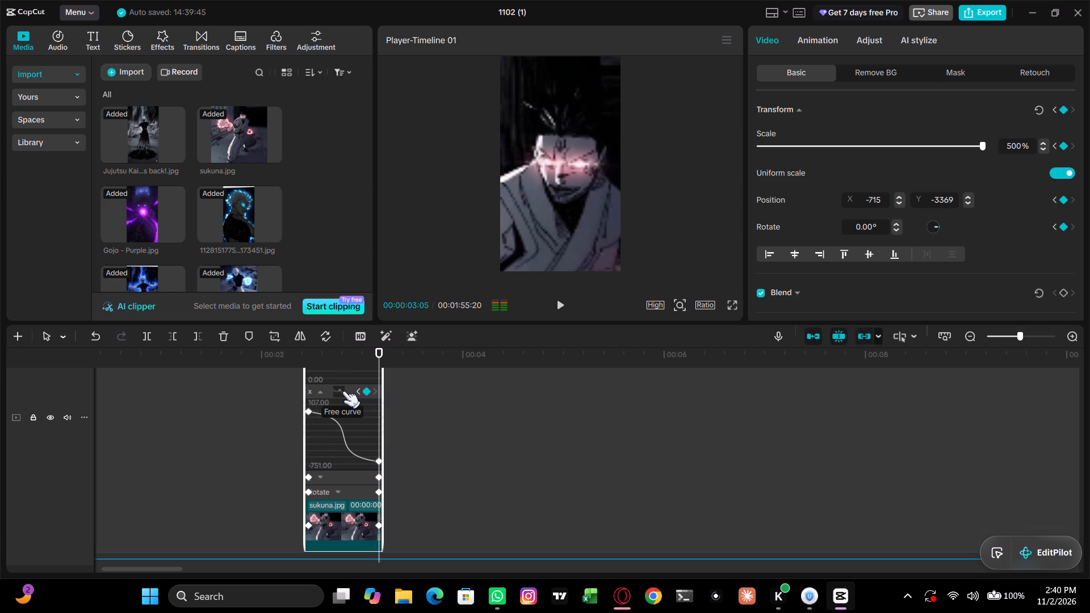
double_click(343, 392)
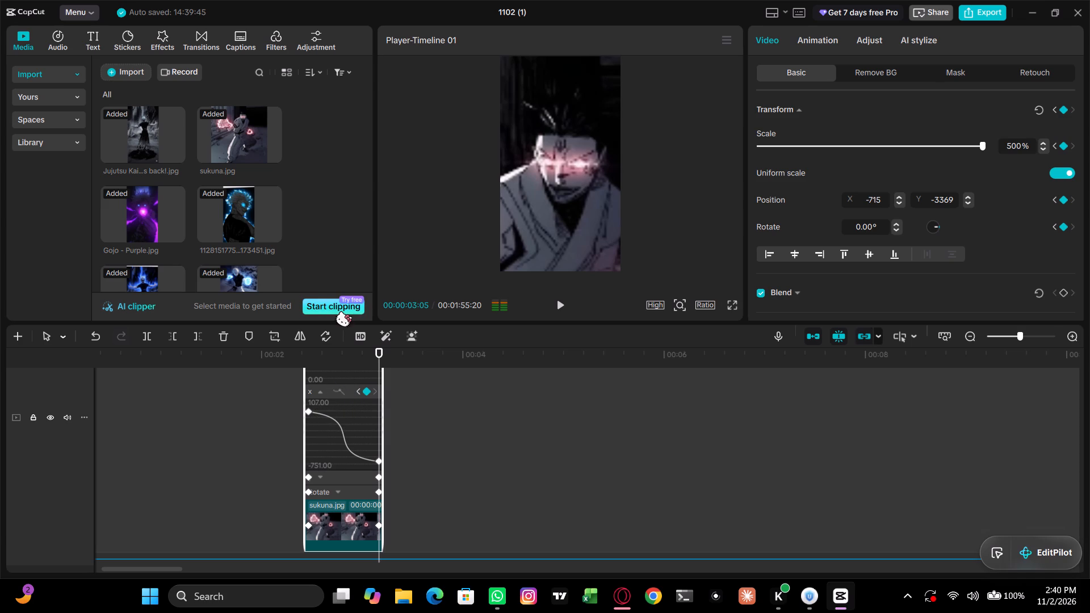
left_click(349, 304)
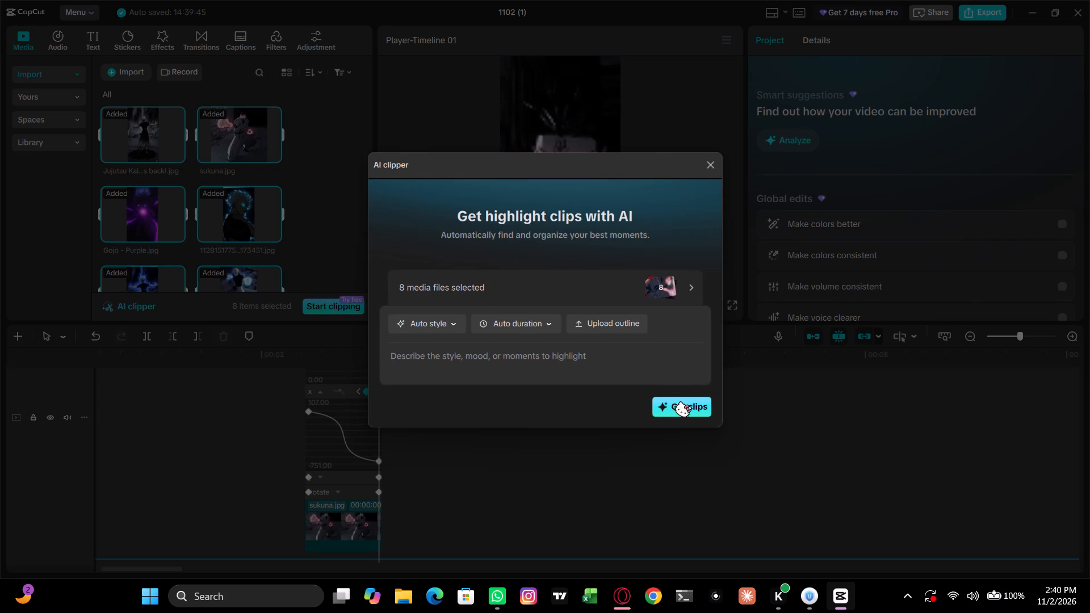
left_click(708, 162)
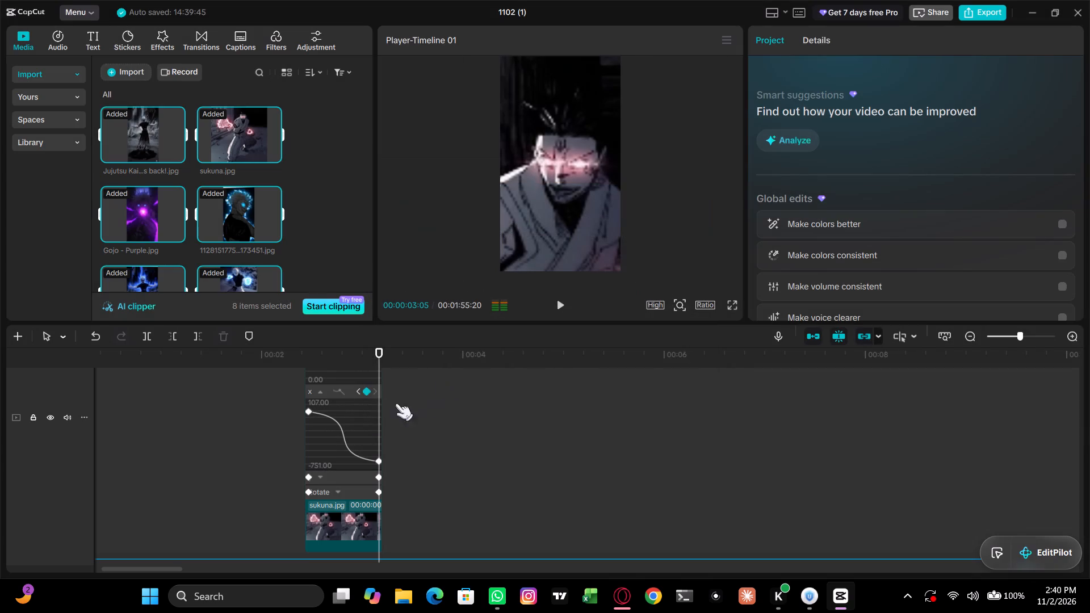
Remove the sukuna.jpg clip's Scale keyframe at 00:00:02:14.
left_click(356, 391)
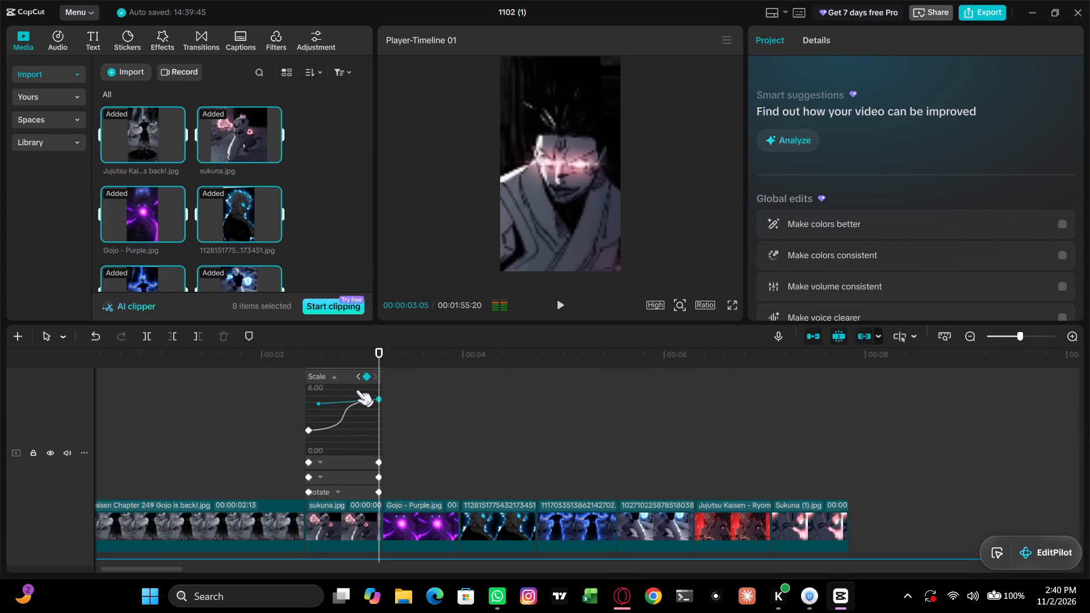
left_click(358, 375)
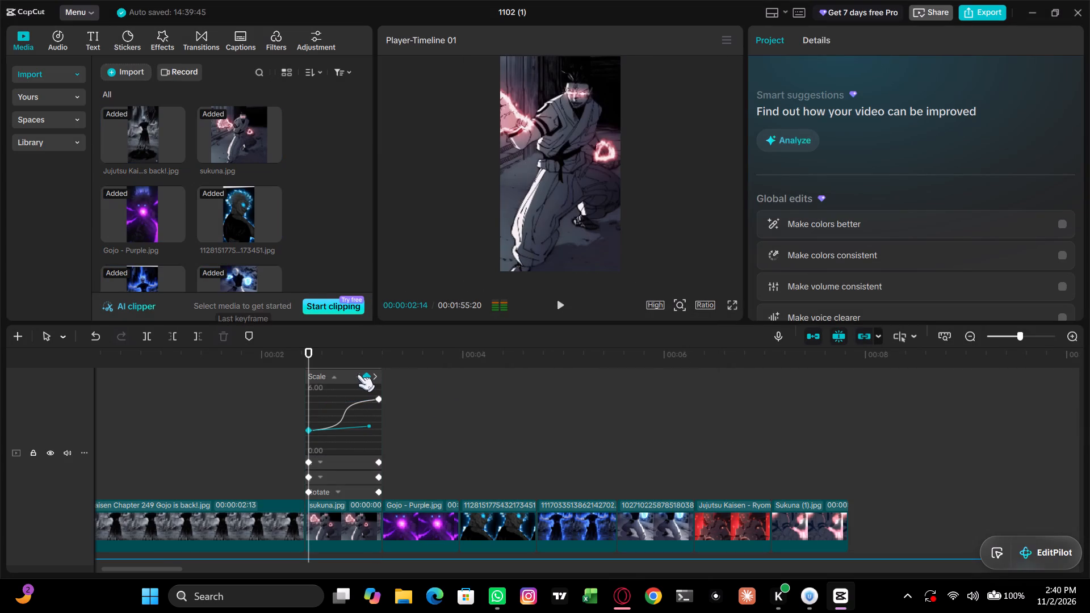
left_click(371, 373)
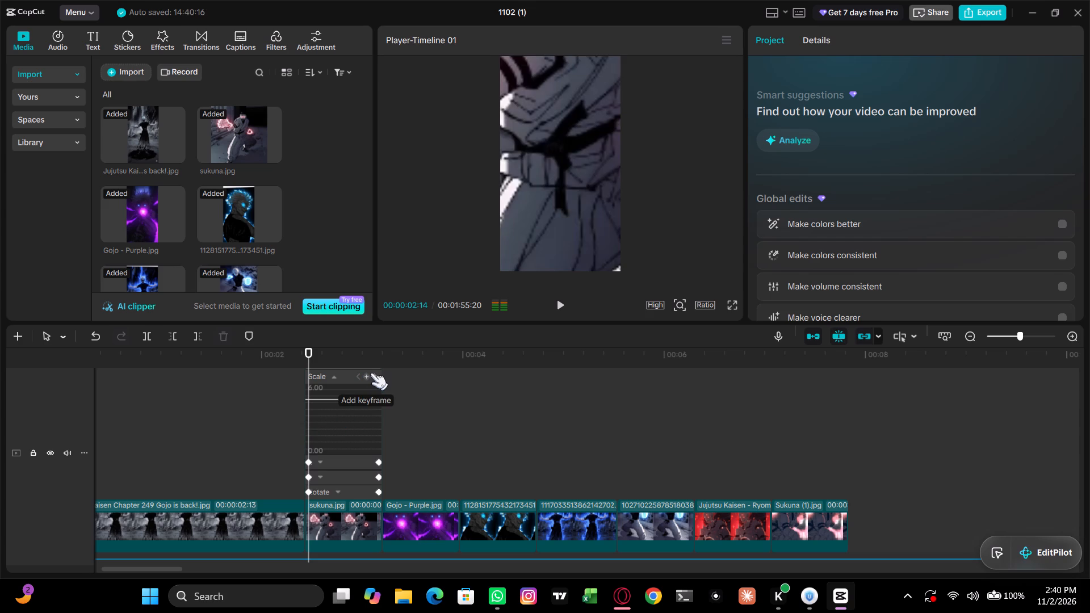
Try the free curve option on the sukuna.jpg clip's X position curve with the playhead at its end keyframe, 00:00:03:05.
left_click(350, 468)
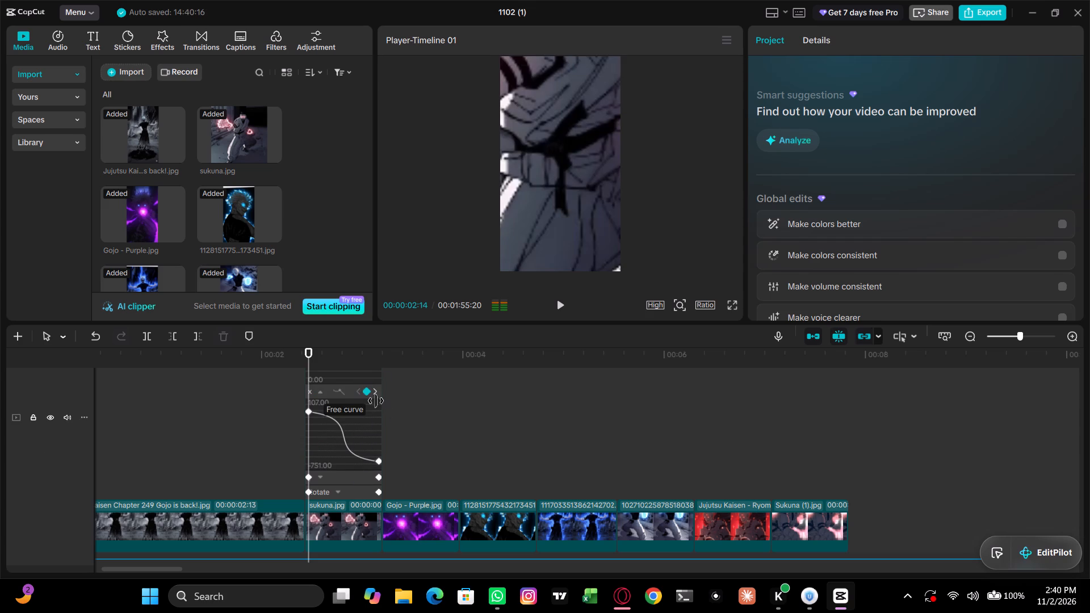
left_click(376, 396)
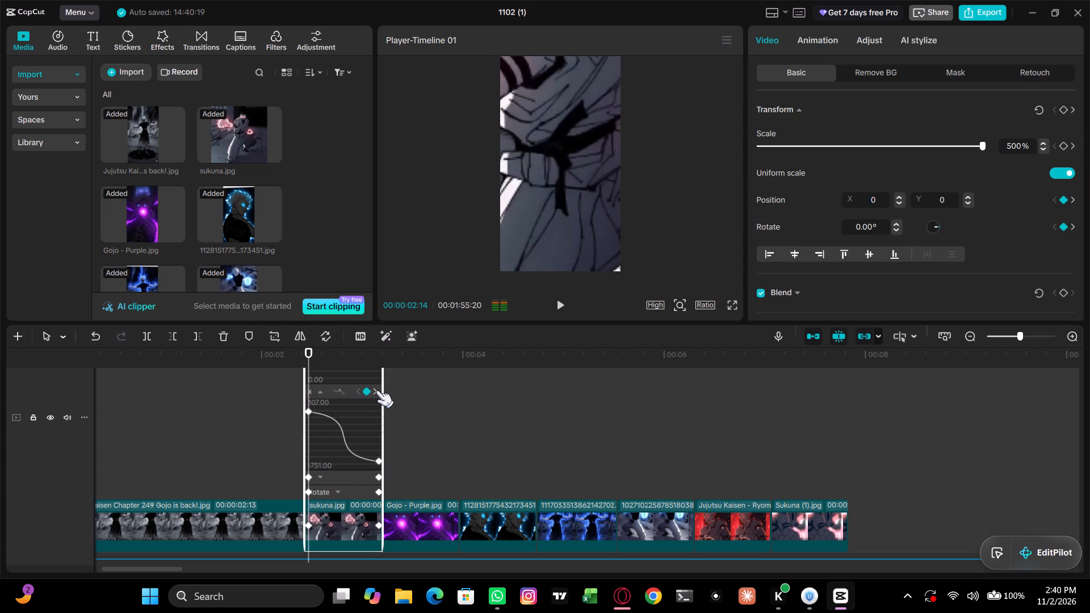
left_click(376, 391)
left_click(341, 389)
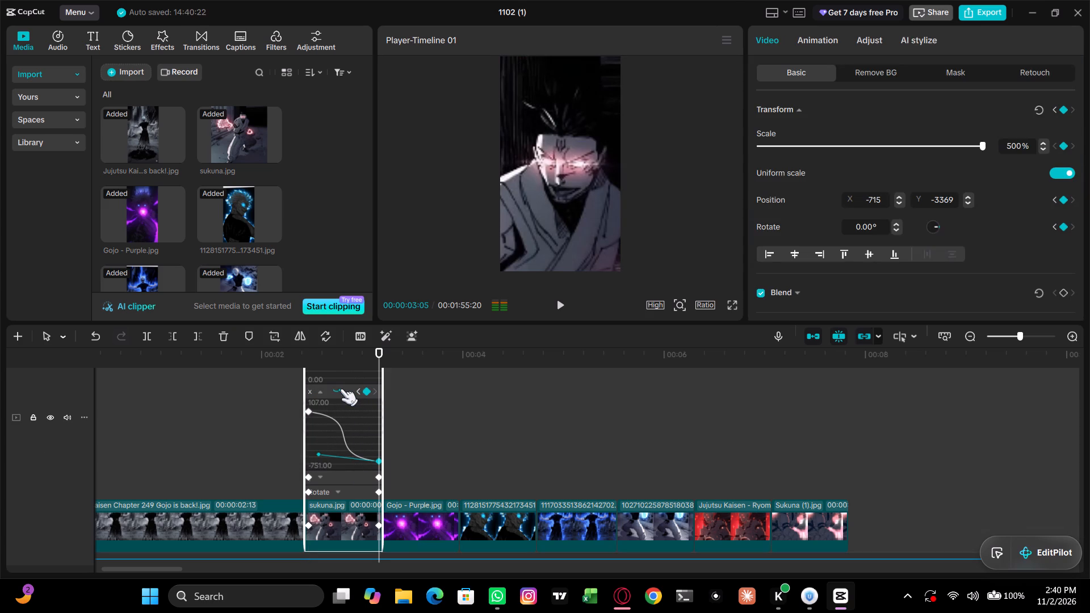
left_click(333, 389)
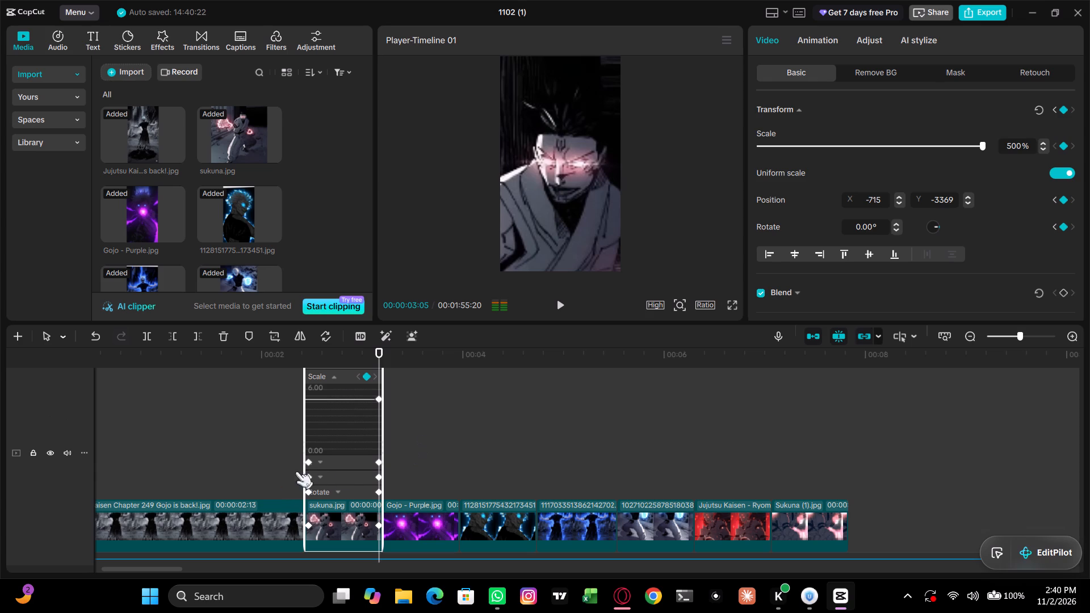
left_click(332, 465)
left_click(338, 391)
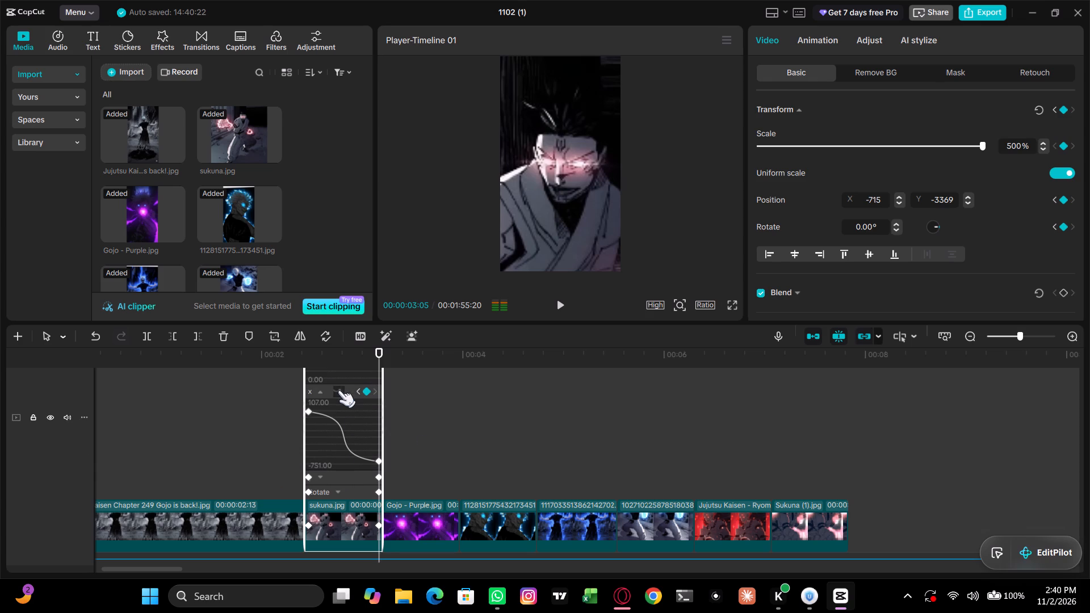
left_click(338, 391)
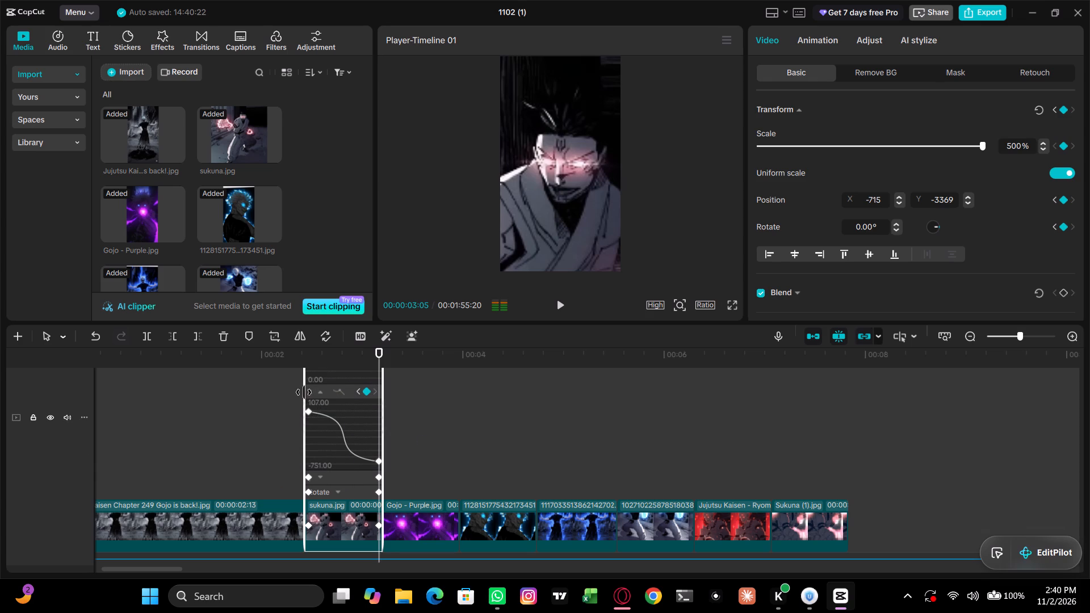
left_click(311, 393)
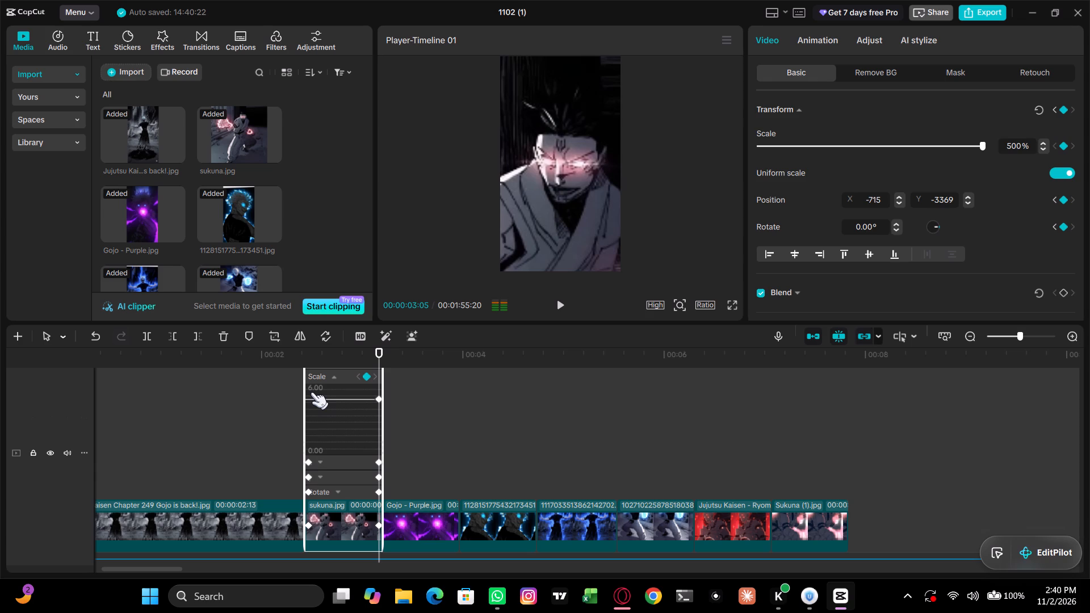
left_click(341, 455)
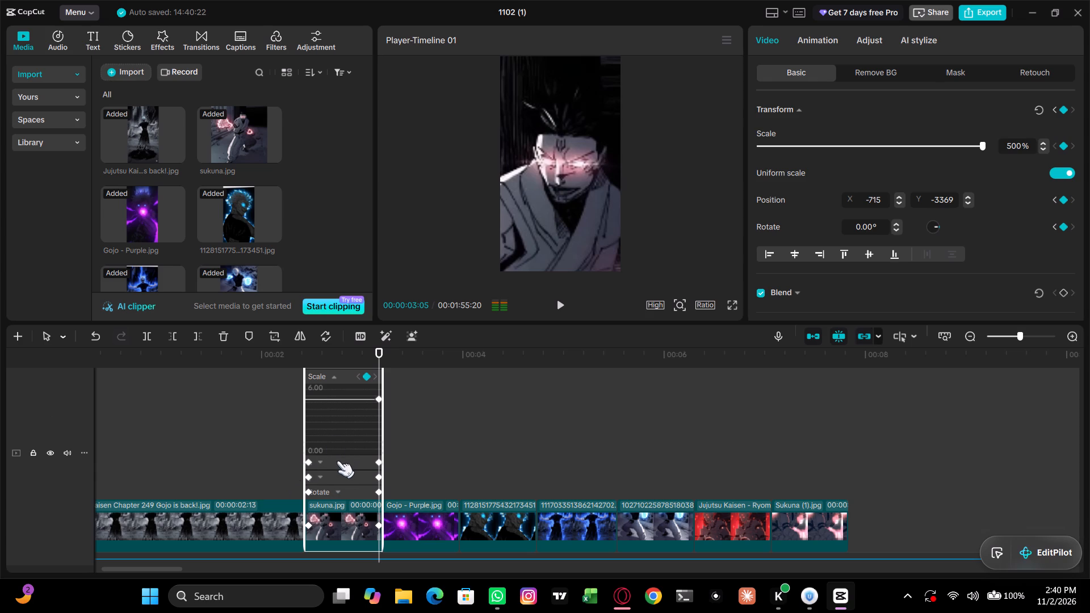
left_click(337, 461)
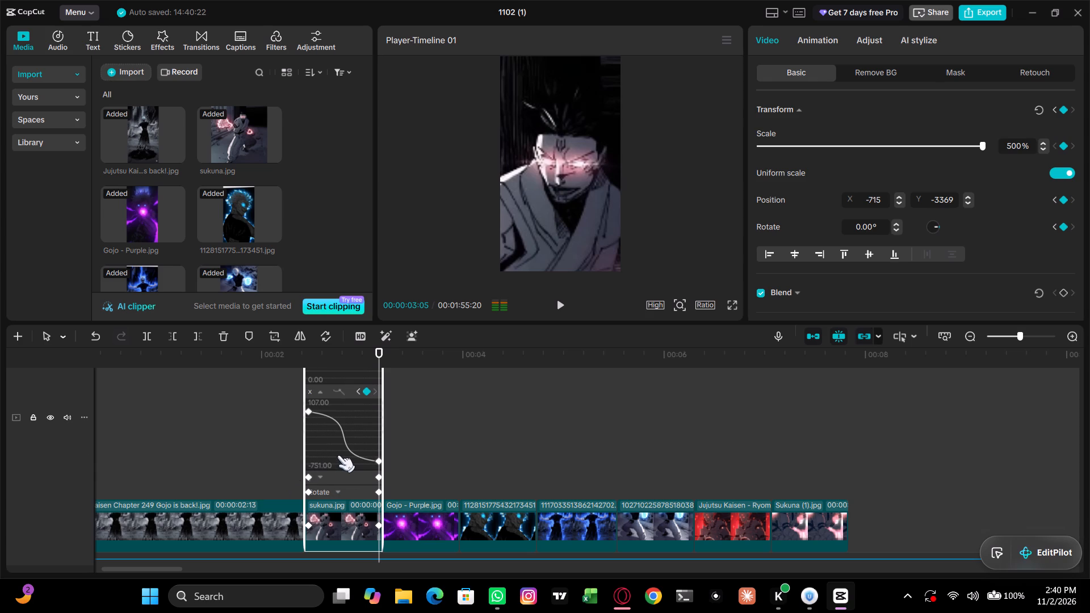
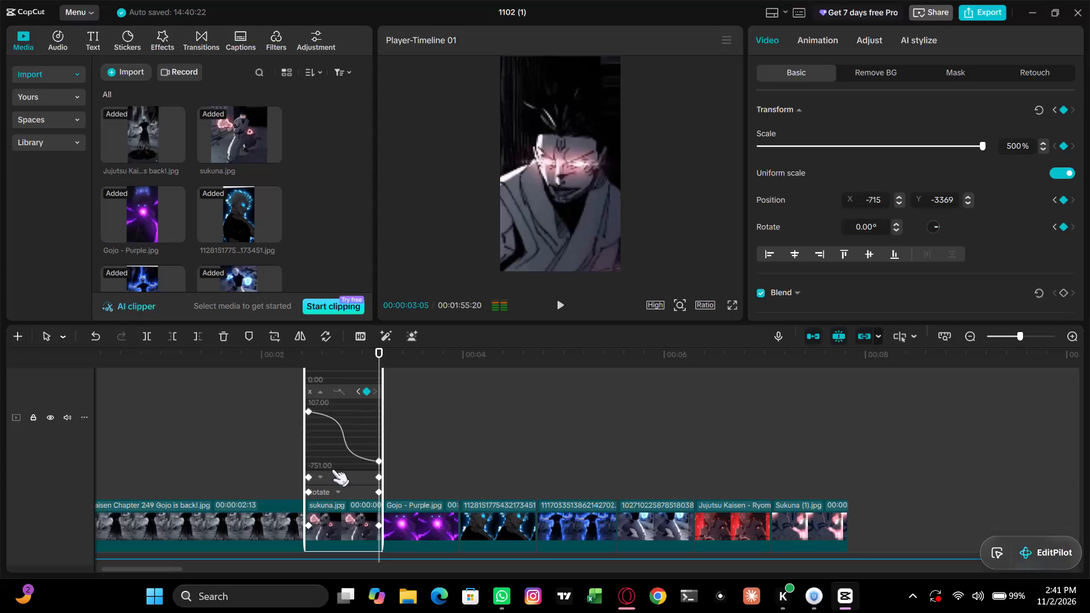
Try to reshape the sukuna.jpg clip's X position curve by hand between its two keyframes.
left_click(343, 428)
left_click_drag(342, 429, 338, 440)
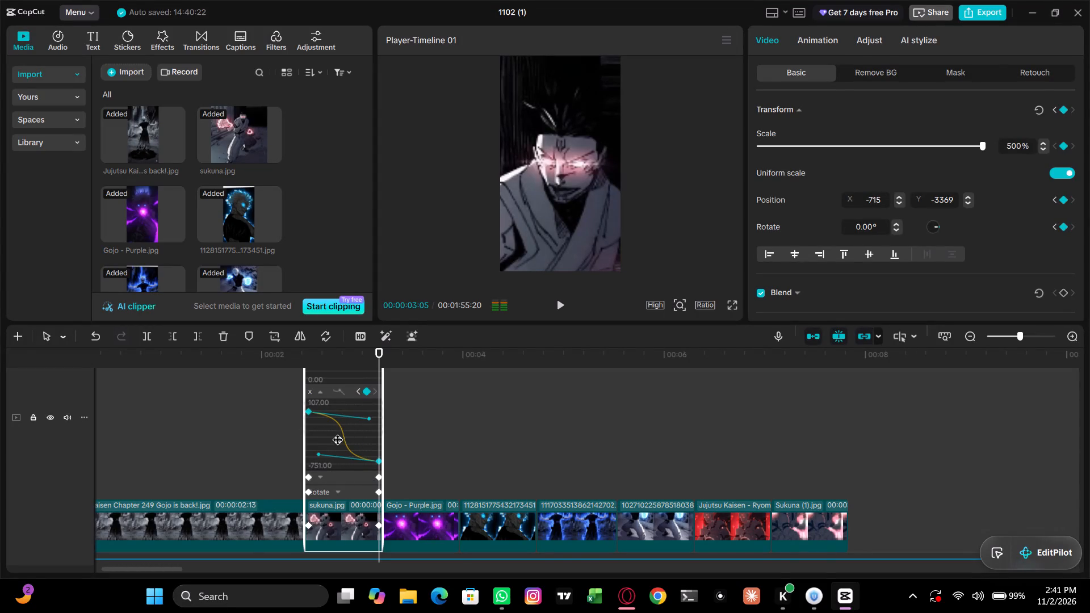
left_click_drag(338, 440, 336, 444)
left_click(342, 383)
Close the 1102 (1) project and return to the home screen.
left_click(18, 7)
left_click(1029, 7)
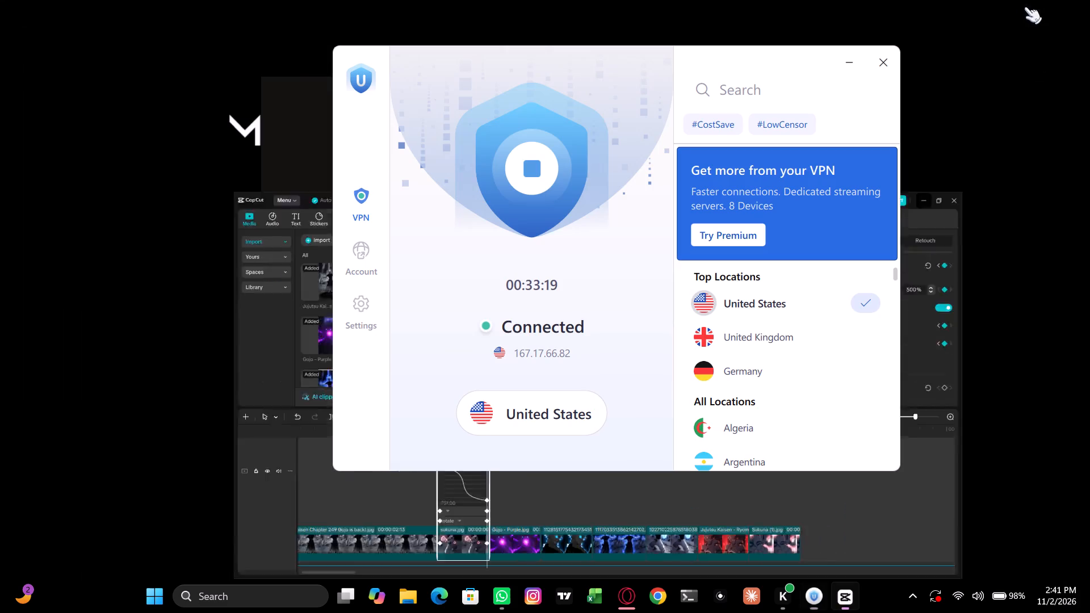
left_click(850, 603)
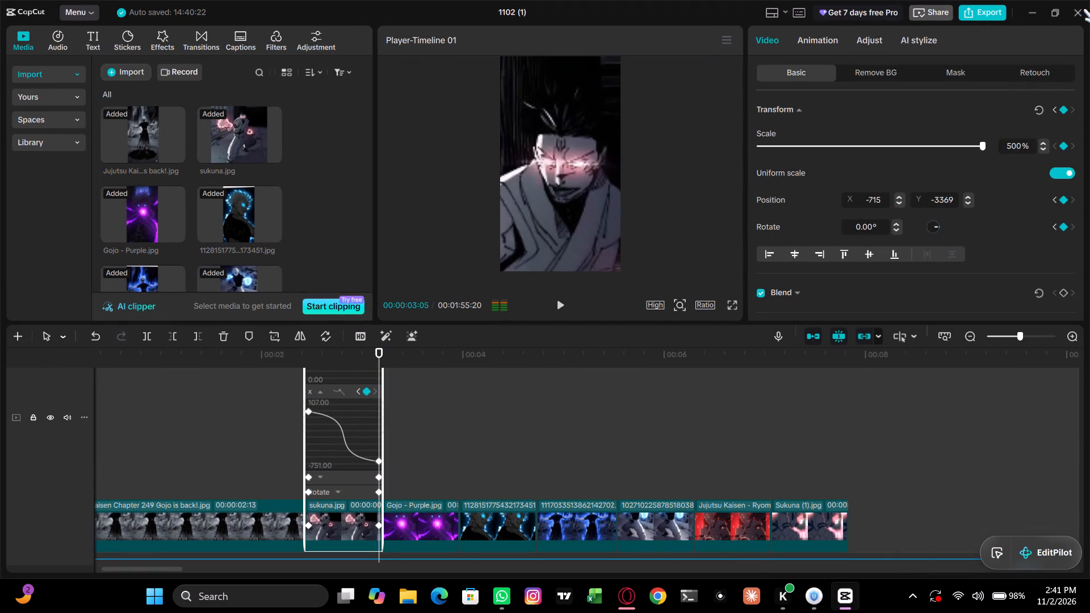
left_click(1078, 5)
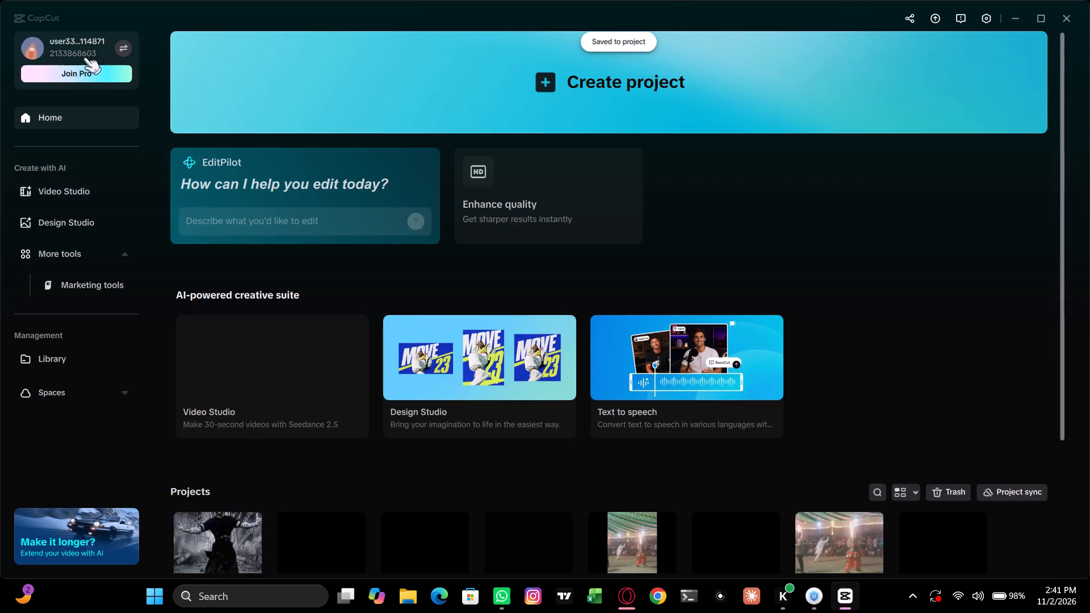
Open the Pro subscription offer from the account area and dismiss it.
left_click(85, 72)
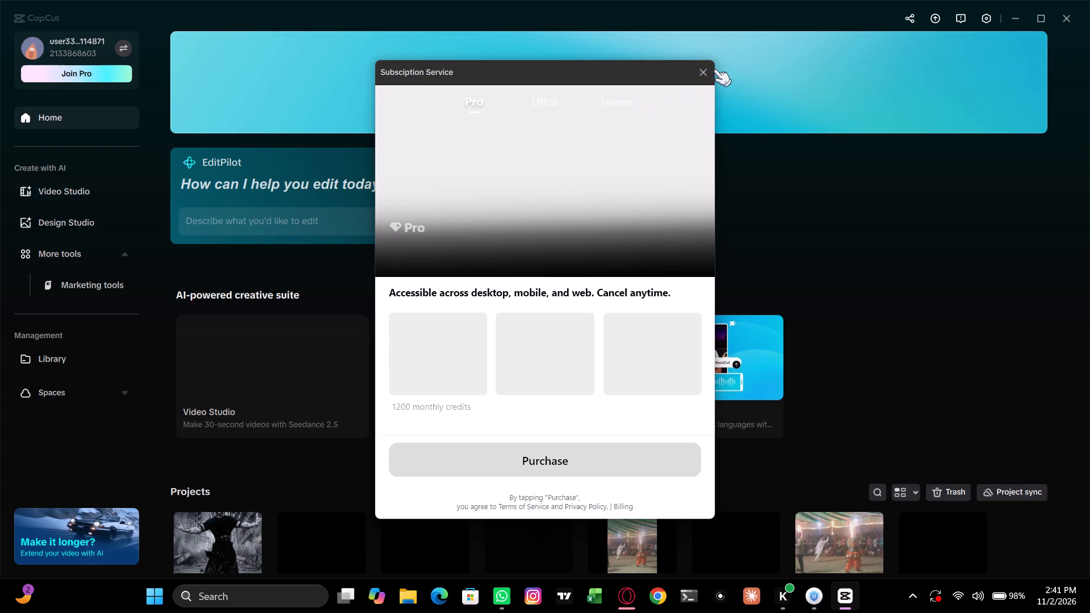
left_click(700, 72)
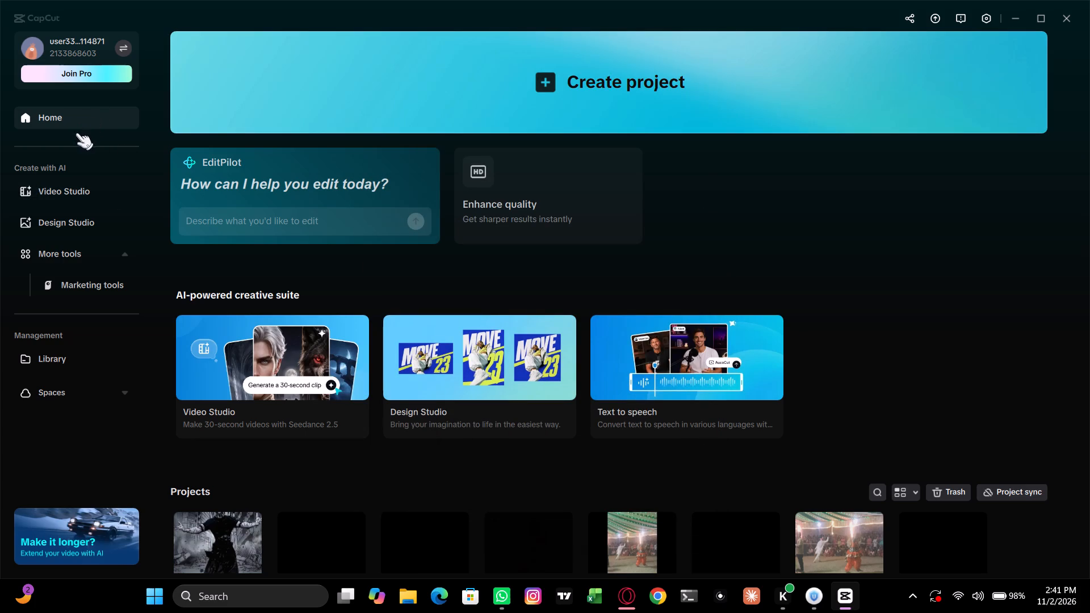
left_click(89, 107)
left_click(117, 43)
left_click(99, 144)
Open Video Studio from the home screen and close the CapCut application.
left_click(95, 190)
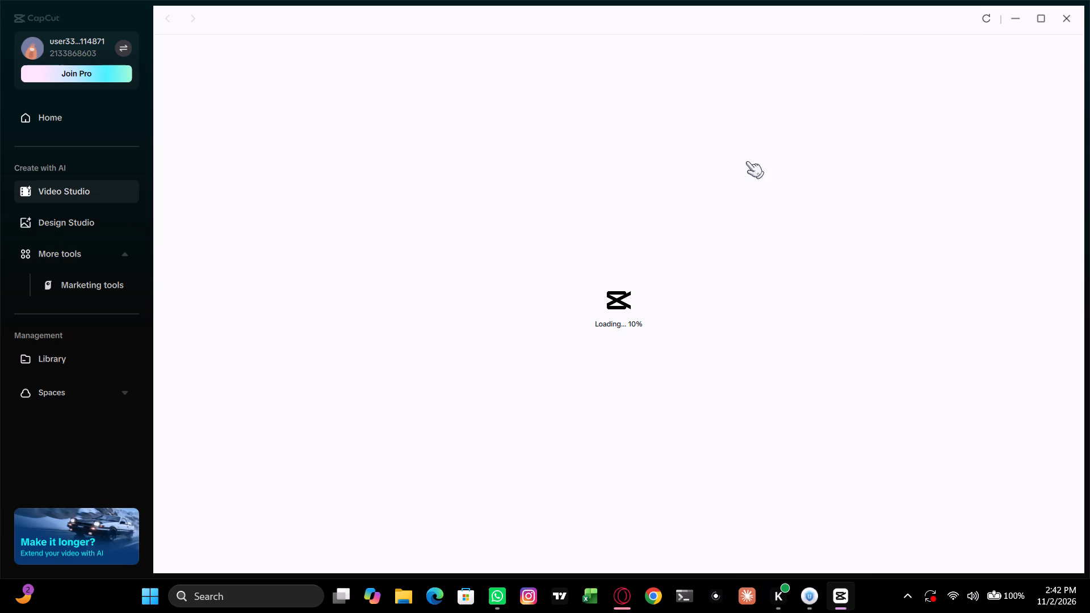
left_click(1072, 16)
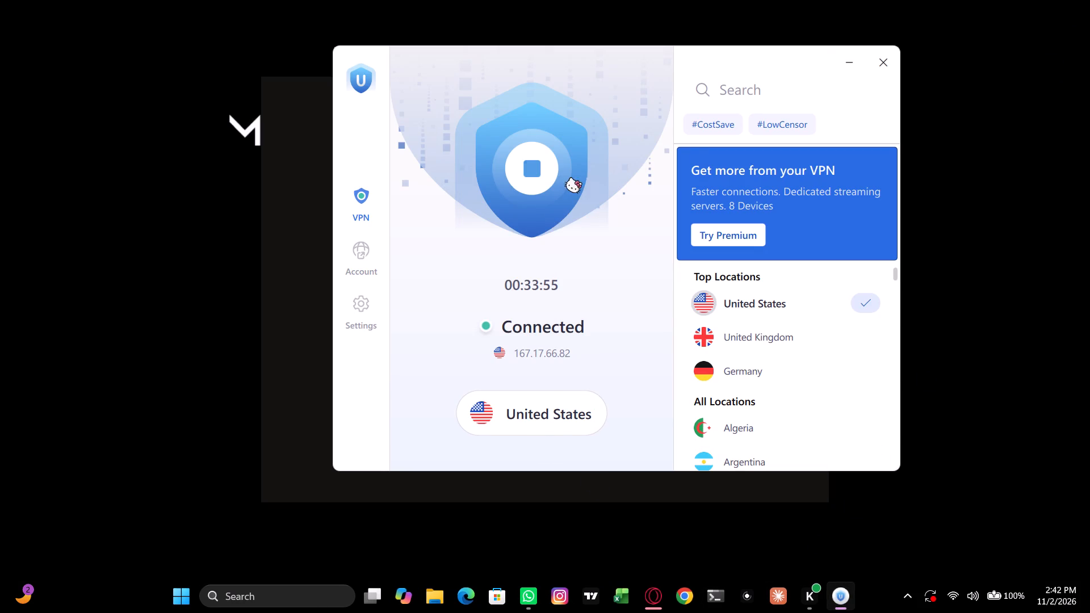
Disconnect the United States connection in the Urban VPN window.
left_click(522, 187)
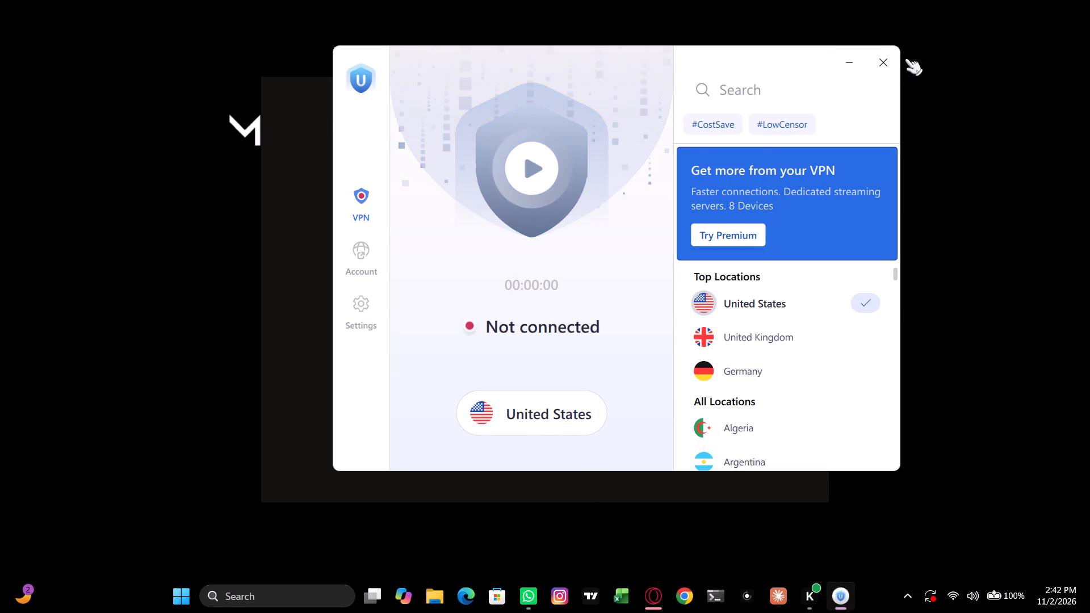
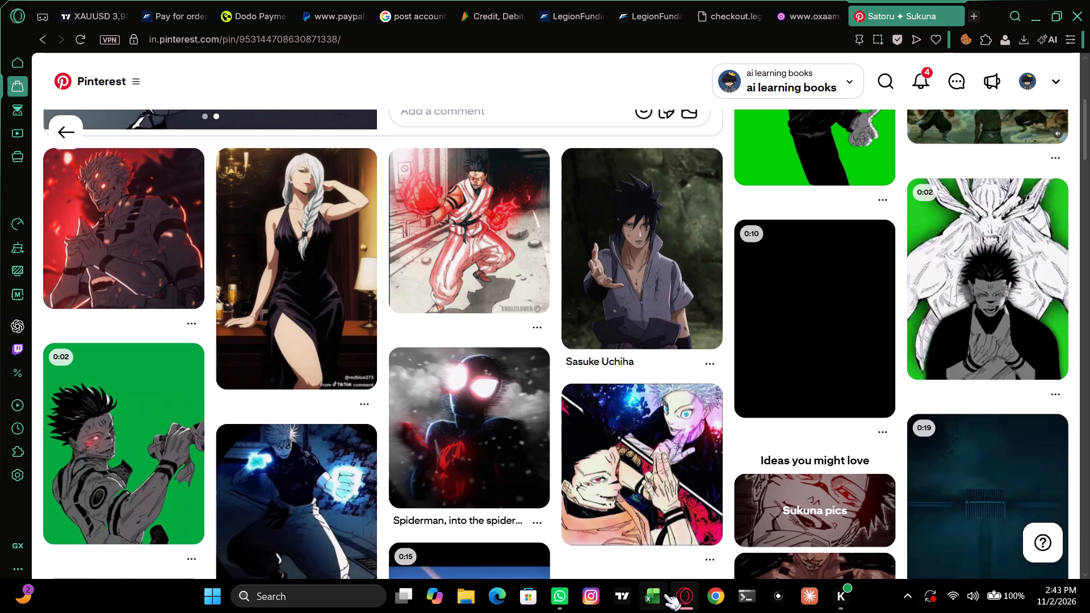
Examine the XAUUSD 15-minute chart on TradingView around the open short position, with the price and time scales compressed.
left_click(92, 23)
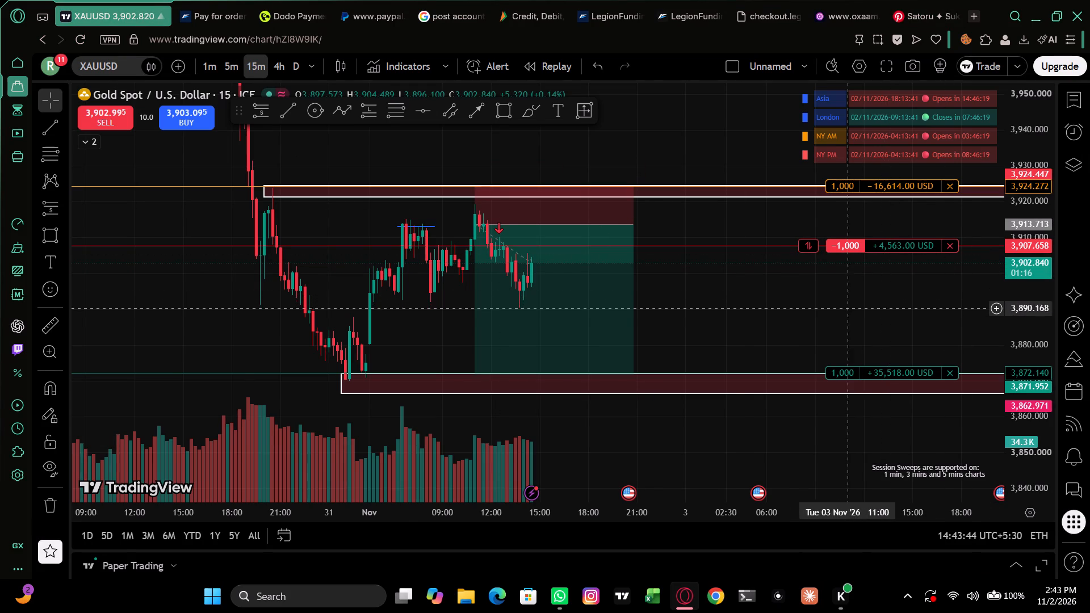
left_click_drag(802, 318, 736, 330)
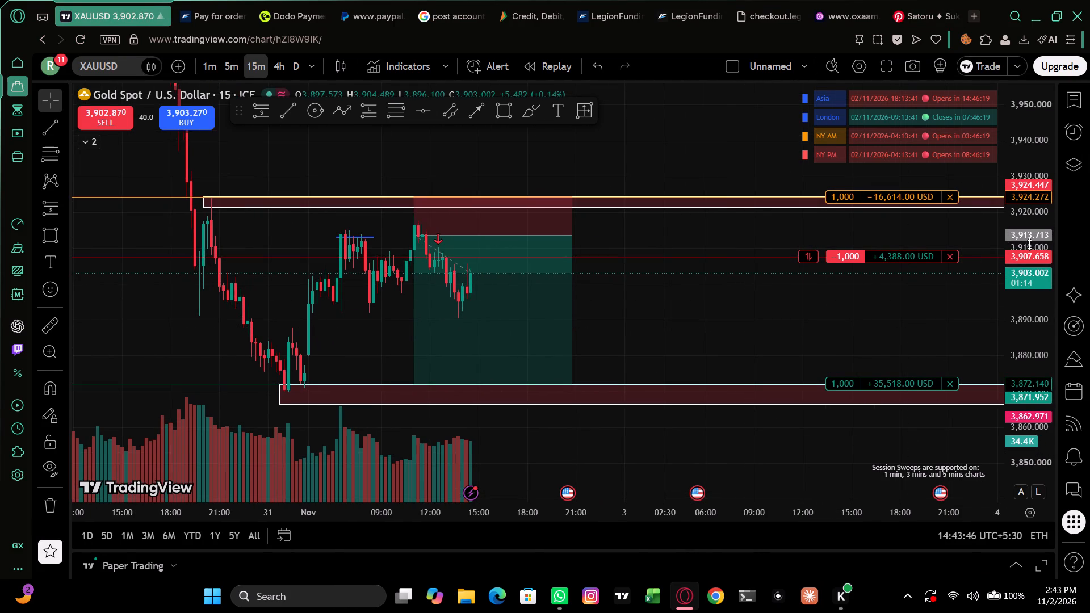
left_click_drag(1050, 239, 1020, 326)
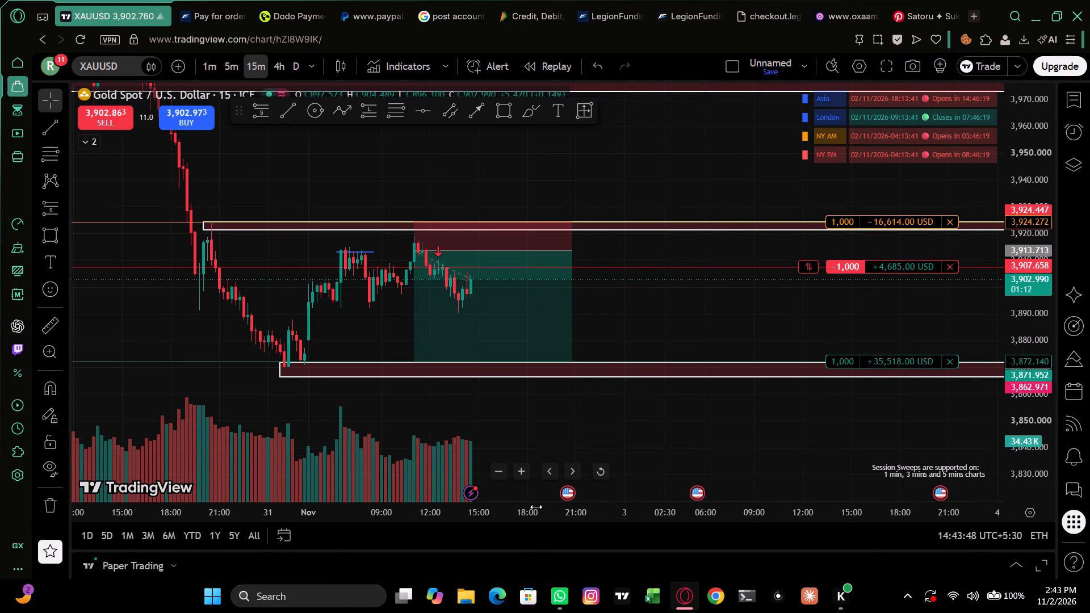
left_click_drag(496, 515, 589, 506)
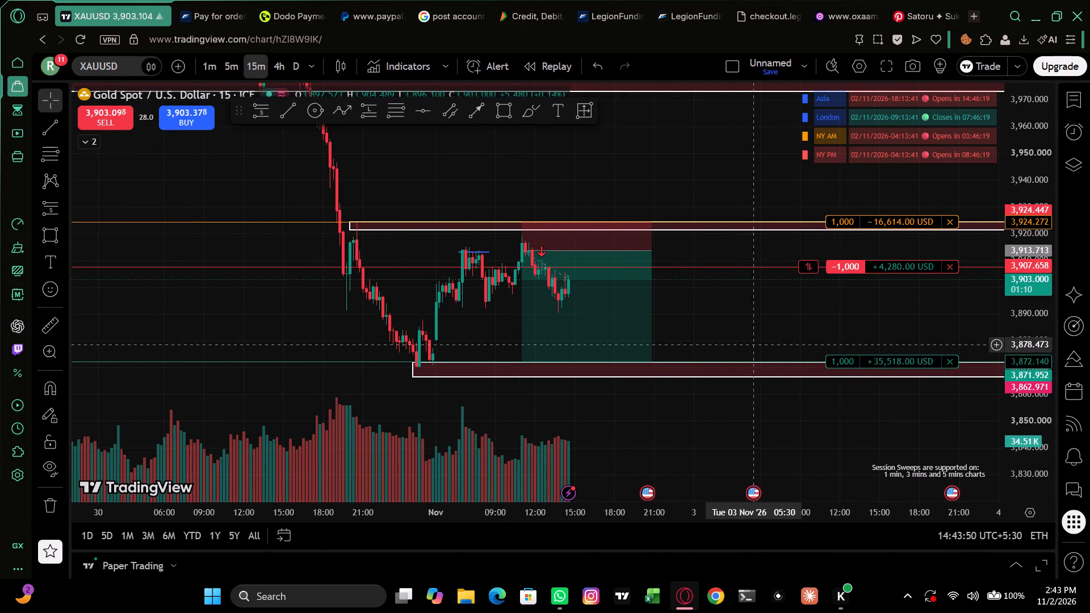
left_click_drag(781, 329, 708, 325)
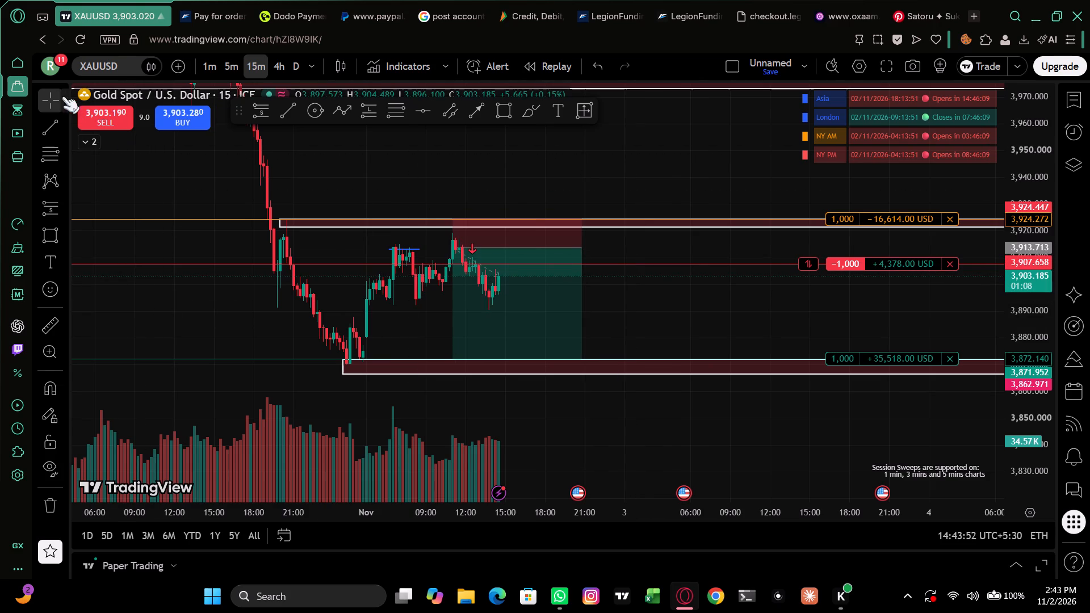
Switch to the browser workspace with the YouTube tabs and close the Montagem Ritmo Astral (Slowed) video tab.
left_click(19, 69)
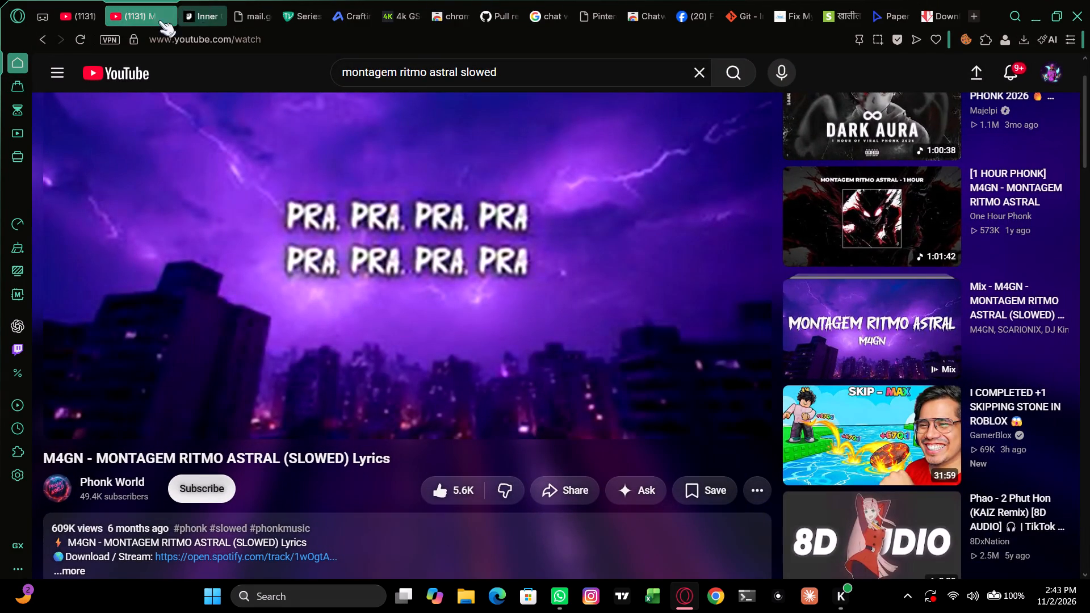
left_click(78, 16)
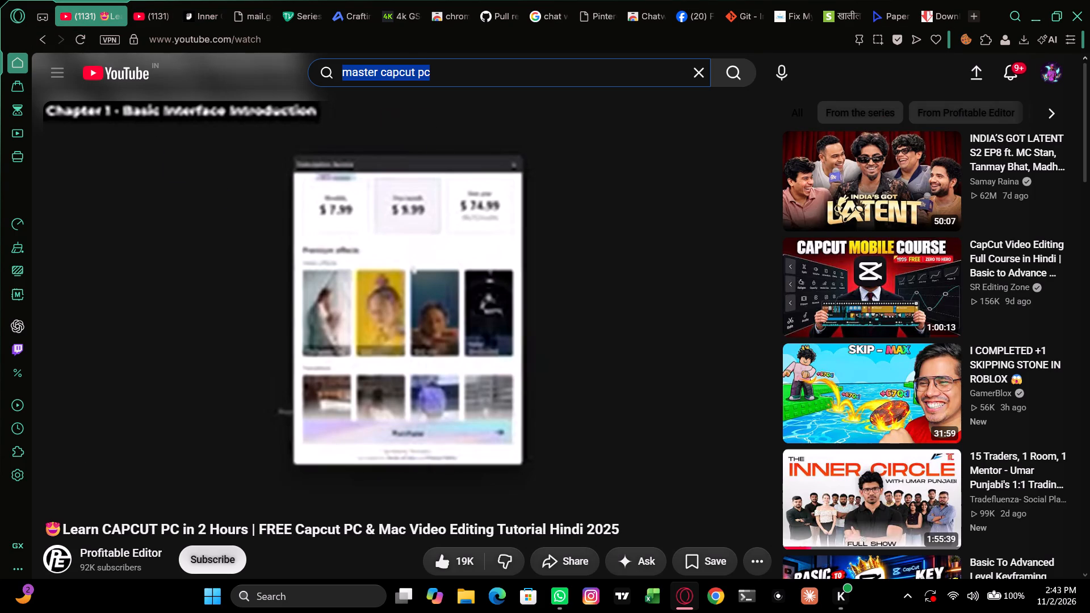
left_click(167, 17)
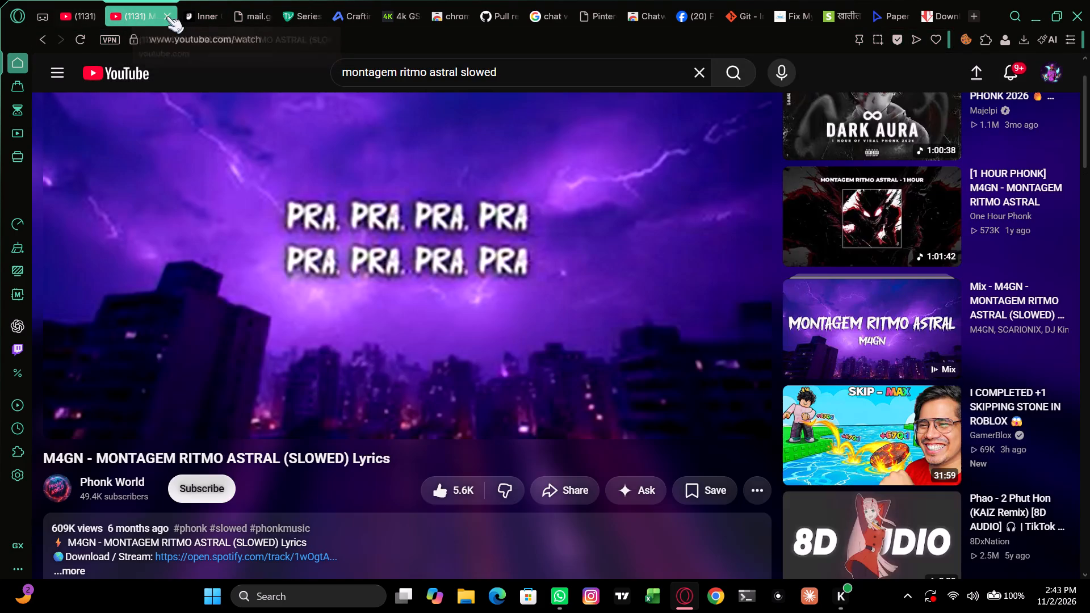
left_click(166, 16)
From the YouTube home page, search for "love me not" and play the Ravyn Lenae - Love Me Not (Lyrics) video.
left_click(90, 16)
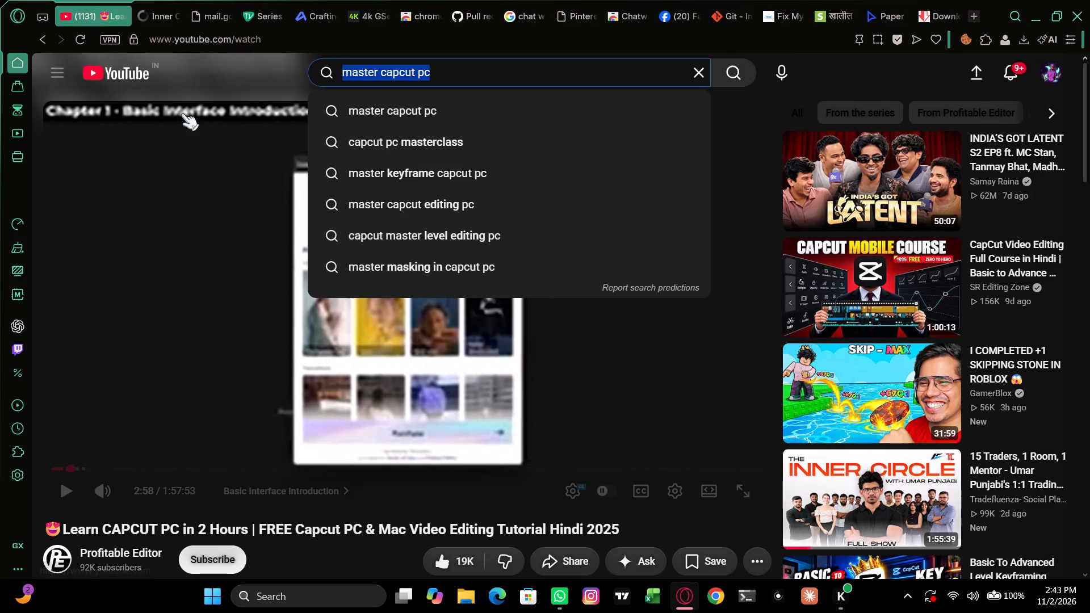
left_click(112, 67)
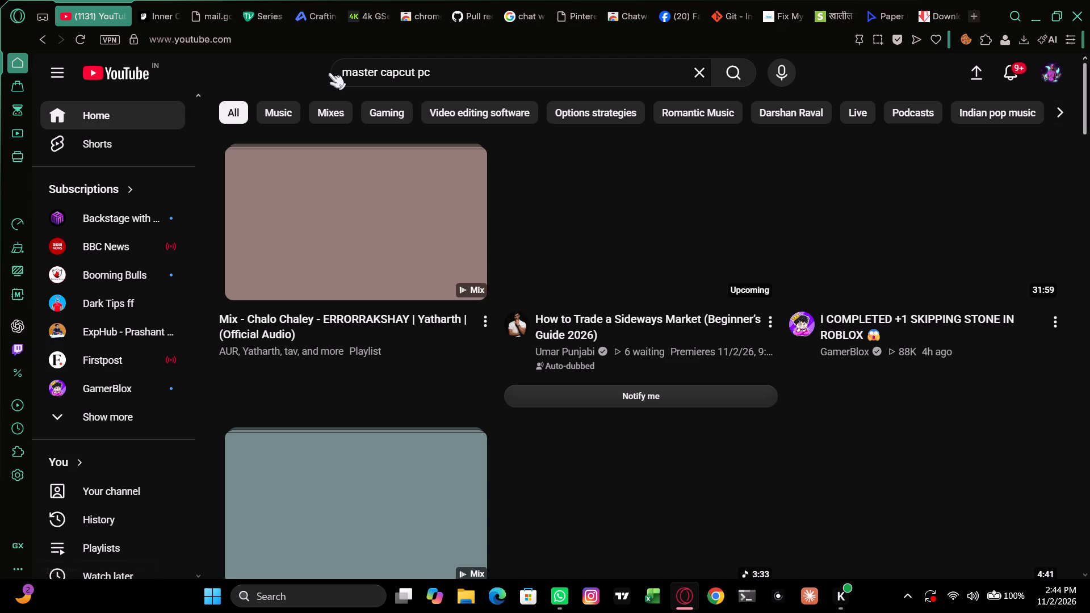
left_click_drag(453, 64, 311, 83)
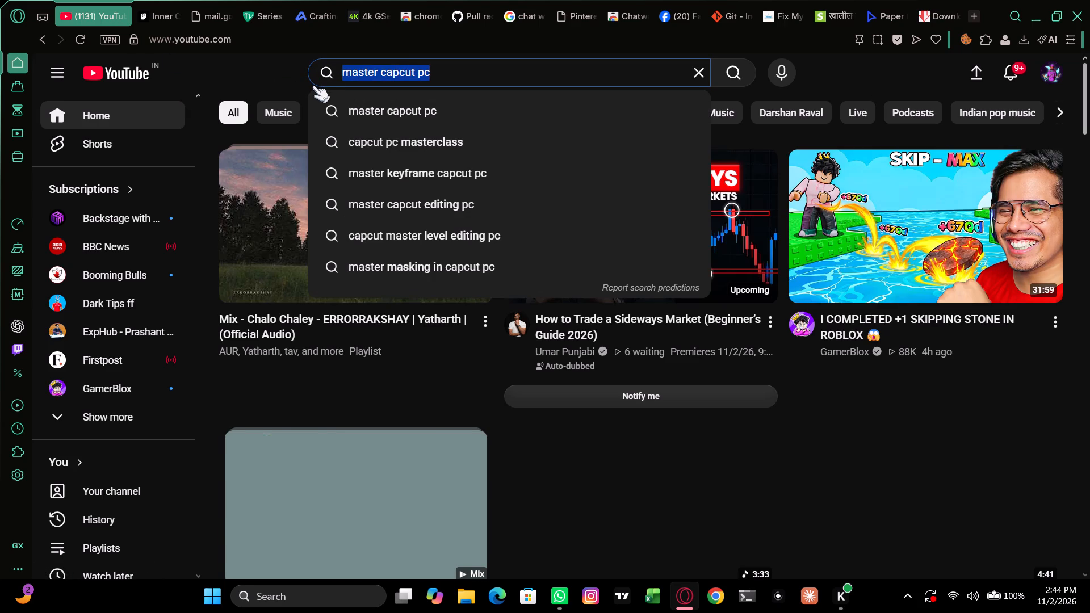
type("love")
key("space")
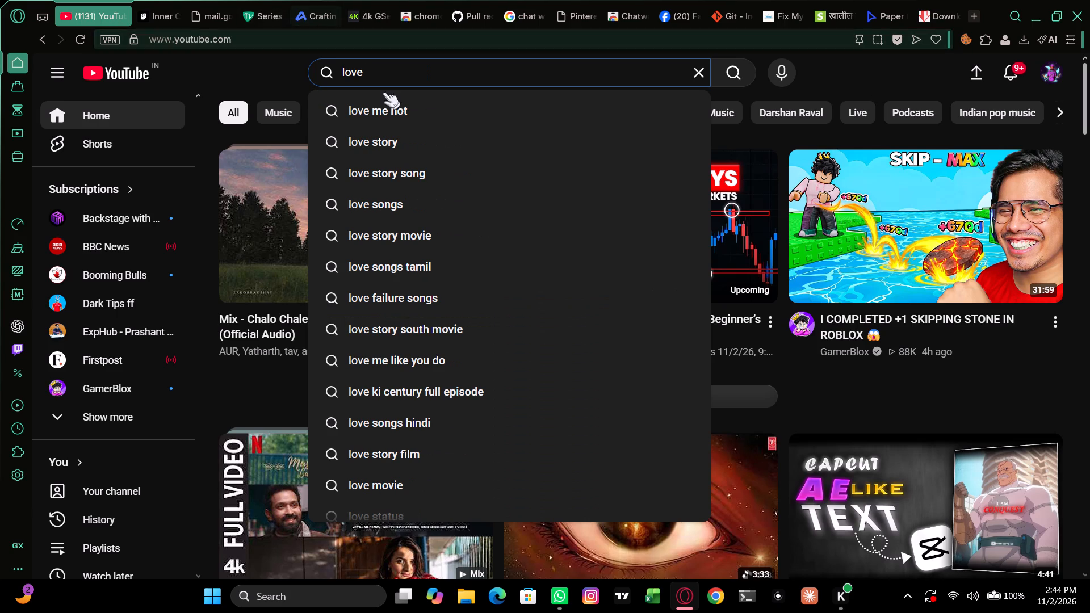
left_click(401, 115)
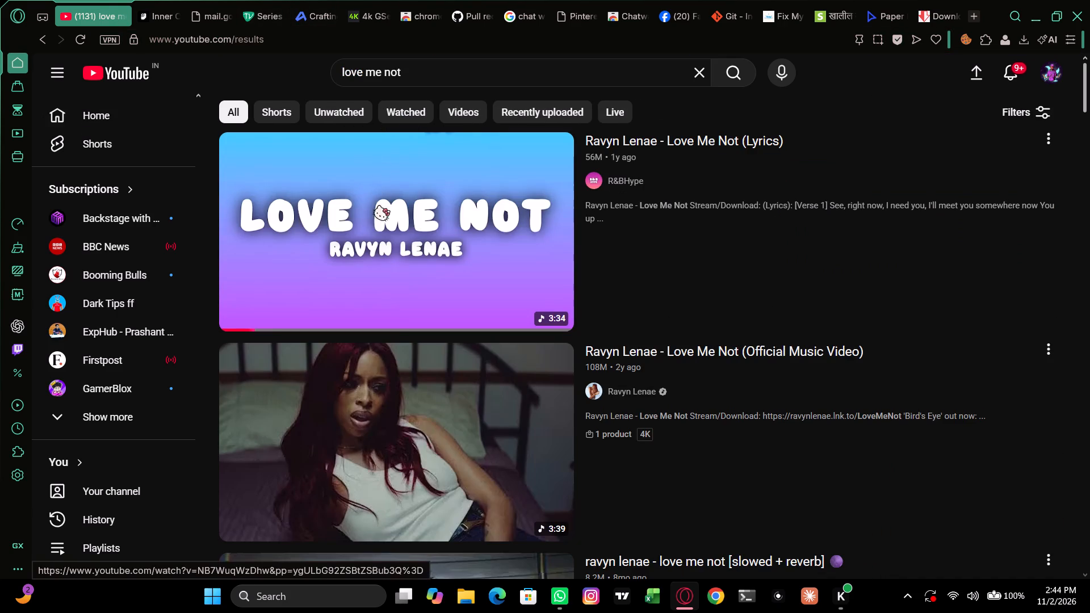
left_click(421, 239)
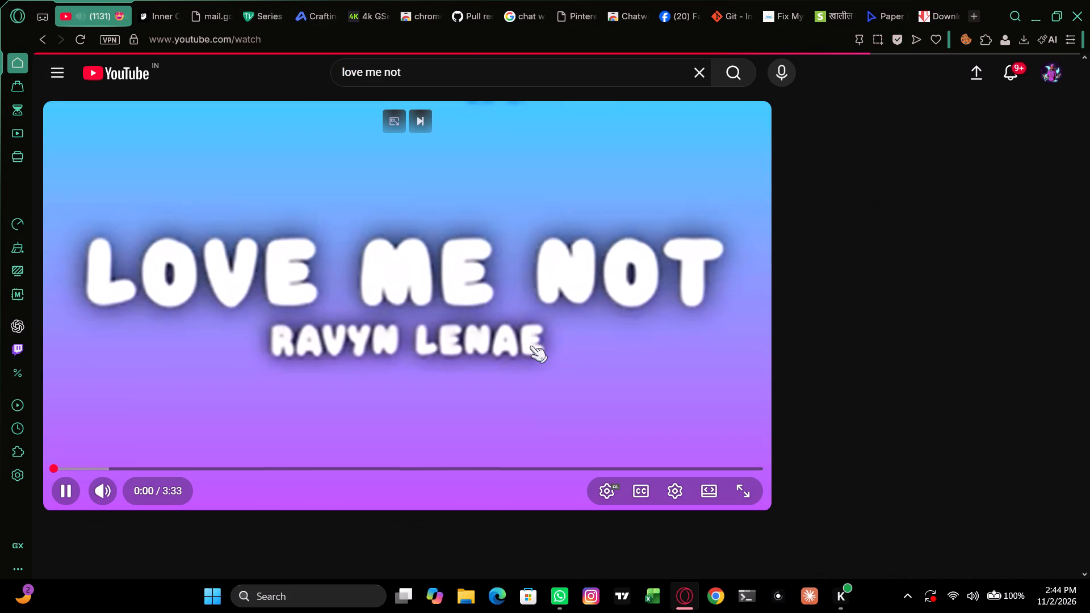
left_click(540, 313)
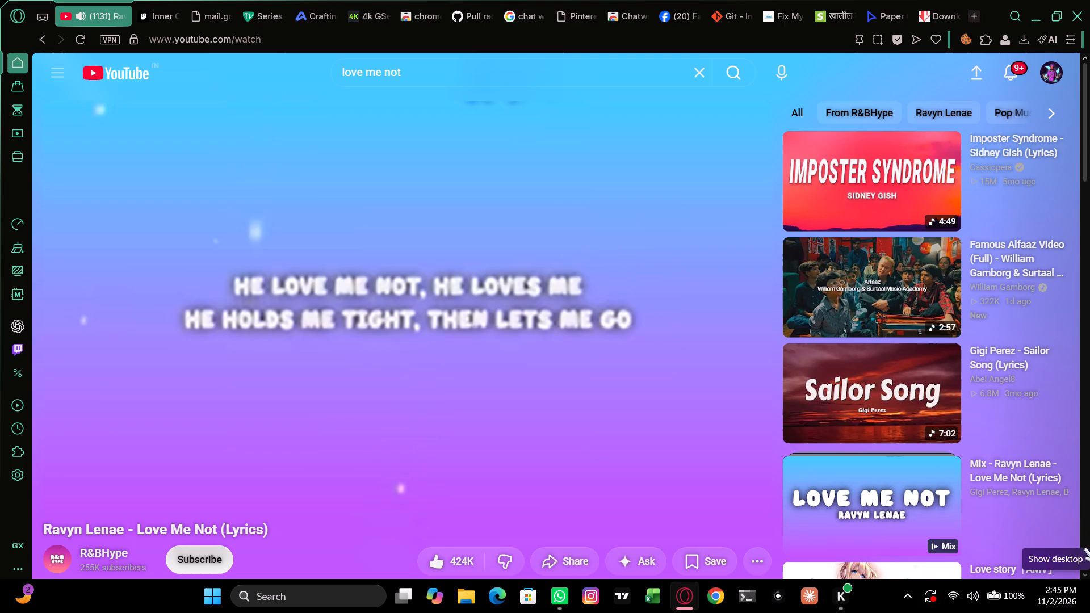
Open the Ravyn Lenae - Love Me Not mix, expand its playlist and play Imposter Syndrome - Sidney Gish (Lyrics).
left_click(972, 485)
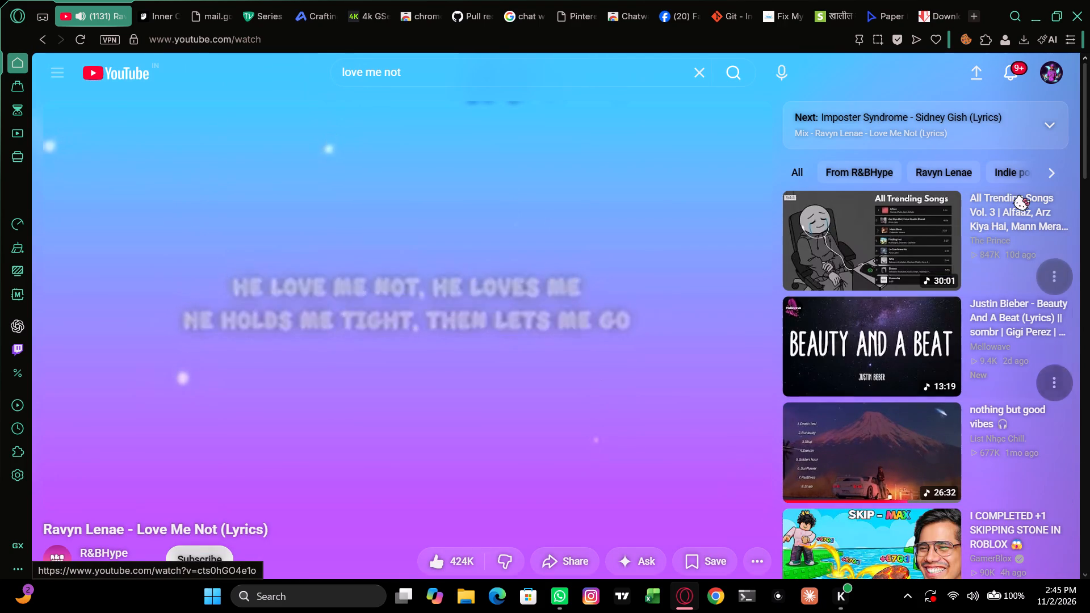
left_click(1055, 129)
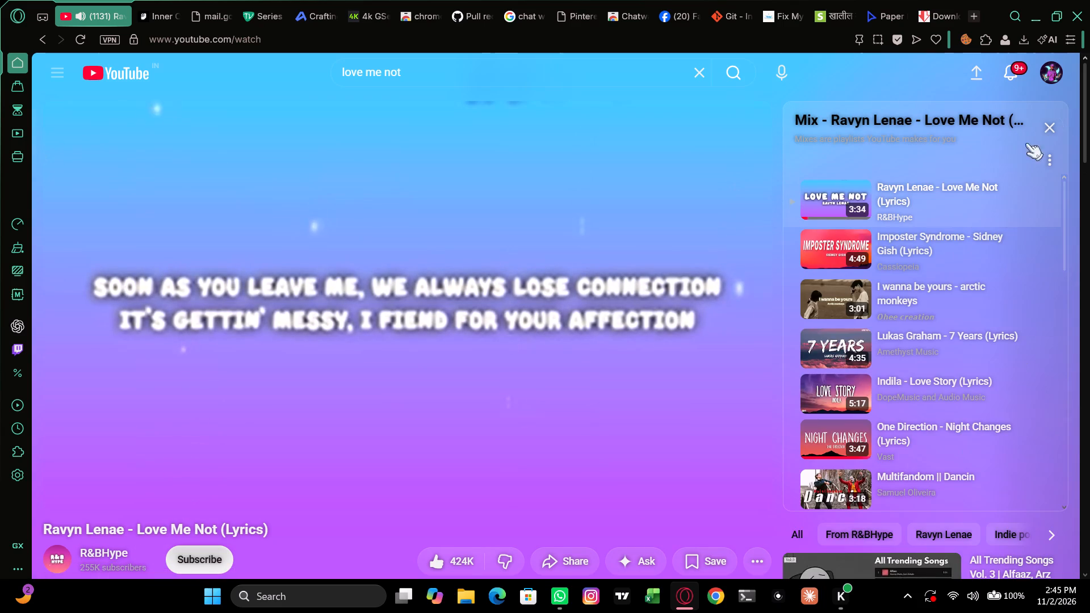
left_click(897, 241)
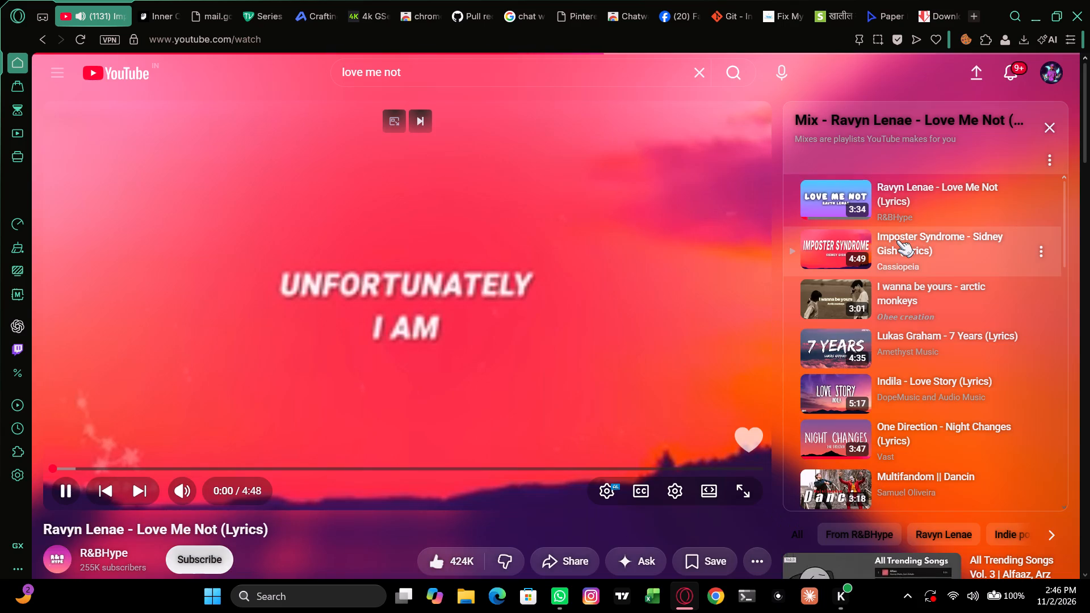